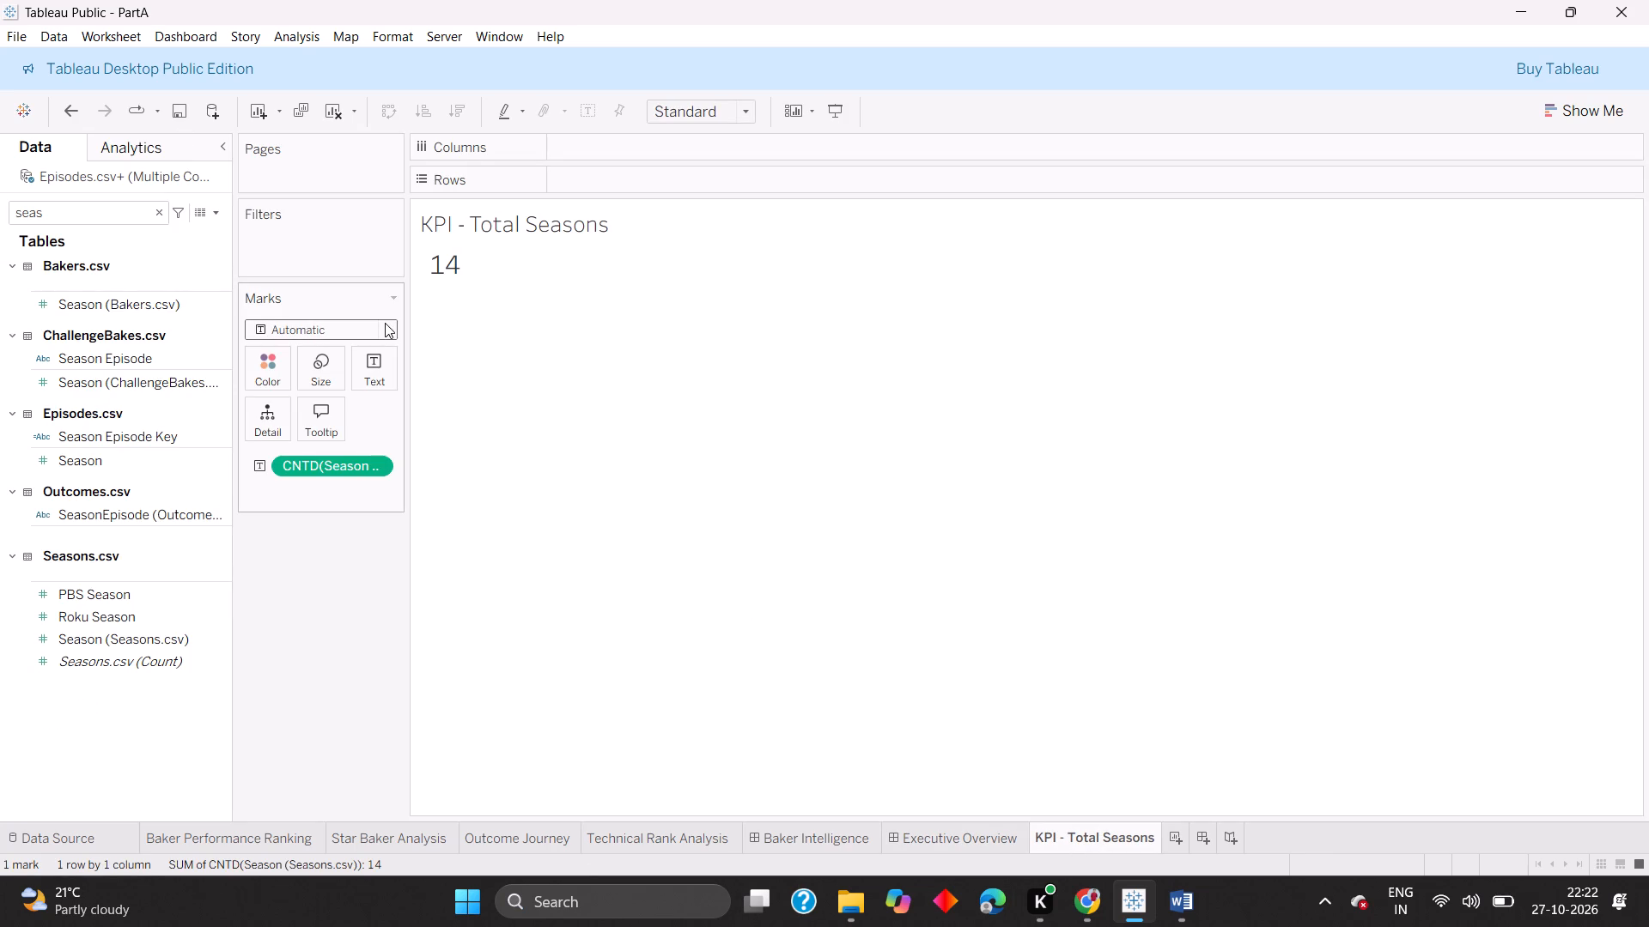
{"action": "left_click", "coordinate": [380, 329]}
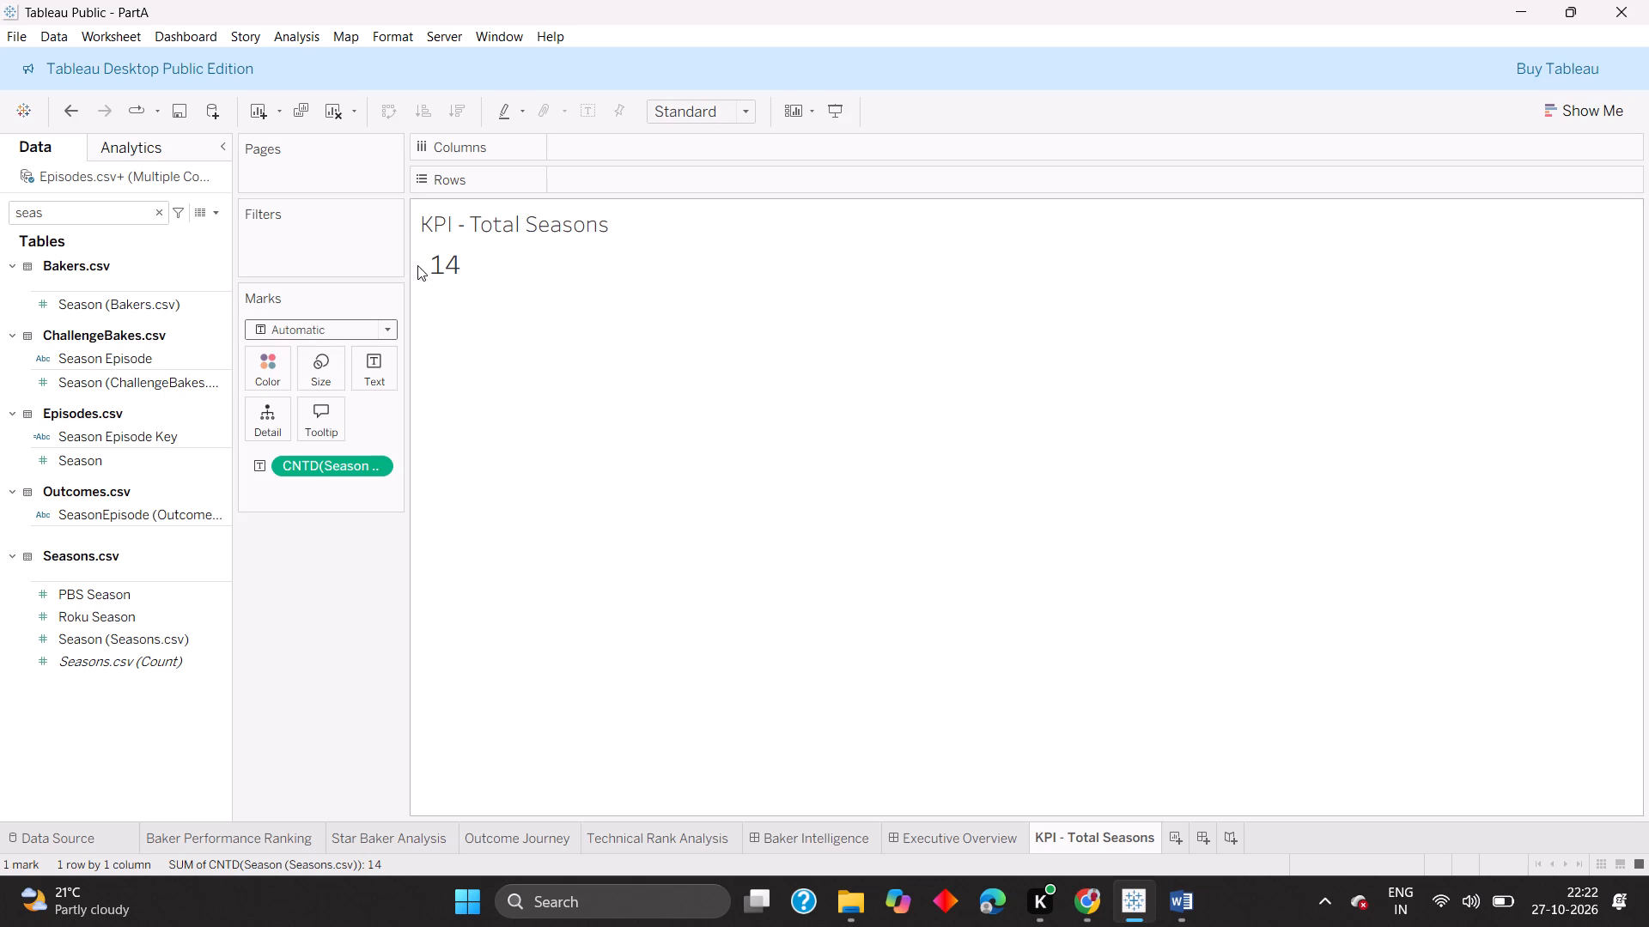
{"action": "right_click", "coordinate": [367, 467]}
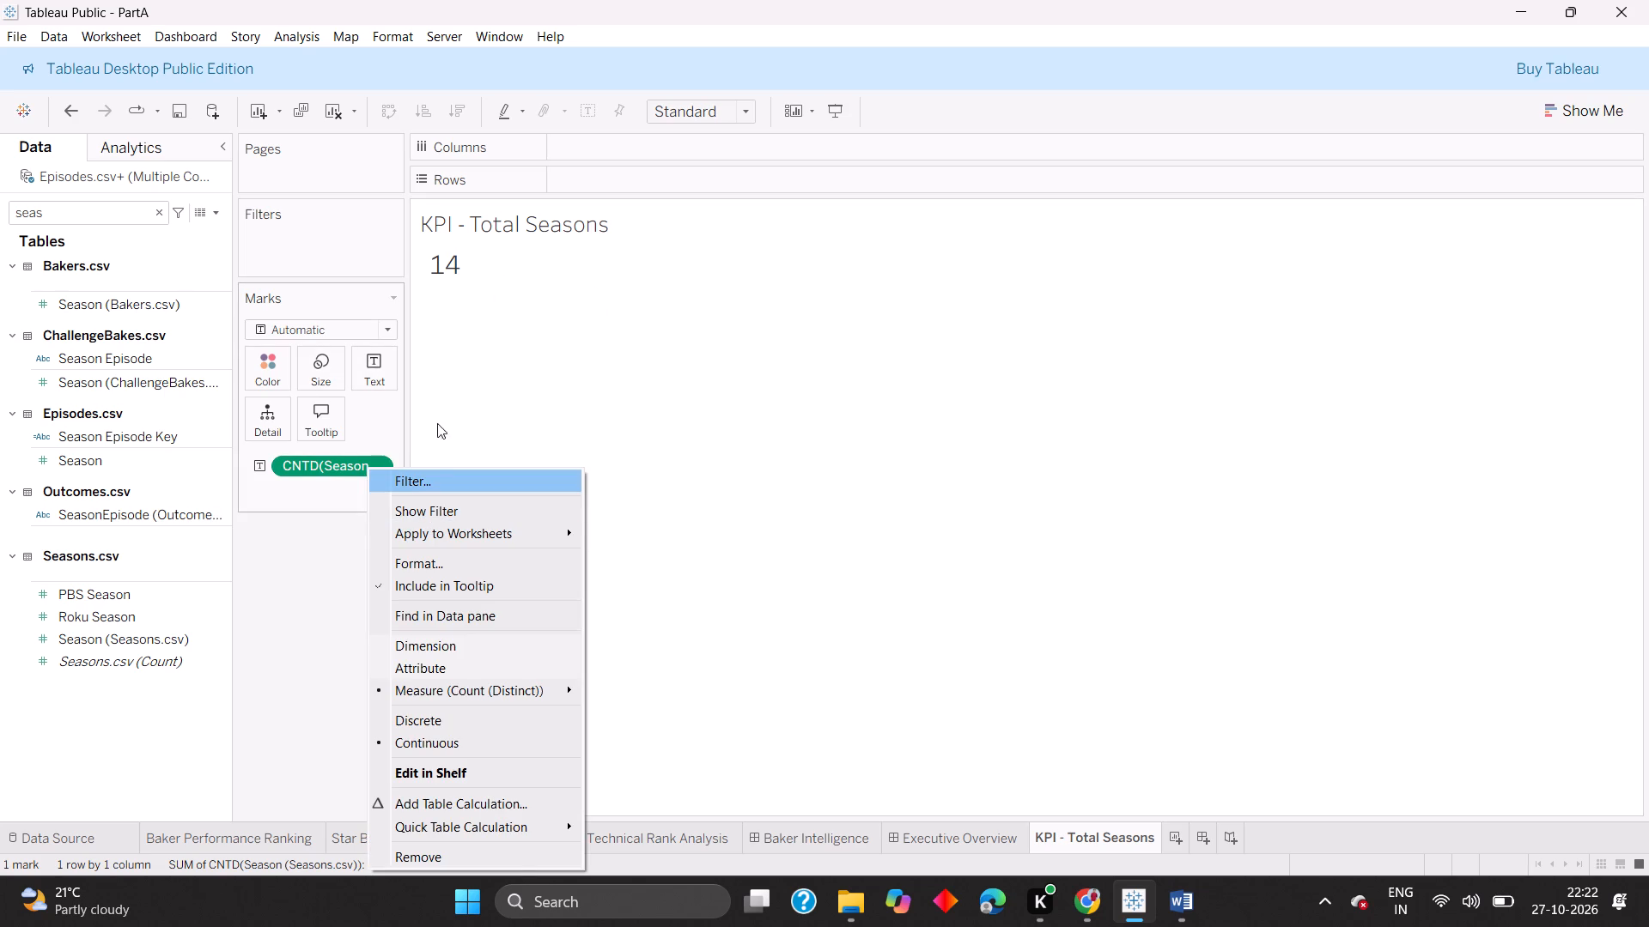
{"action": "left_click", "coordinate": [467, 375]}
{"action": "left_click", "coordinate": [441, 221]}
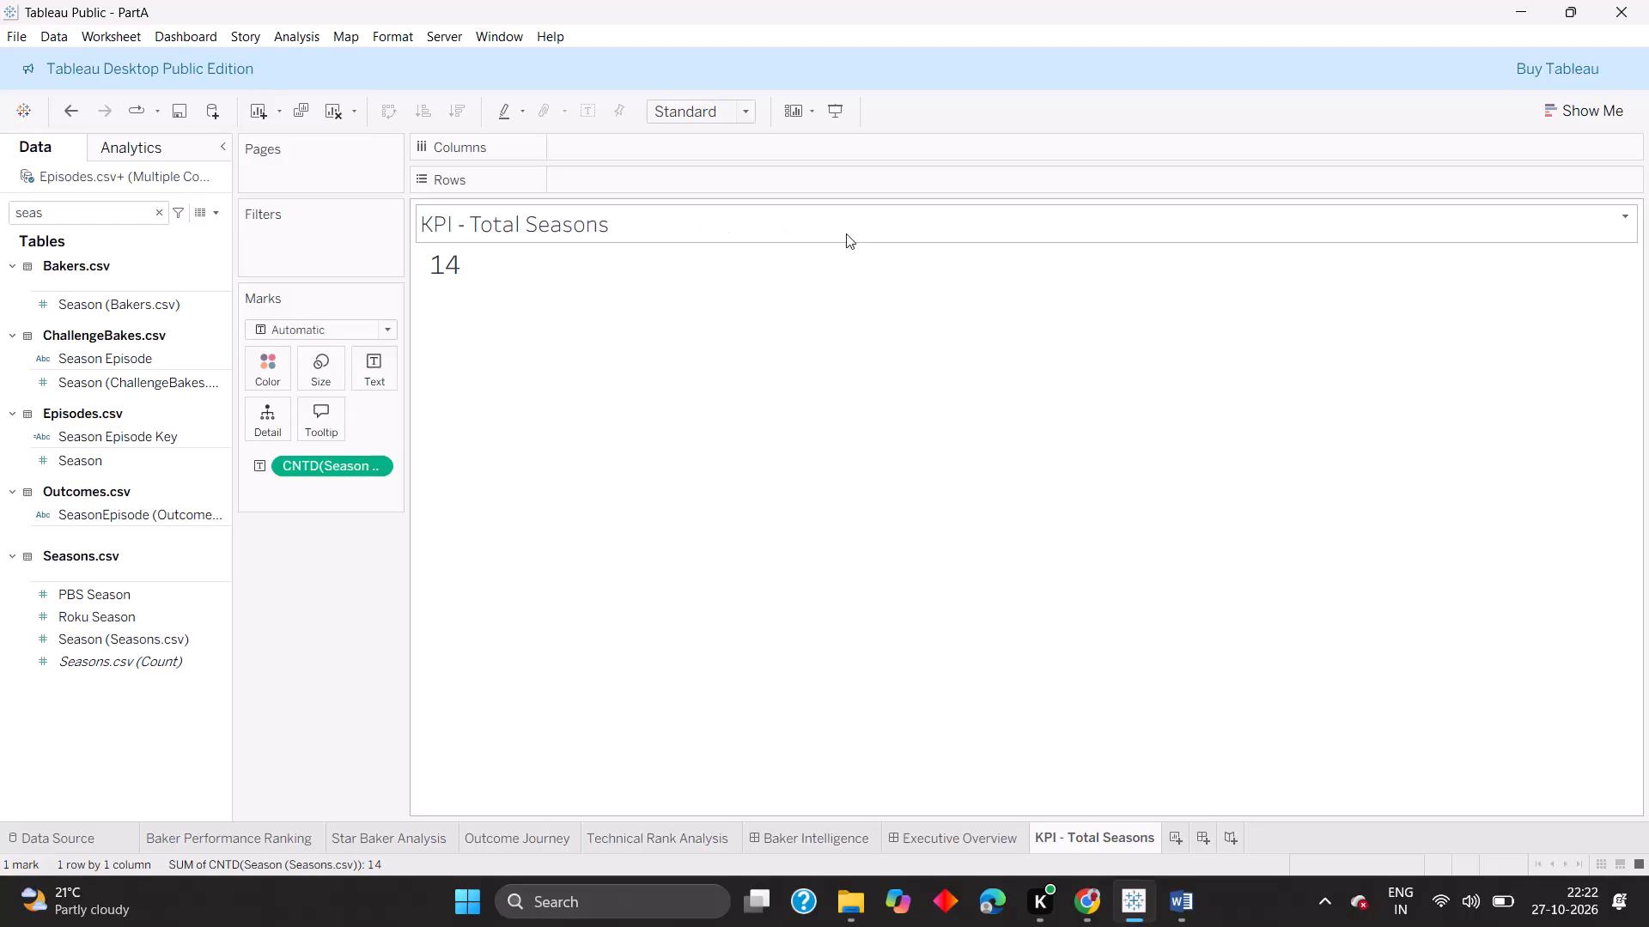
{"action": "left_click", "coordinate": [491, 263]}
{"action": "left_click", "coordinate": [465, 261]}
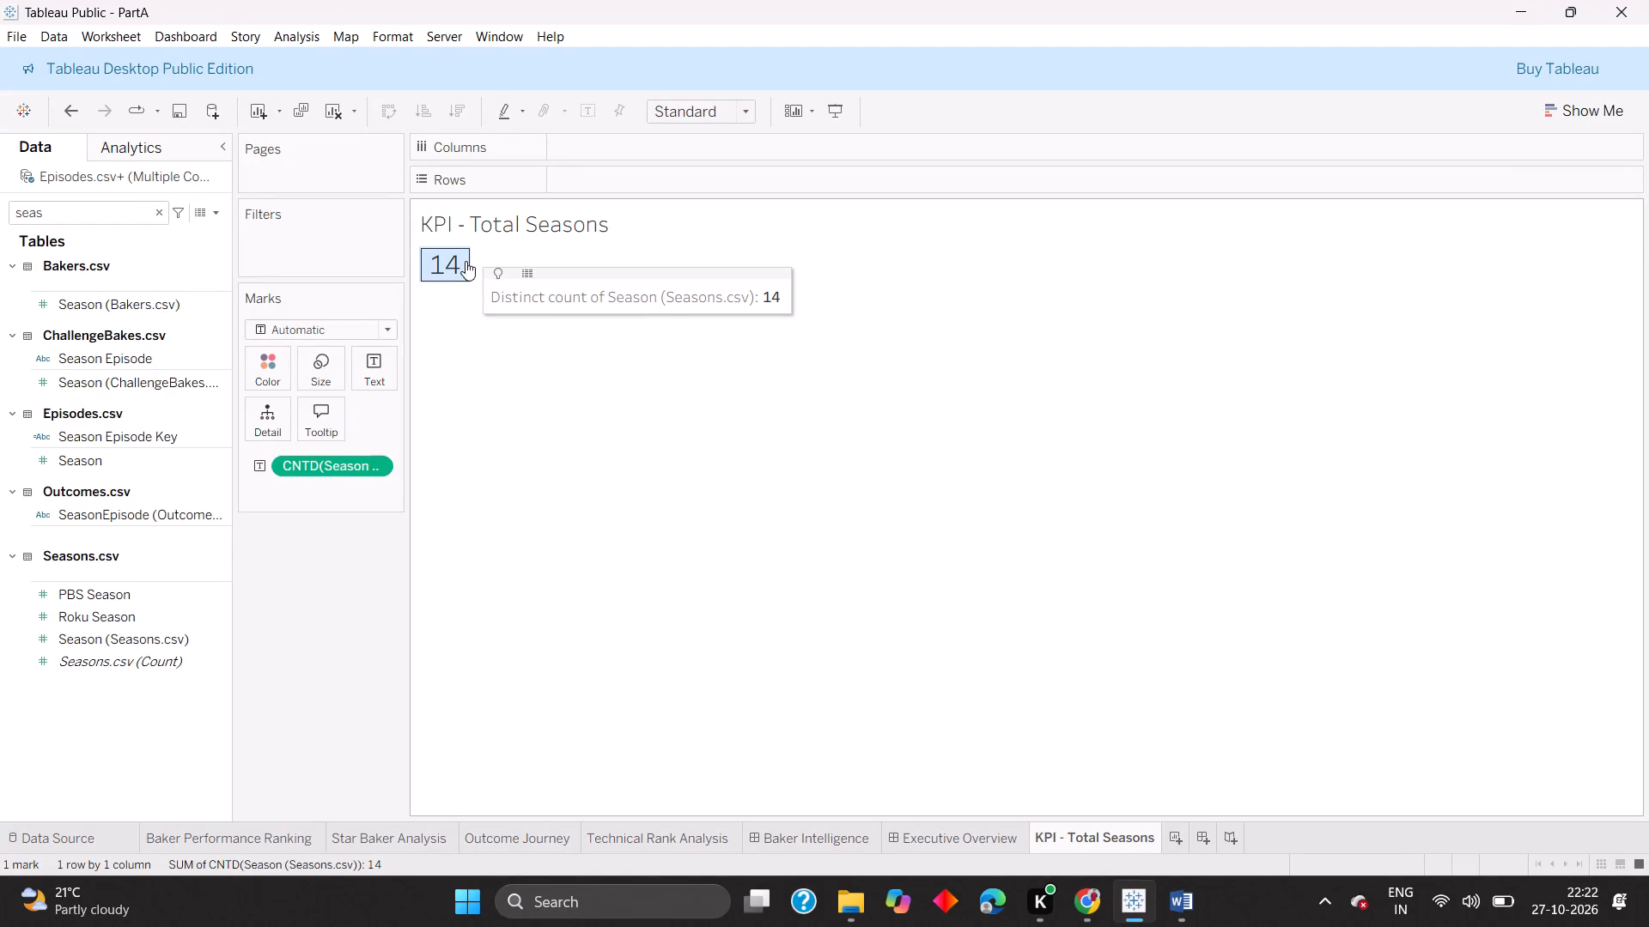
{"action": "key", "text": "BackSpace"}
{"action": "left_click", "coordinate": [473, 233]}
{"action": "key", "text": "BackSpace"}
{"action": "key", "text": "BackSpace"}
{"action": "key", "text": "BackSpace"}
{"action": "key", "text": "BackSpace"}
{"action": "key", "text": "BackSpace"}
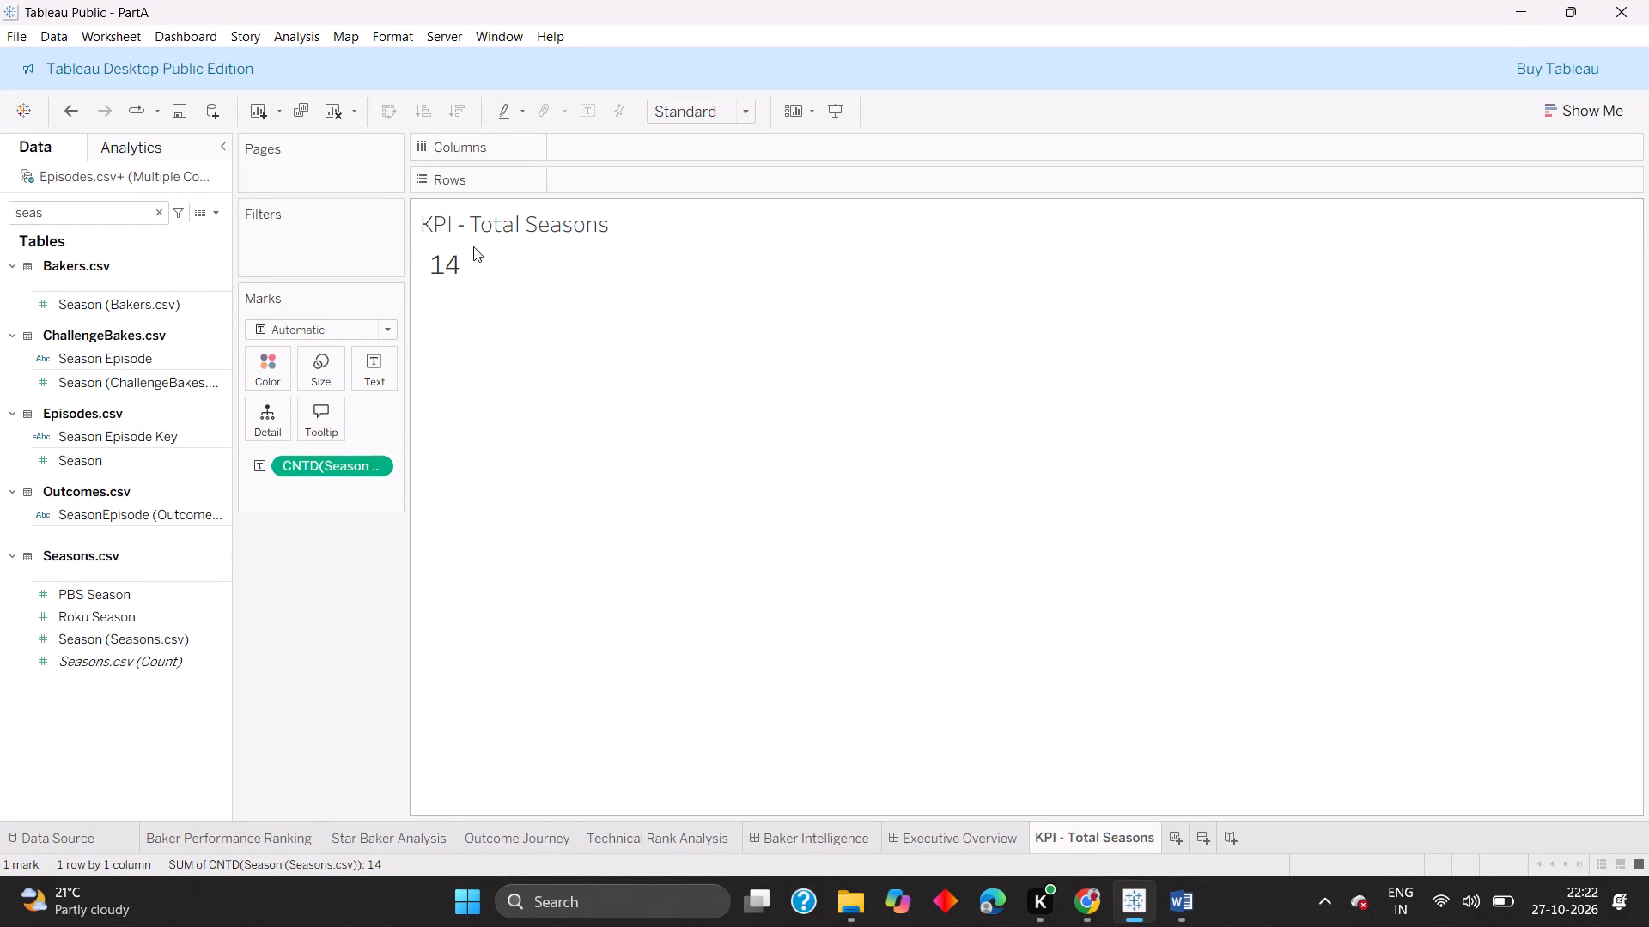
Remove the distinct count of Season from the Marks card of KPI - Total Seasons.
{"action": "left_click", "coordinate": [383, 463]}
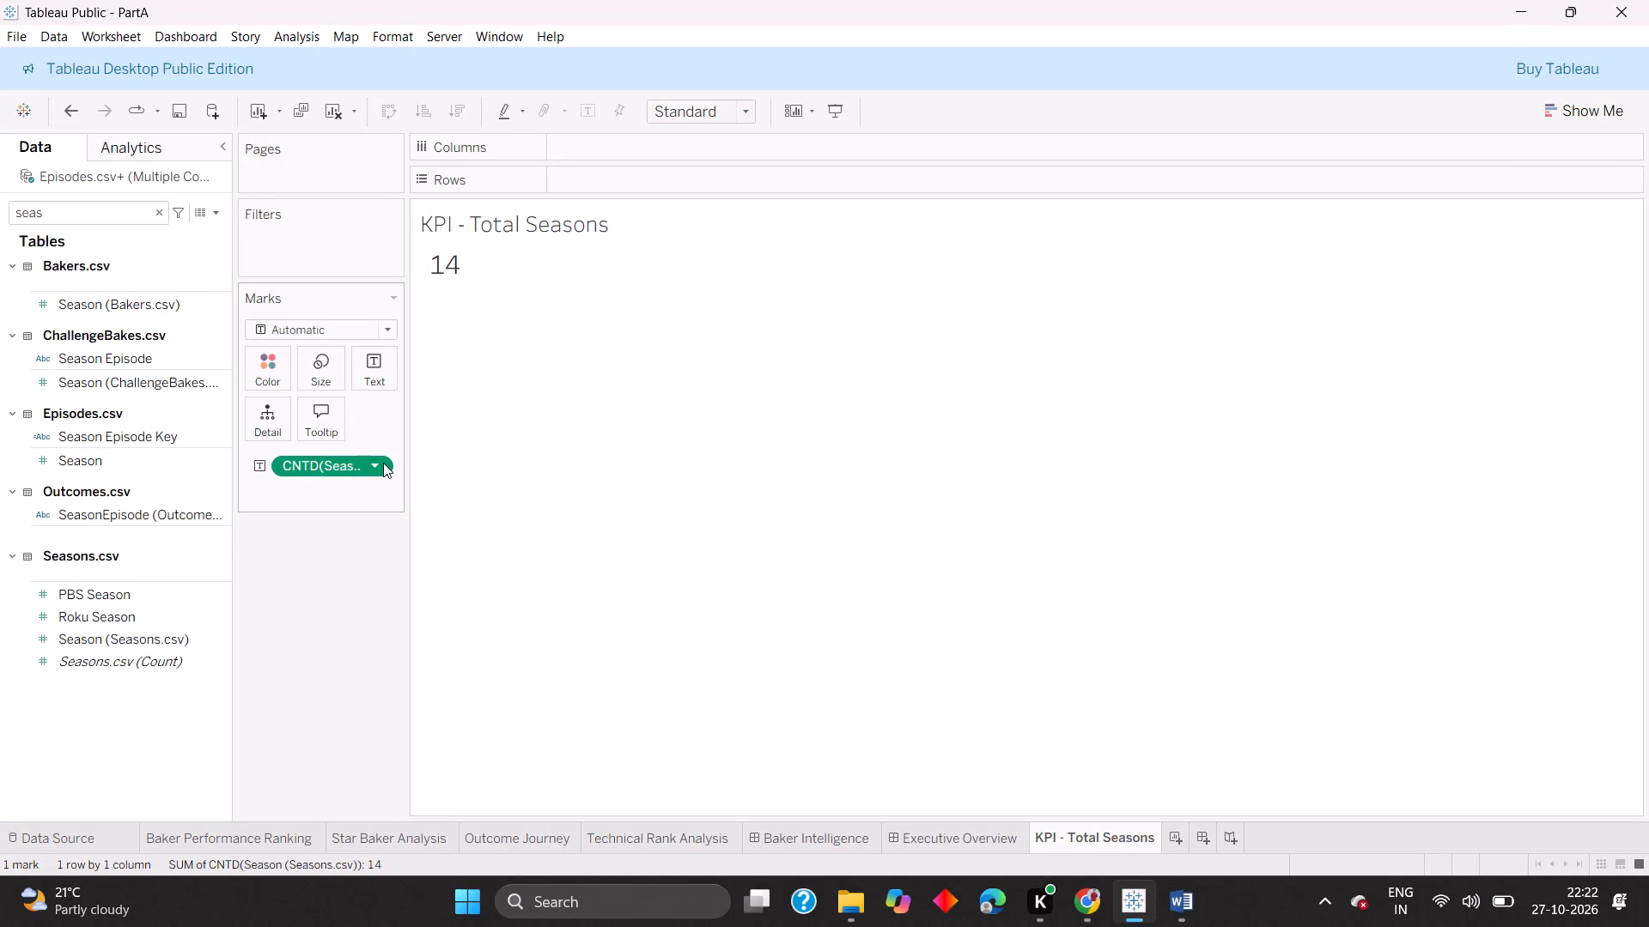
{"action": "right_click", "coordinate": [382, 463]}
{"action": "right_click", "coordinate": [359, 465]}
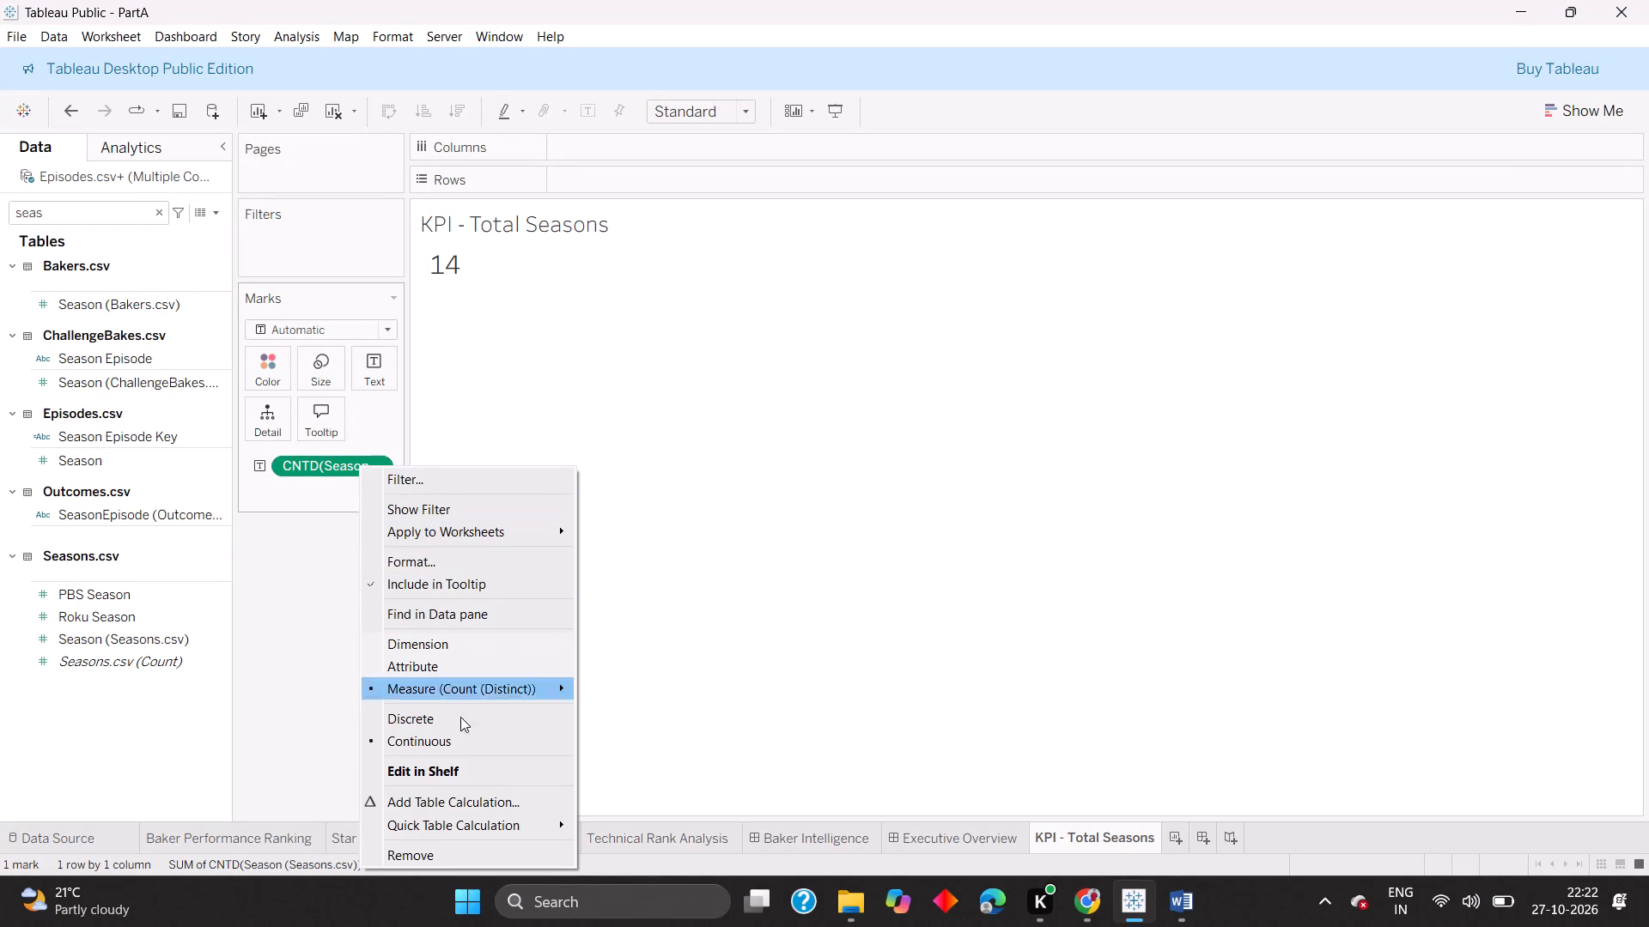
{"action": "left_click", "coordinate": [476, 857]}
{"action": "left_click", "coordinate": [592, 291]}
{"action": "left_click", "coordinate": [563, 226]}
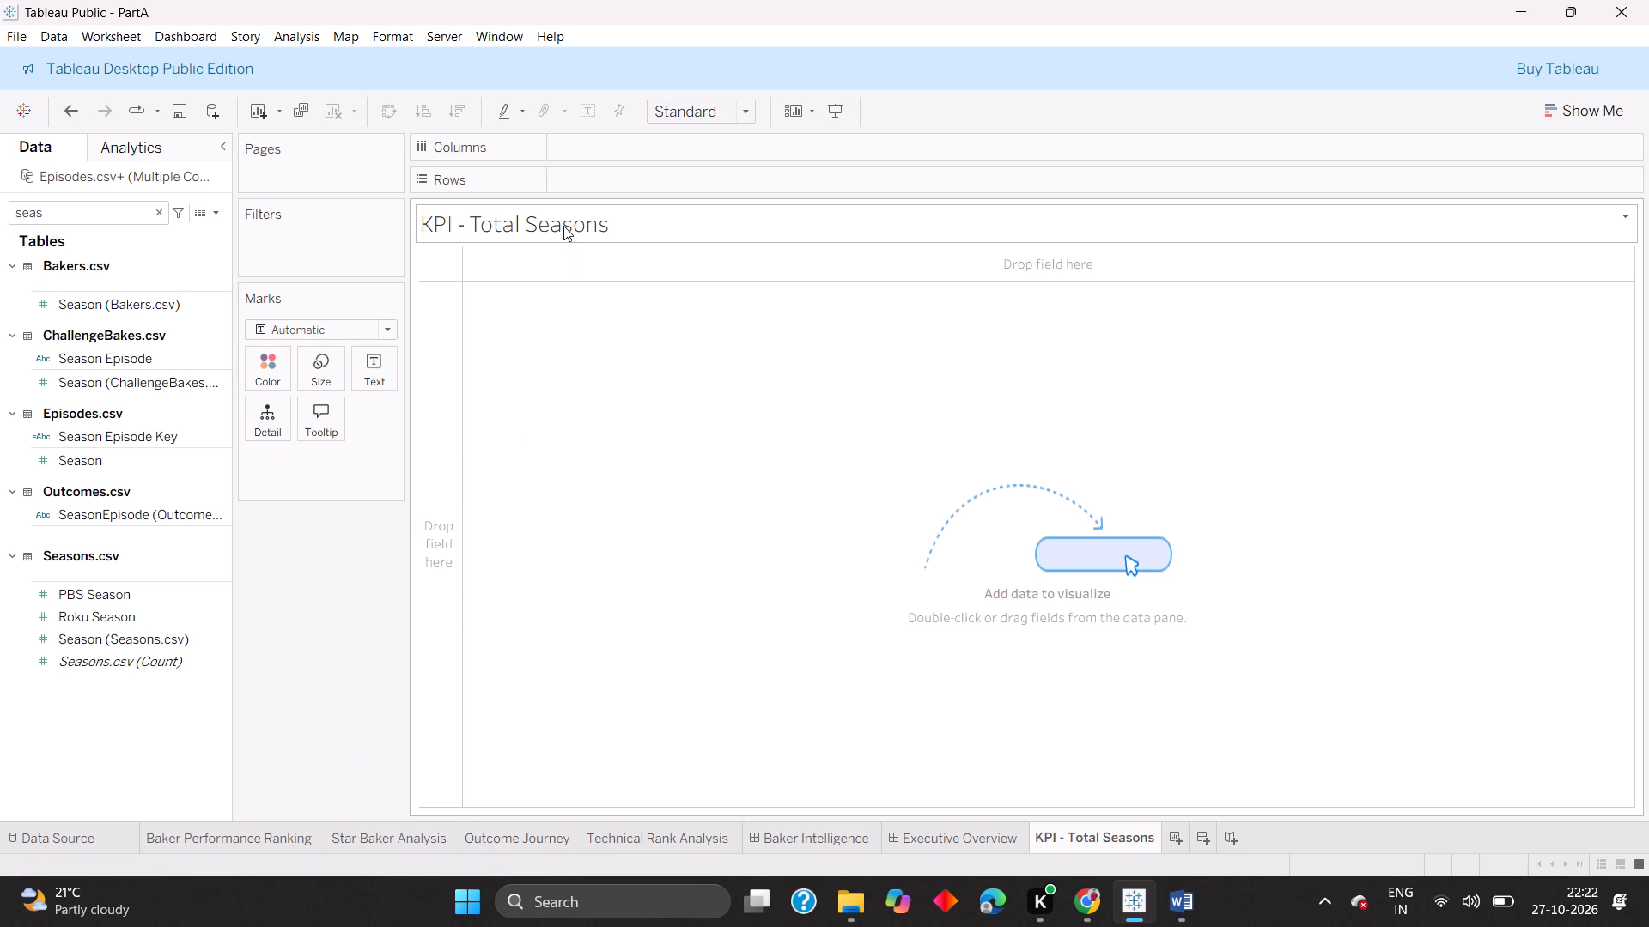
{"action": "left_click", "coordinate": [525, 405]}
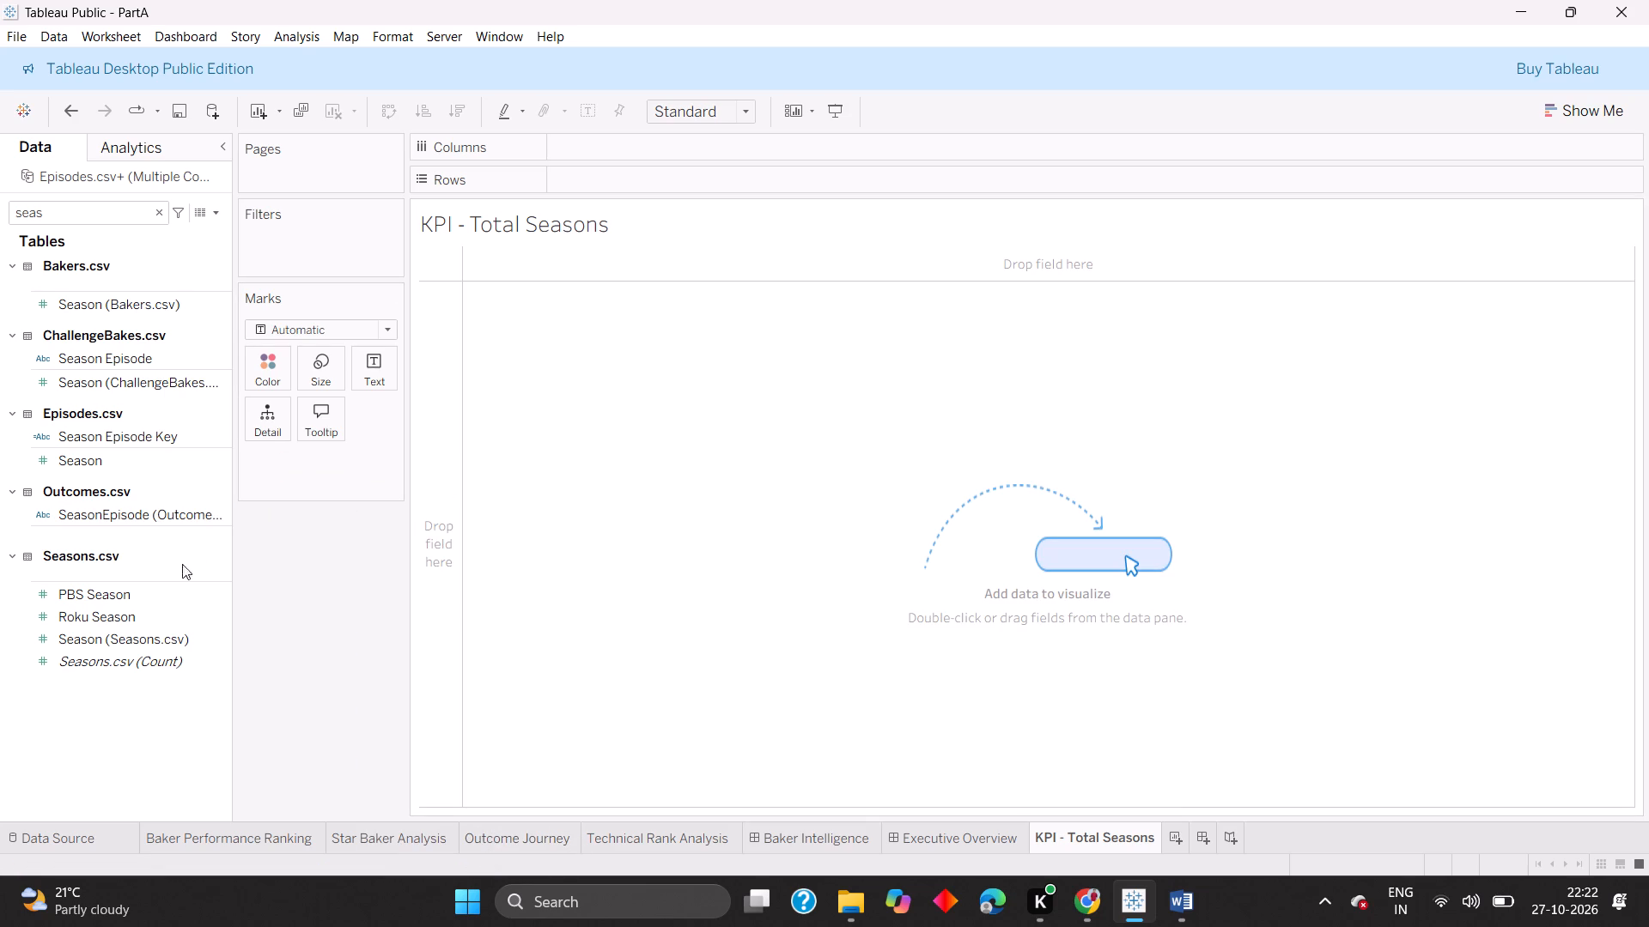
Add Season (Seasons.csv) as the text mark of KPI - Total Seasons and set its measure to Count (Distinct).
{"action": "left_click_drag", "start_coordinate": [112, 633], "coordinate": [145, 631]}
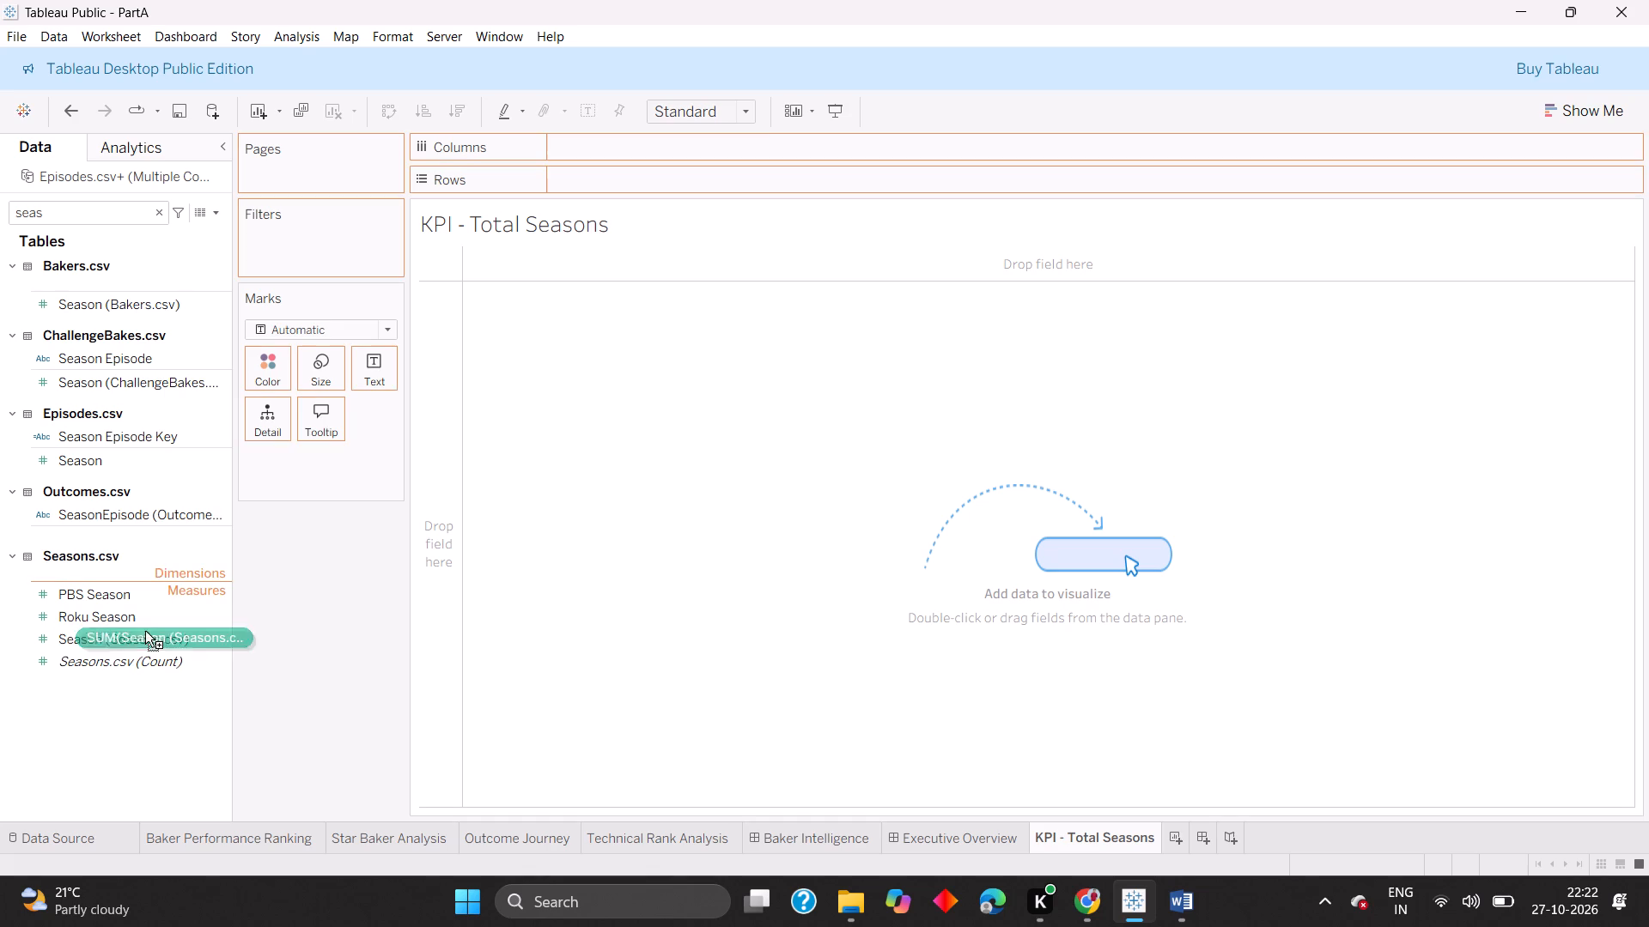
{"action": "left_click_drag", "start_coordinate": [145, 631], "coordinate": [363, 369]}
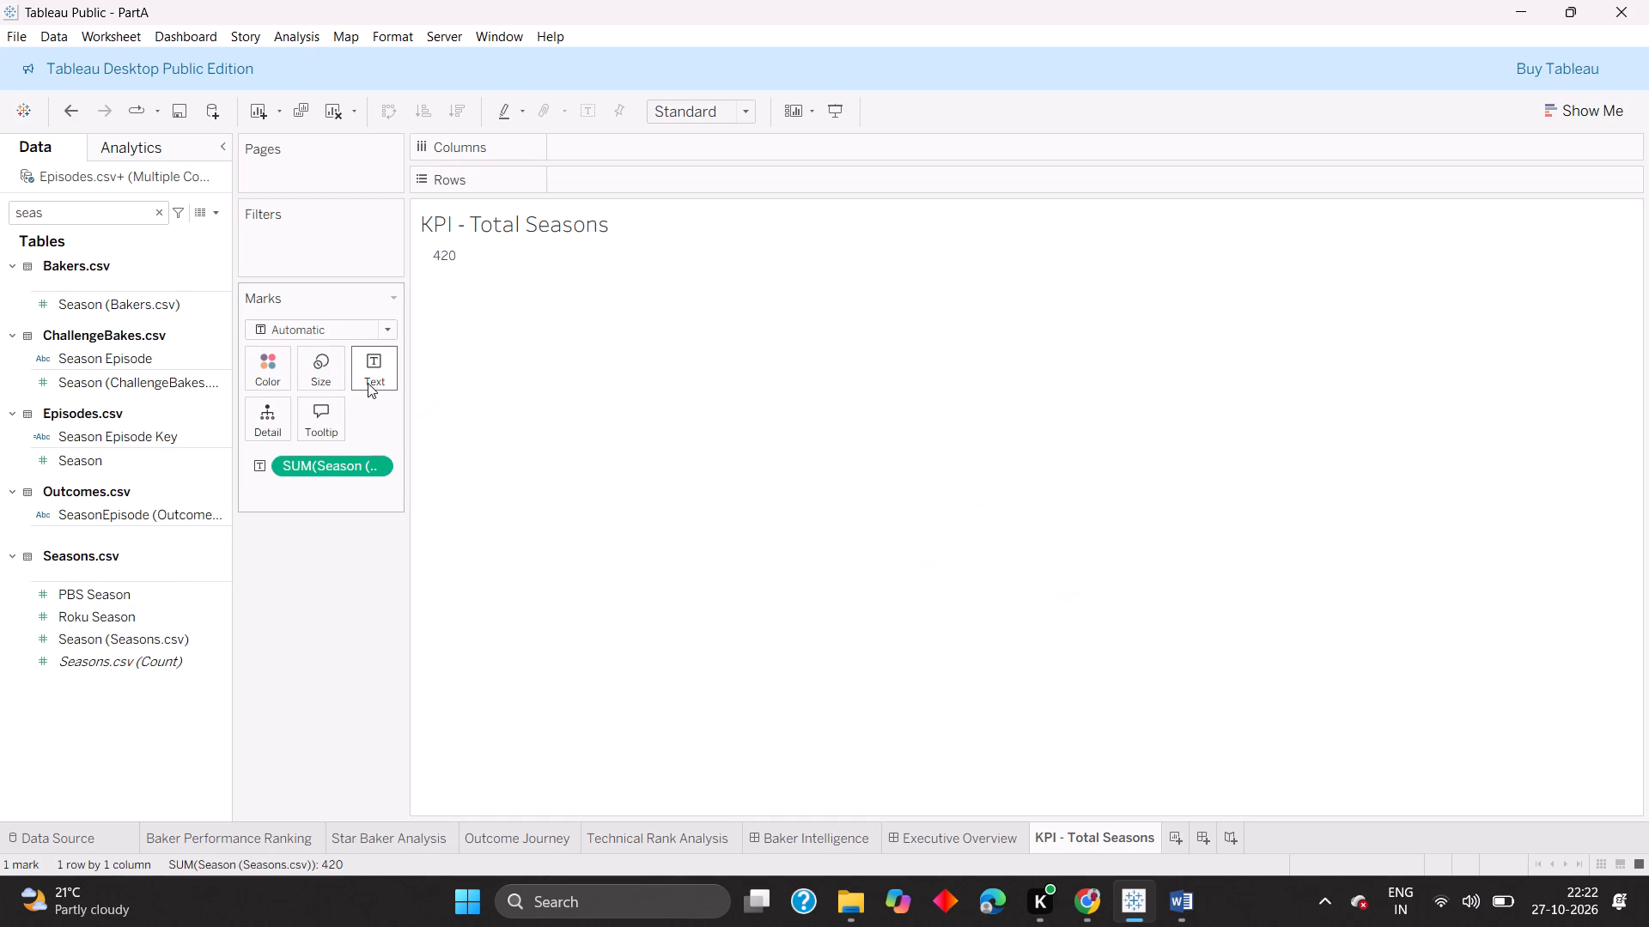
{"action": "right_click", "coordinate": [363, 463]}
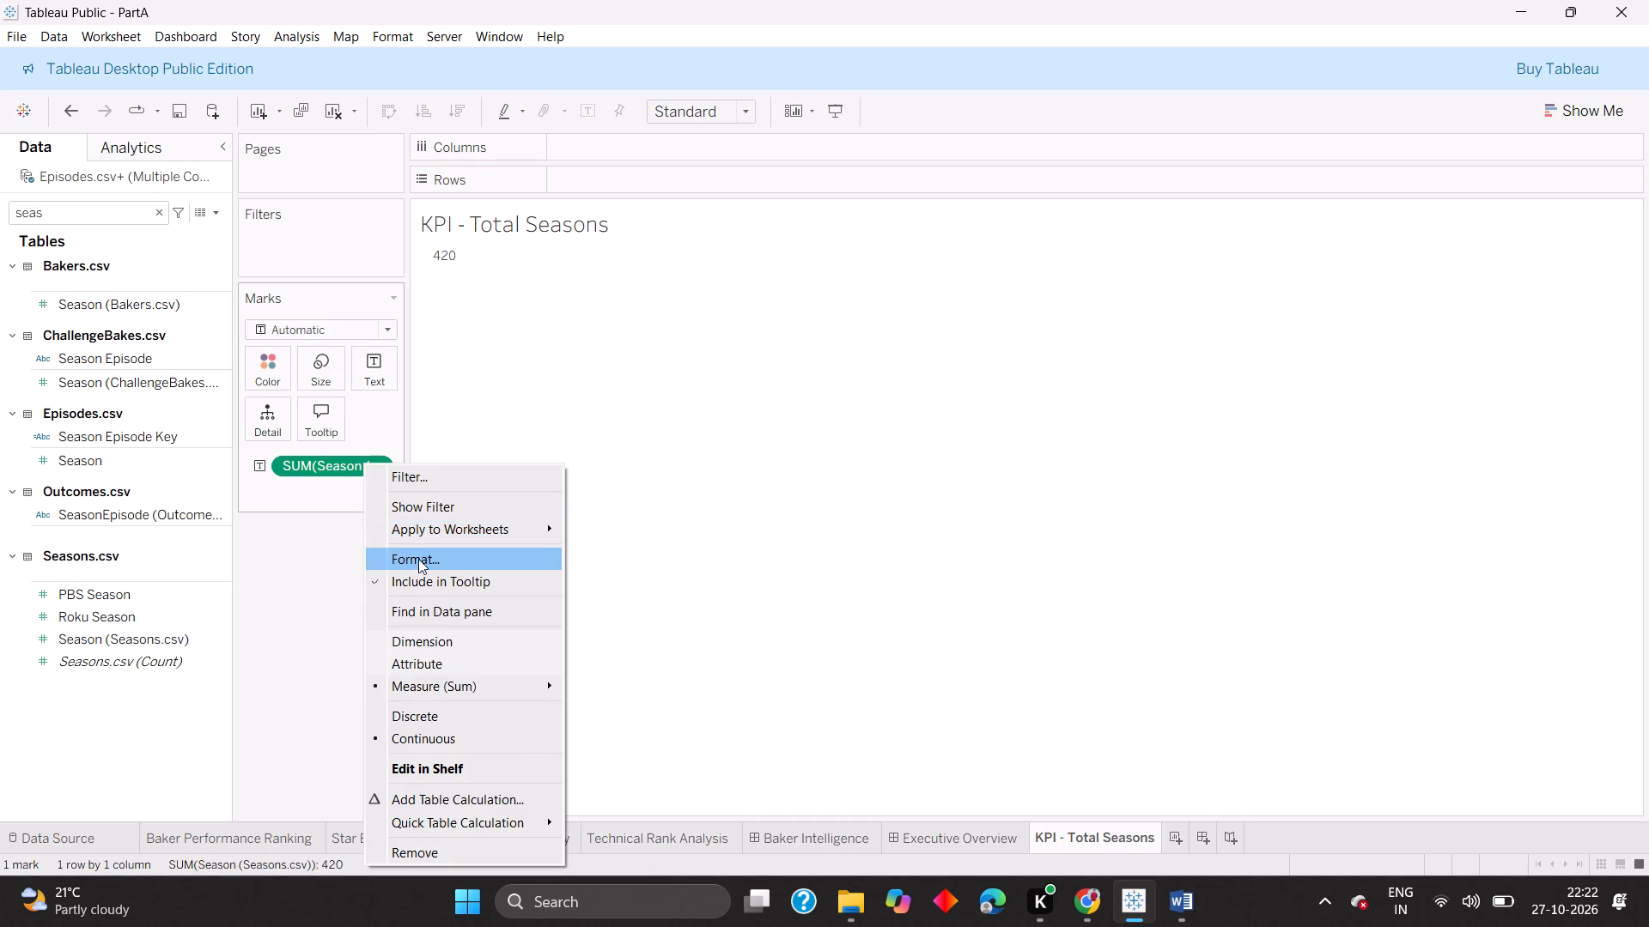
{"action": "left_click", "coordinate": [418, 559]}
{"action": "right_click", "coordinate": [378, 460]}
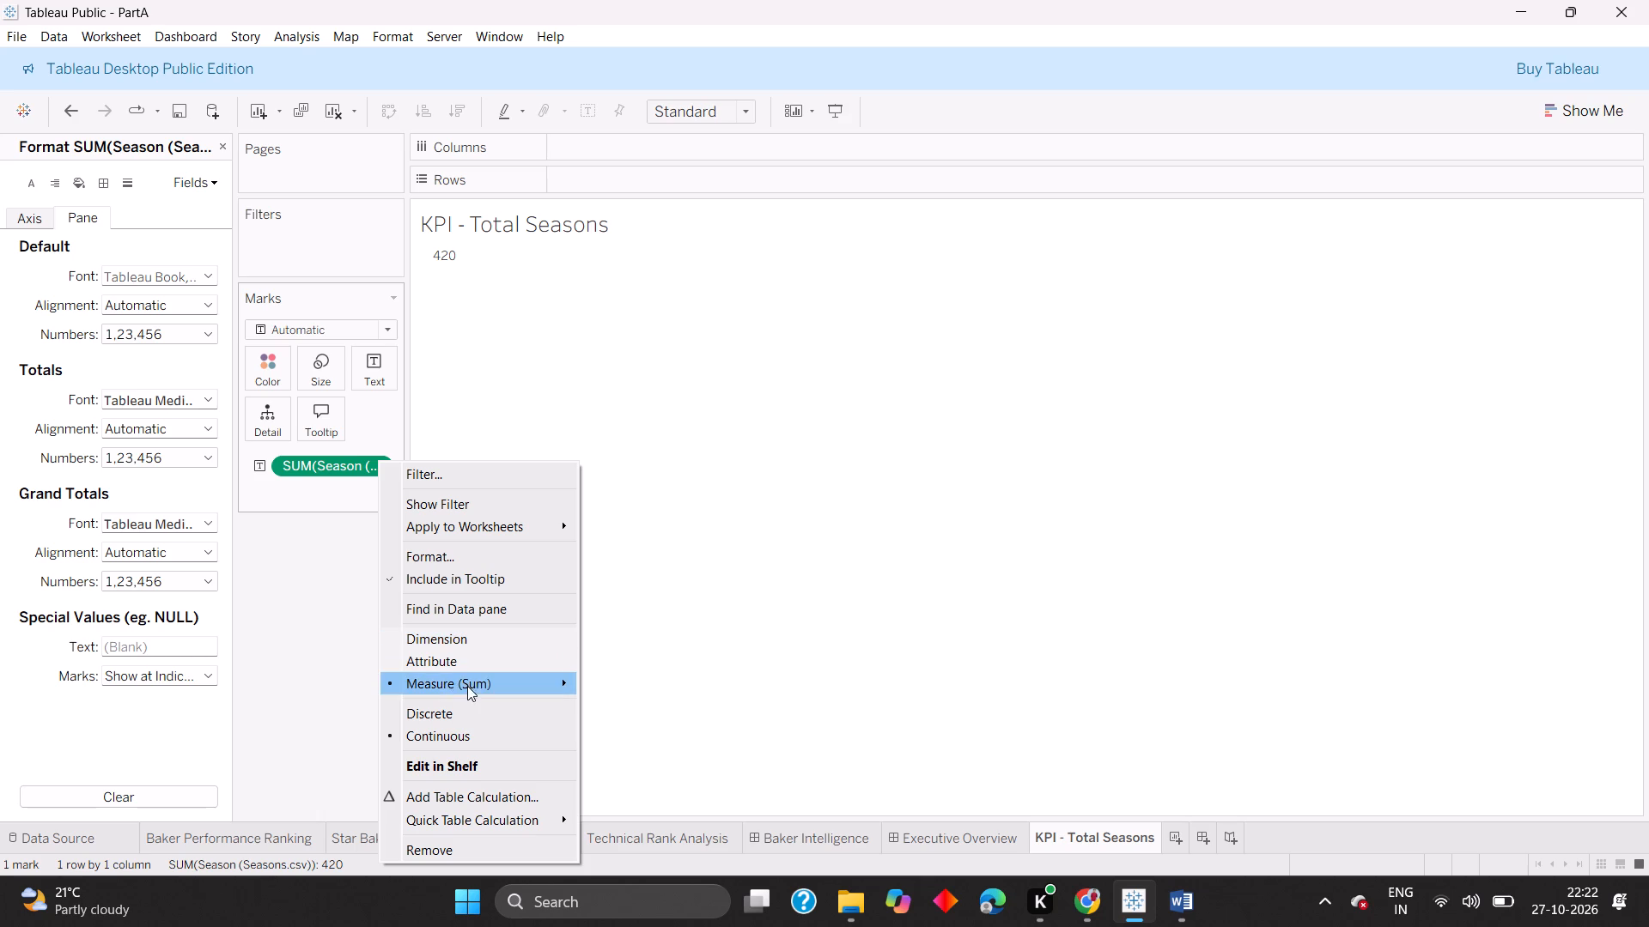
{"action": "left_click", "coordinate": [544, 675]}
{"action": "left_click", "coordinate": [634, 746]}
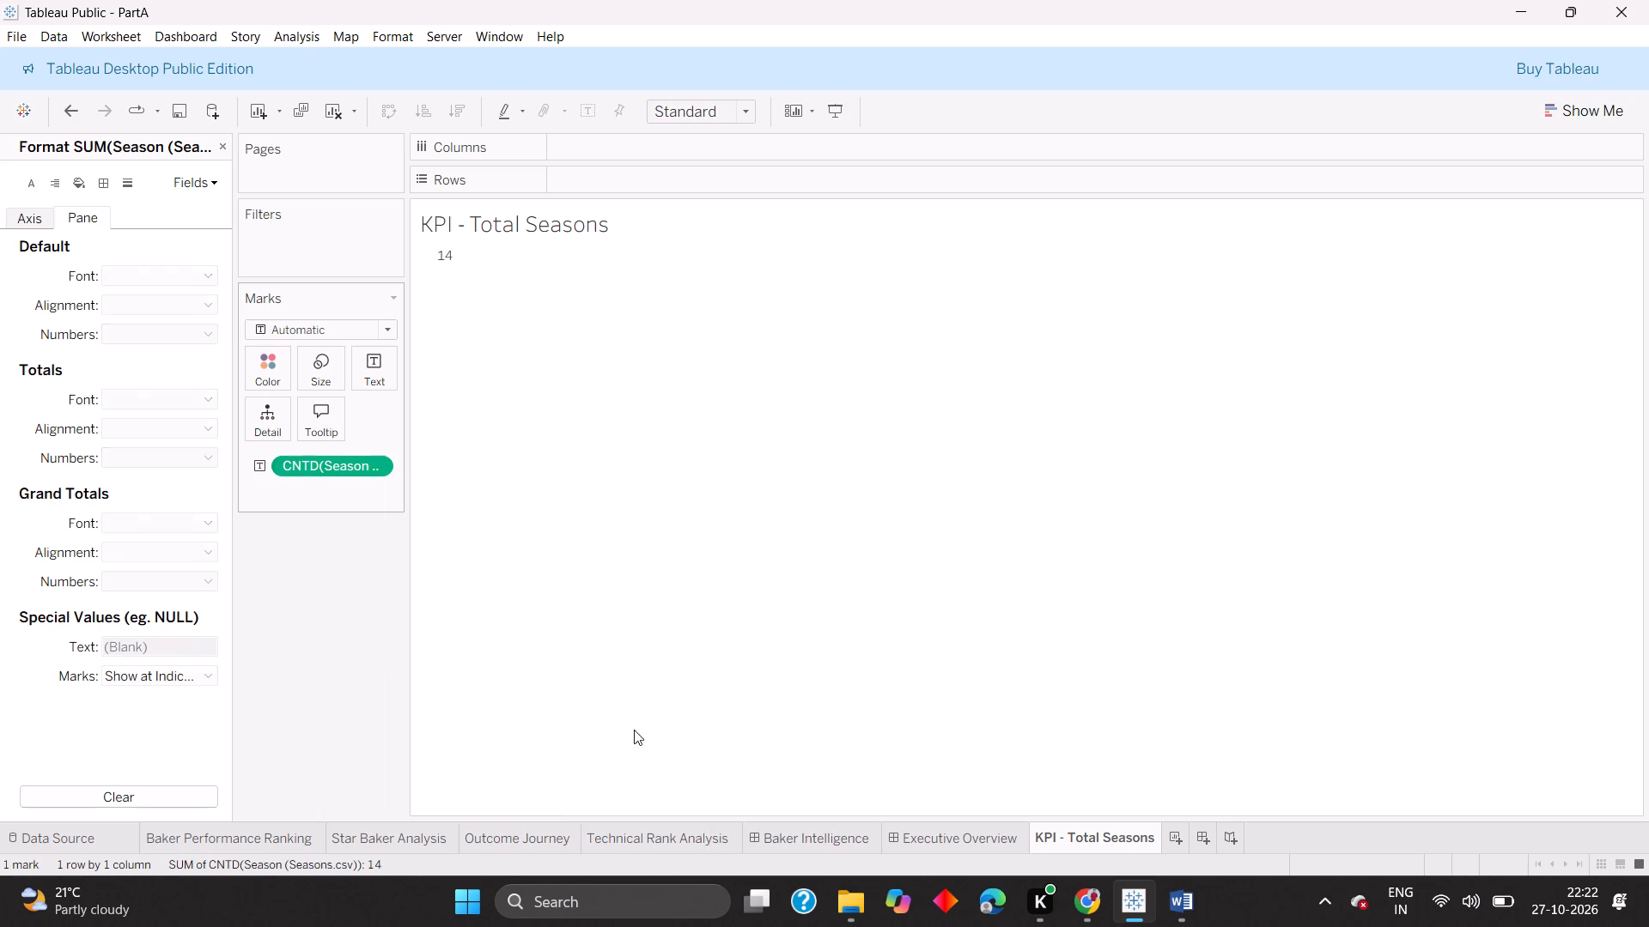
{"action": "left_click", "coordinate": [581, 407]}
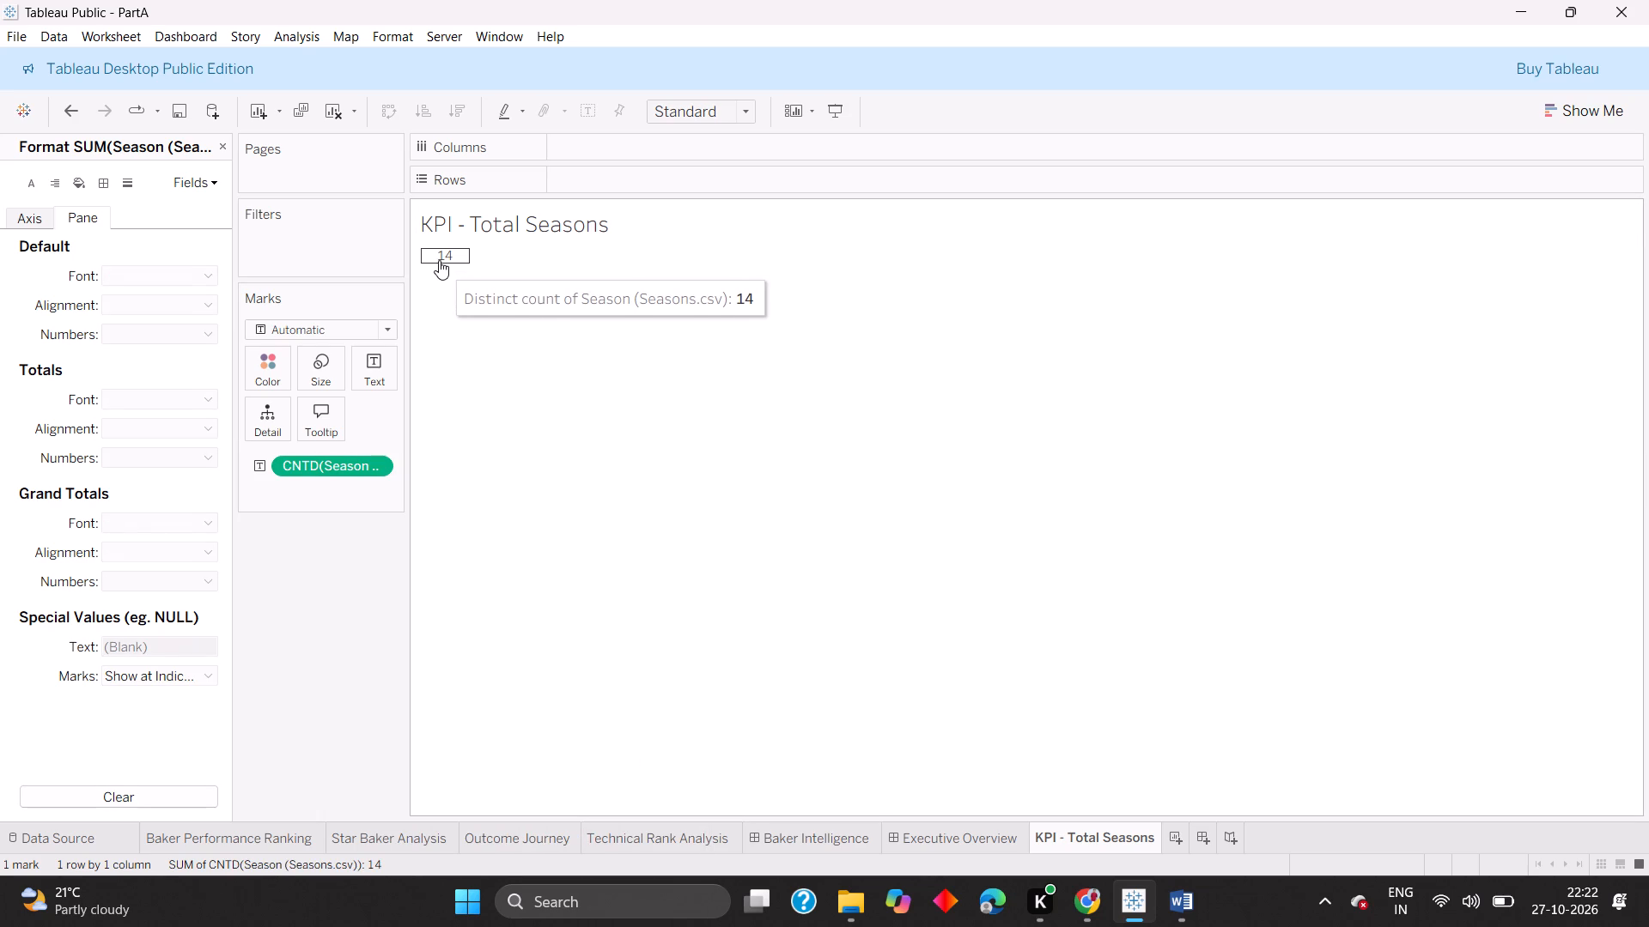
{"action": "left_click", "coordinate": [439, 260]}
{"action": "left_click", "coordinate": [505, 378]}
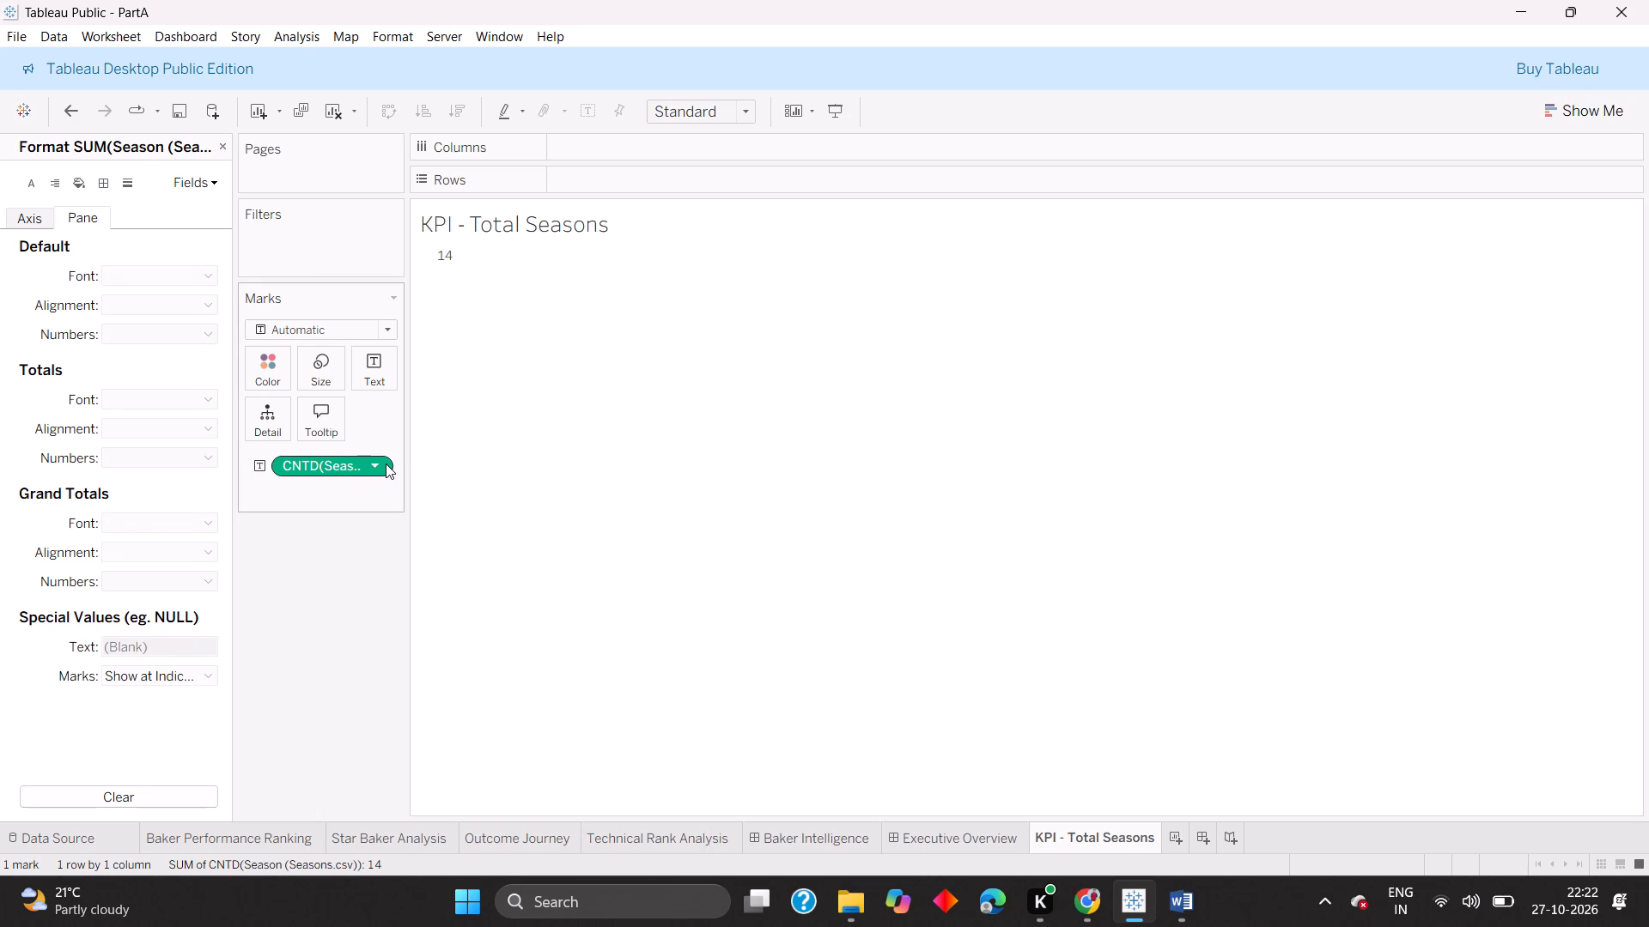
Set the font size of the KPI's CNTD(Season) text label to 12.
{"action": "left_click", "coordinate": [383, 463]}
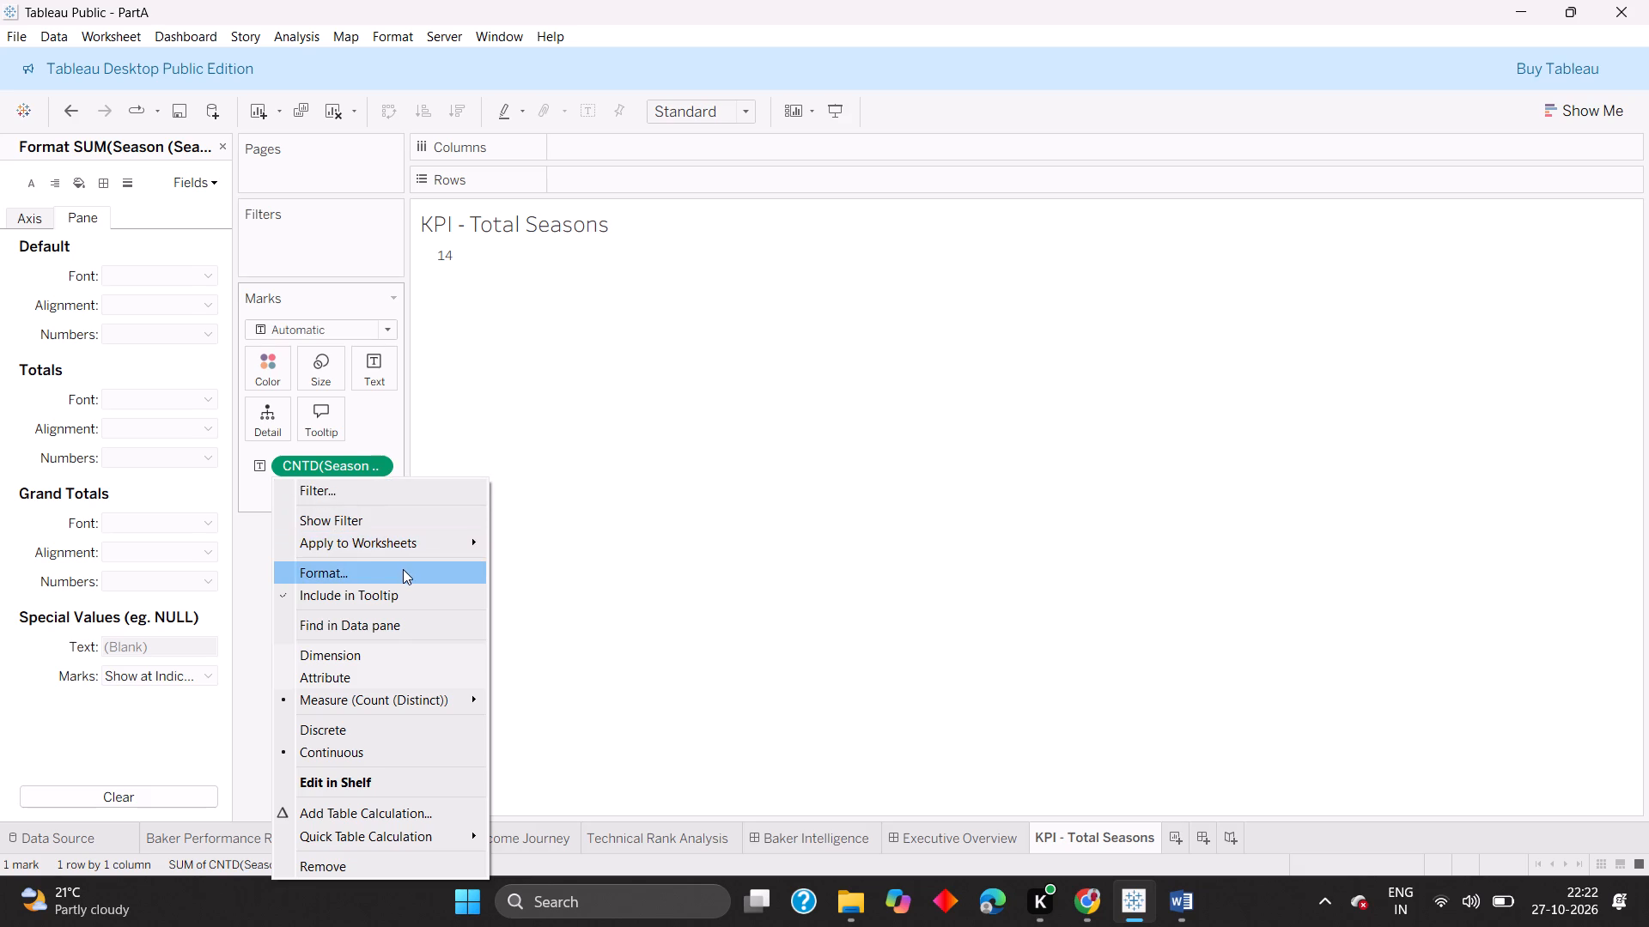
{"action": "left_click", "coordinate": [469, 407]}
{"action": "left_click", "coordinate": [383, 378]}
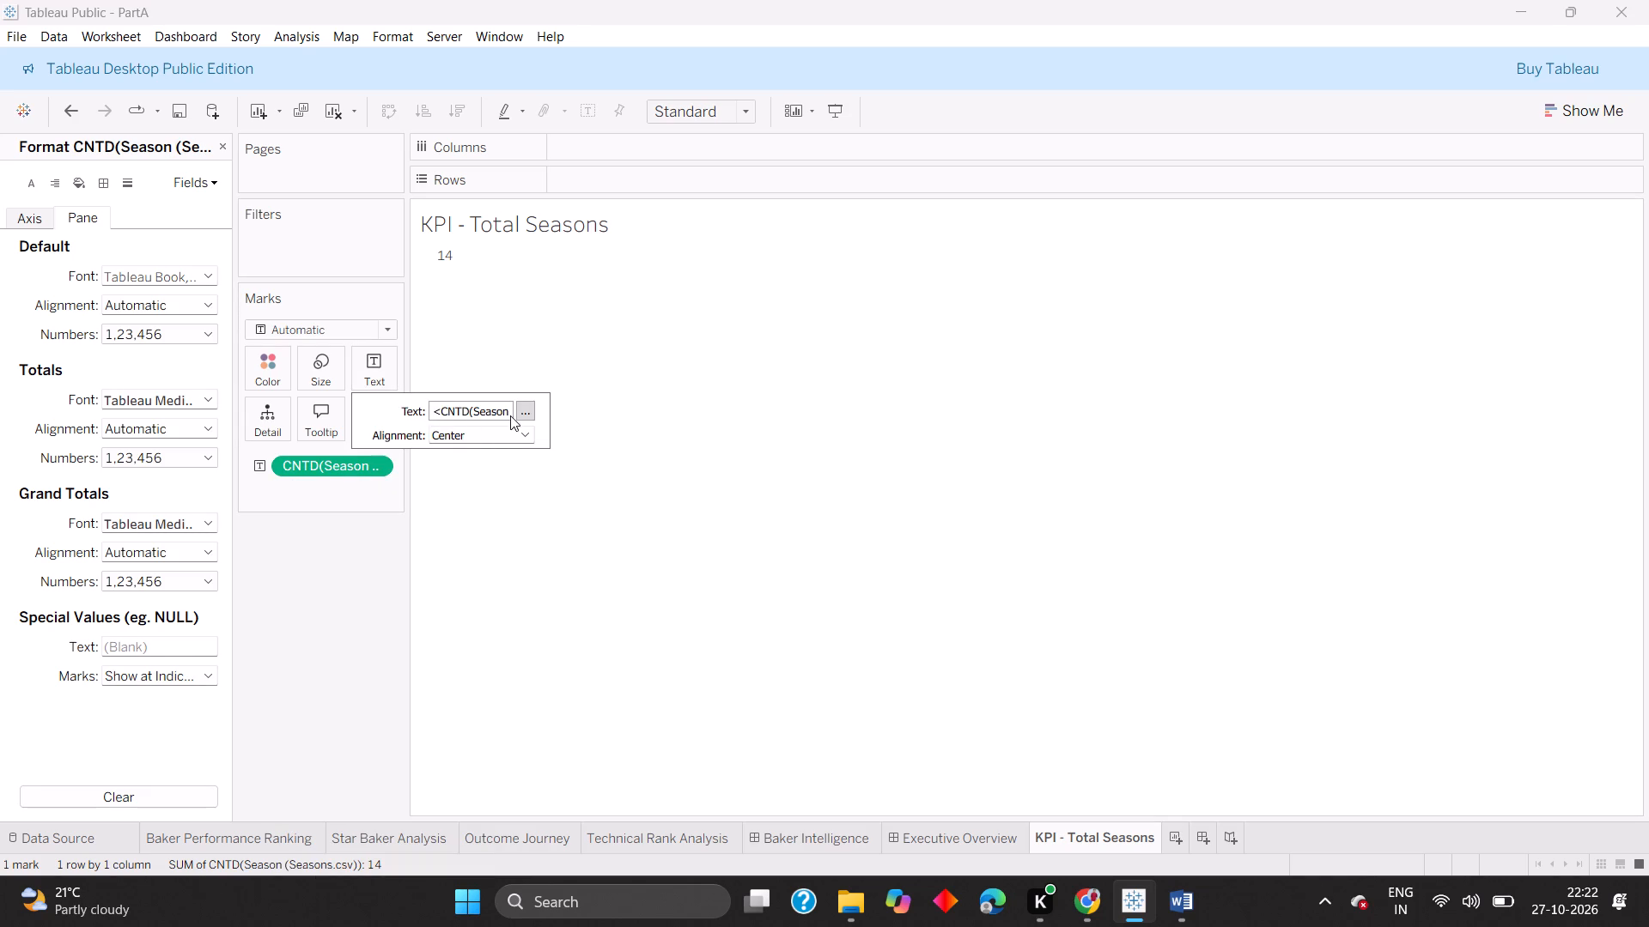
{"action": "left_click", "coordinate": [509, 411]}
{"action": "left_click", "coordinate": [520, 414]}
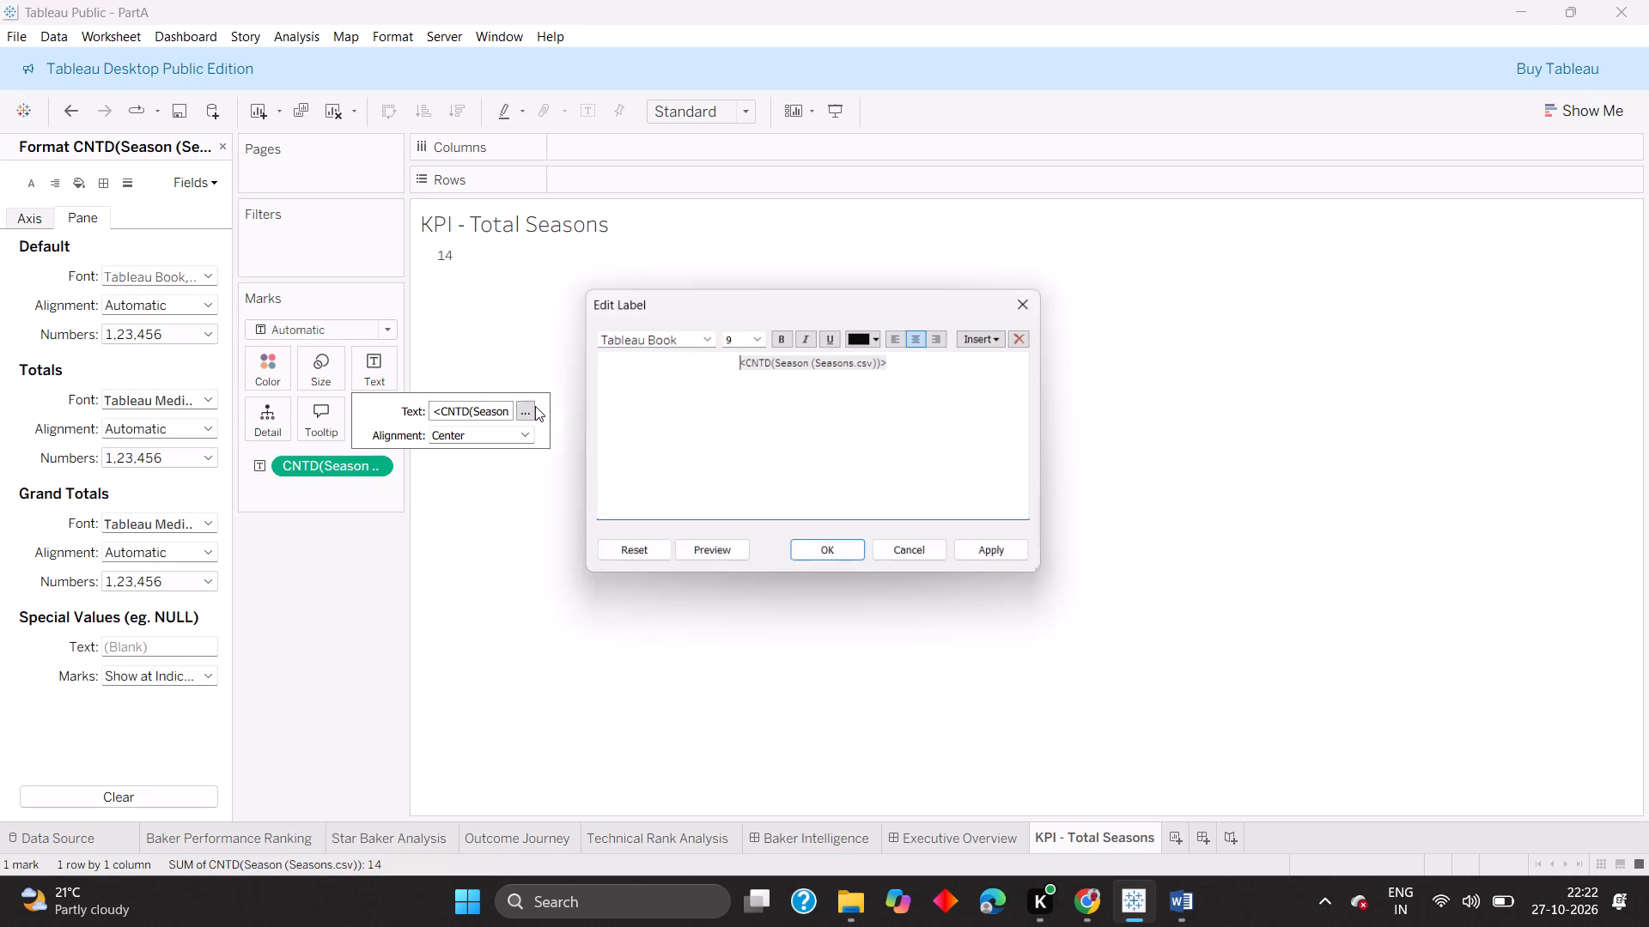
{"action": "left_click", "coordinate": [825, 375]}
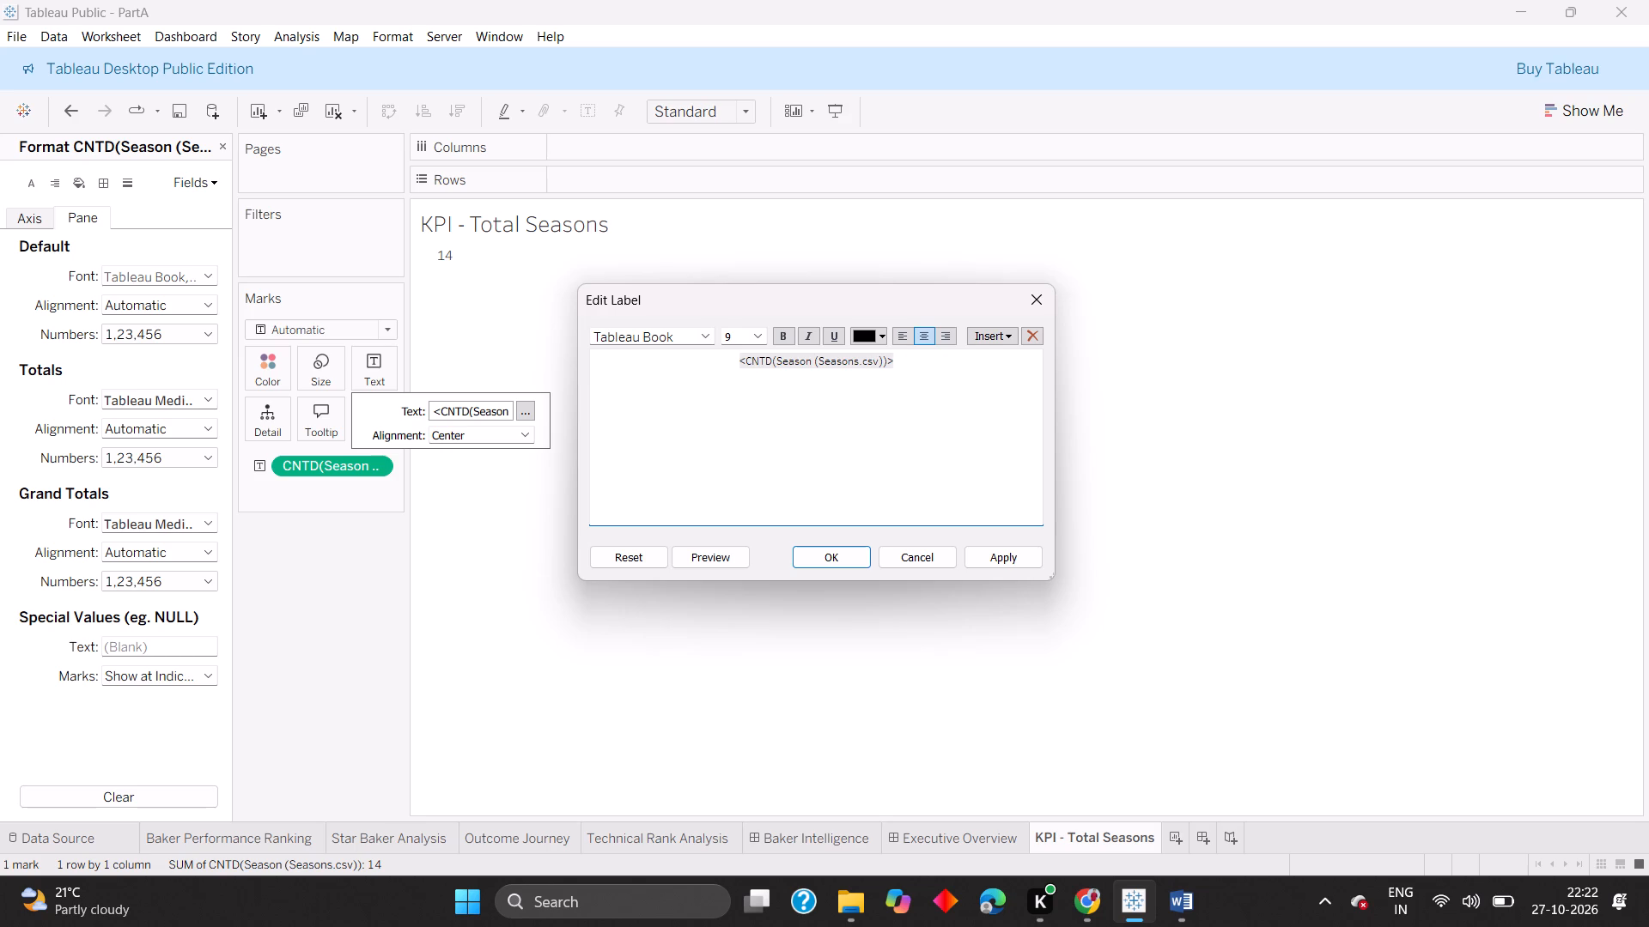
{"action": "left_click", "coordinate": [758, 360]}
{"action": "left_click", "coordinate": [762, 340]}
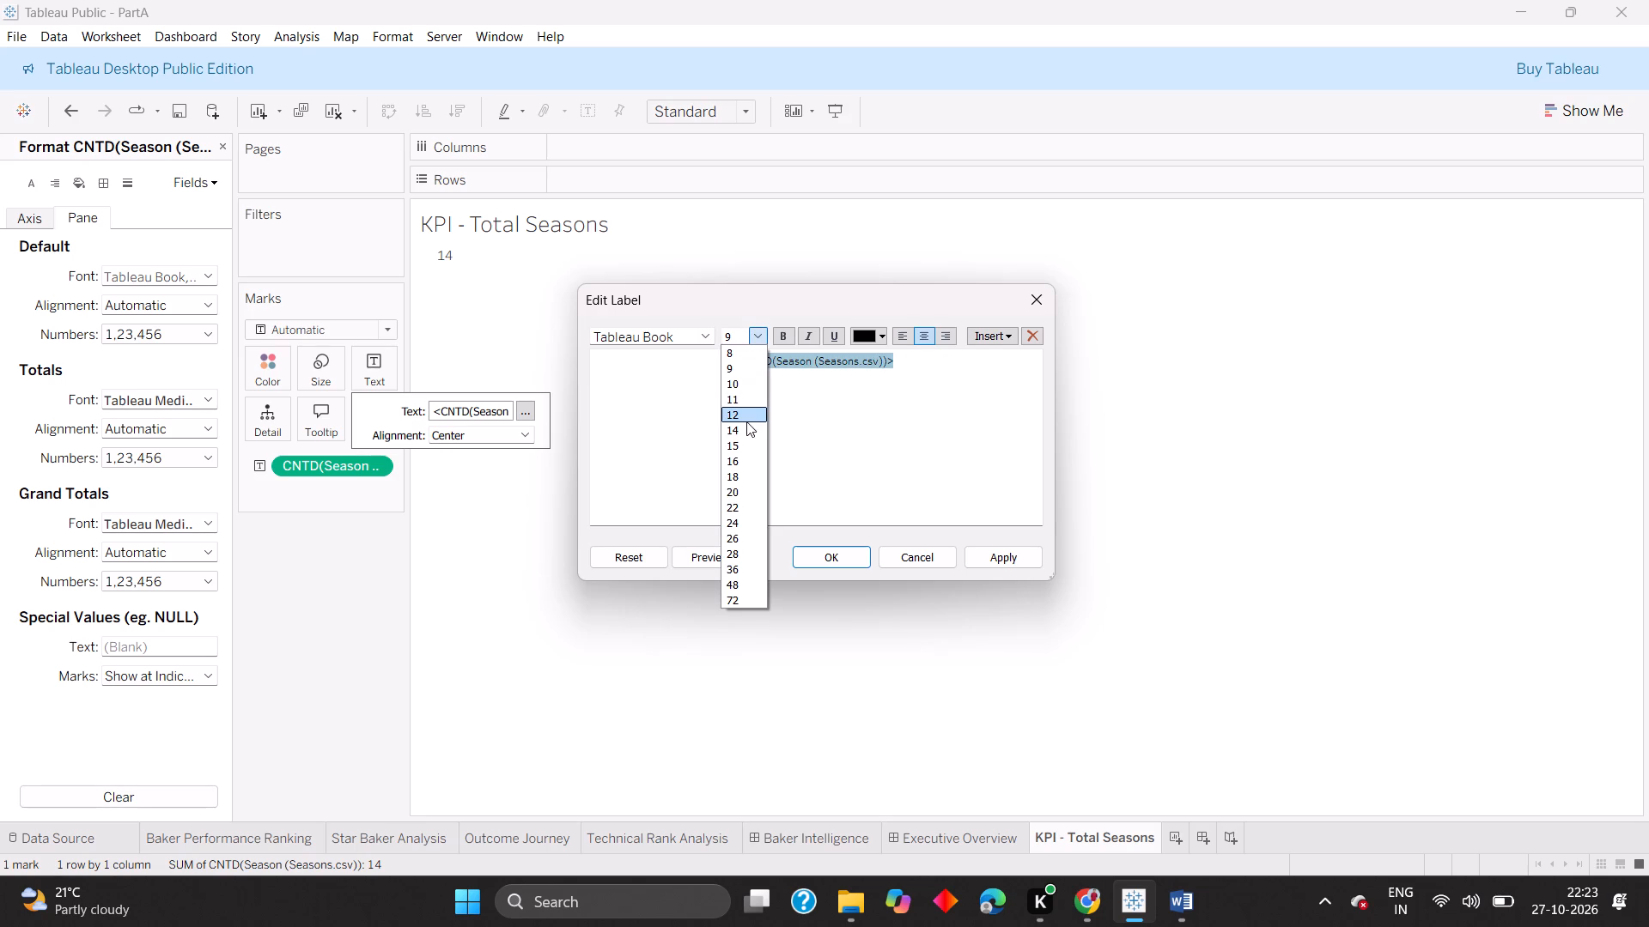
{"action": "left_click", "coordinate": [746, 413]}
{"action": "left_click", "coordinate": [831, 554]}
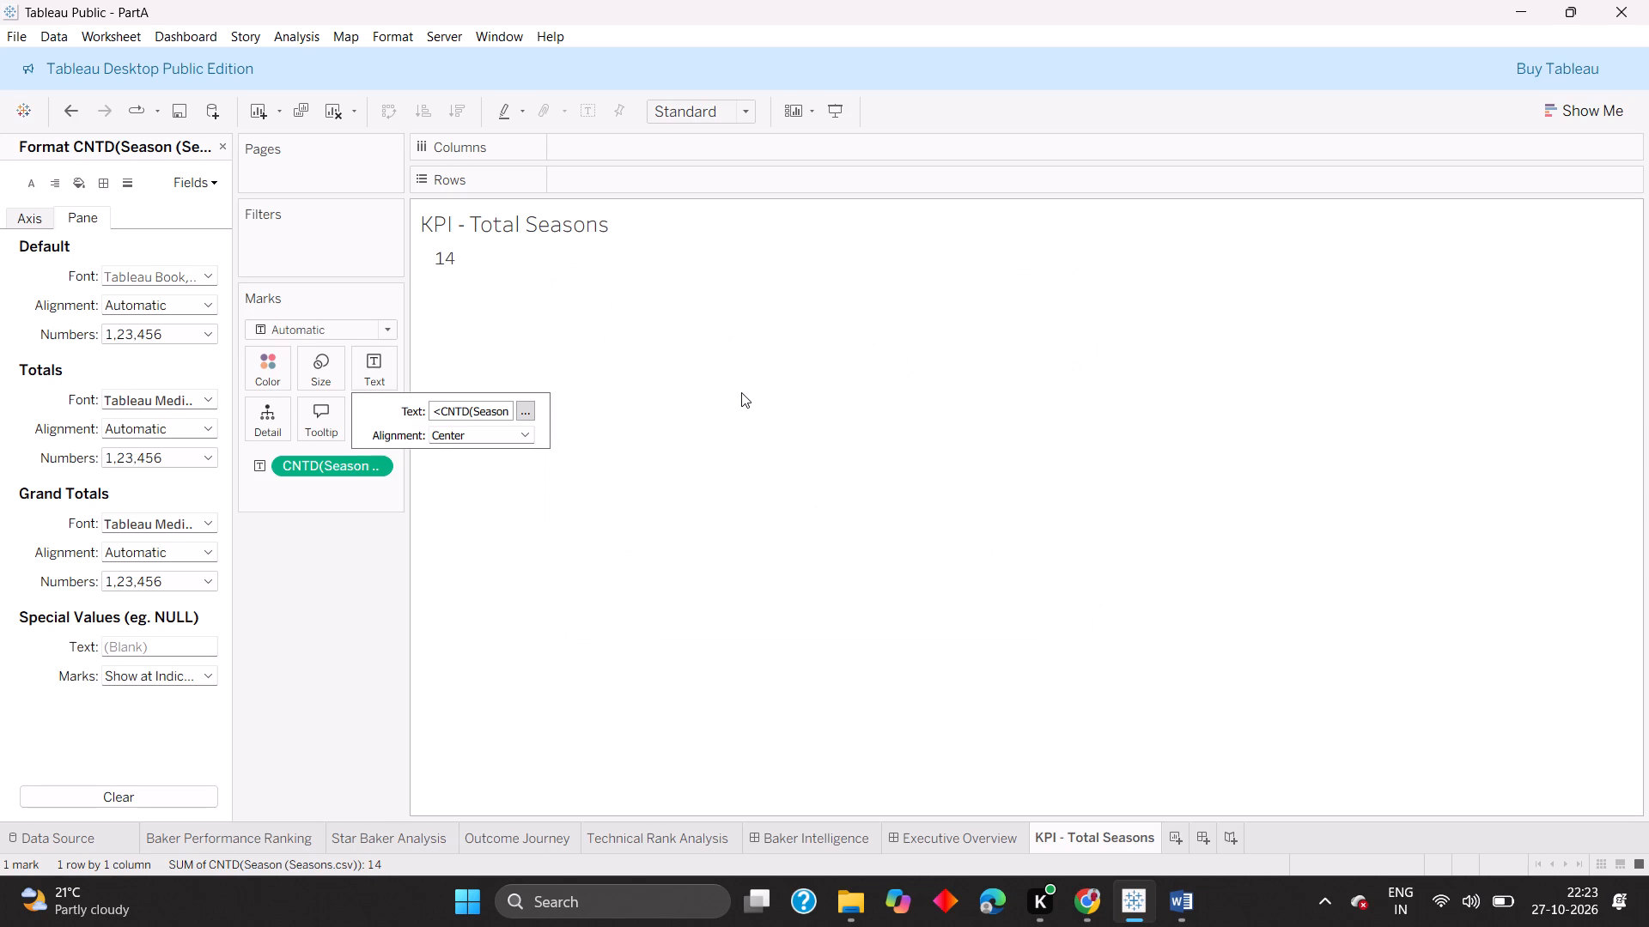
{"action": "left_click", "coordinate": [741, 392]}
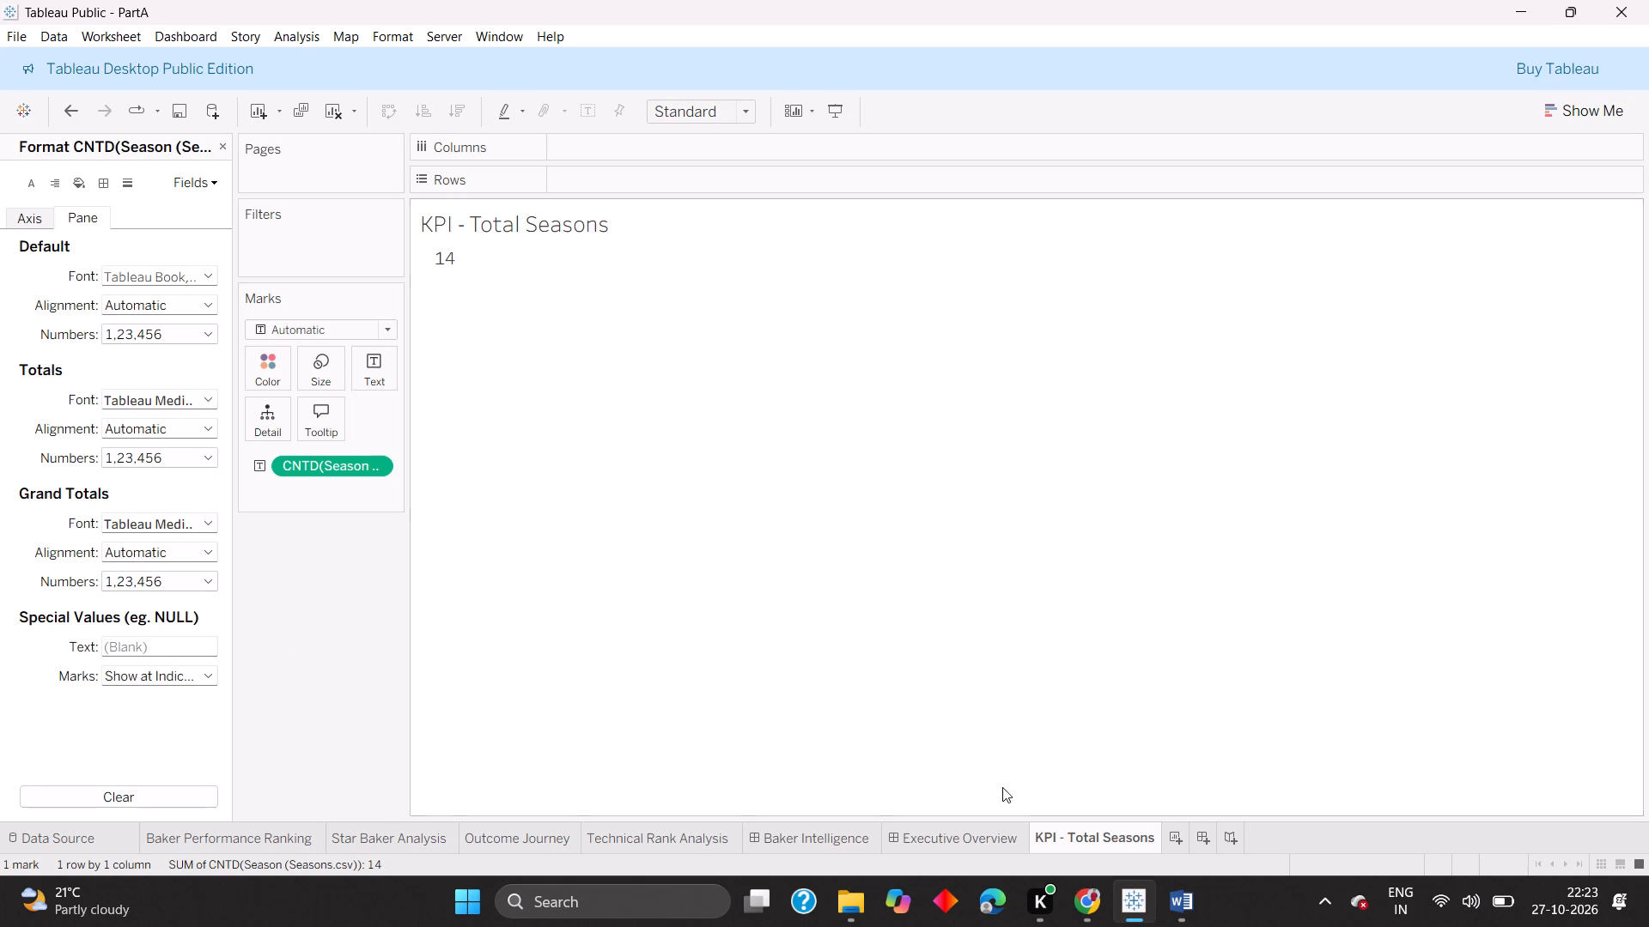
Return to the Executive Overview dashboard, close the Format pane and place KPI - Total Seasons as a floating sheet near the canvas's upper left.
{"action": "left_click", "coordinate": [986, 831]}
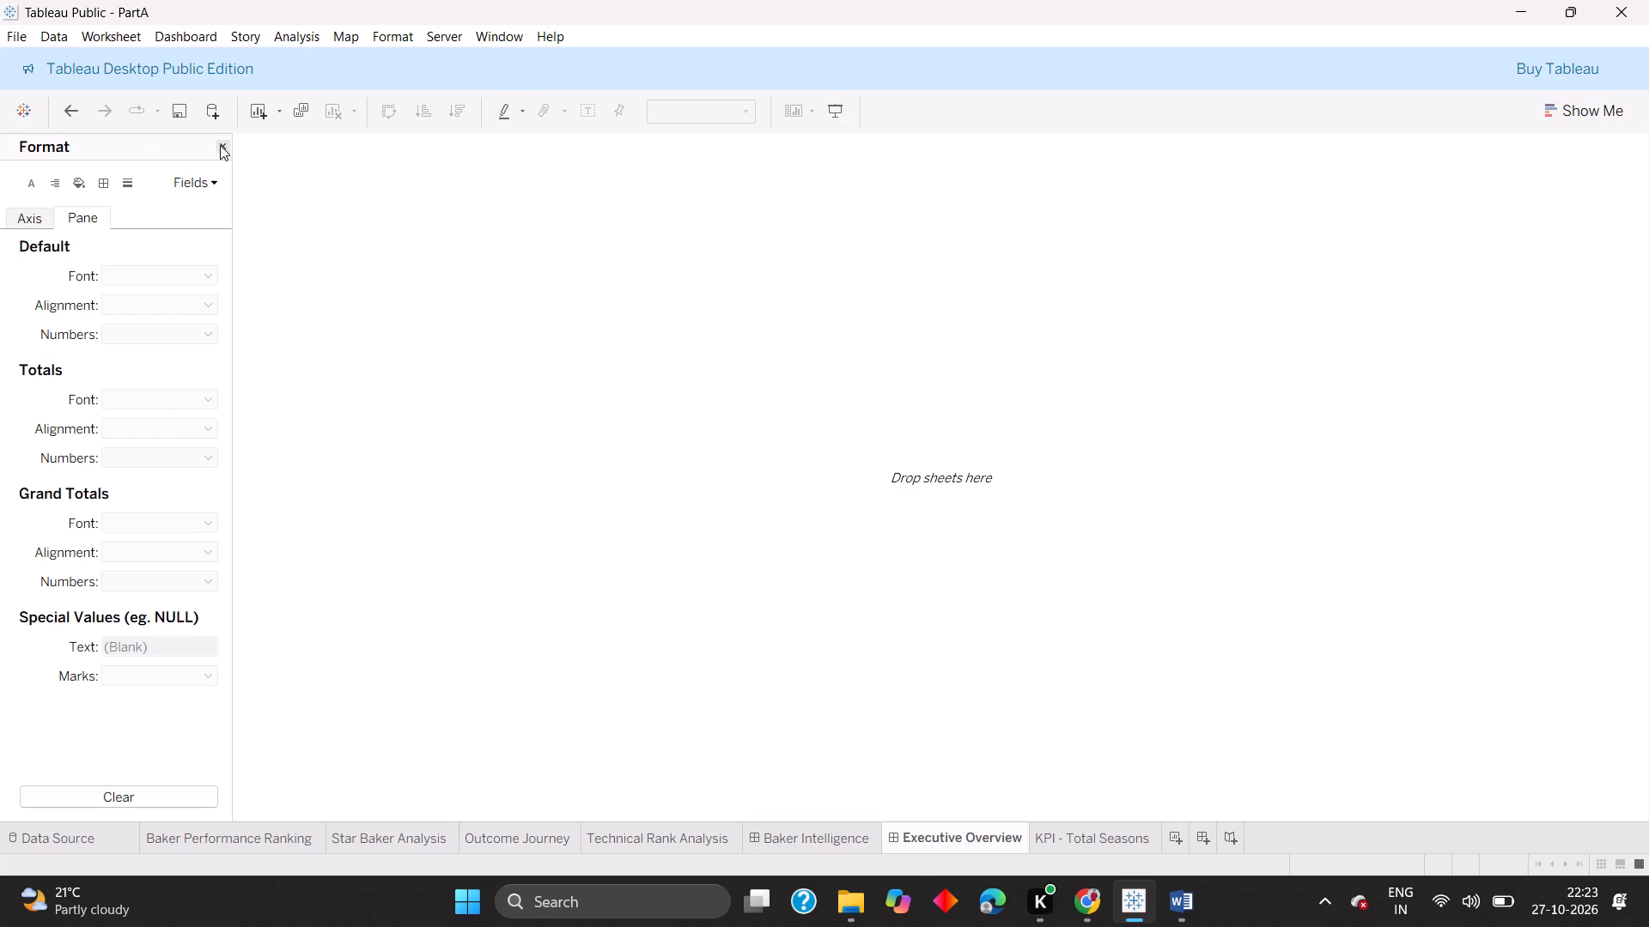
{"action": "left_click", "coordinate": [220, 145]}
{"action": "left_click_drag", "start_coordinate": [108, 478], "coordinate": [411, 265]}
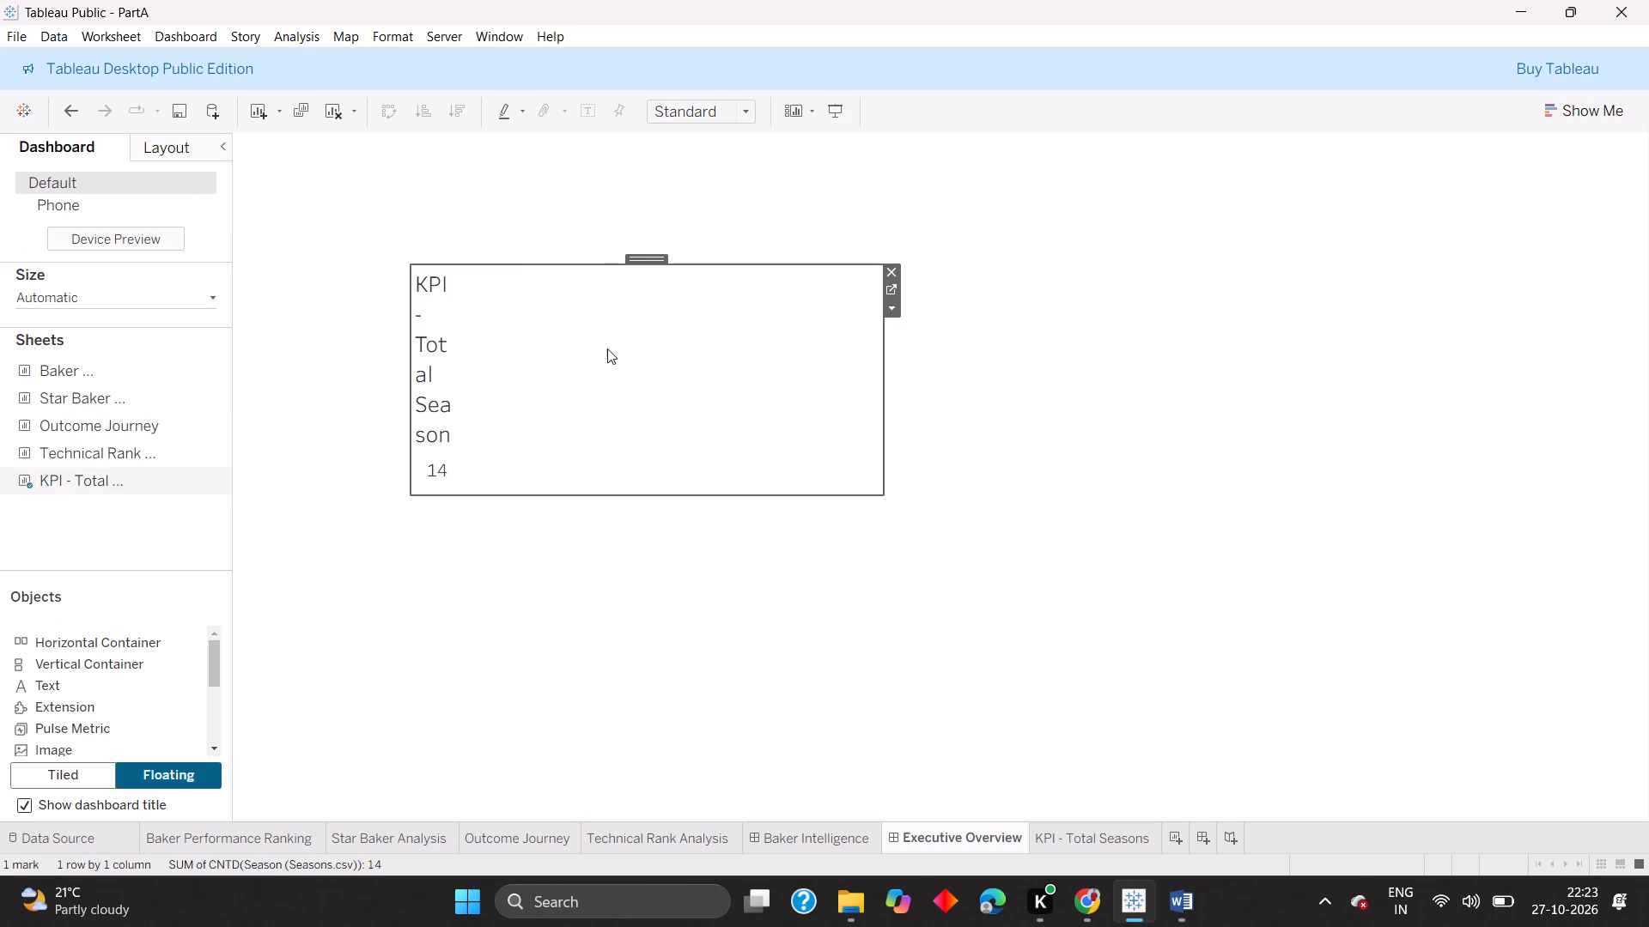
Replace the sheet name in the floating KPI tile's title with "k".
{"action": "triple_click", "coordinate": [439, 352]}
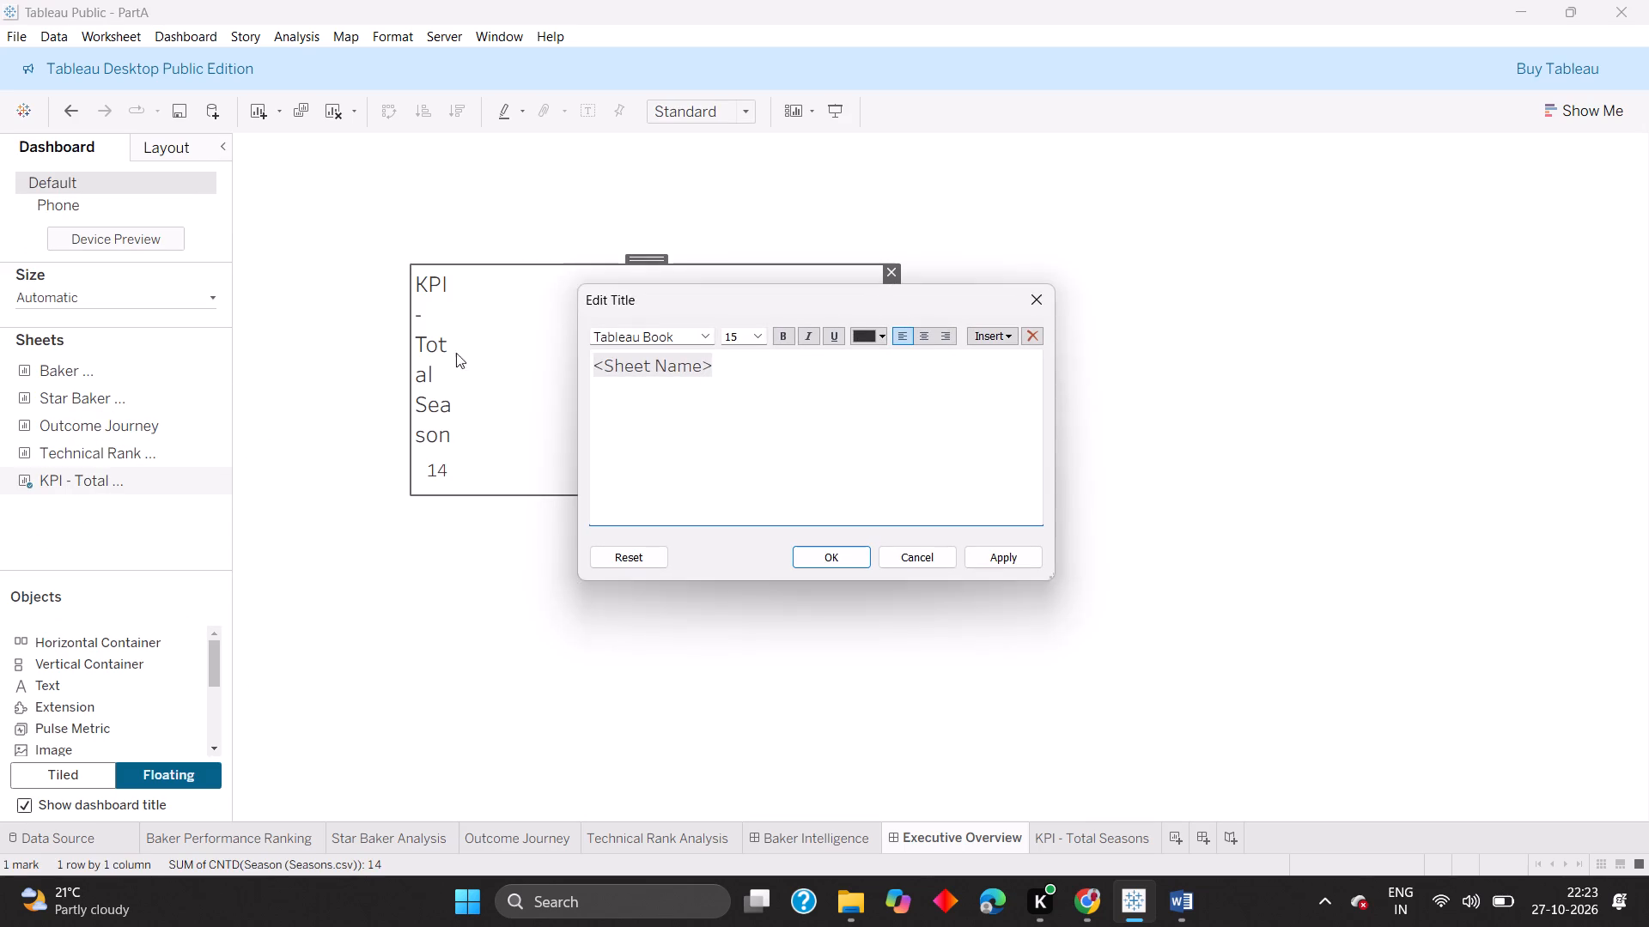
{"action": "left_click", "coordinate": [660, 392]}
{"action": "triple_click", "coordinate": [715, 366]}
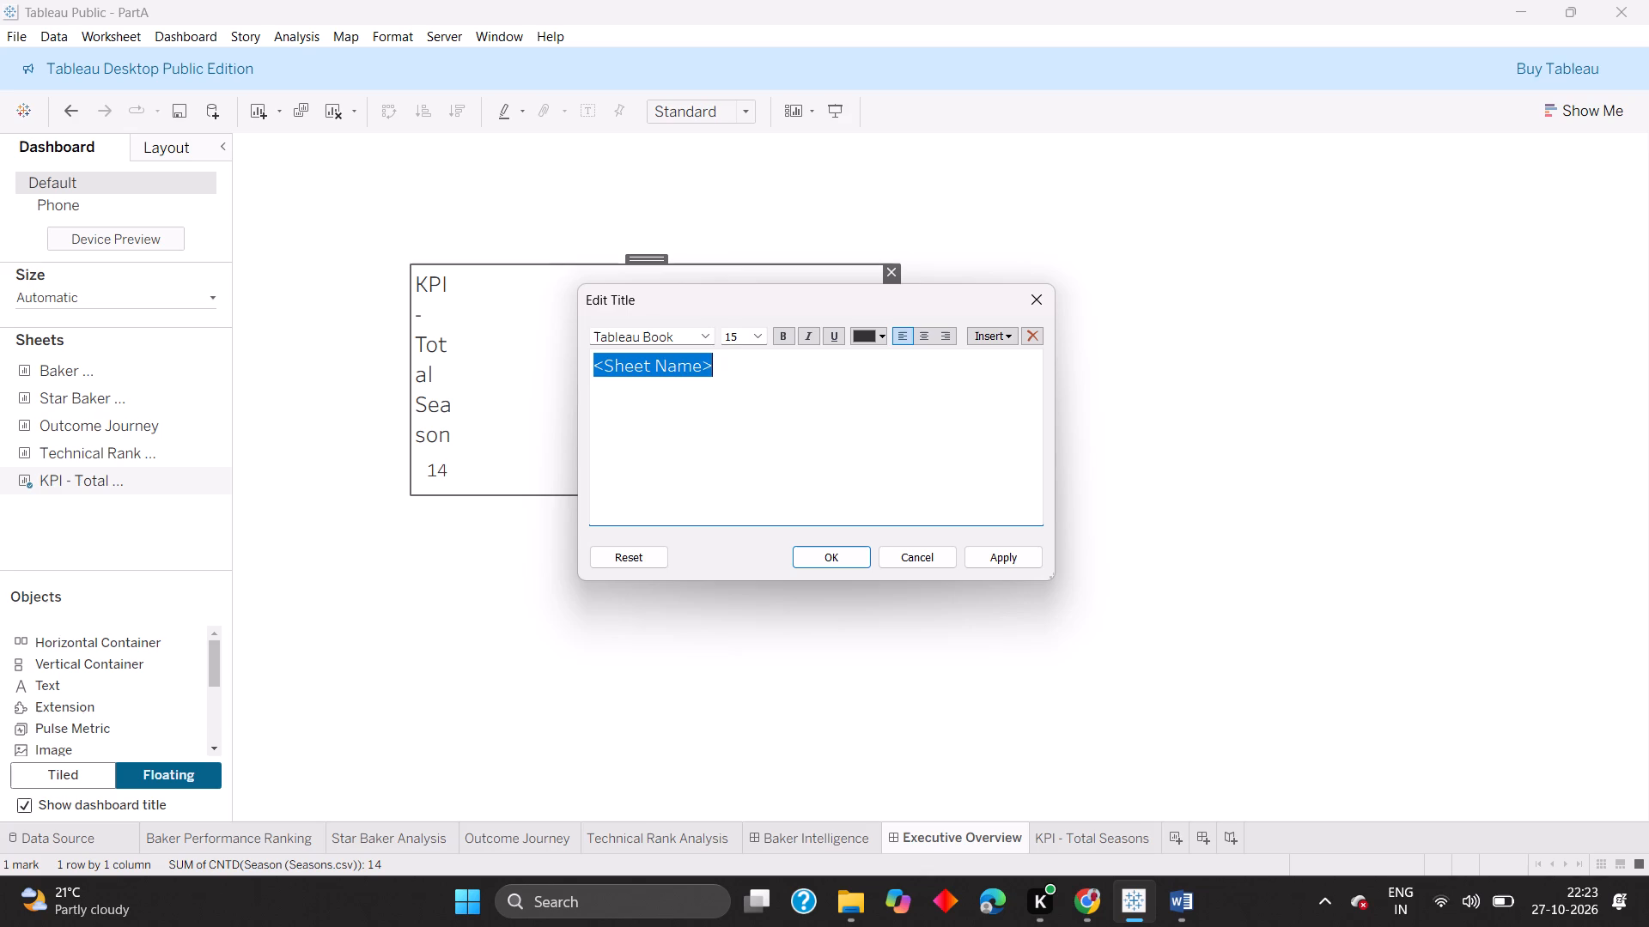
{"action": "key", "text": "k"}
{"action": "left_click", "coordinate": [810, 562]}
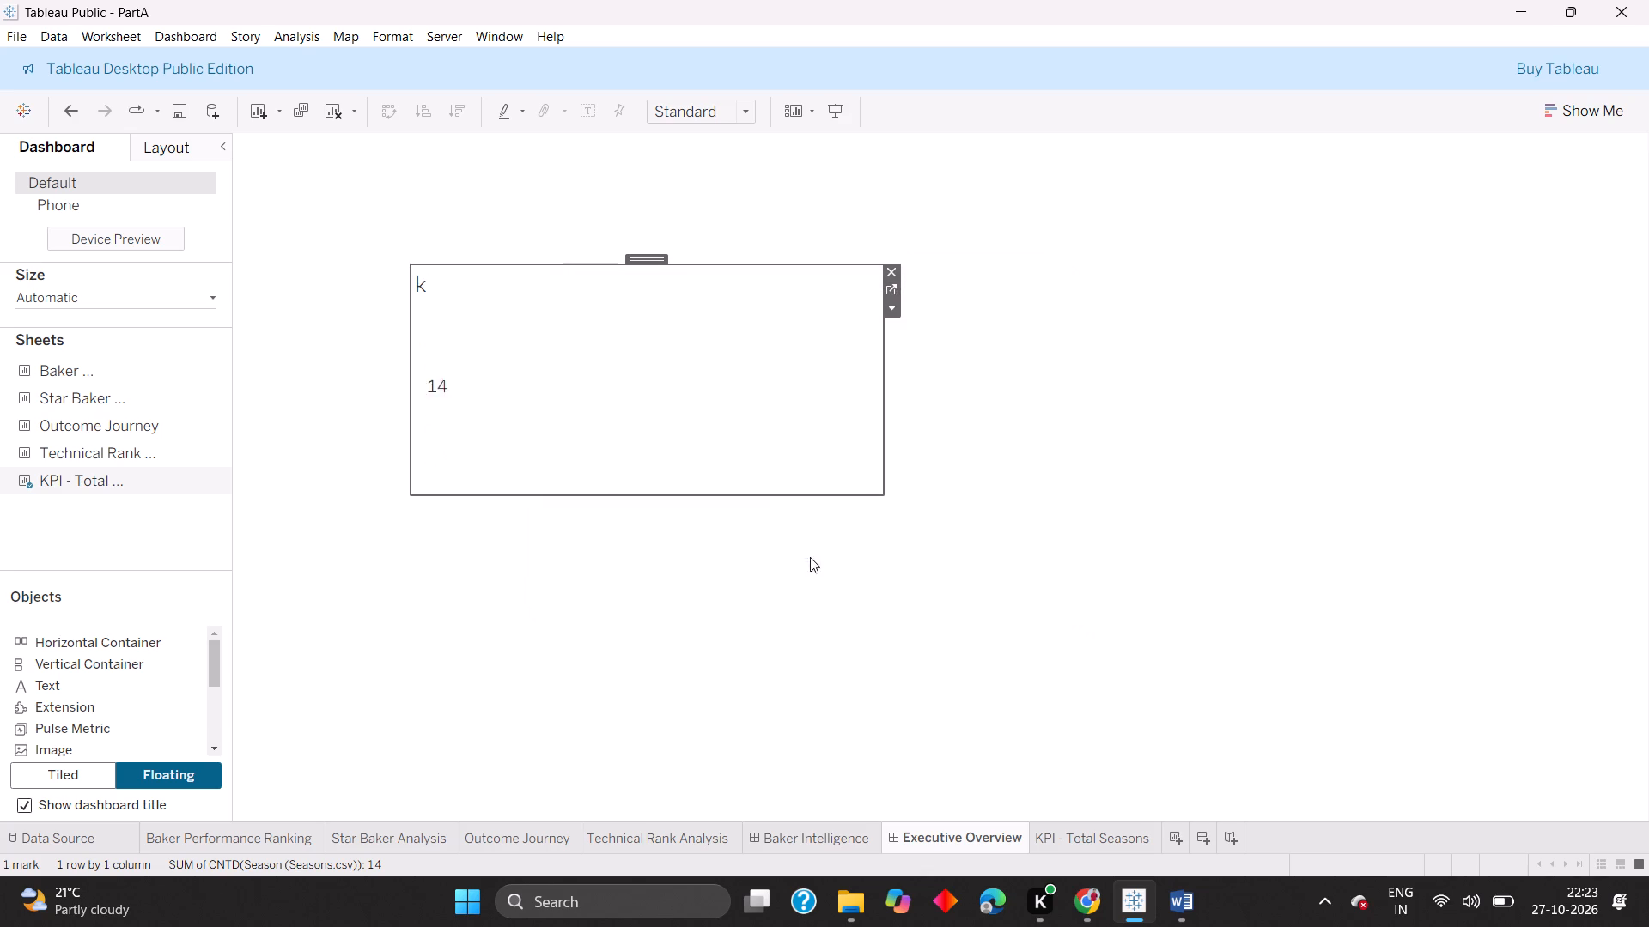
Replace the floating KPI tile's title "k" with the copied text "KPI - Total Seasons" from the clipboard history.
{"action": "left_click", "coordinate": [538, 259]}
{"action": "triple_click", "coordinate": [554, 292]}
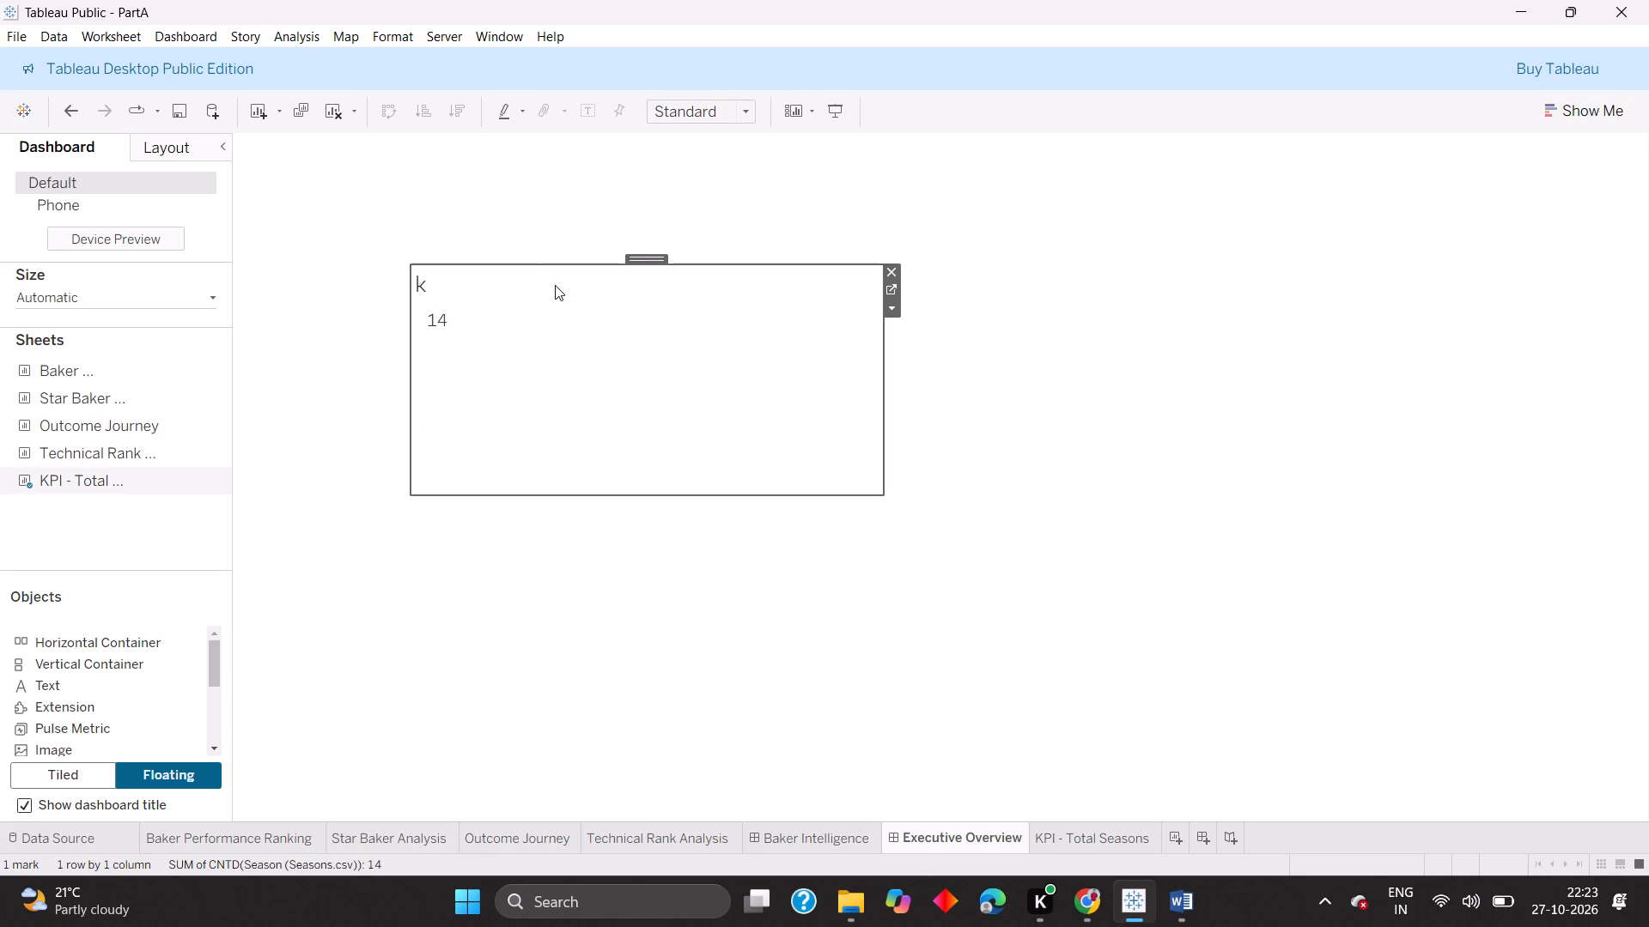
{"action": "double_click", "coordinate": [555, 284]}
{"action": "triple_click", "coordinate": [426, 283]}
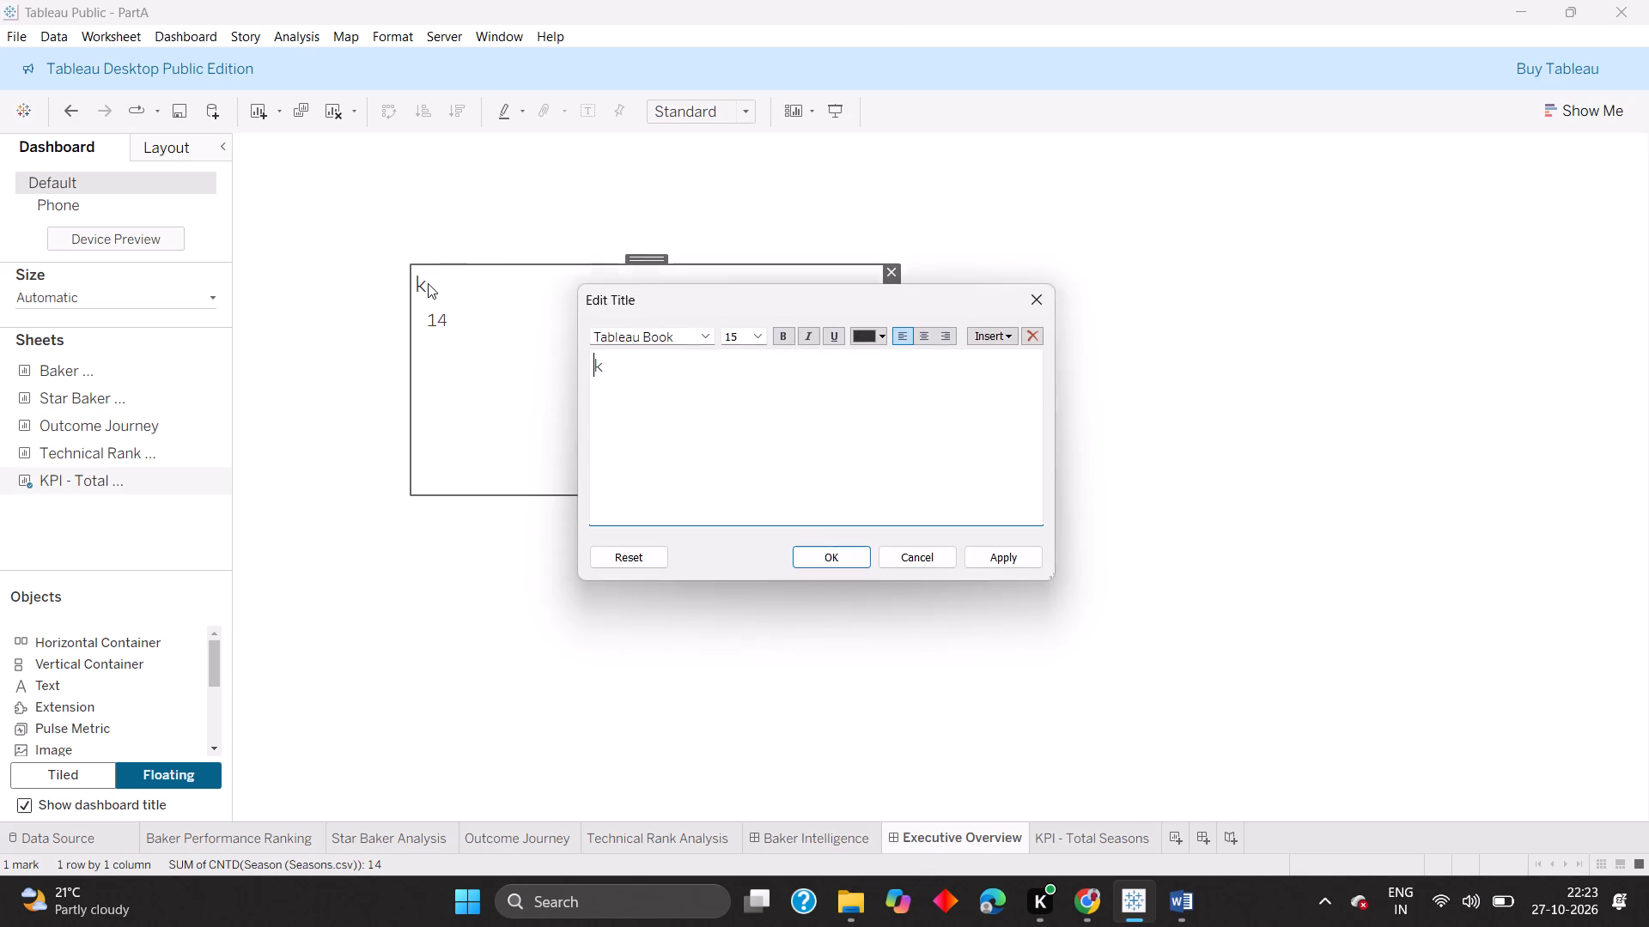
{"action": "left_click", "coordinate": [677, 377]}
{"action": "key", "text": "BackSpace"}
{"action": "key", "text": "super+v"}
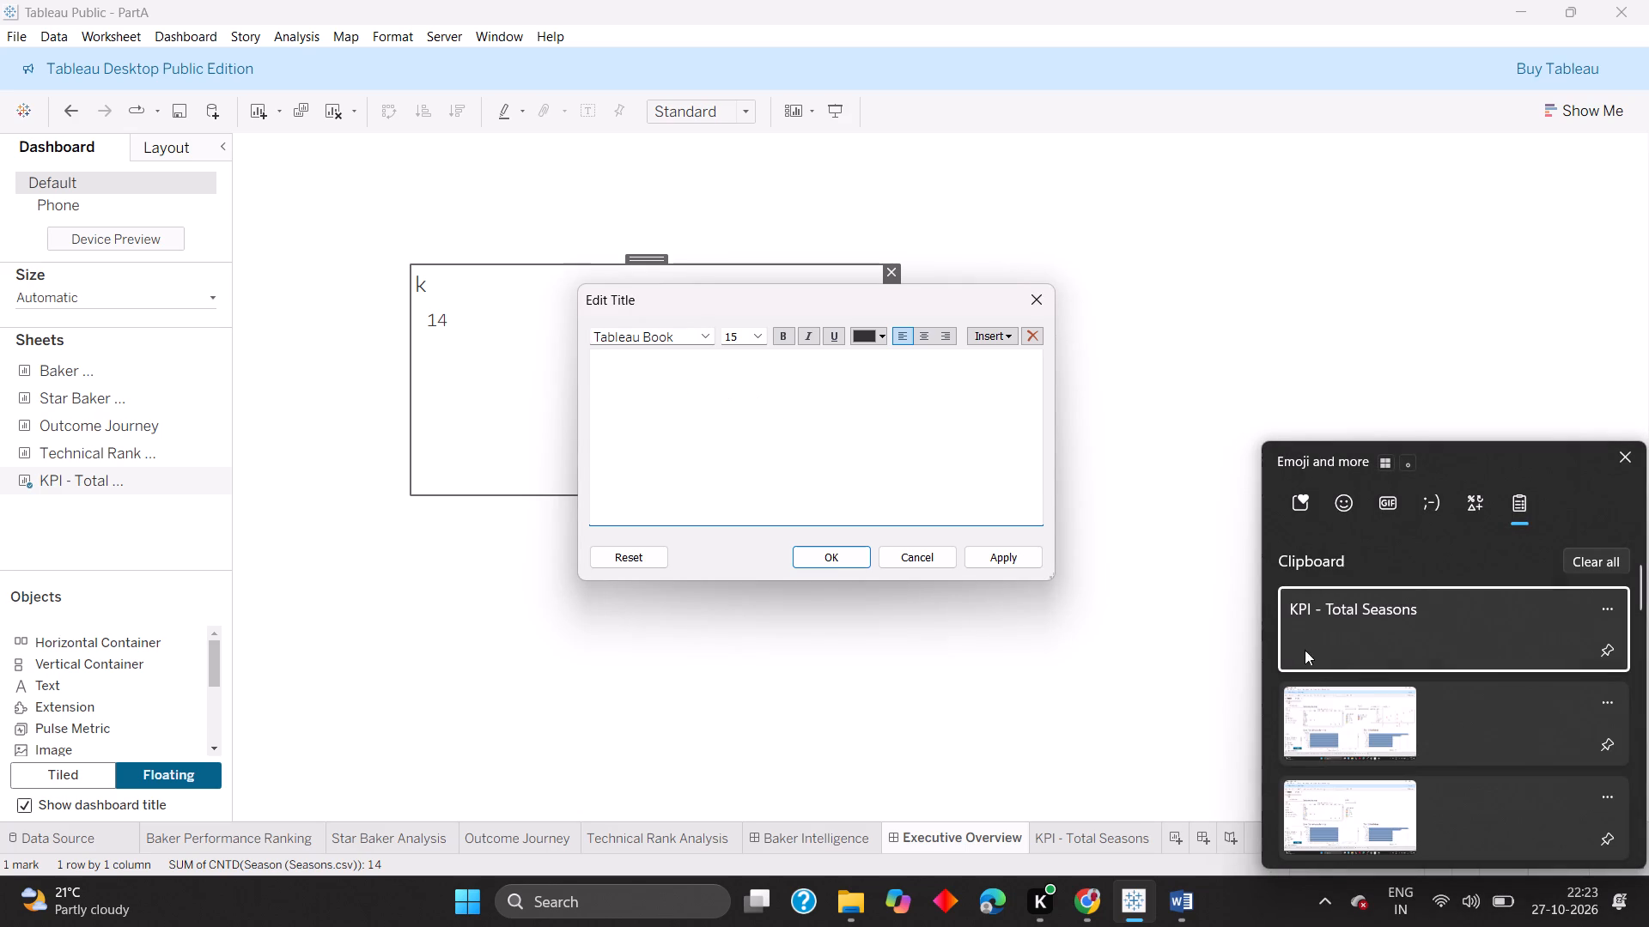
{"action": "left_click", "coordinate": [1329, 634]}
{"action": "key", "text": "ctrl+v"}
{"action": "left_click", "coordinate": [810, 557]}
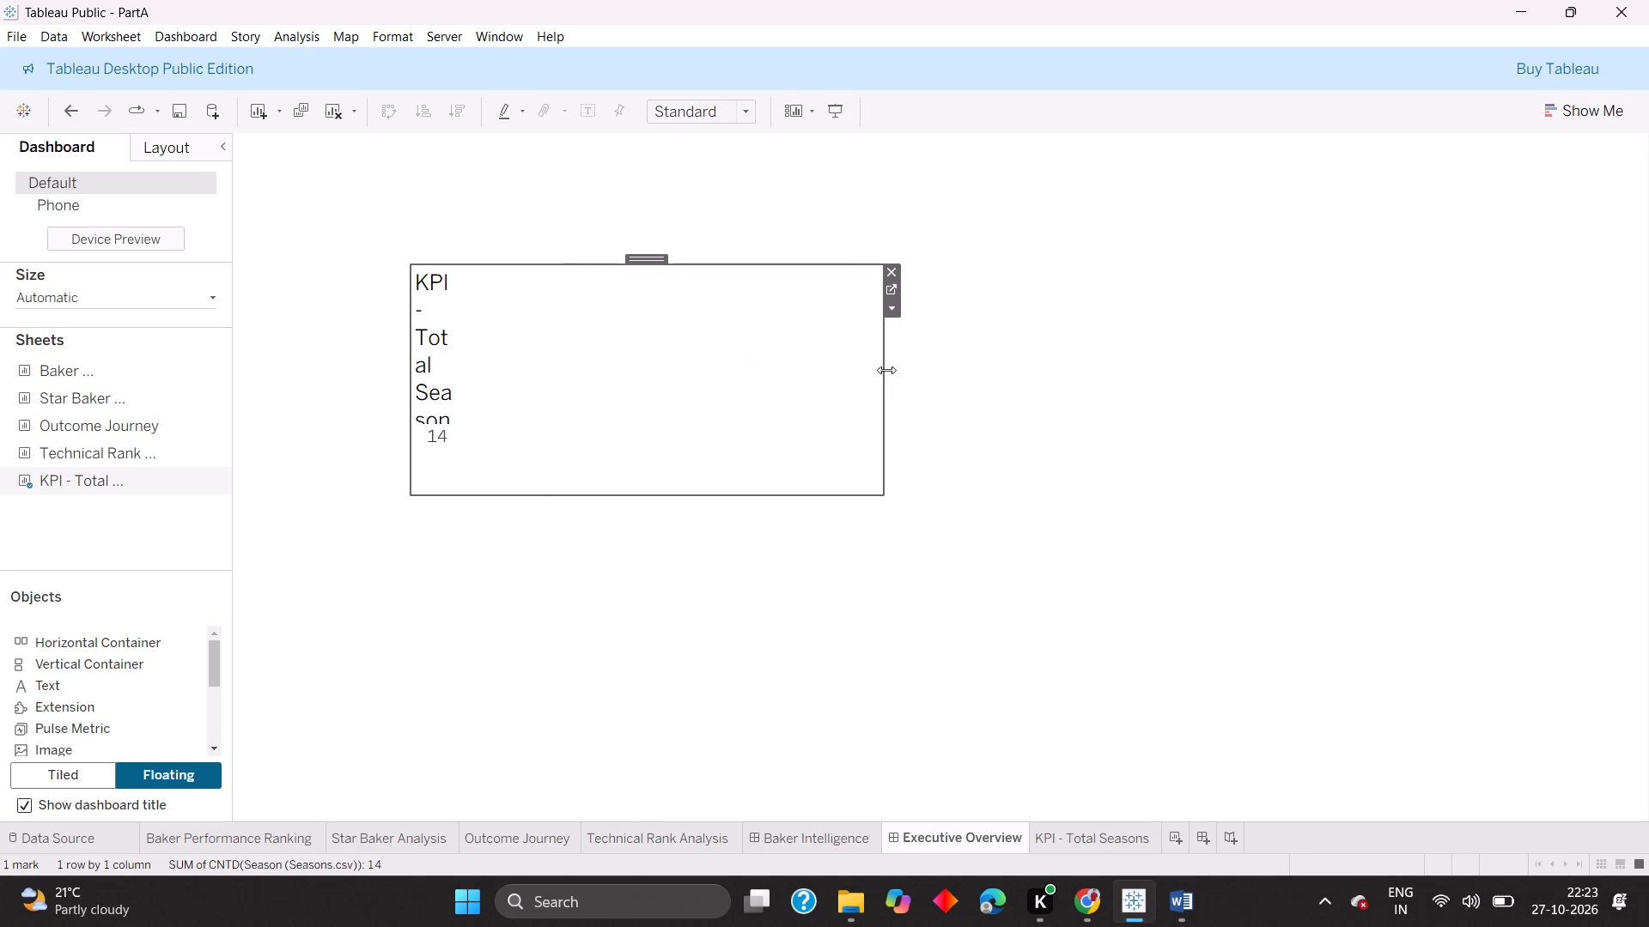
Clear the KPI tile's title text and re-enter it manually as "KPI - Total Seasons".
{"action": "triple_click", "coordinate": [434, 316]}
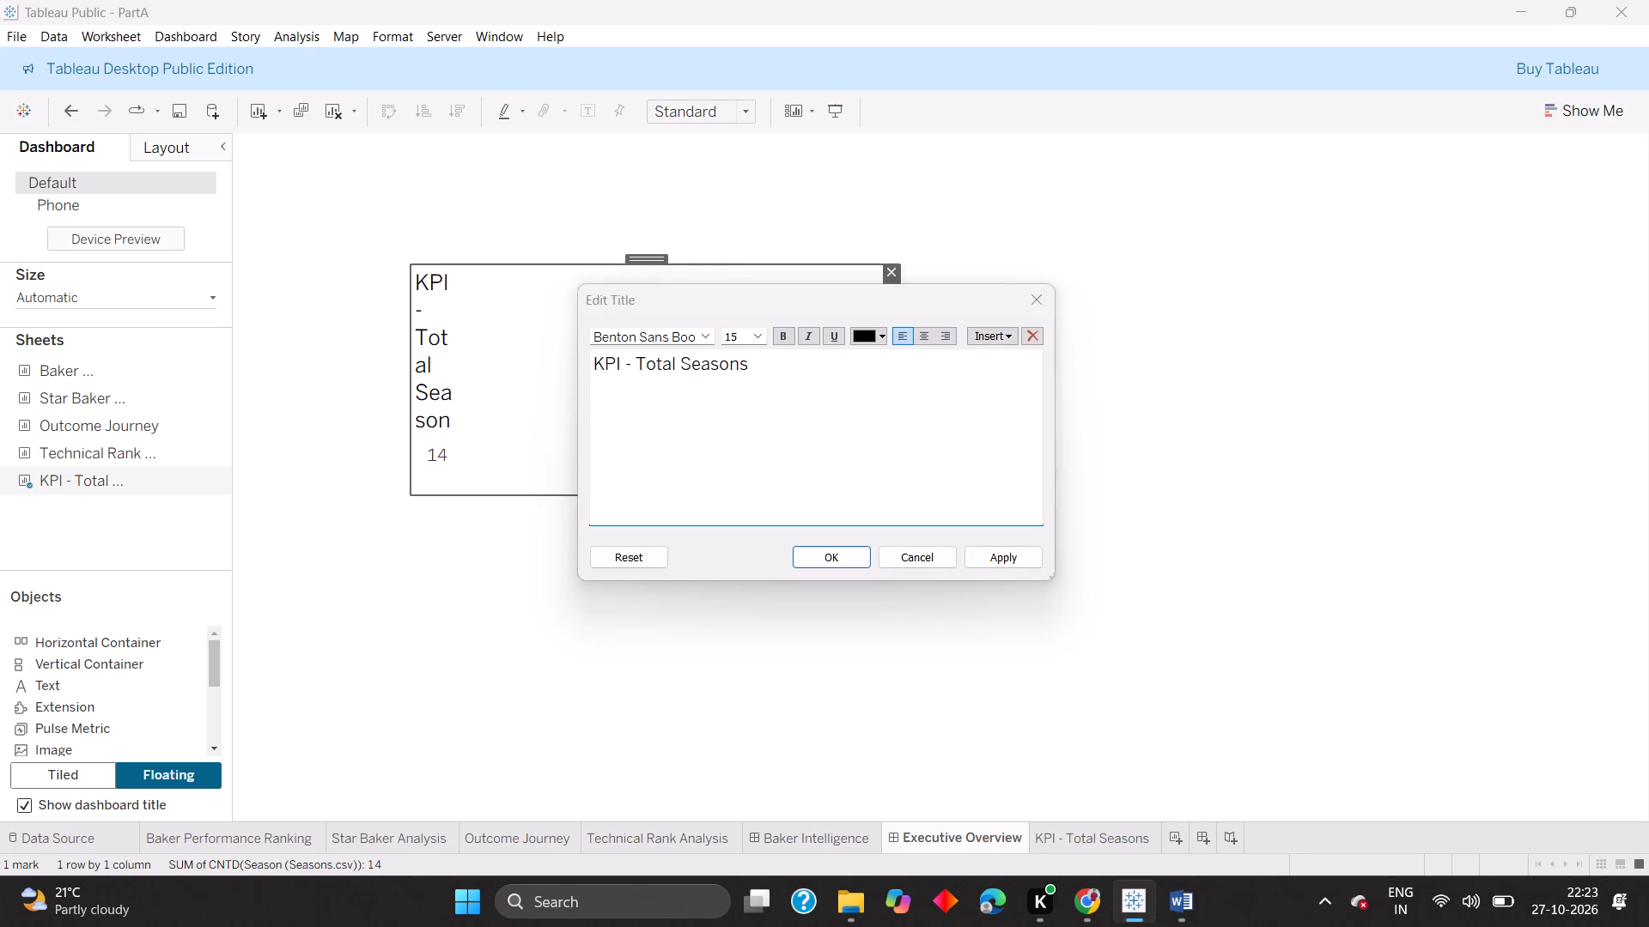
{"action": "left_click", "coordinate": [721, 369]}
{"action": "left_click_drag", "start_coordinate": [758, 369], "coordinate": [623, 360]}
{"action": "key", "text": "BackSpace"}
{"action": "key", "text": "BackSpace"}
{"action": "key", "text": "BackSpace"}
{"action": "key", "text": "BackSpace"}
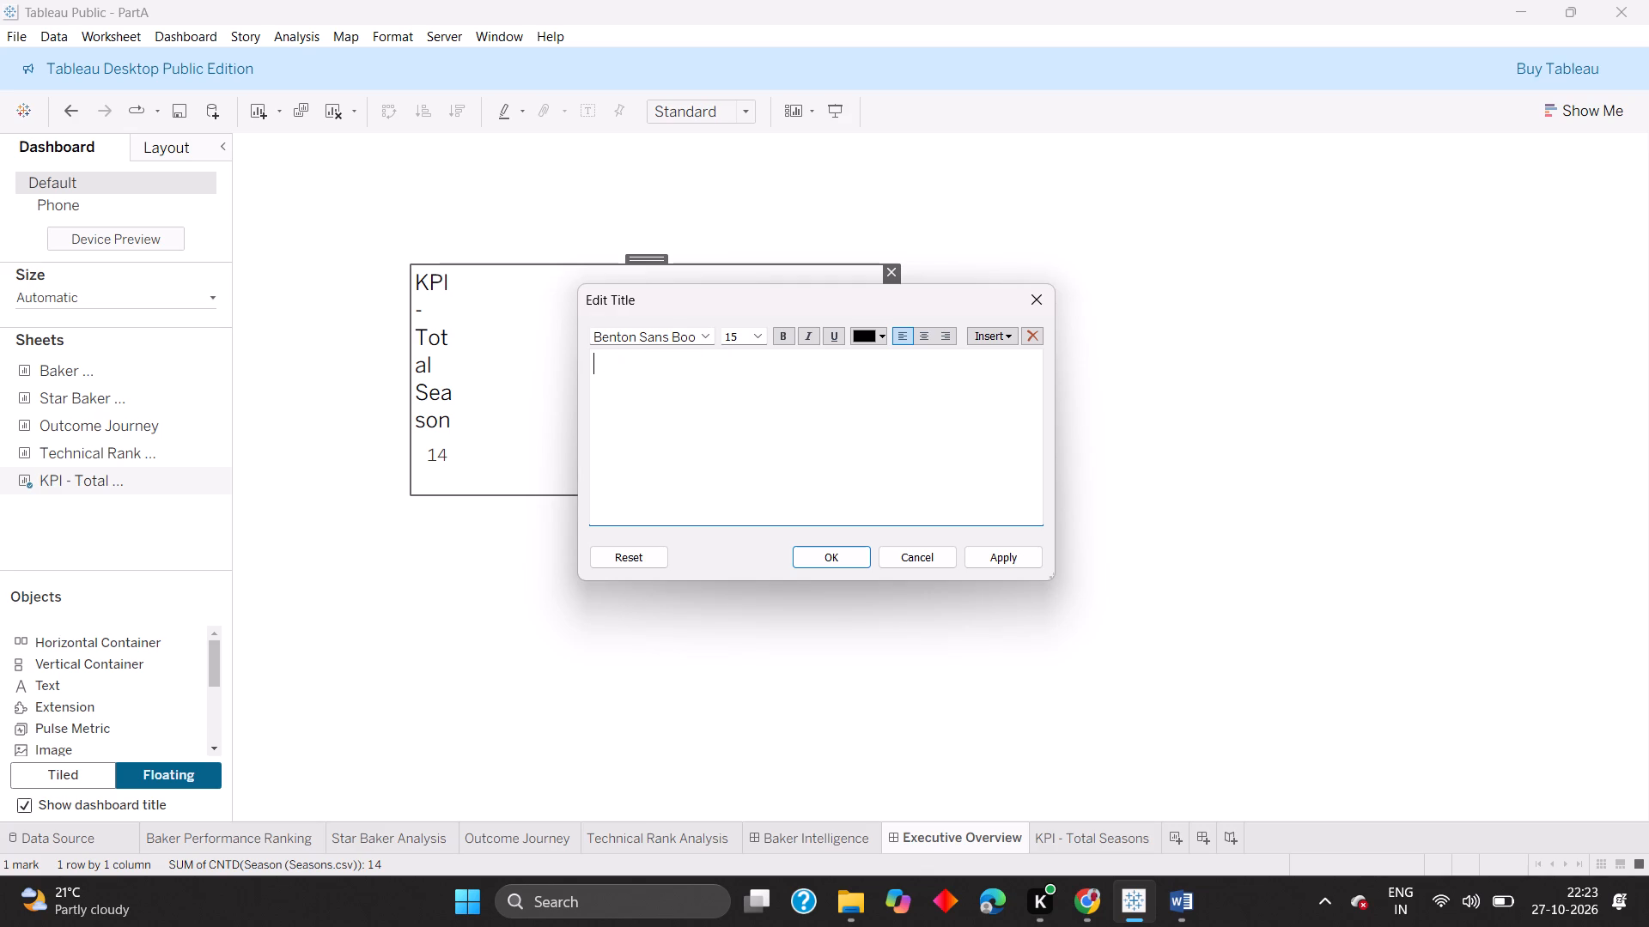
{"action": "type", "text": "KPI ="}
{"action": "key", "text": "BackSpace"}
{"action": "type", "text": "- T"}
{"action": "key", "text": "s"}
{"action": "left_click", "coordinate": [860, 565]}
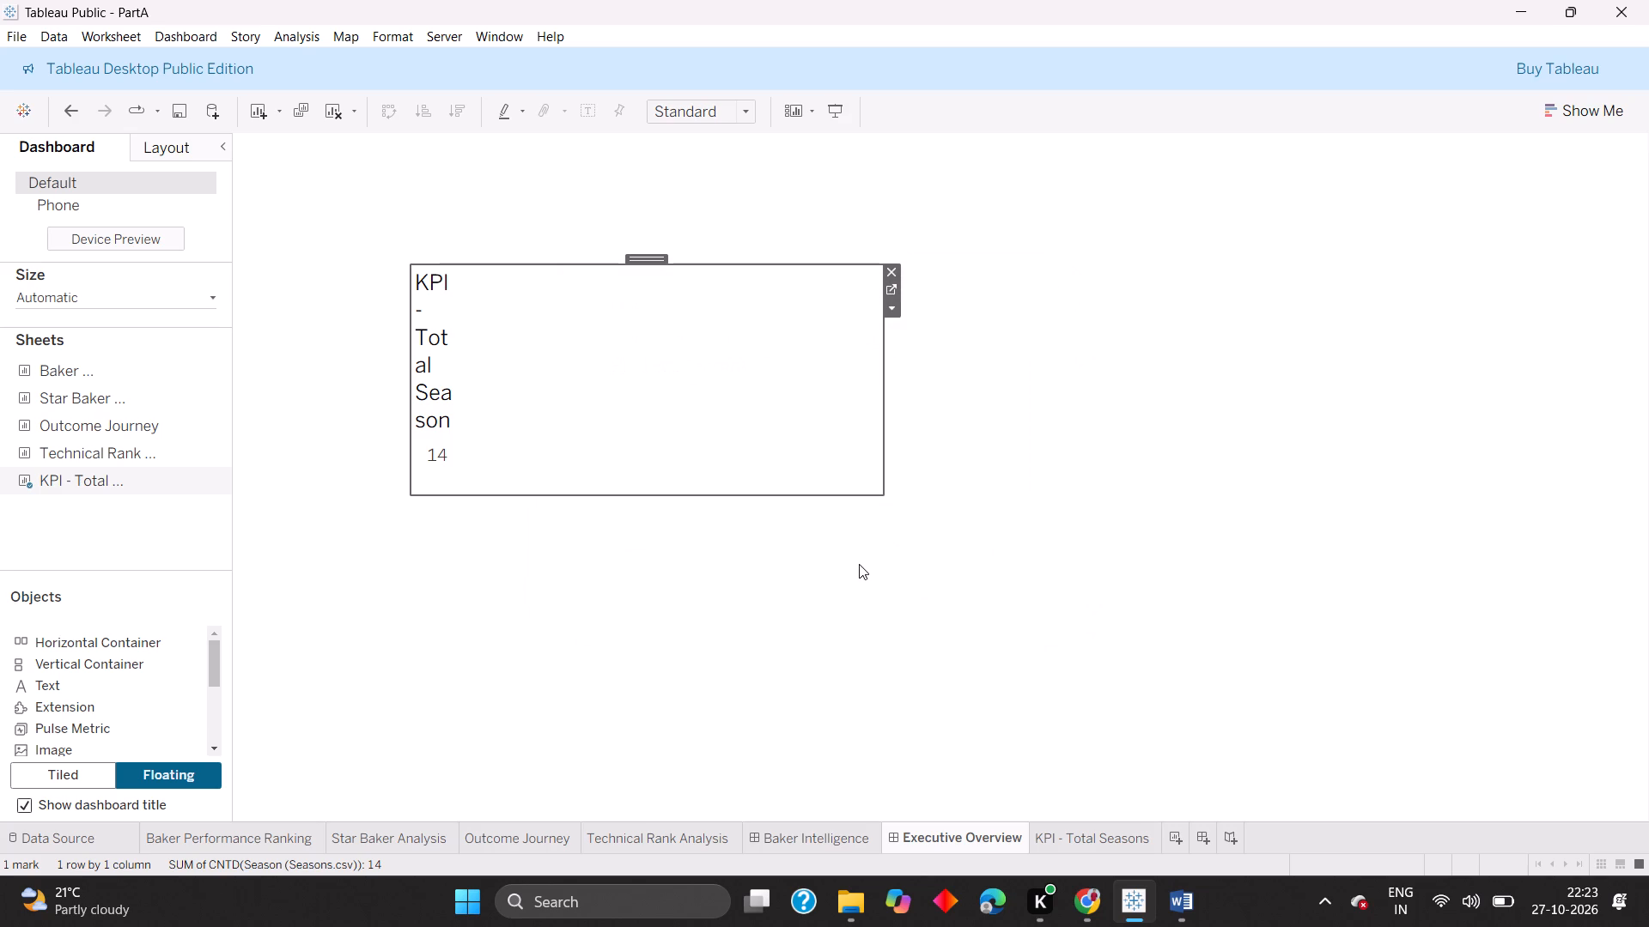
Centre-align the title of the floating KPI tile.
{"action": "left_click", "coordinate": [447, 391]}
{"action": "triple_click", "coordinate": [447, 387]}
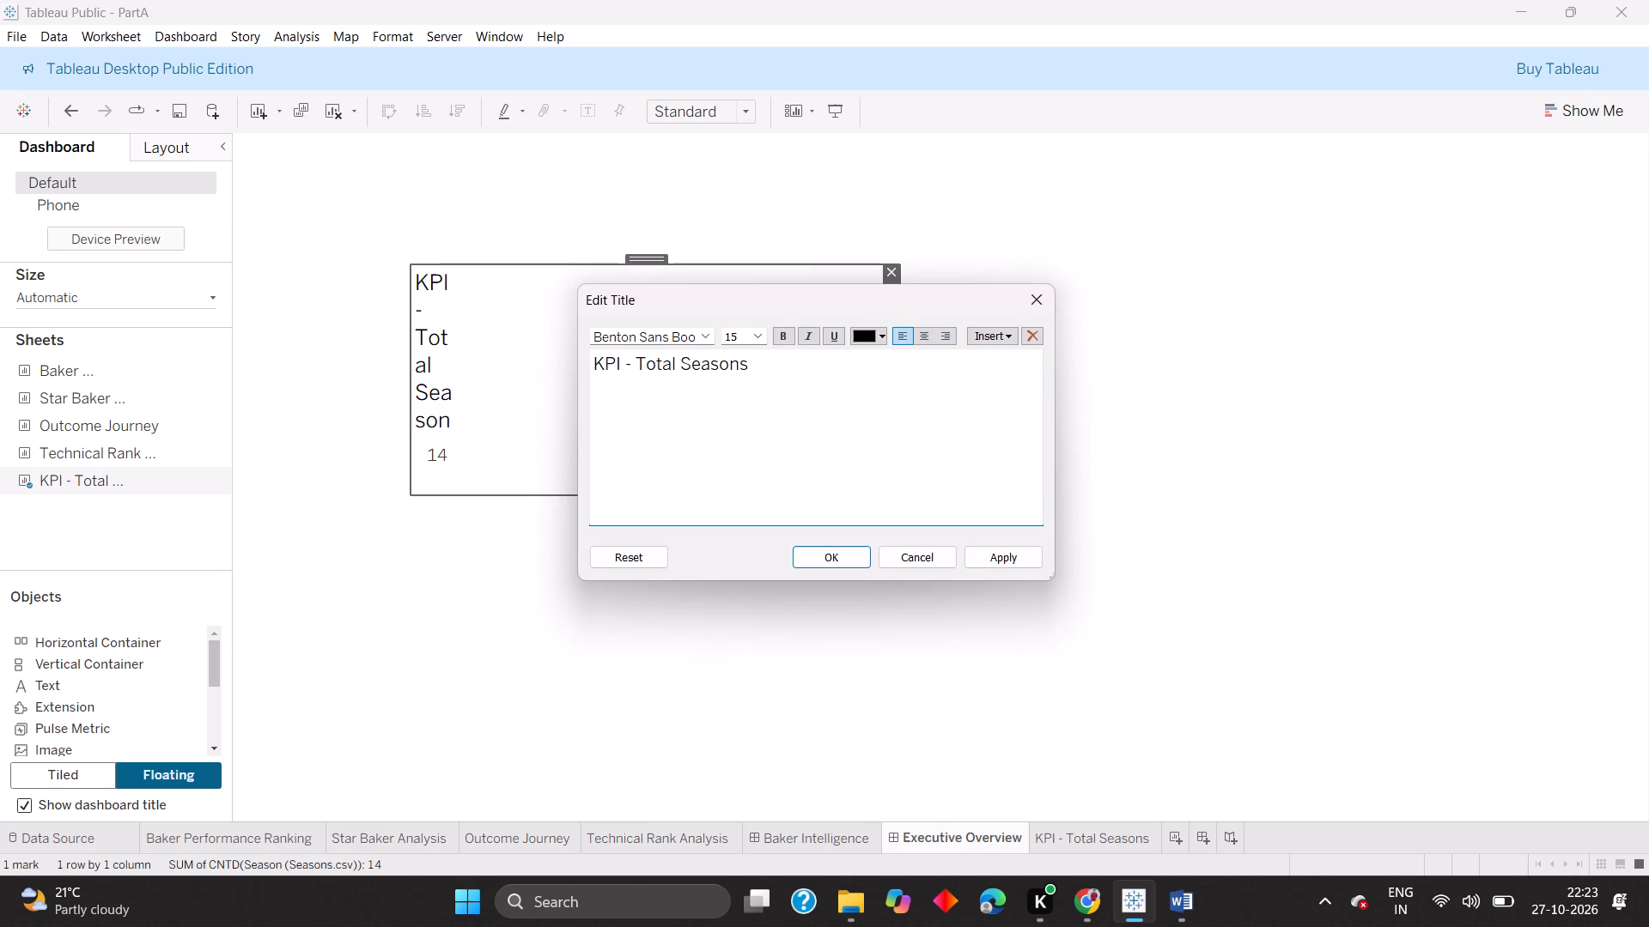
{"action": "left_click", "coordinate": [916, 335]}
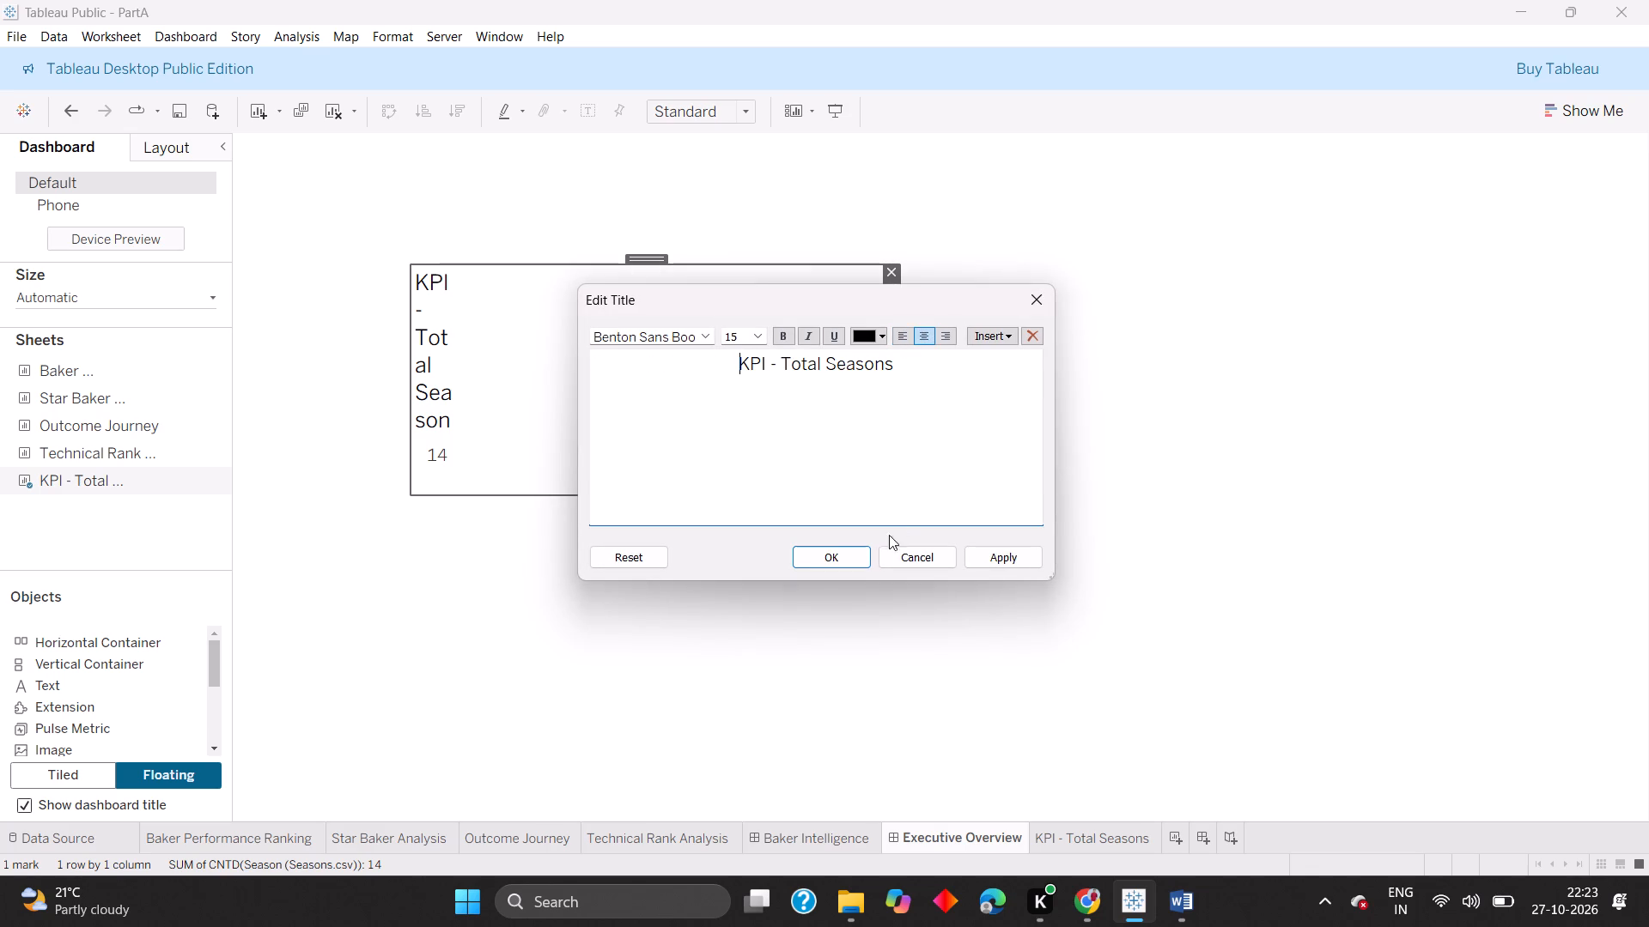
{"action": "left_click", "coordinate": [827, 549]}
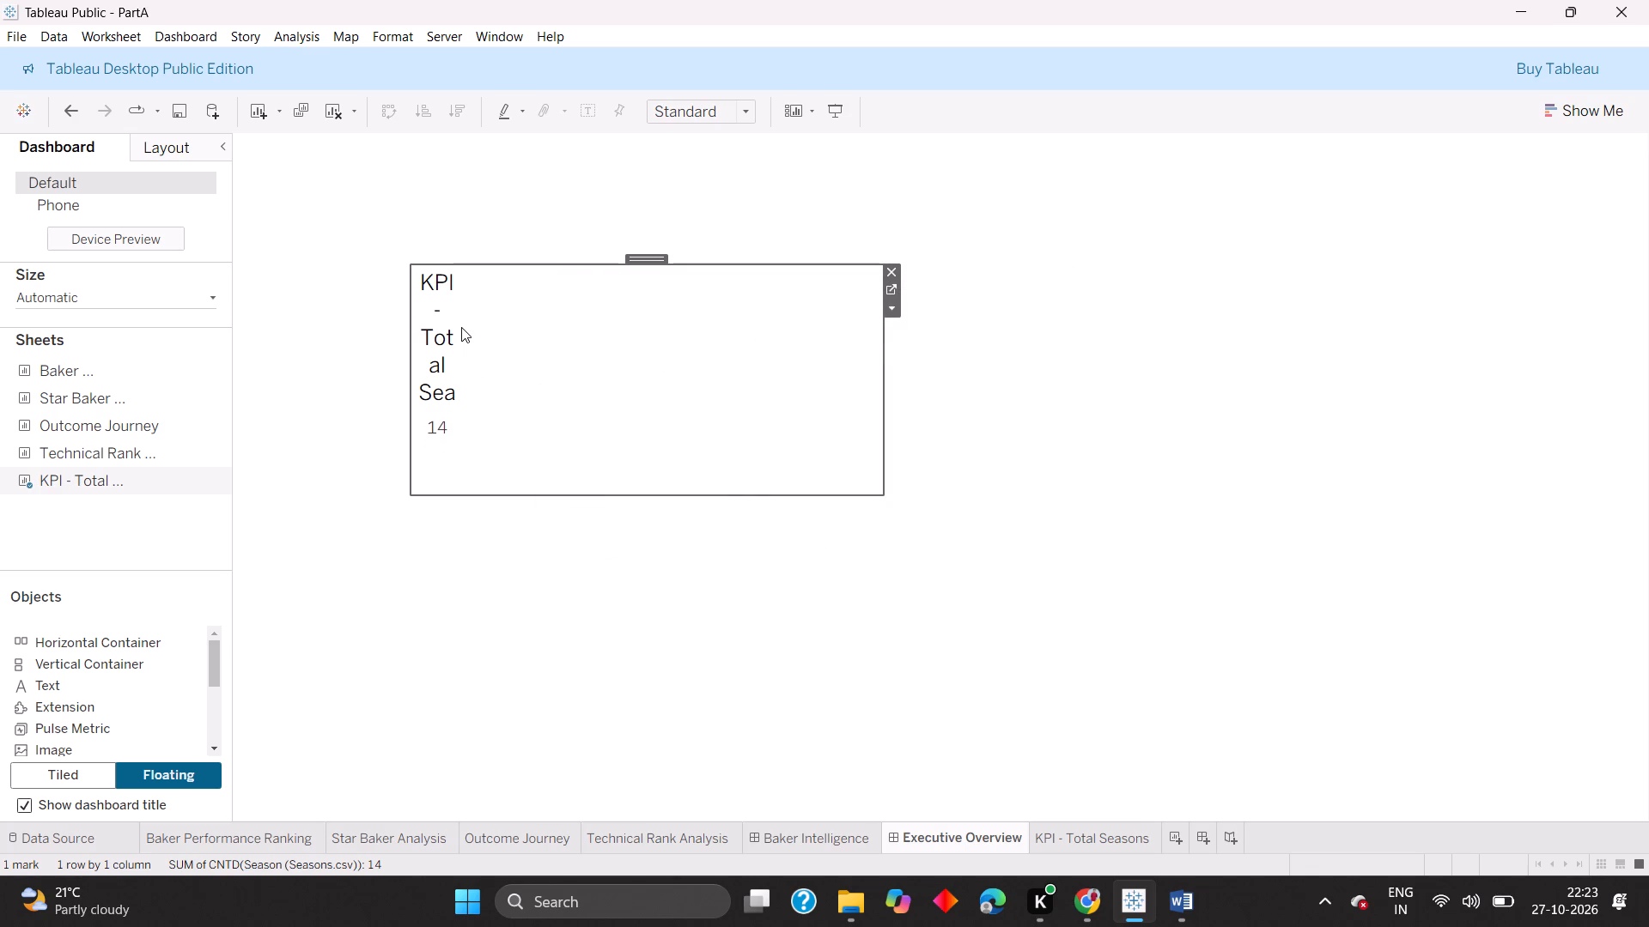
Reset the KPI tile's title to its default text and formatting.
{"action": "right_click", "coordinate": [461, 314]}
{"action": "double_click", "coordinate": [449, 313]}
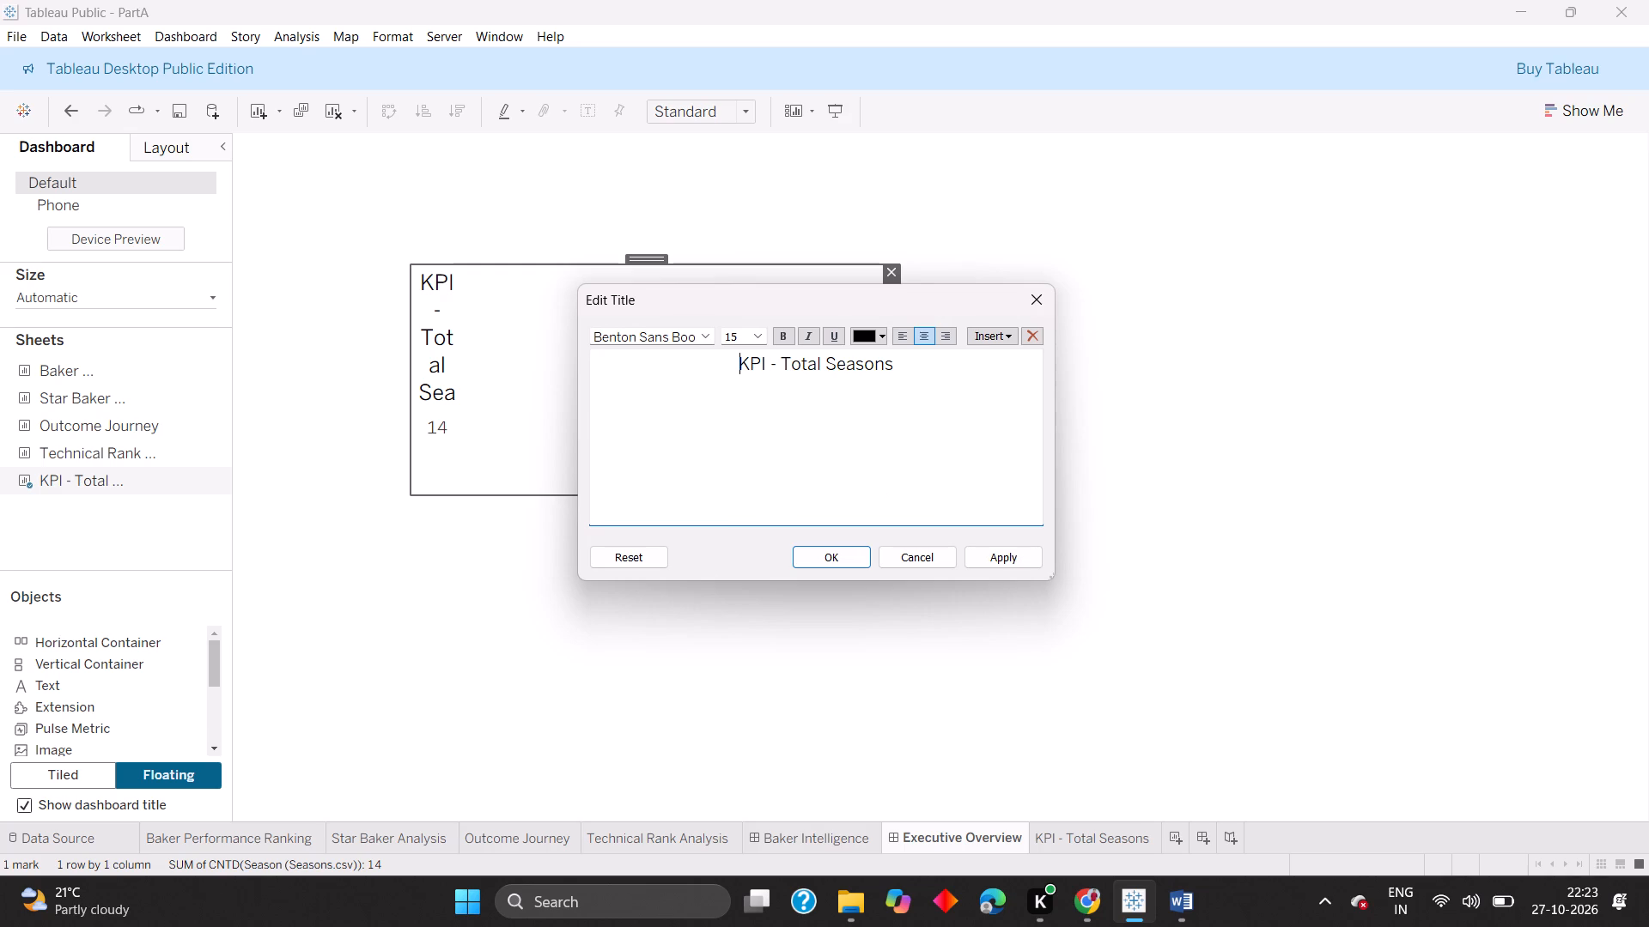
{"action": "left_click", "coordinate": [696, 336]}
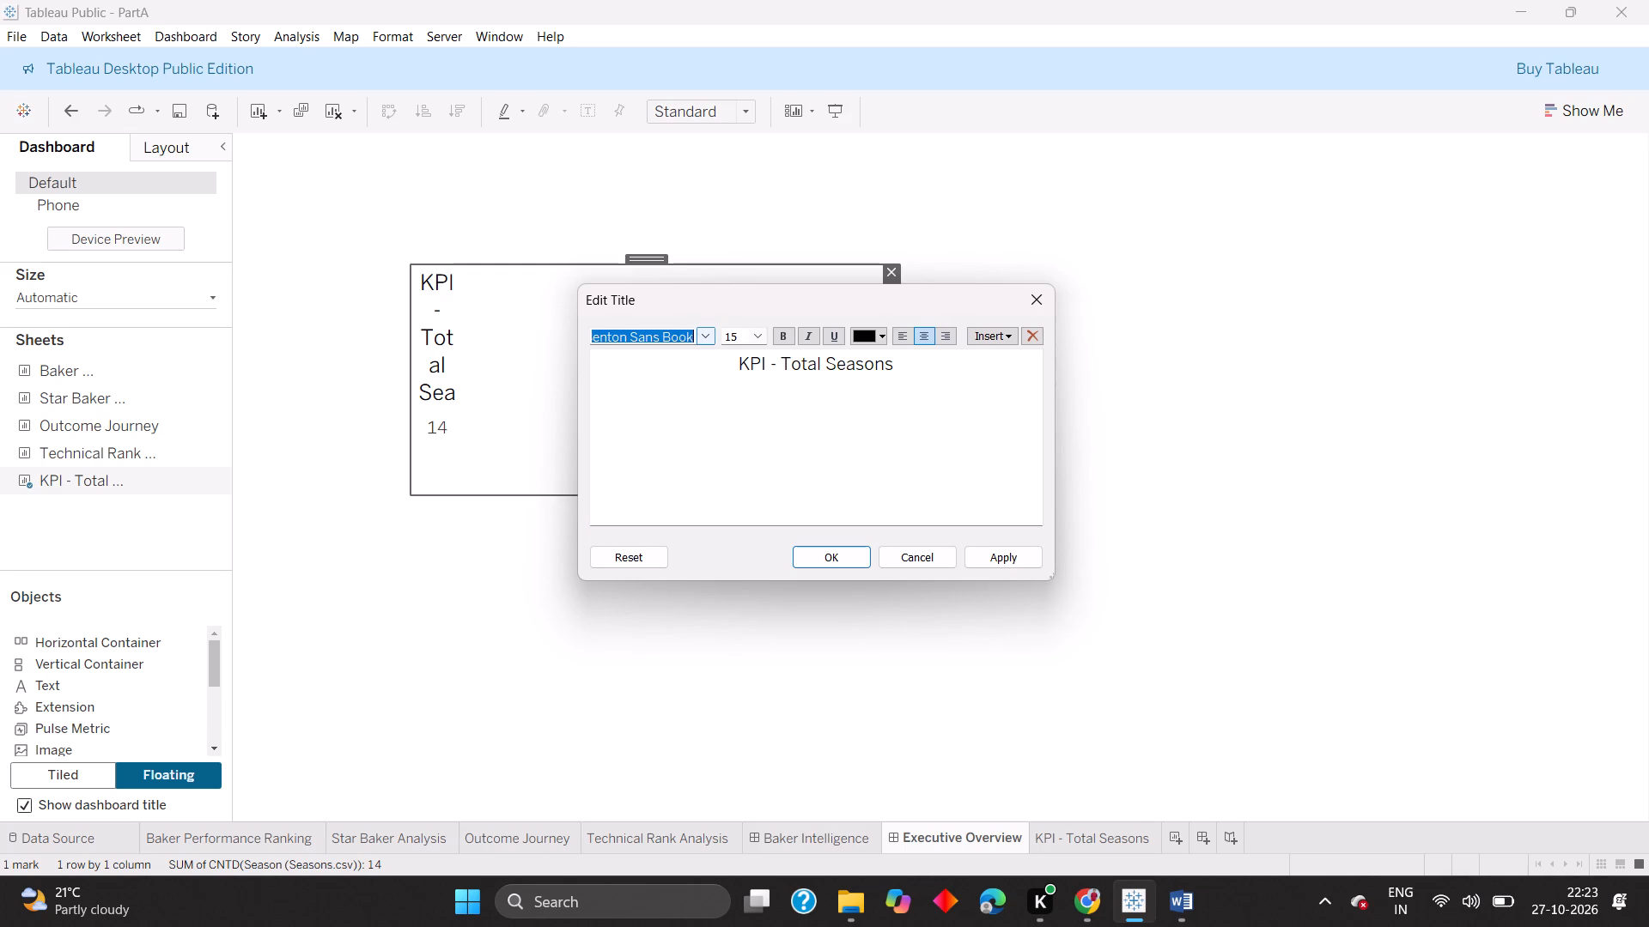
{"action": "left_click", "coordinate": [650, 559]}
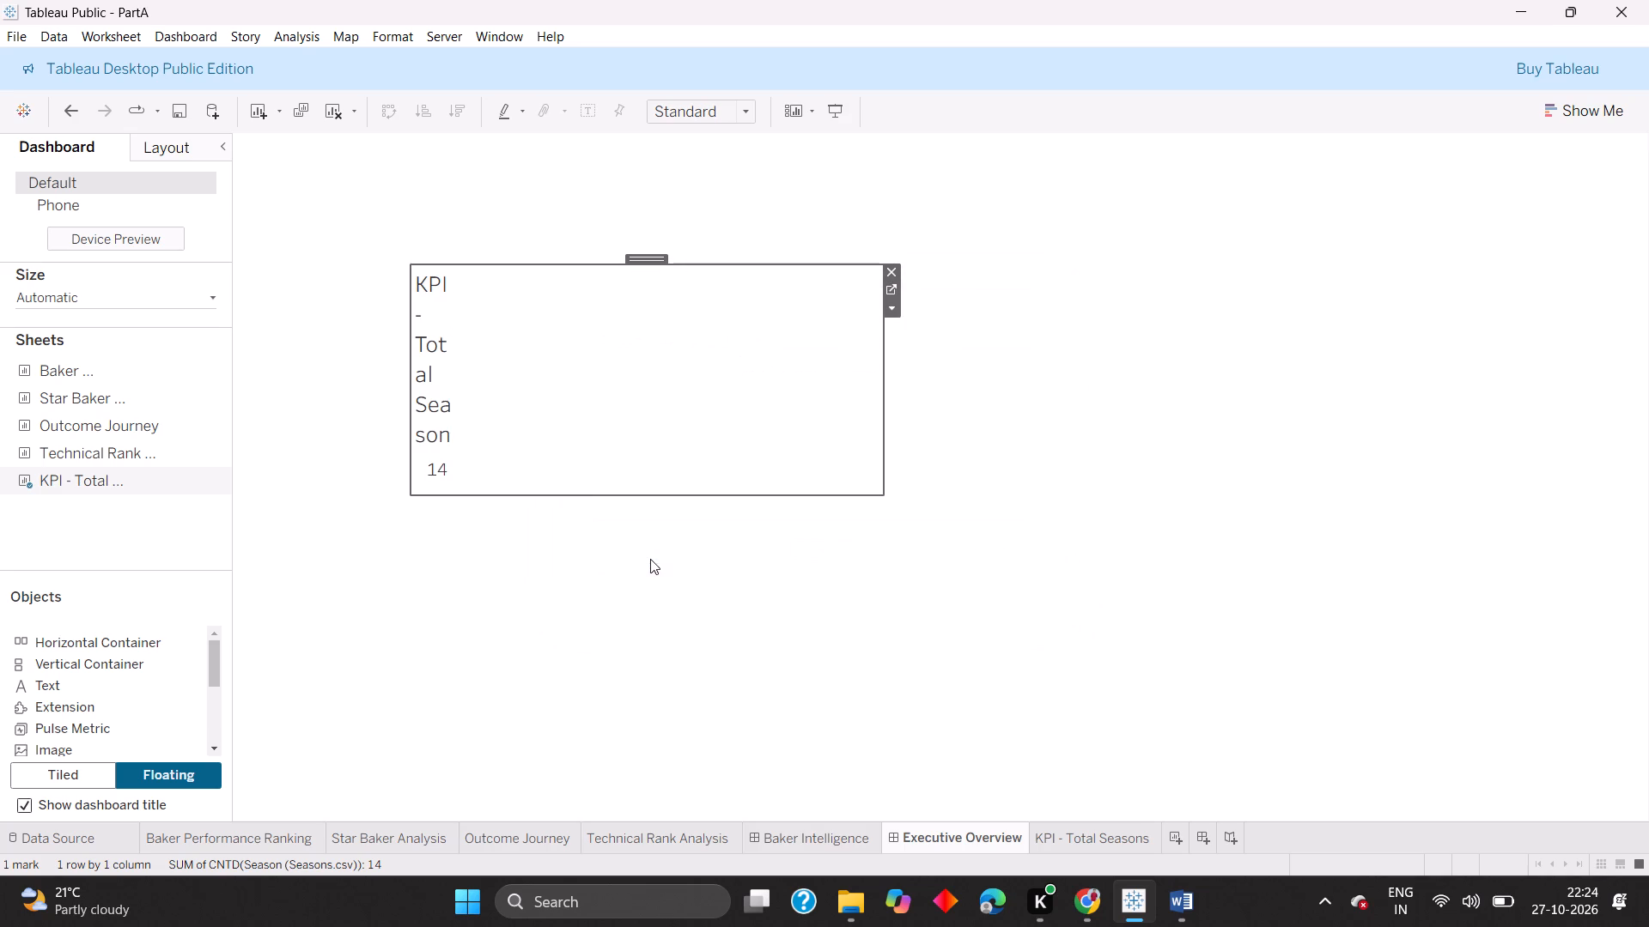
{"action": "left_click", "coordinate": [661, 372]}
Remove the KPI tile from the dashboard and place KPI - Total Seasons again as a floating sheet near the canvas's centre.
{"action": "left_click", "coordinate": [891, 275]}
{"action": "left_click", "coordinate": [1087, 912]}
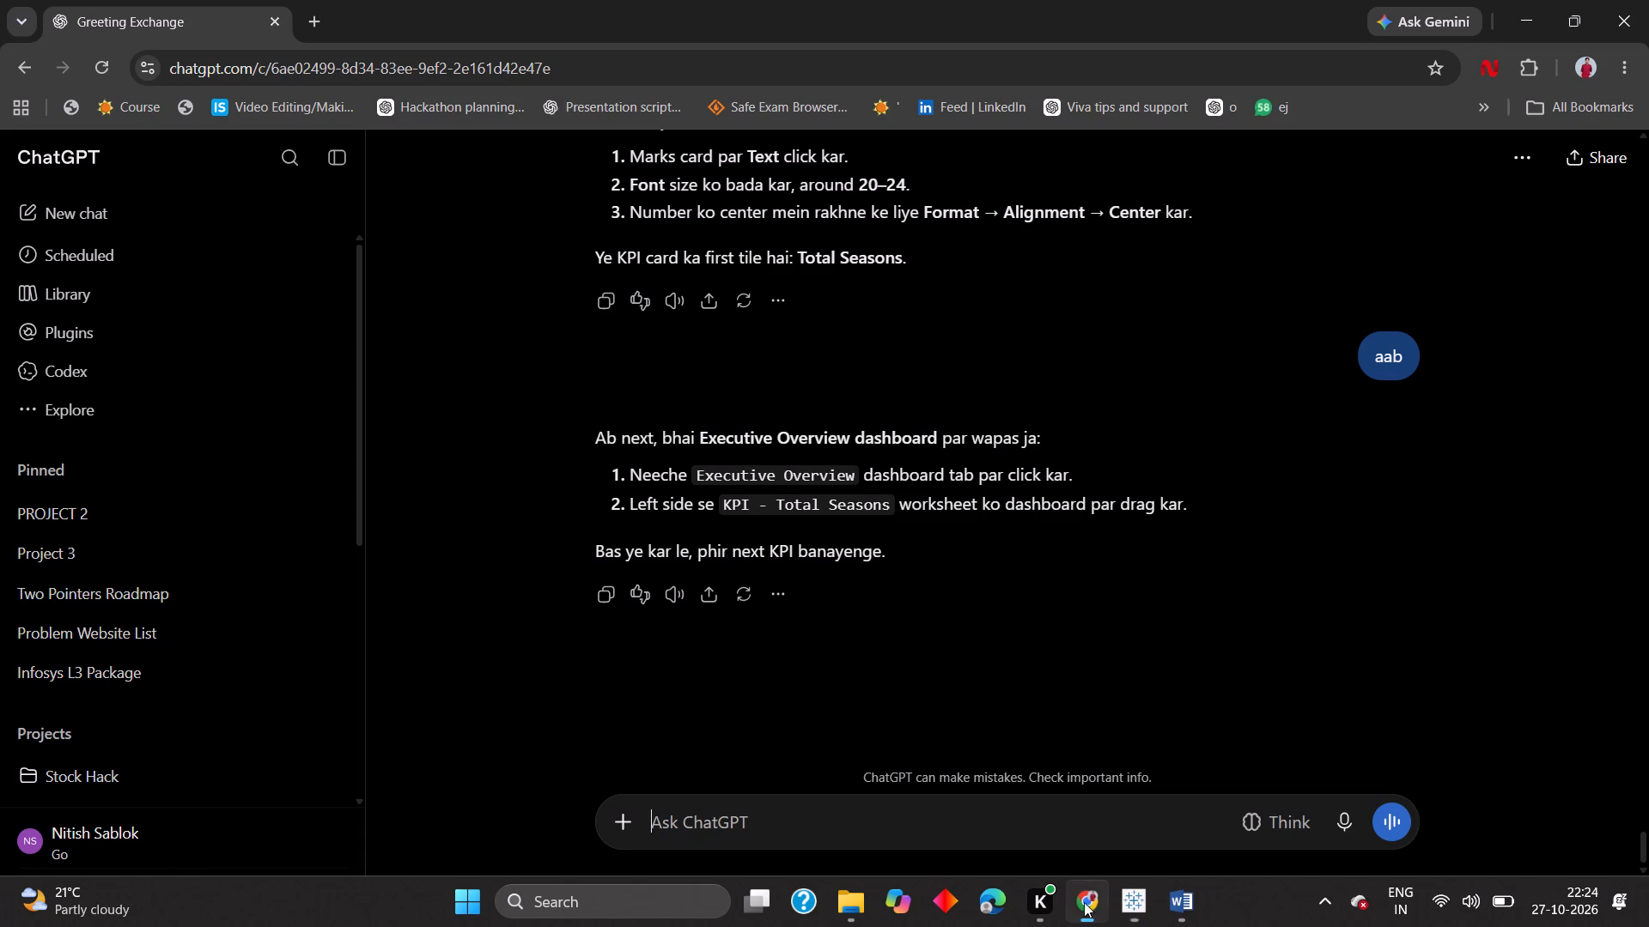
{"action": "scroll", "coordinate": [977, 566], "scroll_direction": "down", "scroll_amount": 1}
{"action": "left_click", "coordinate": [1137, 926]}
{"action": "left_click_drag", "start_coordinate": [105, 479], "coordinate": [495, 472]}
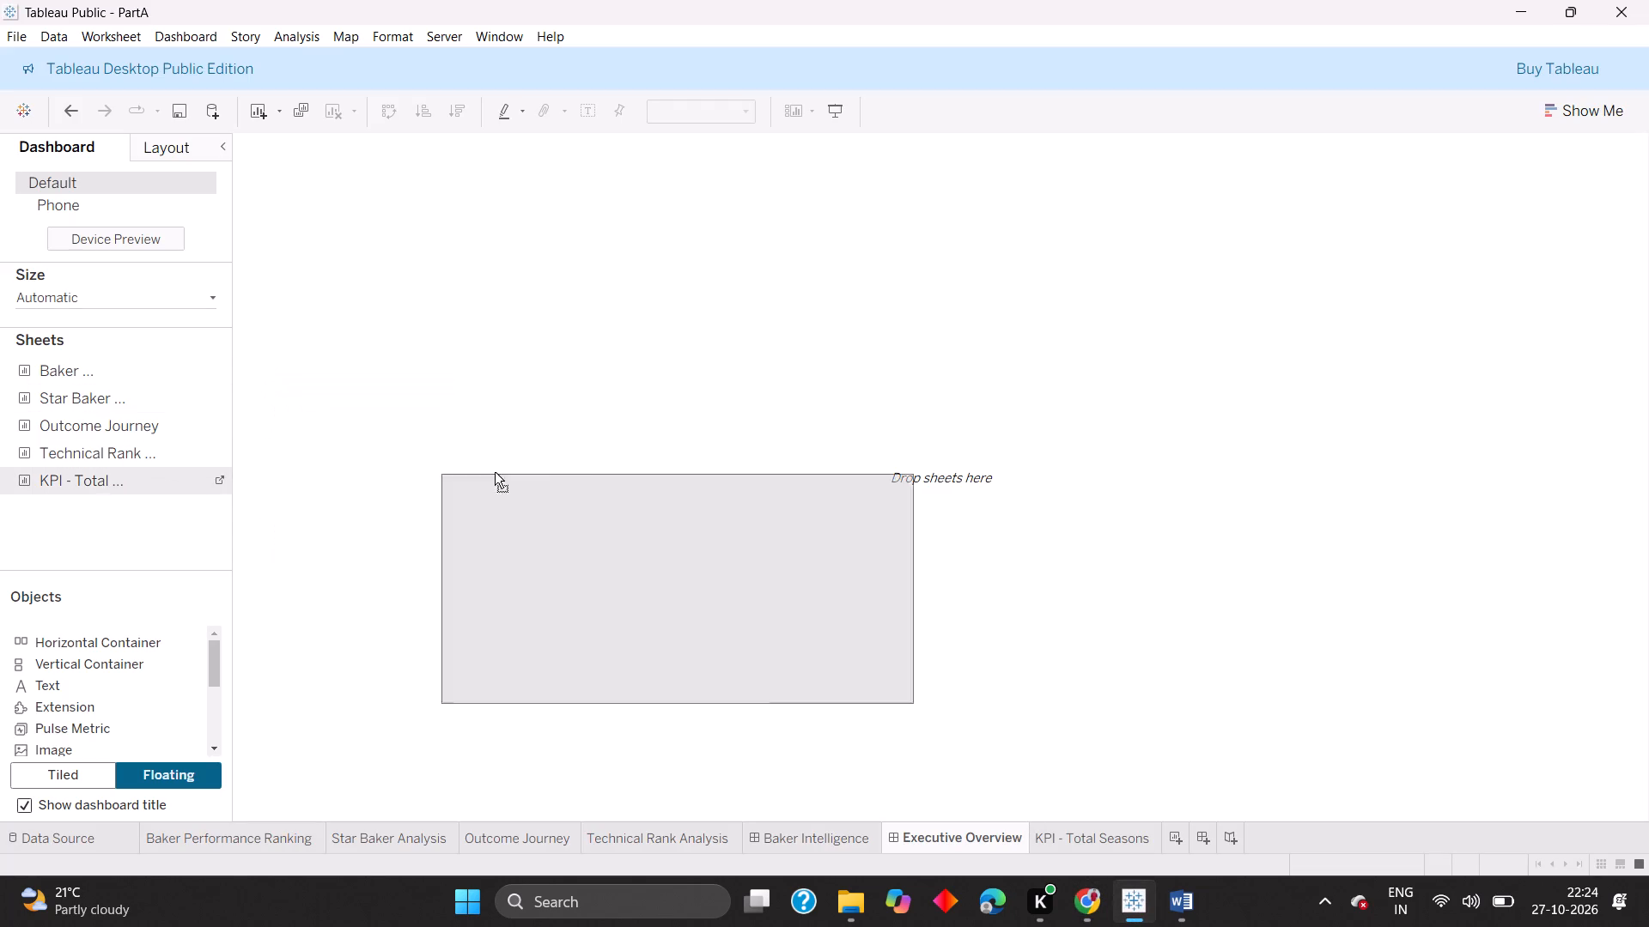
{"action": "left_click_drag", "start_coordinate": [495, 472], "coordinate": [600, 446]}
{"action": "key", "text": "super+Print"}
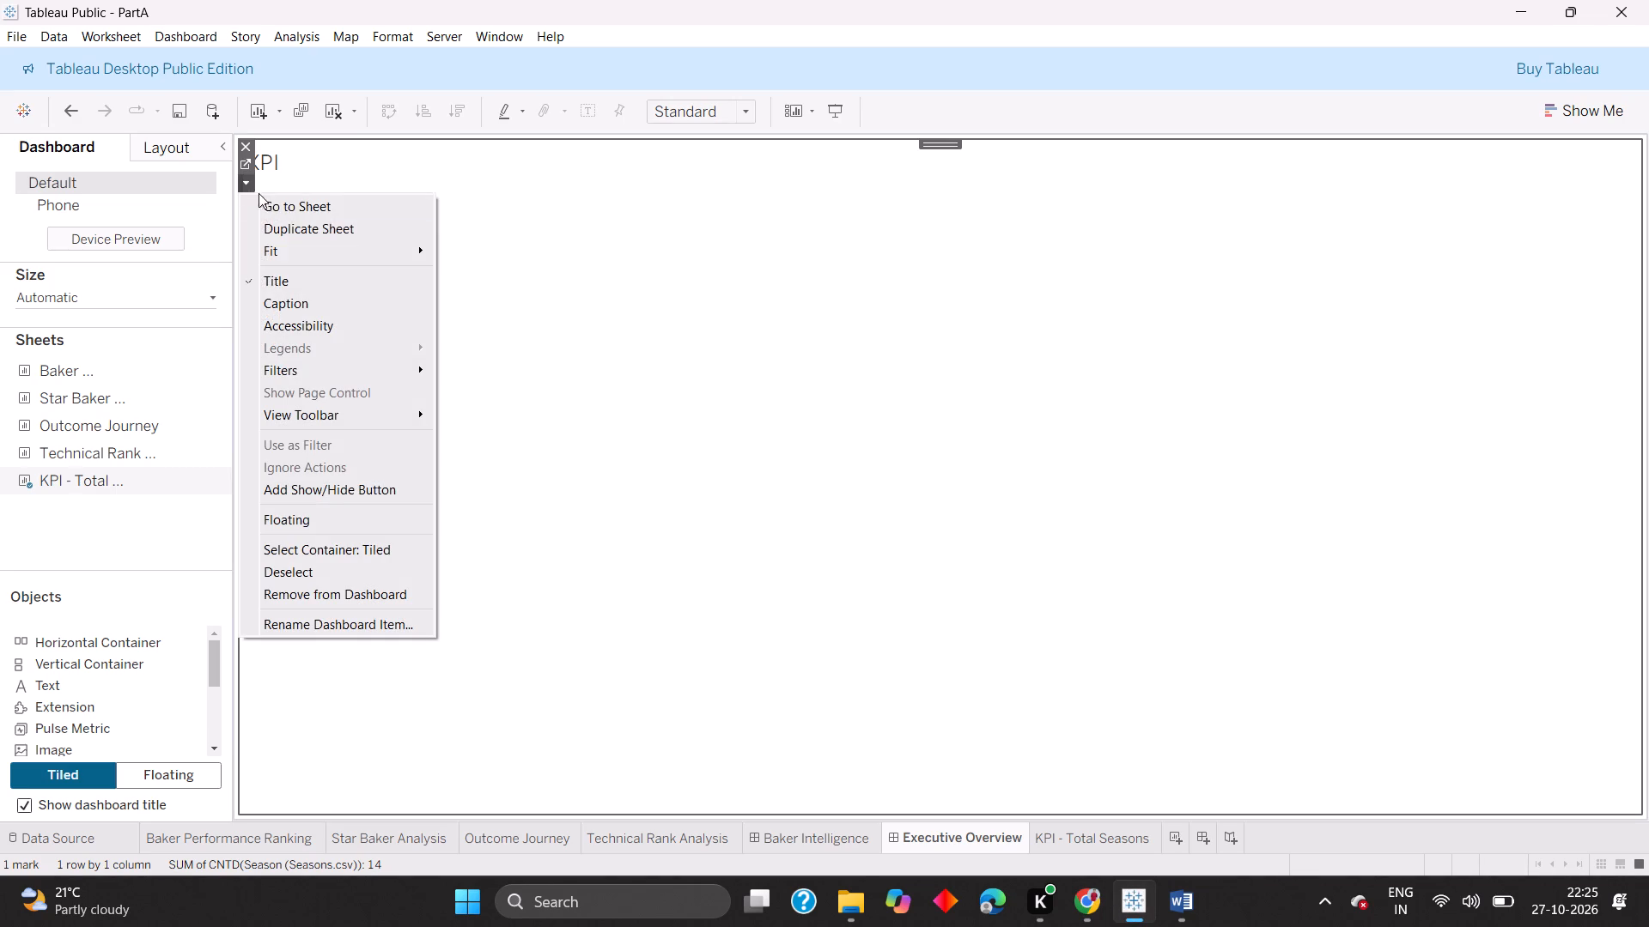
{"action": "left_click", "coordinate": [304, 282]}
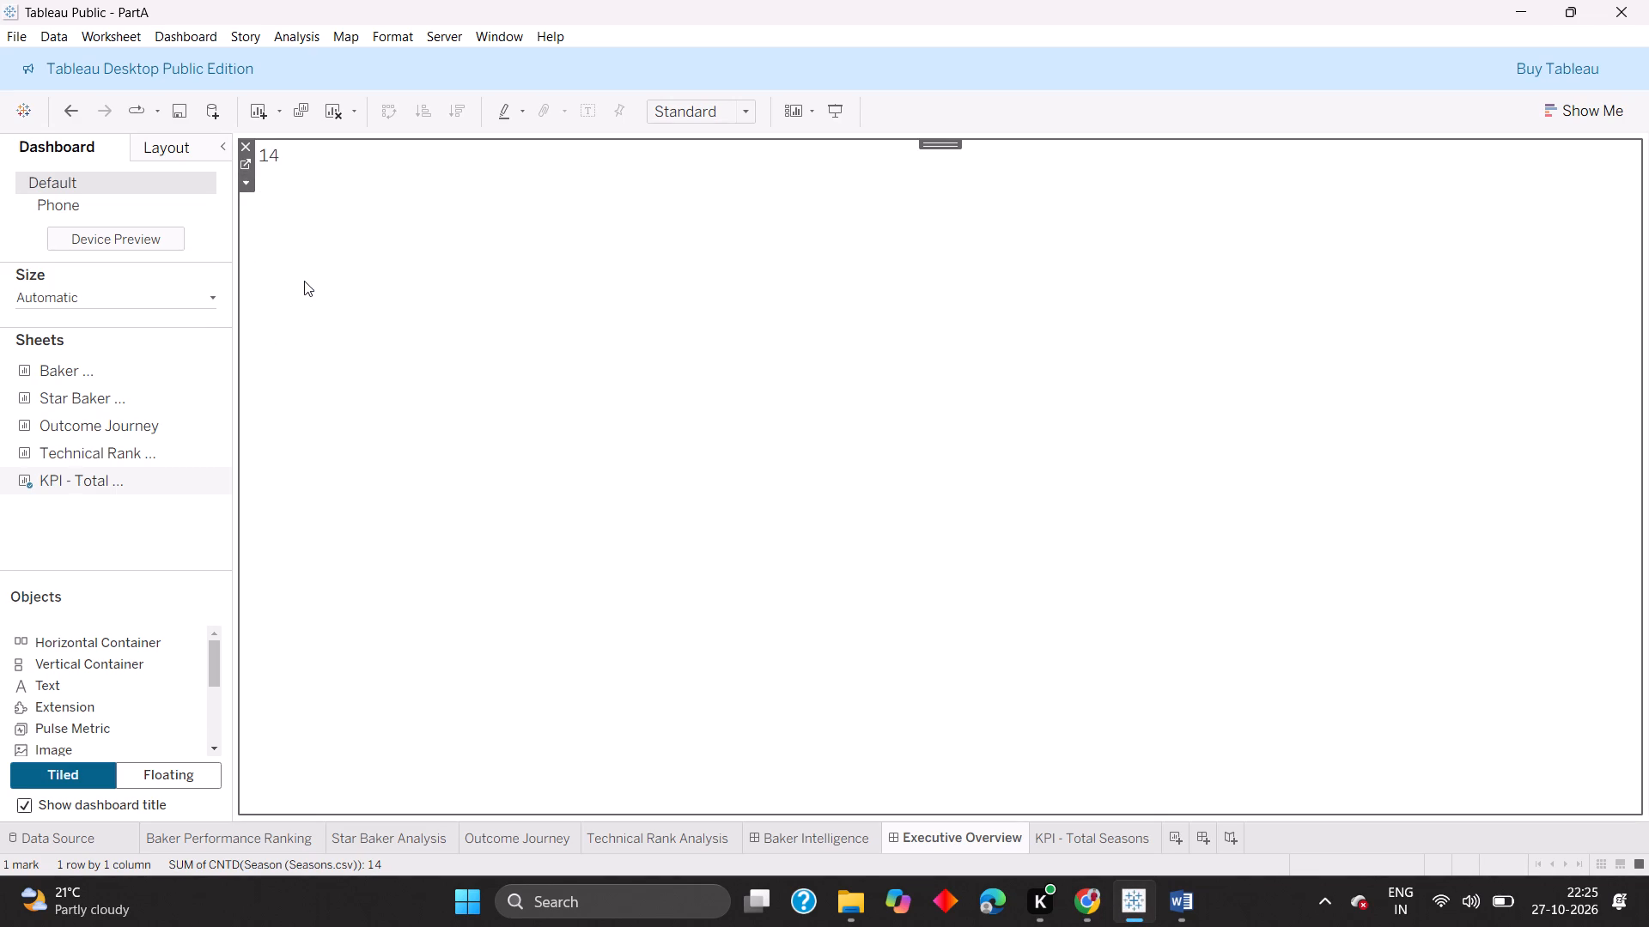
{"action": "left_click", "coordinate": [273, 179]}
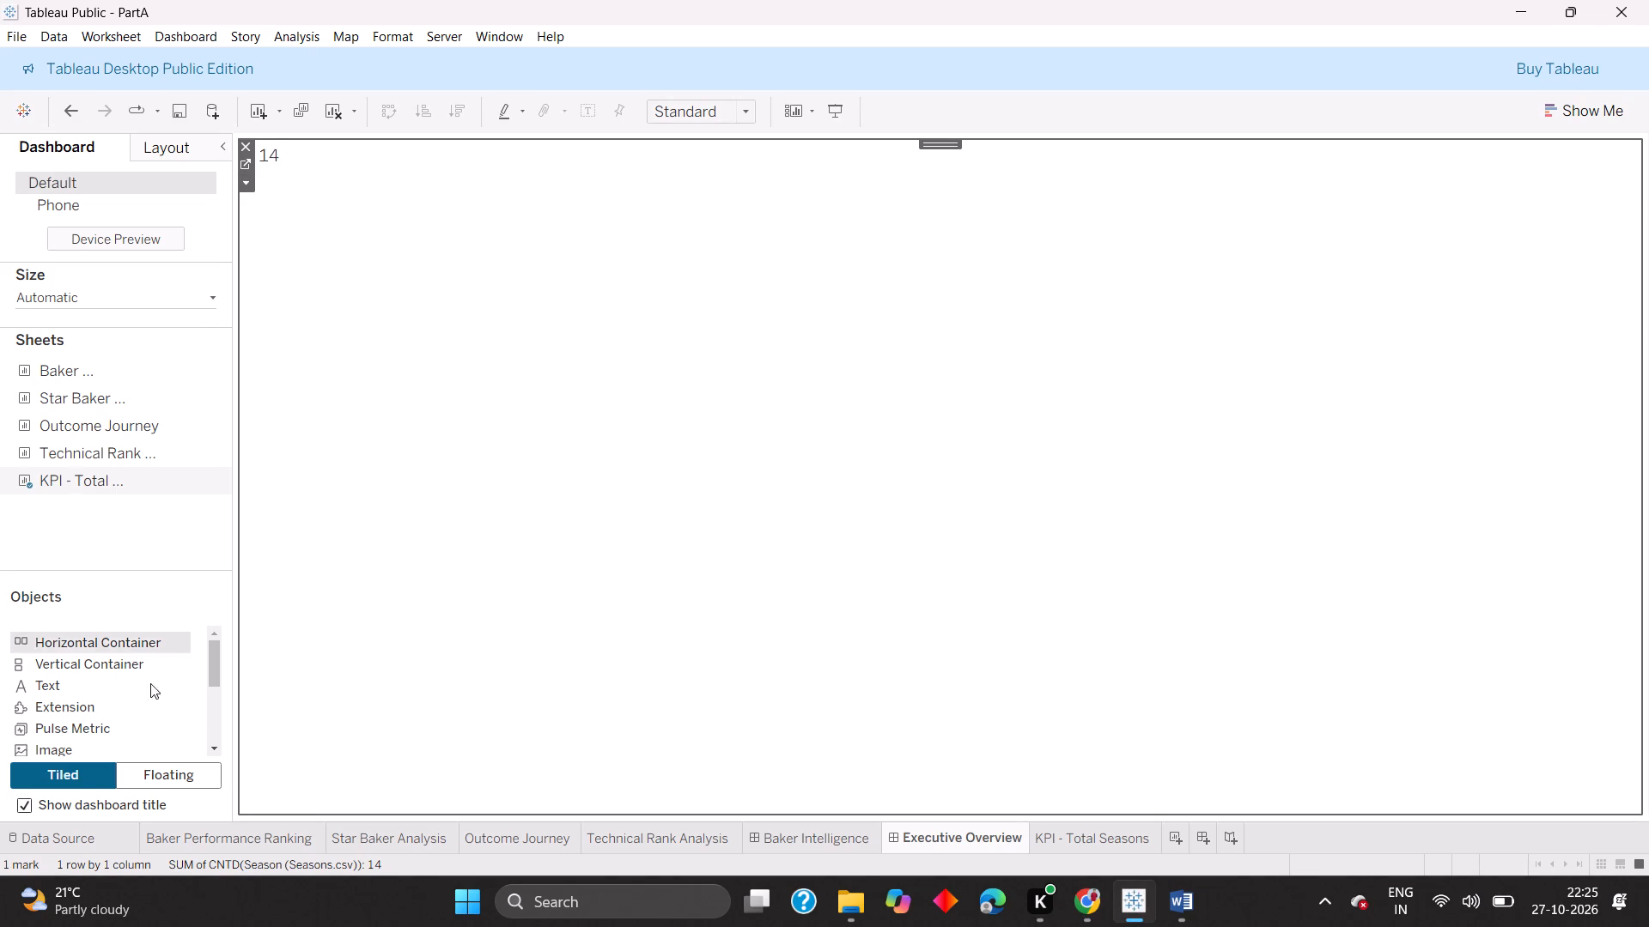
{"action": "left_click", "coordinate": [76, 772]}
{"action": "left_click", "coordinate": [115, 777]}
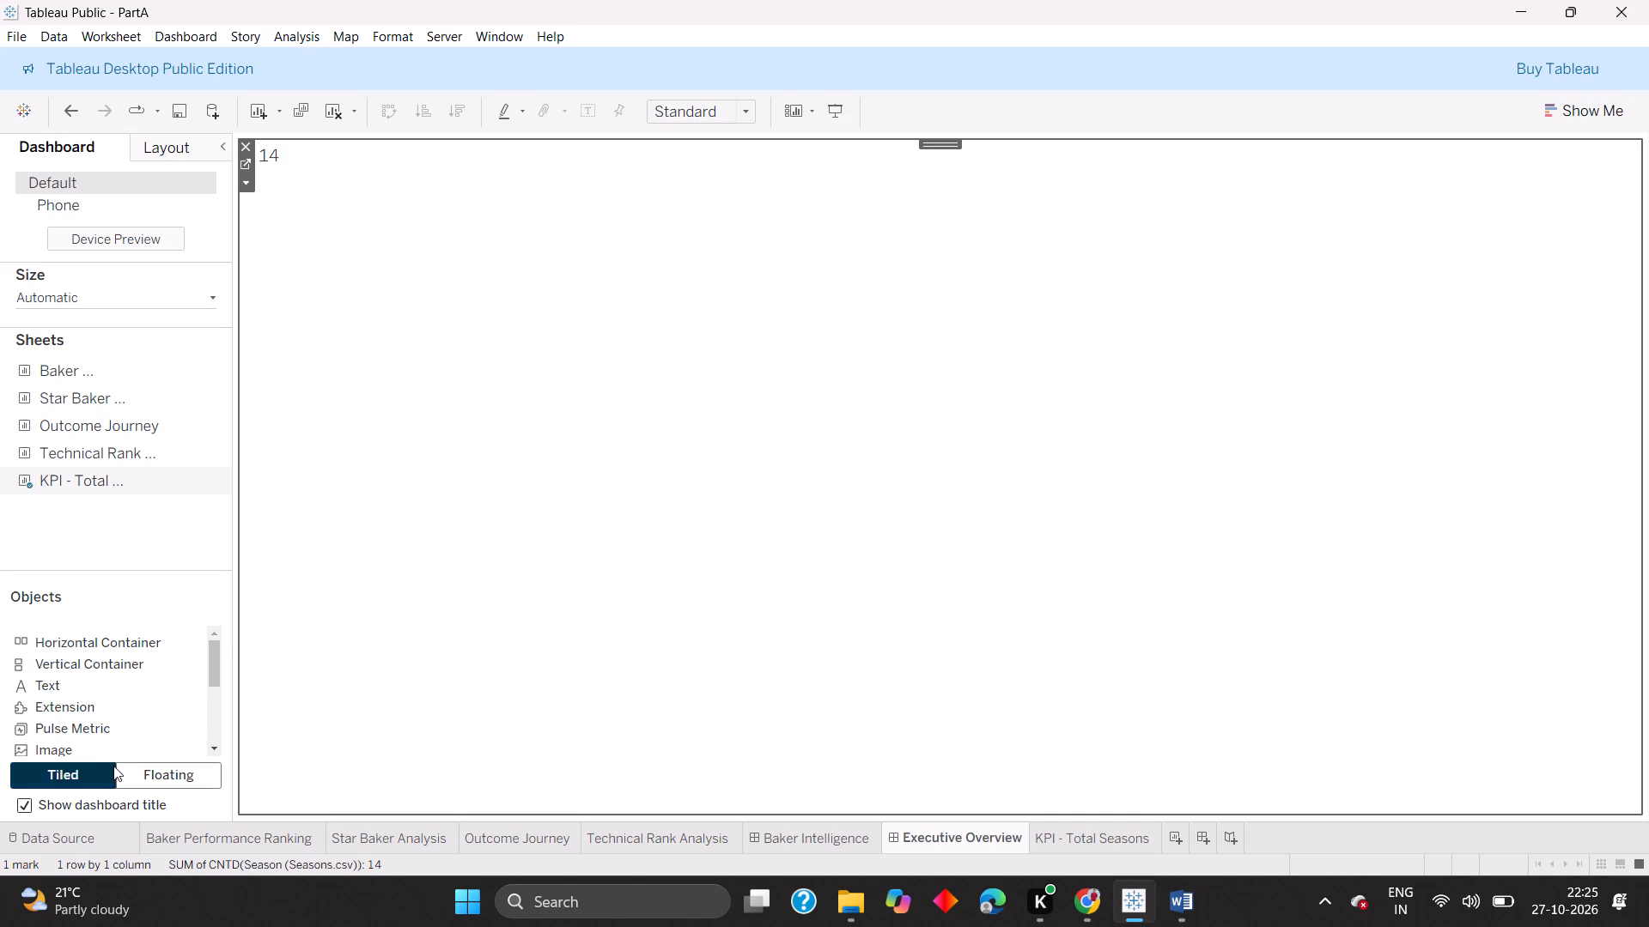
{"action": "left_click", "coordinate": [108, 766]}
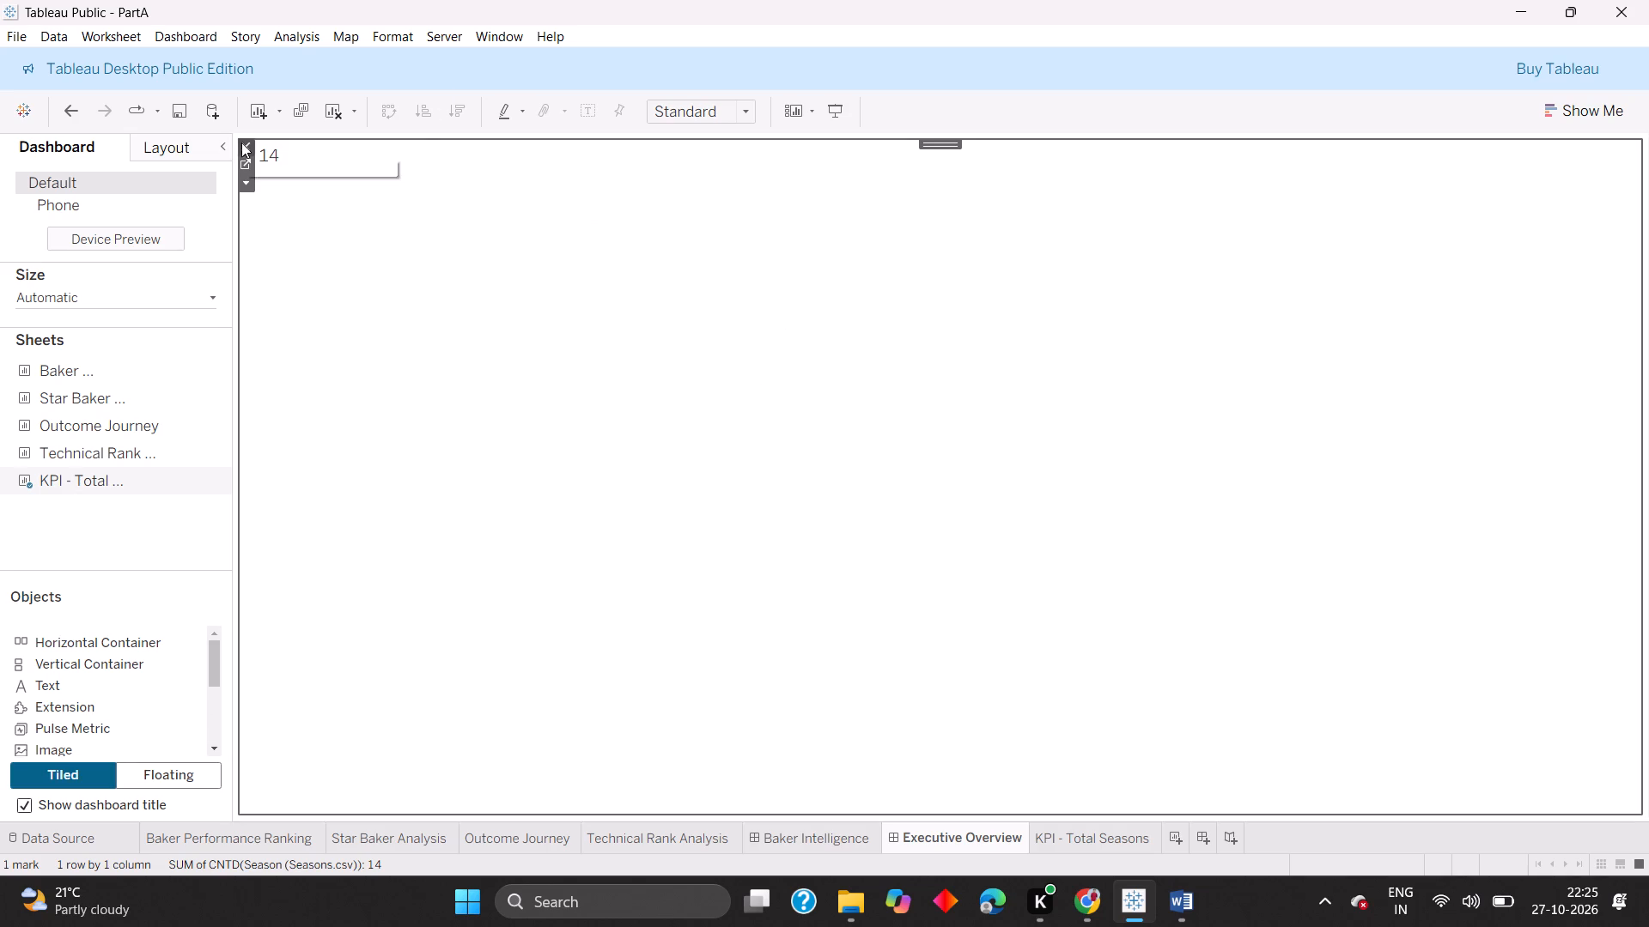
Remove the tiled KPI sheet and place KPI - Total Seasons again as a floating sheet on the dashboard.
{"action": "left_click", "coordinate": [240, 142]}
{"action": "left_click", "coordinate": [125, 779]}
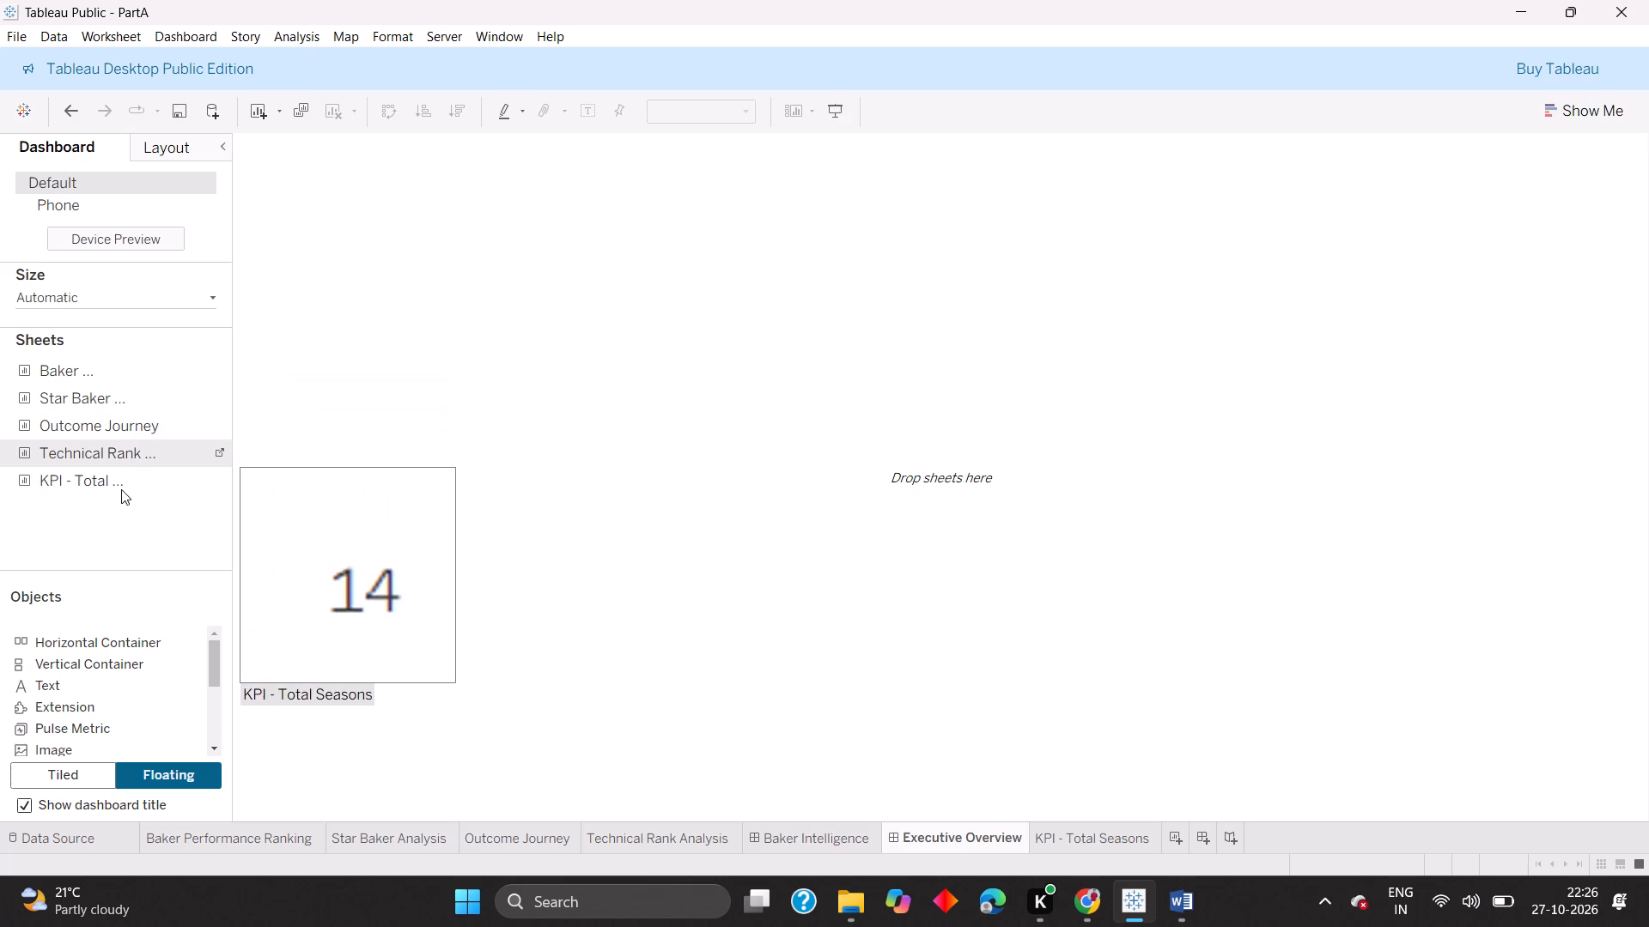
{"action": "left_click_drag", "start_coordinate": [121, 489], "coordinate": [436, 387]}
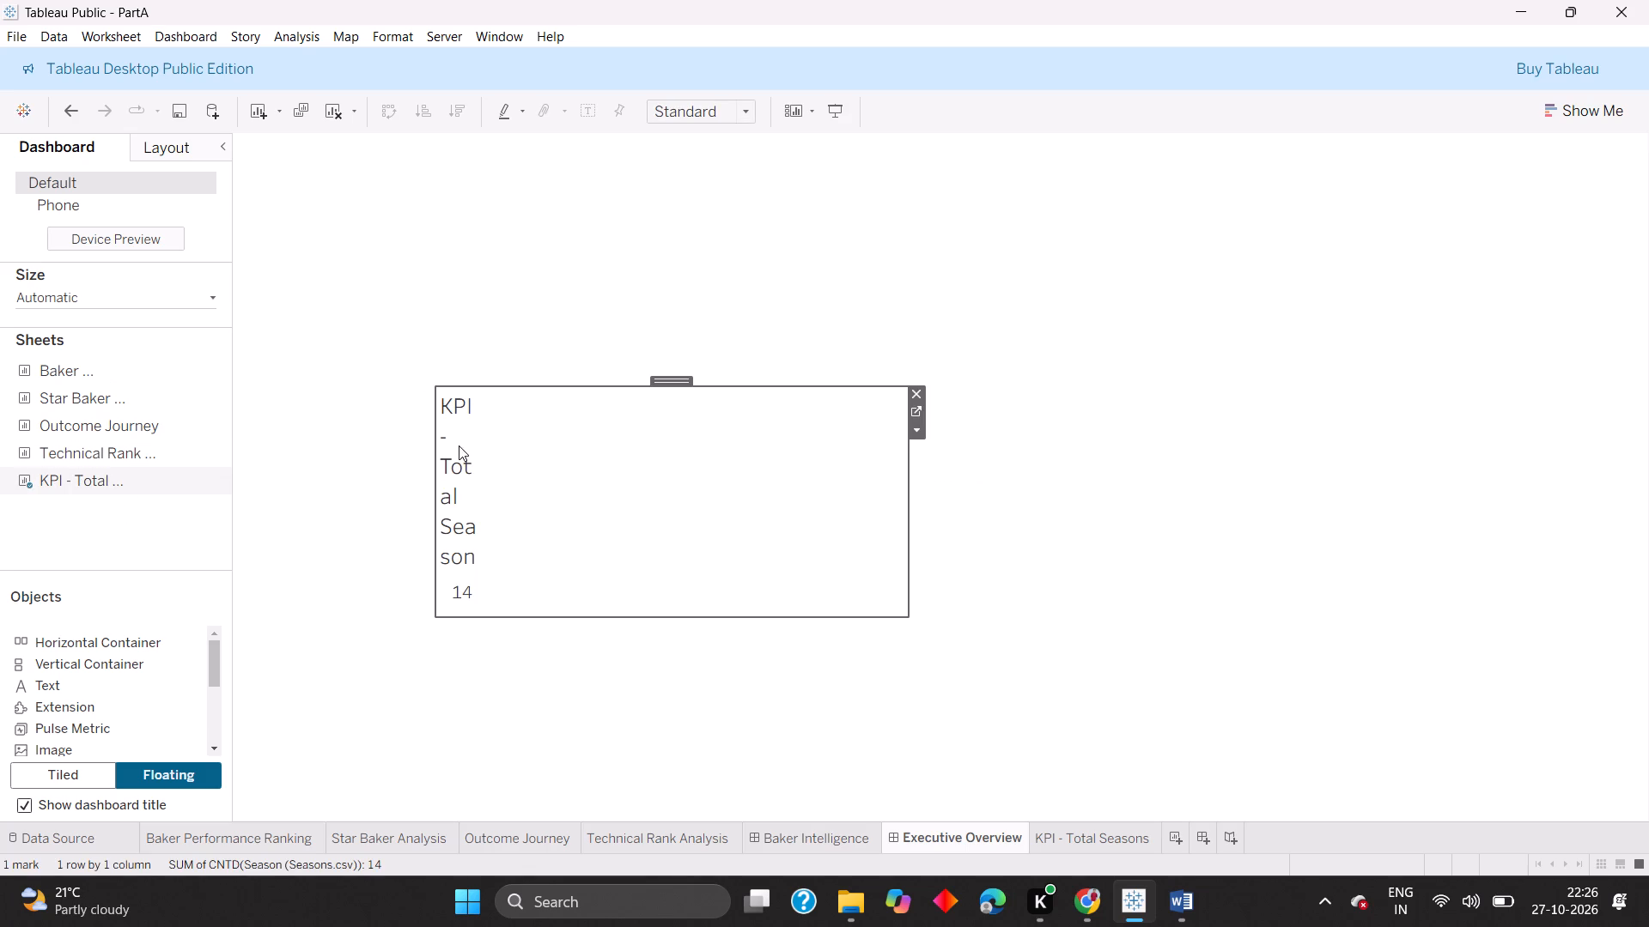
Replace the sheet-name placeholder in the KPI tile's title with the previously copied text "KPI - Total Seasons".
{"action": "left_click", "coordinate": [465, 470]}
{"action": "double_click", "coordinate": [457, 479]}
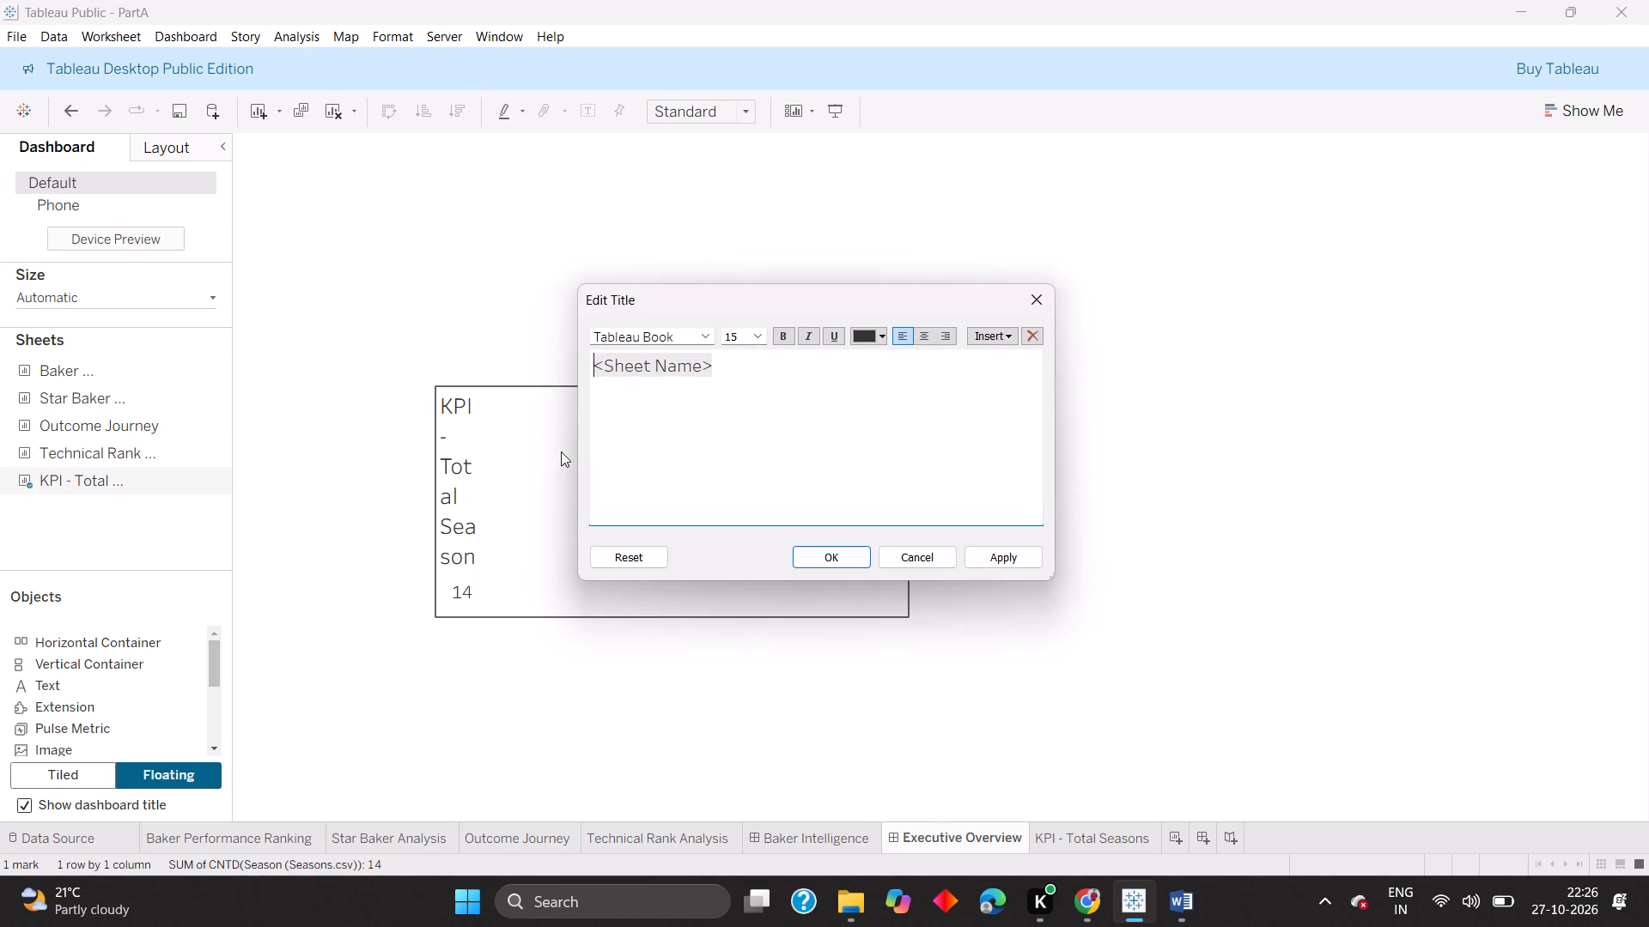
{"action": "left_click", "coordinate": [715, 379]}
{"action": "double_click", "coordinate": [726, 355]}
{"action": "triple_click", "coordinate": [714, 374]}
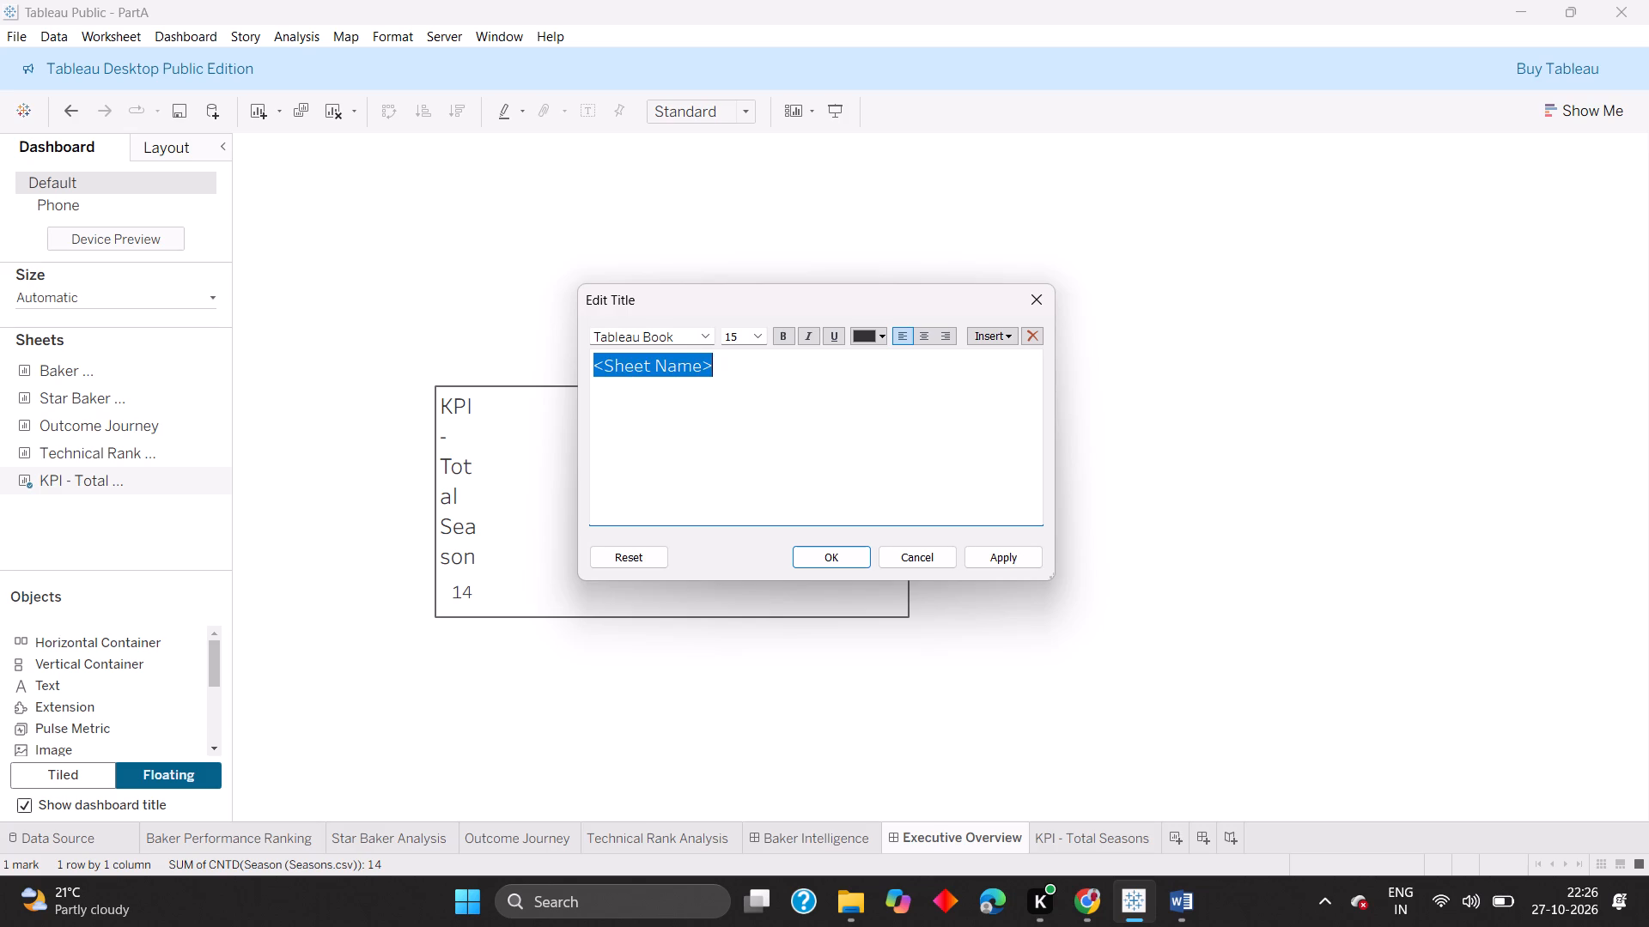
{"action": "key", "text": "ctrl+v"}
{"action": "key", "text": "super+v"}
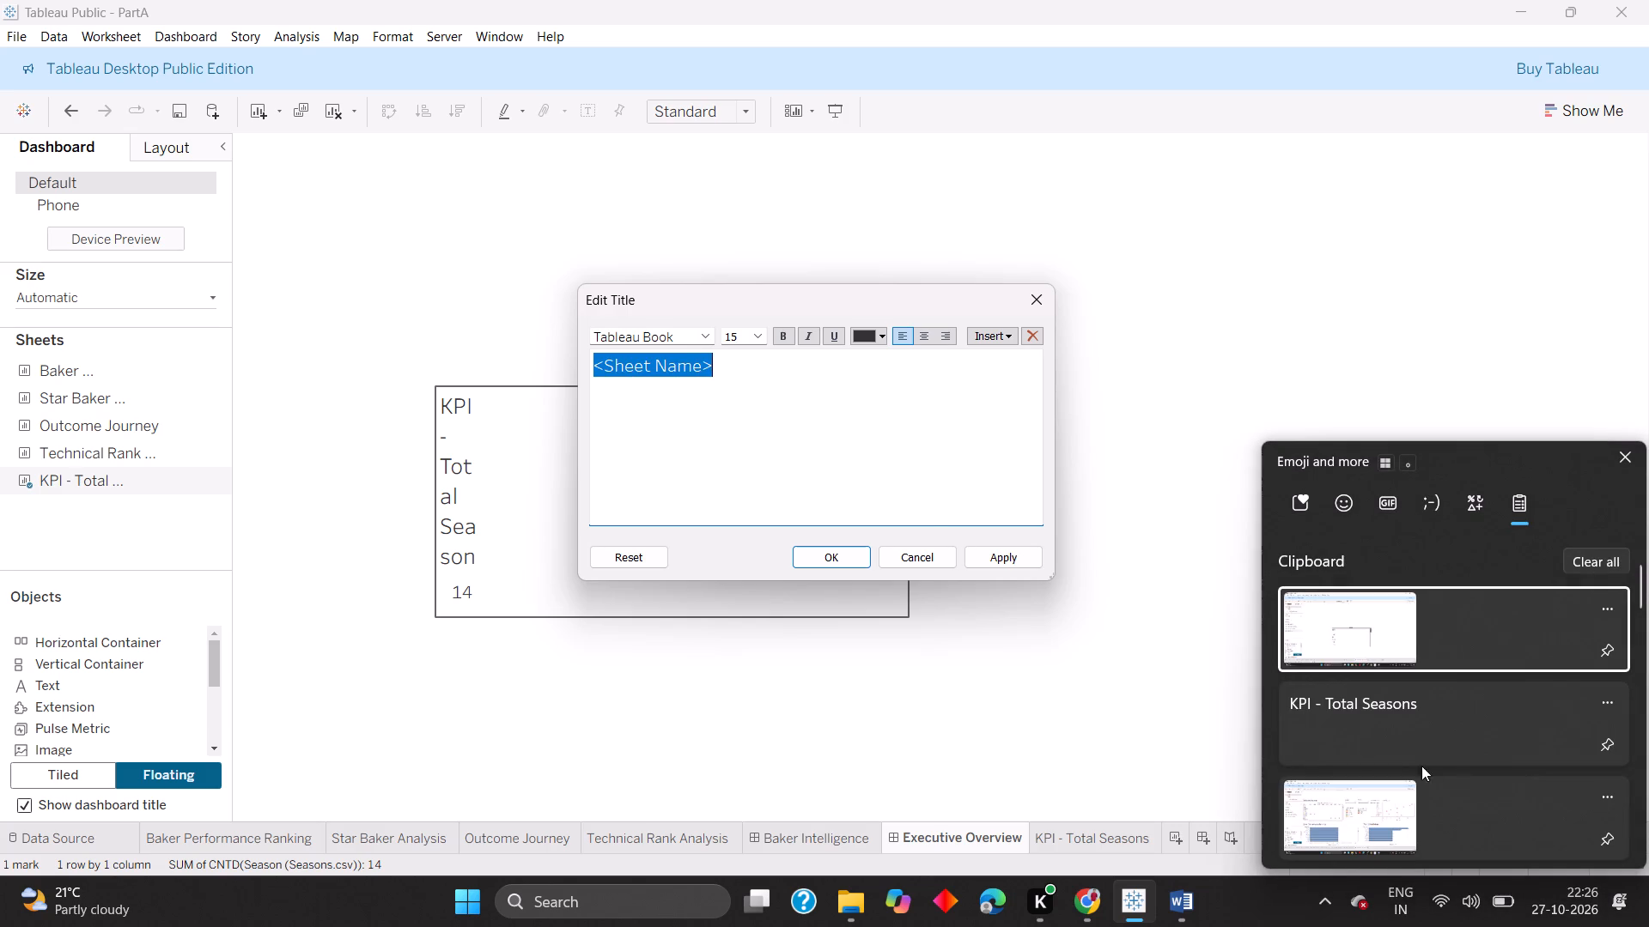
{"action": "left_click", "coordinate": [1444, 733]}
{"action": "key", "text": "ctrl+v"}
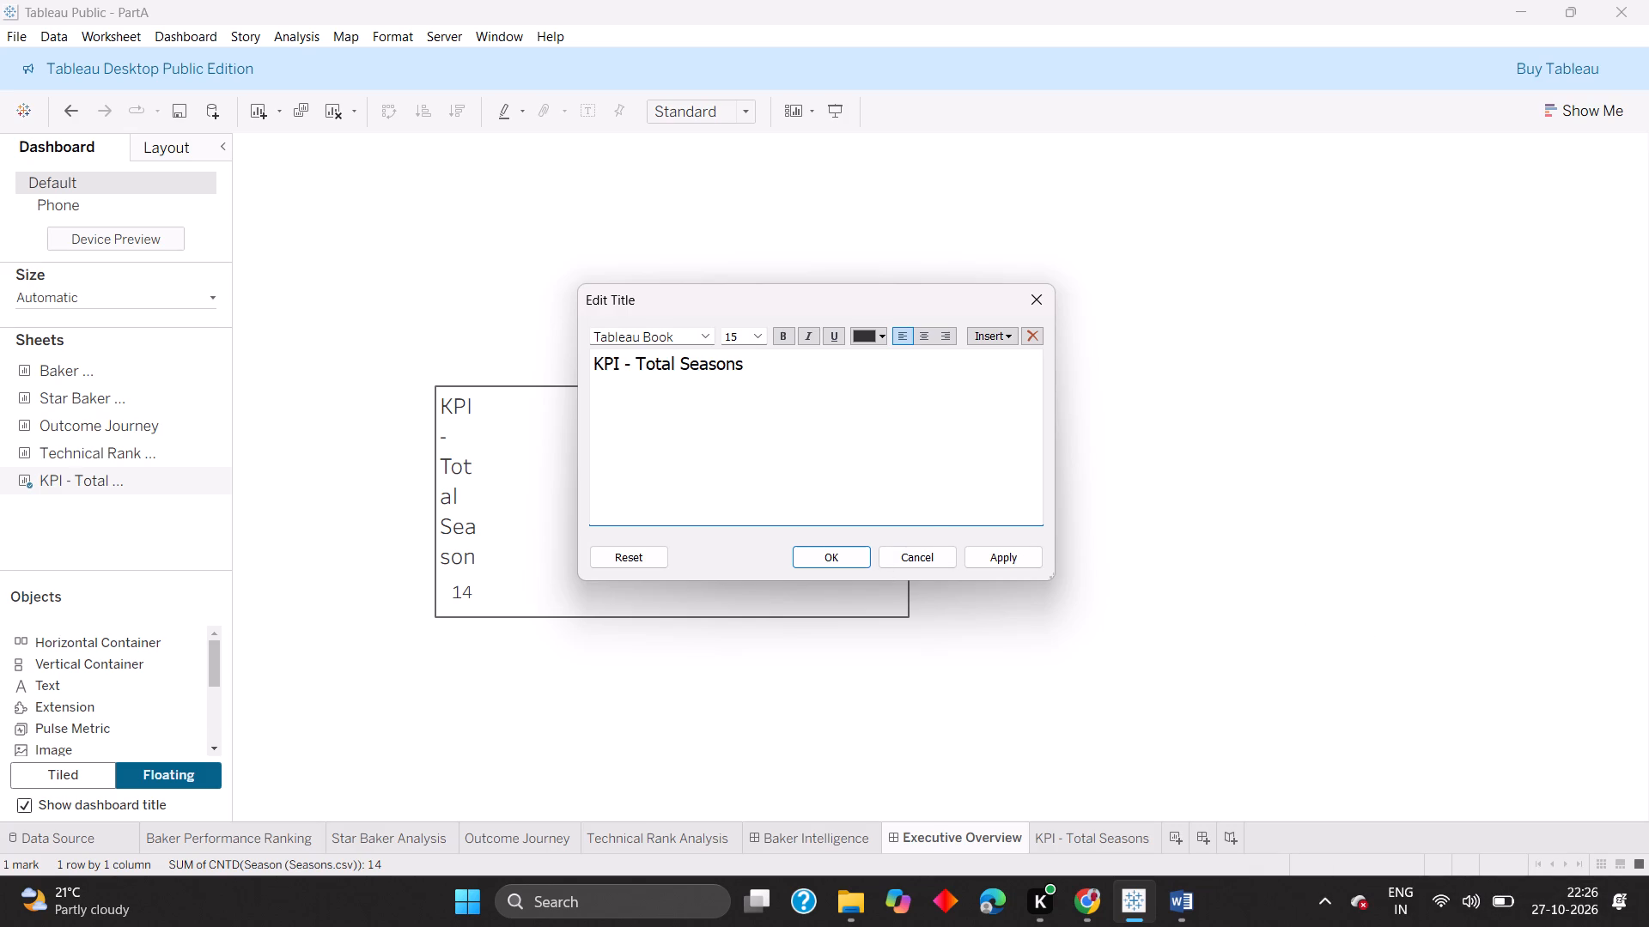
Remove the "KPI - " prefix so the title reads "Total Seasons", and apply it to the tile.
{"action": "left_click_drag", "start_coordinate": [755, 367], "coordinate": [622, 370]}
{"action": "left_click", "coordinate": [633, 366]}
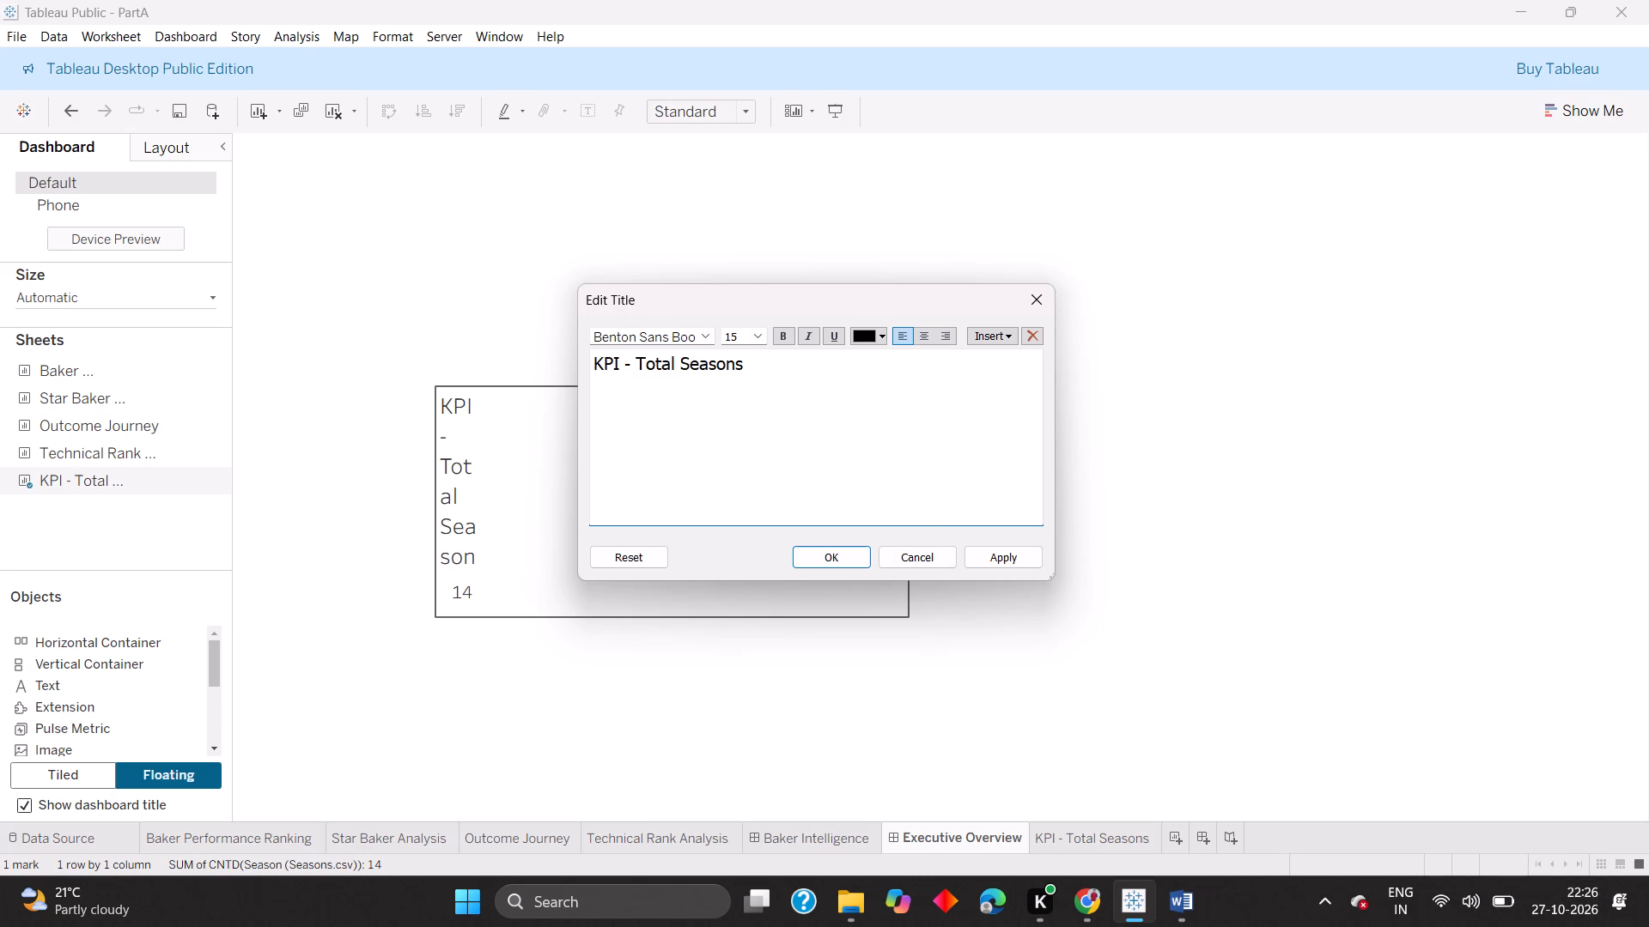
{"action": "left_click_drag", "start_coordinate": [636, 364], "coordinate": [618, 361]}
{"action": "left_click", "coordinate": [634, 360]}
{"action": "triple_click", "coordinate": [634, 360]}
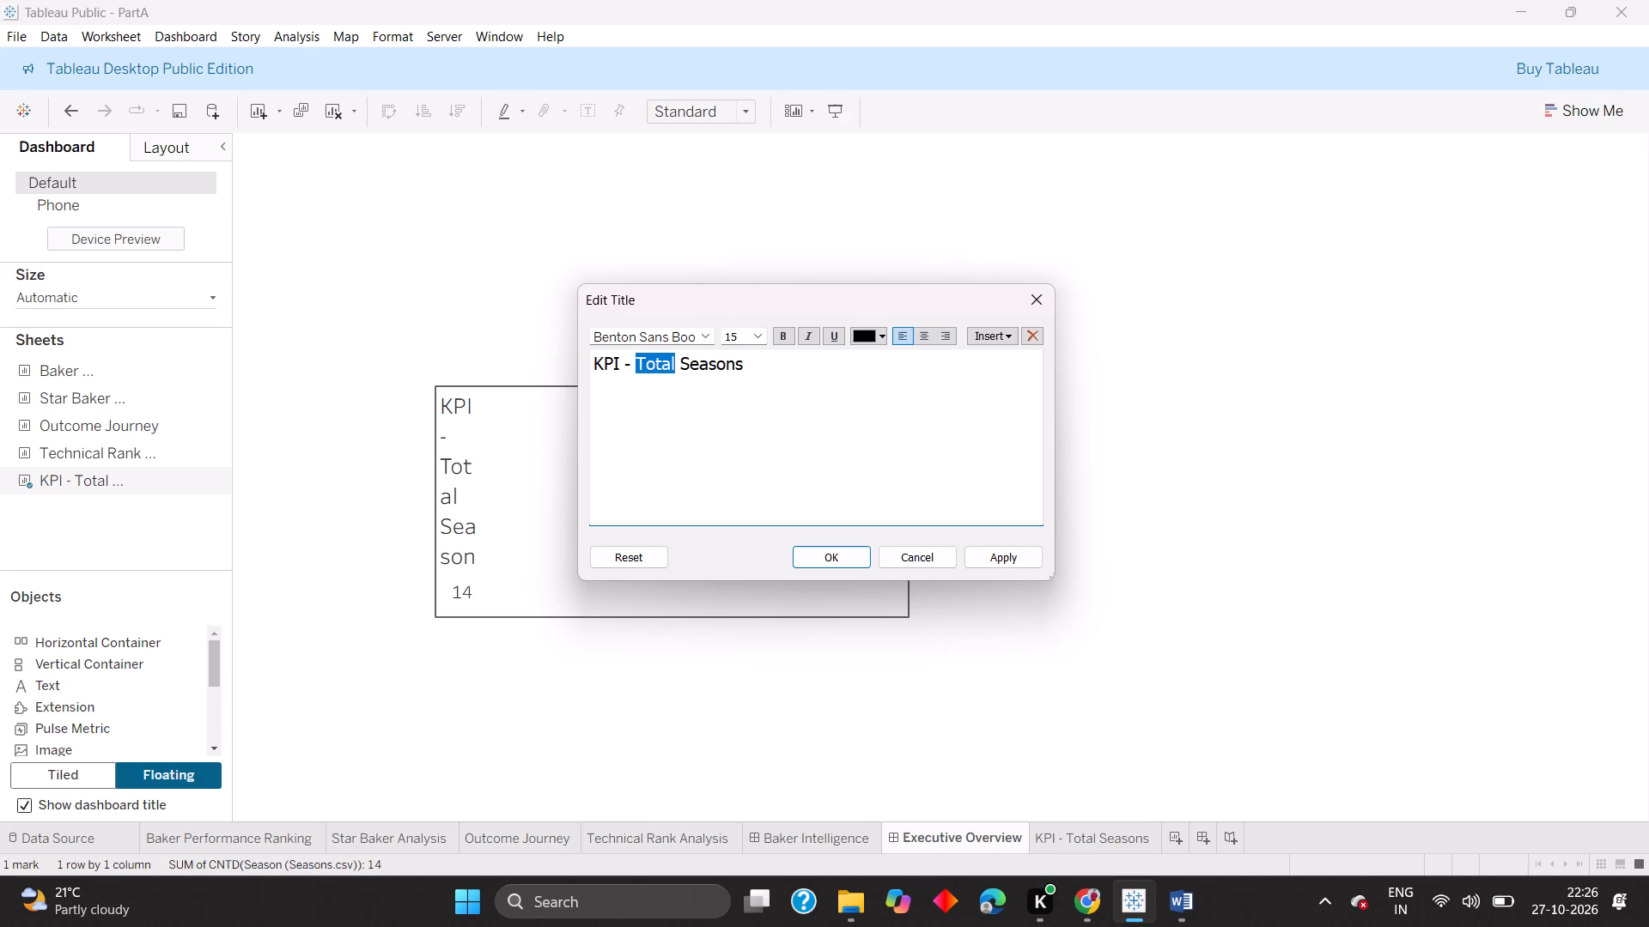
{"action": "left_click", "coordinate": [634, 360]}
{"action": "key", "text": "BackSpace"}
{"action": "key", "text": "BackSpace"}
{"action": "key", "text": "BackSpace"}
{"action": "key", "text": "BackSpace"}
{"action": "key", "text": "BackSpace"}
{"action": "key", "text": "BackSpace"}
{"action": "key", "text": "BackSpace"}
{"action": "key", "text": "BackSpace"}
{"action": "key", "text": "BackSpace"}
{"action": "key", "text": "BackSpace"}
{"action": "key", "text": "BackSpace"}
{"action": "key", "text": "BackSpace"}
{"action": "key", "text": "BackSpace"}
{"action": "key", "text": "BackSpace"}
{"action": "left_click", "coordinate": [841, 552]}
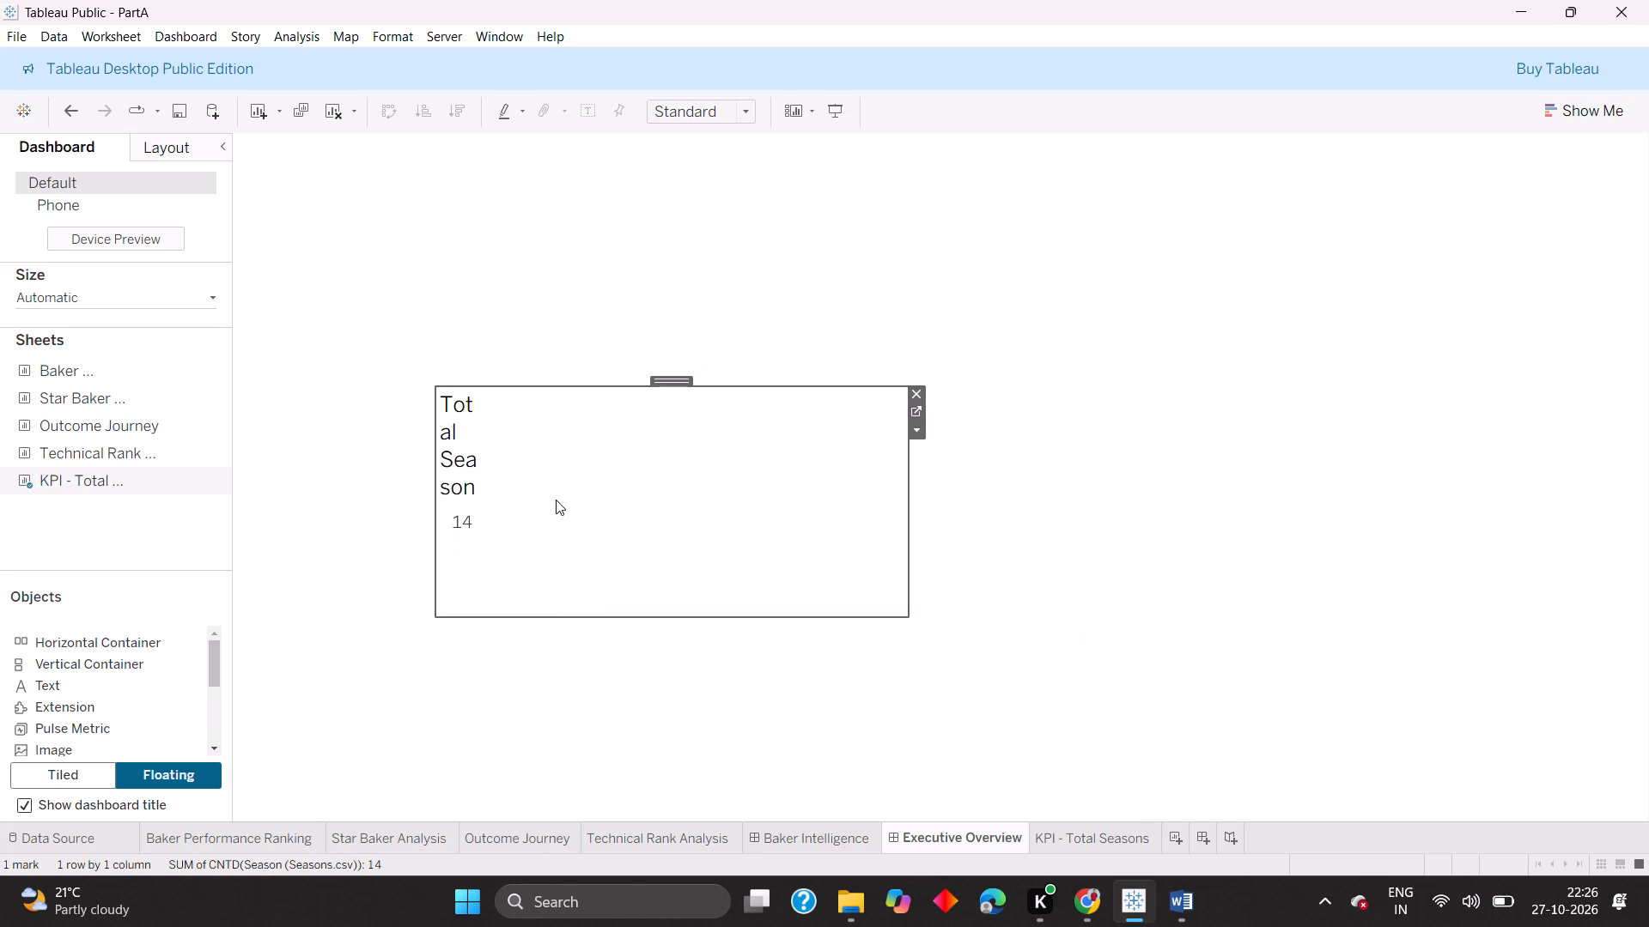
Clear the KPI tile's title, retype it as "Total Seasin" with a line break after it, and apply it.
{"action": "double_click", "coordinate": [471, 430]}
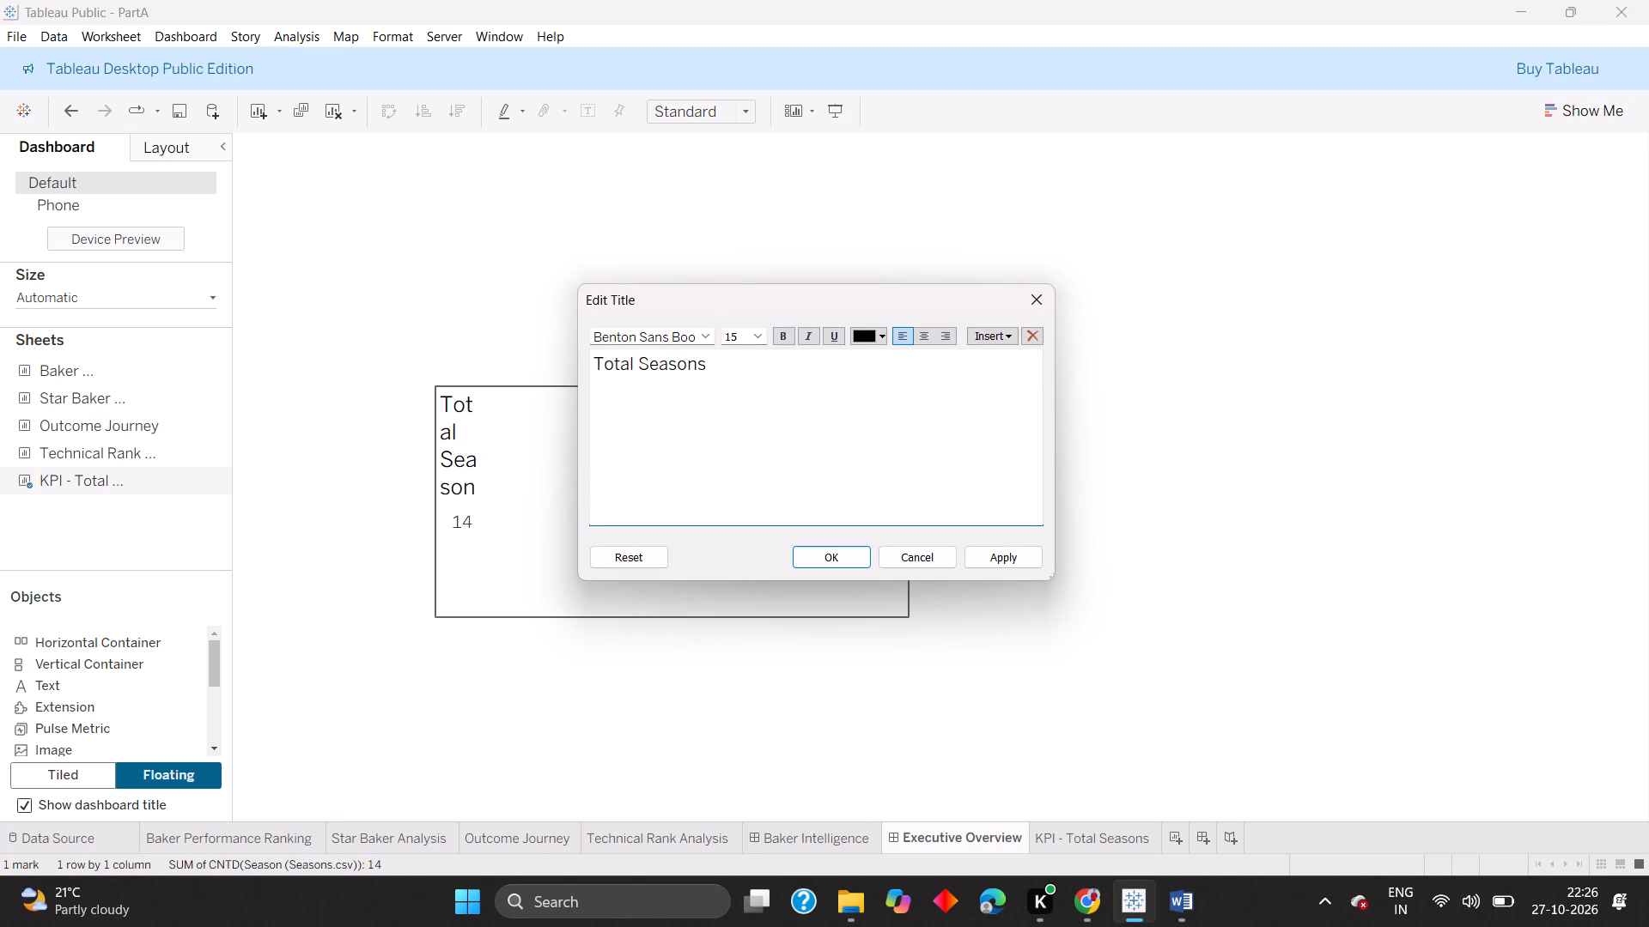
{"action": "left_click_drag", "start_coordinate": [714, 364], "coordinate": [568, 354]}
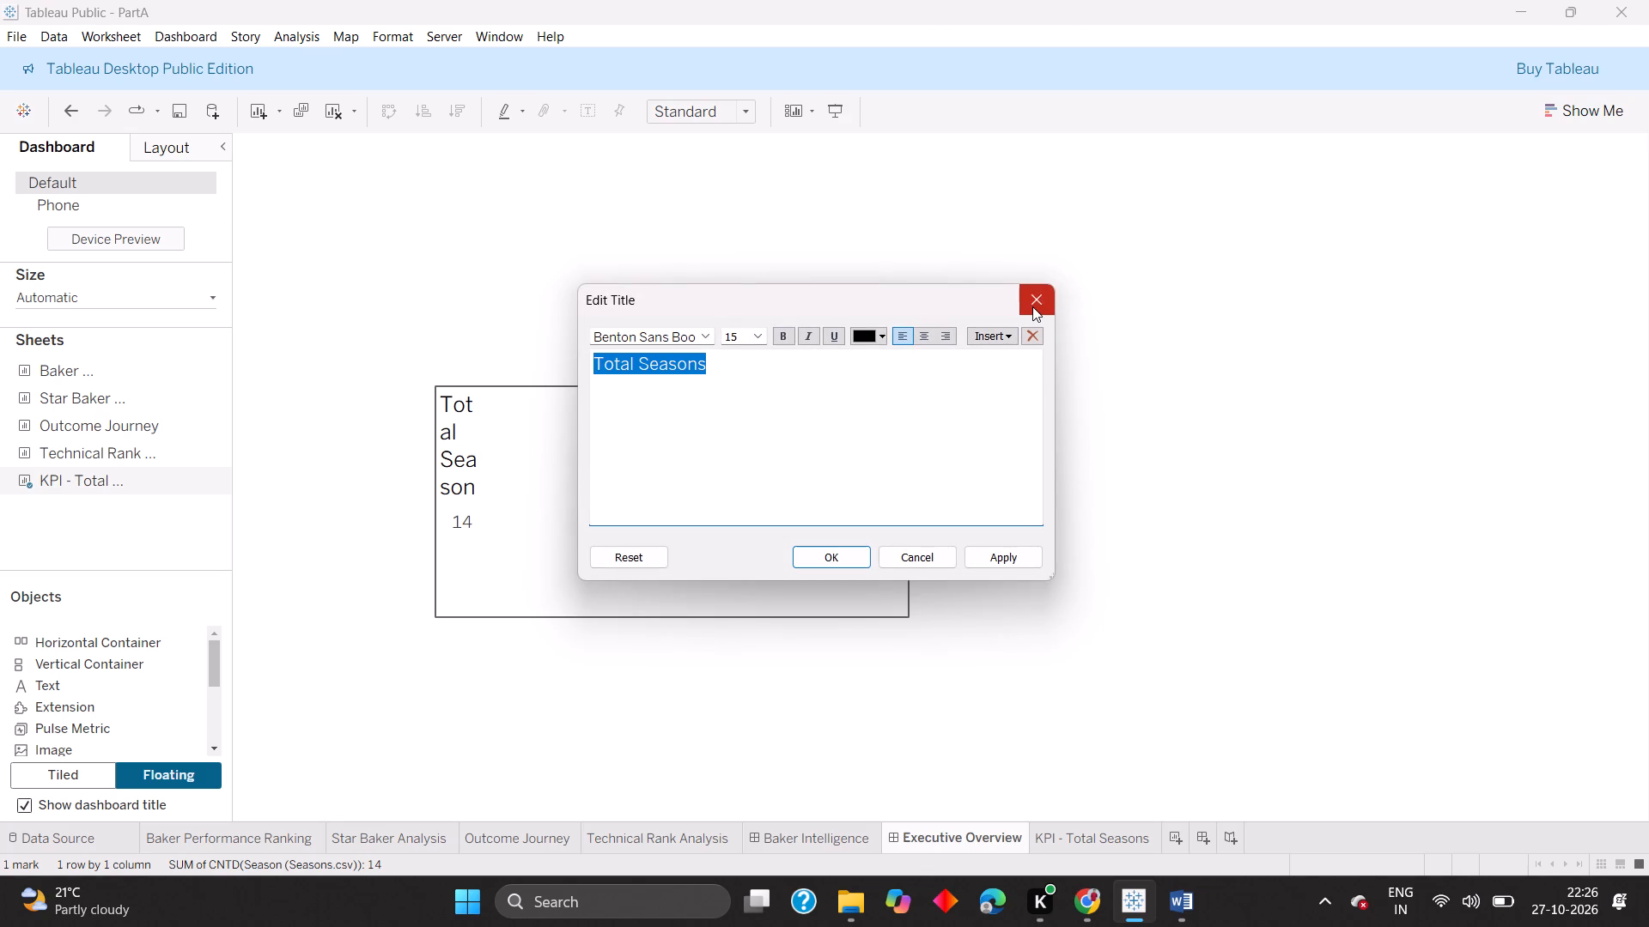
{"action": "left_click", "coordinate": [646, 361]}
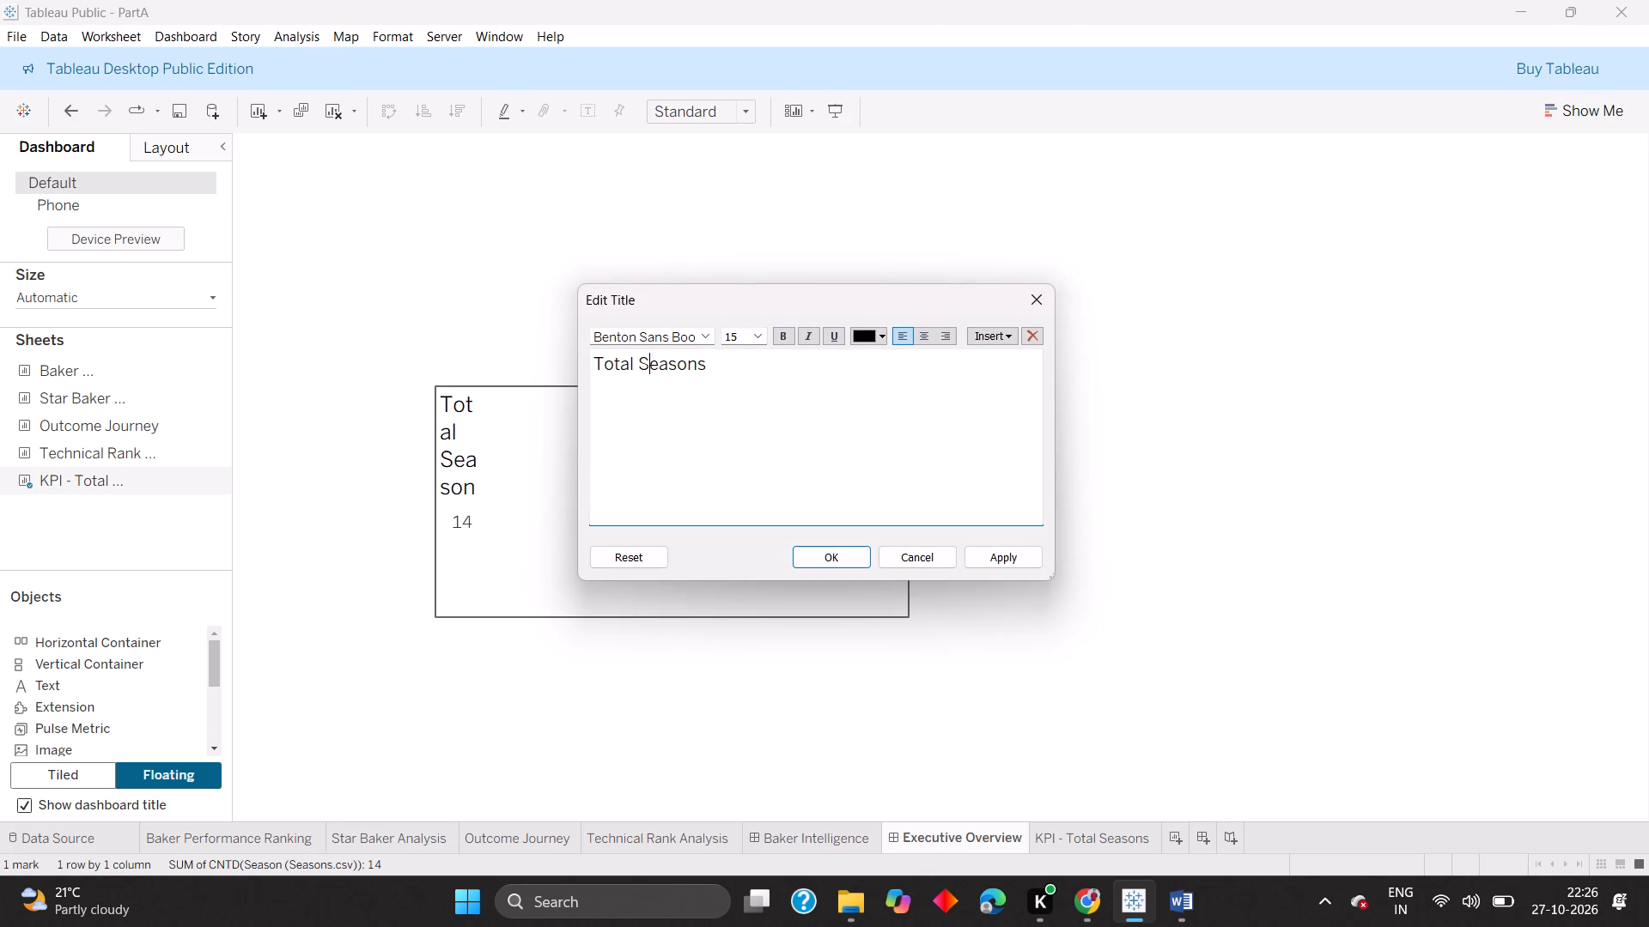
{"action": "left_click_drag", "start_coordinate": [697, 361], "coordinate": [705, 363]}
{"action": "left_click_drag", "start_coordinate": [717, 363], "coordinate": [601, 362]}
{"action": "left_click_drag", "start_coordinate": [601, 362], "coordinate": [587, 362]}
{"action": "key", "text": "BackSpace"}
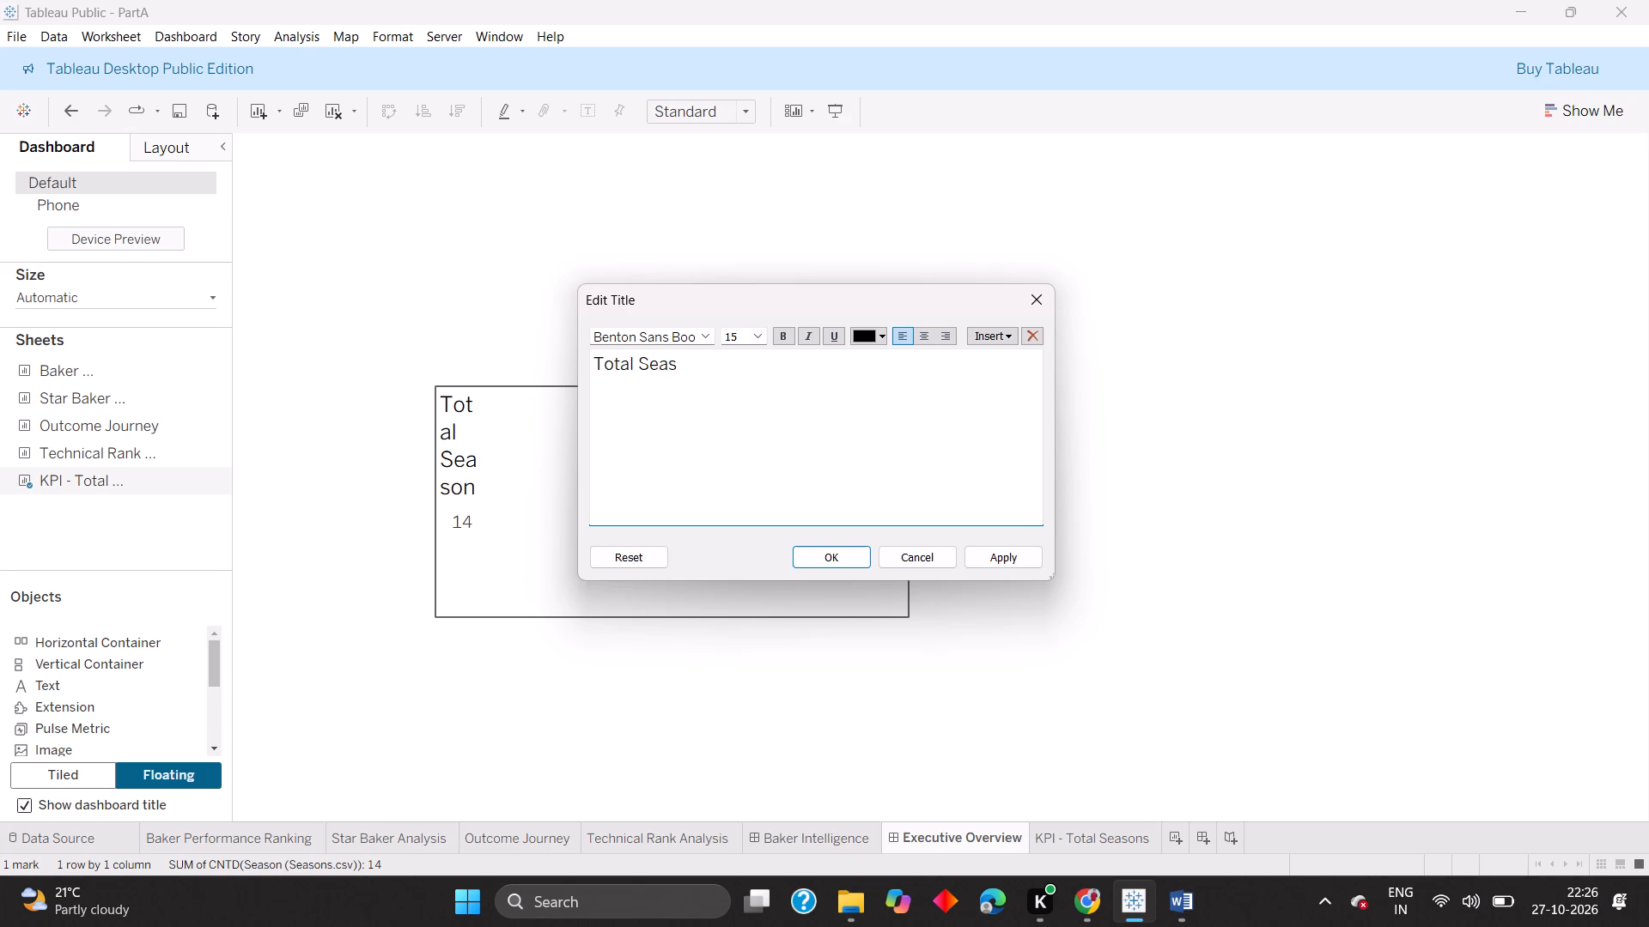
{"action": "key", "text": "Return"}
{"action": "left_click", "coordinate": [840, 554]}
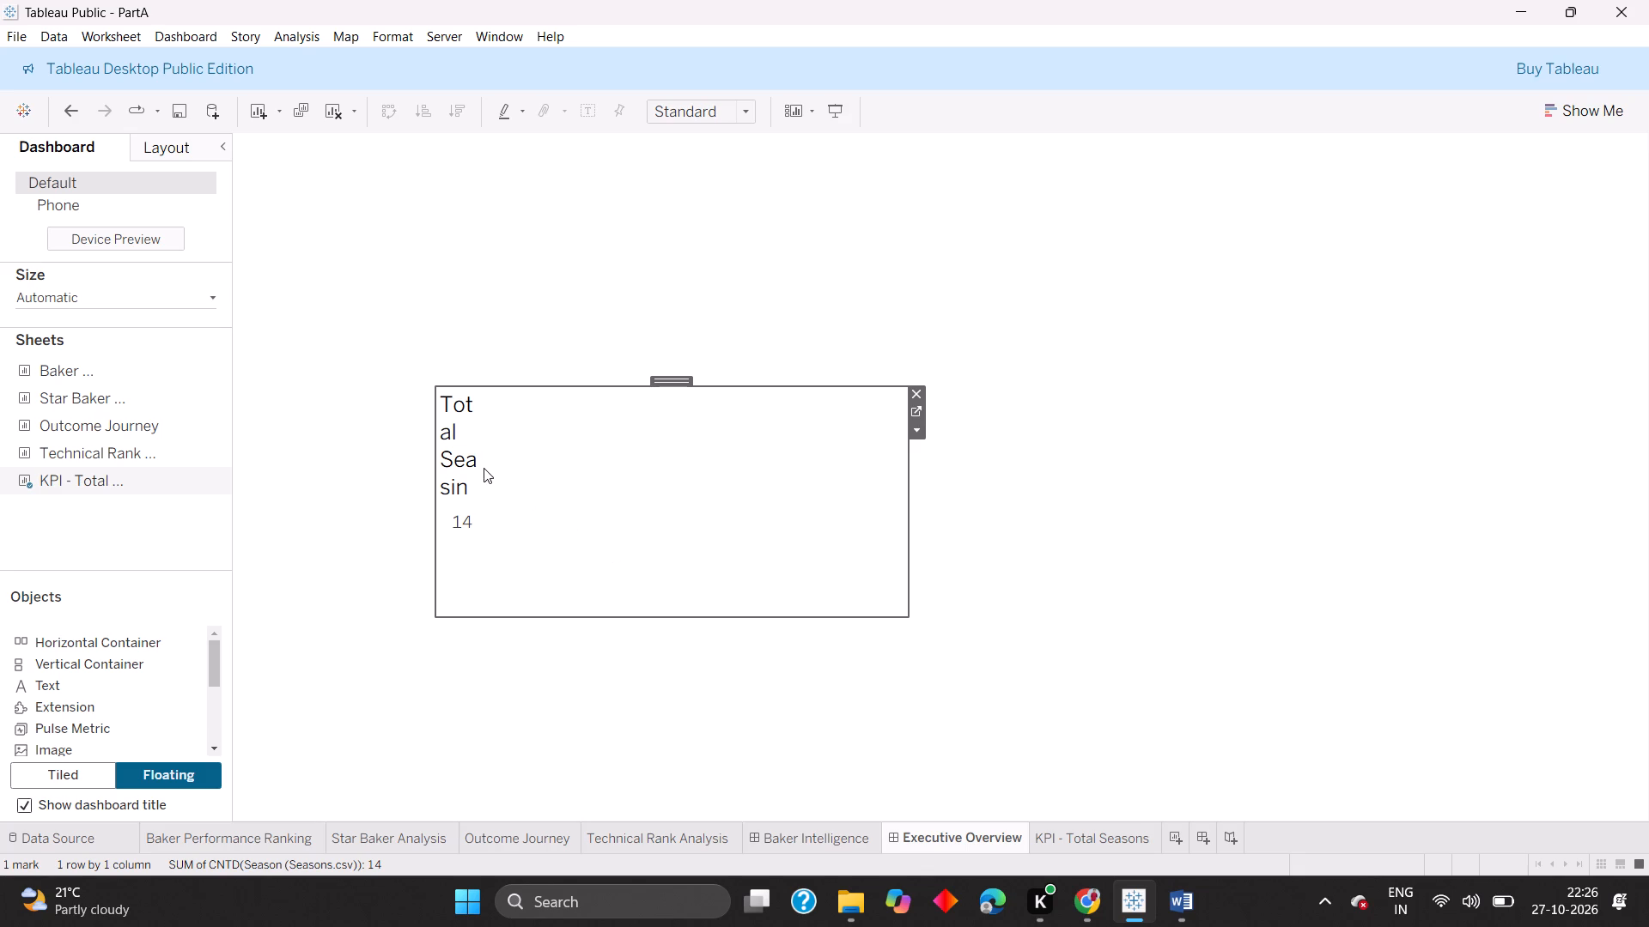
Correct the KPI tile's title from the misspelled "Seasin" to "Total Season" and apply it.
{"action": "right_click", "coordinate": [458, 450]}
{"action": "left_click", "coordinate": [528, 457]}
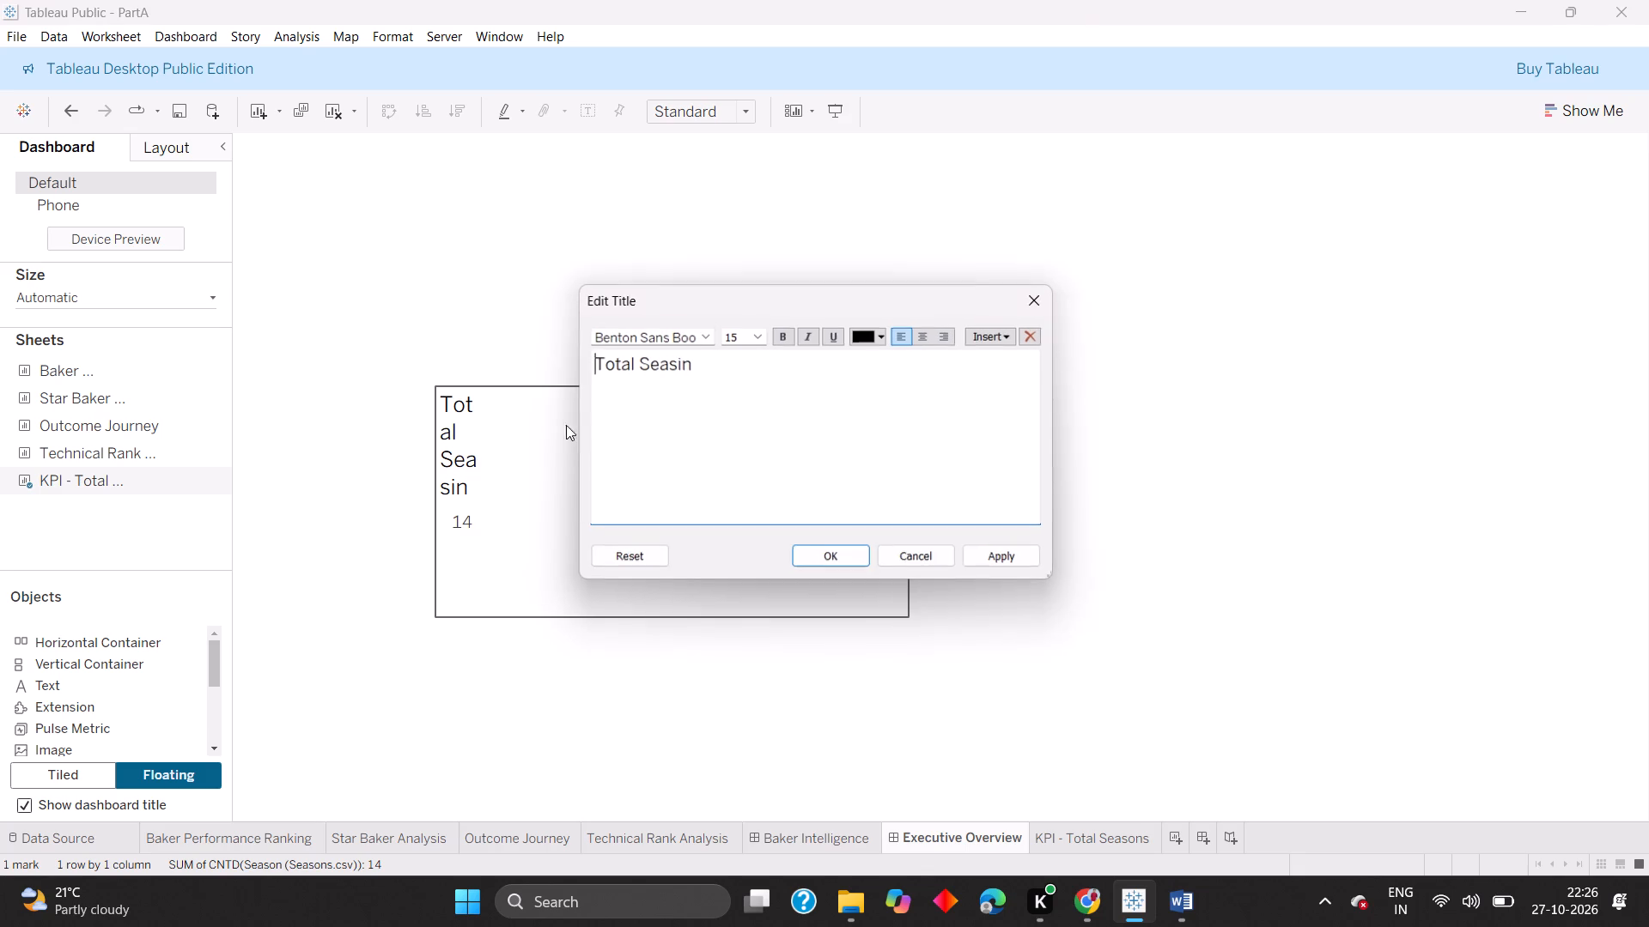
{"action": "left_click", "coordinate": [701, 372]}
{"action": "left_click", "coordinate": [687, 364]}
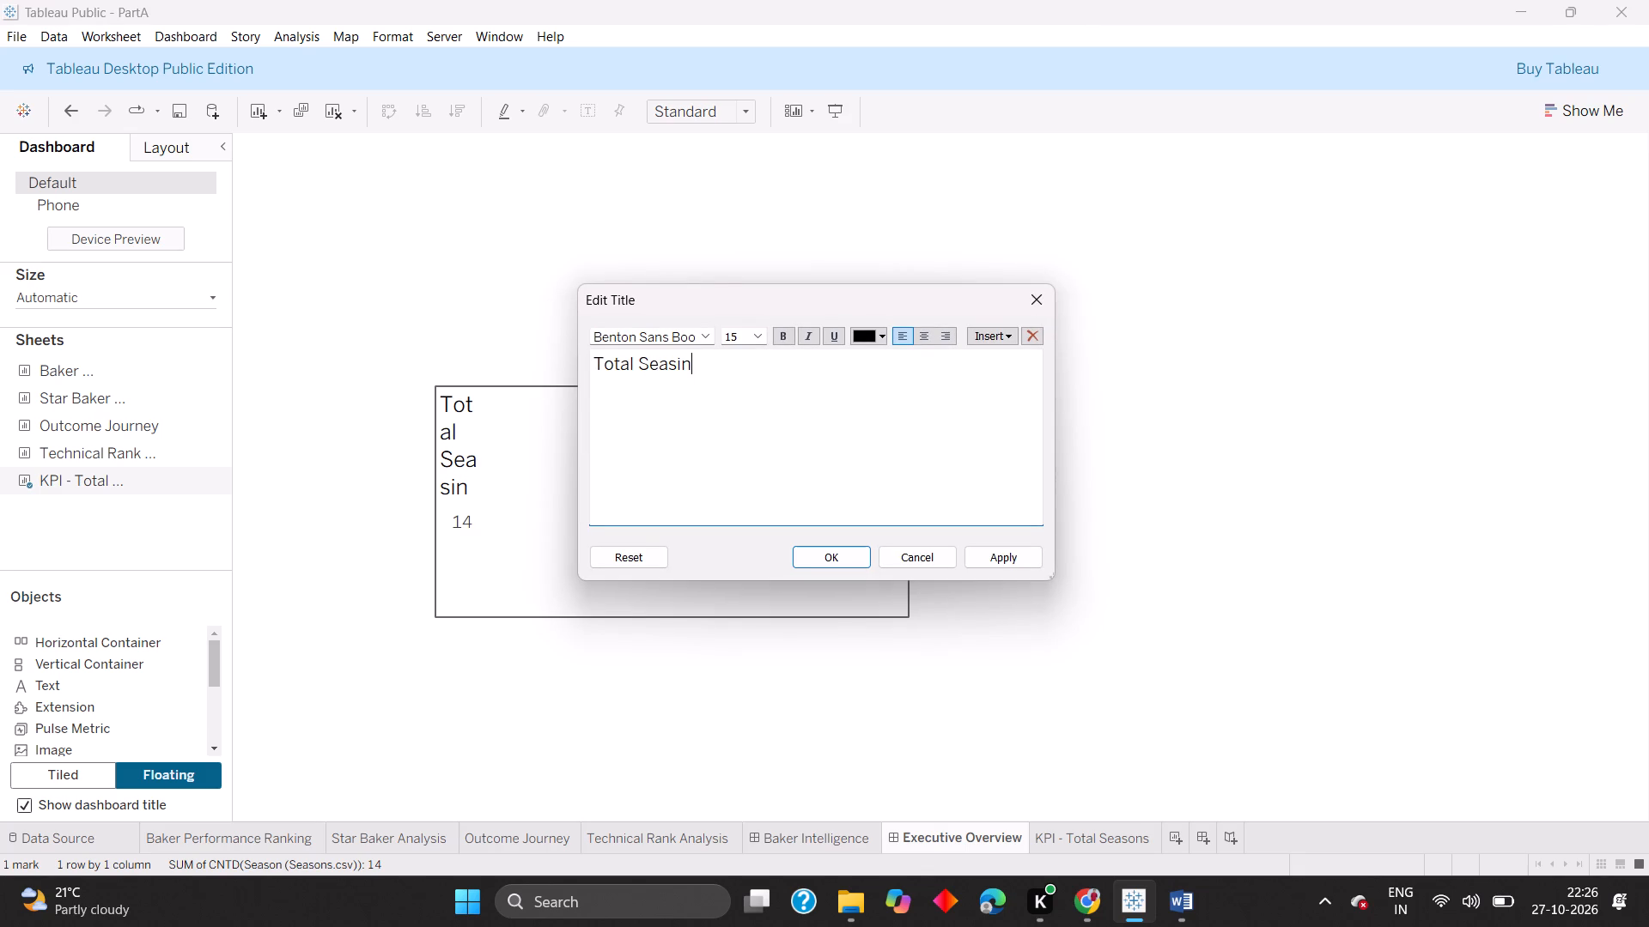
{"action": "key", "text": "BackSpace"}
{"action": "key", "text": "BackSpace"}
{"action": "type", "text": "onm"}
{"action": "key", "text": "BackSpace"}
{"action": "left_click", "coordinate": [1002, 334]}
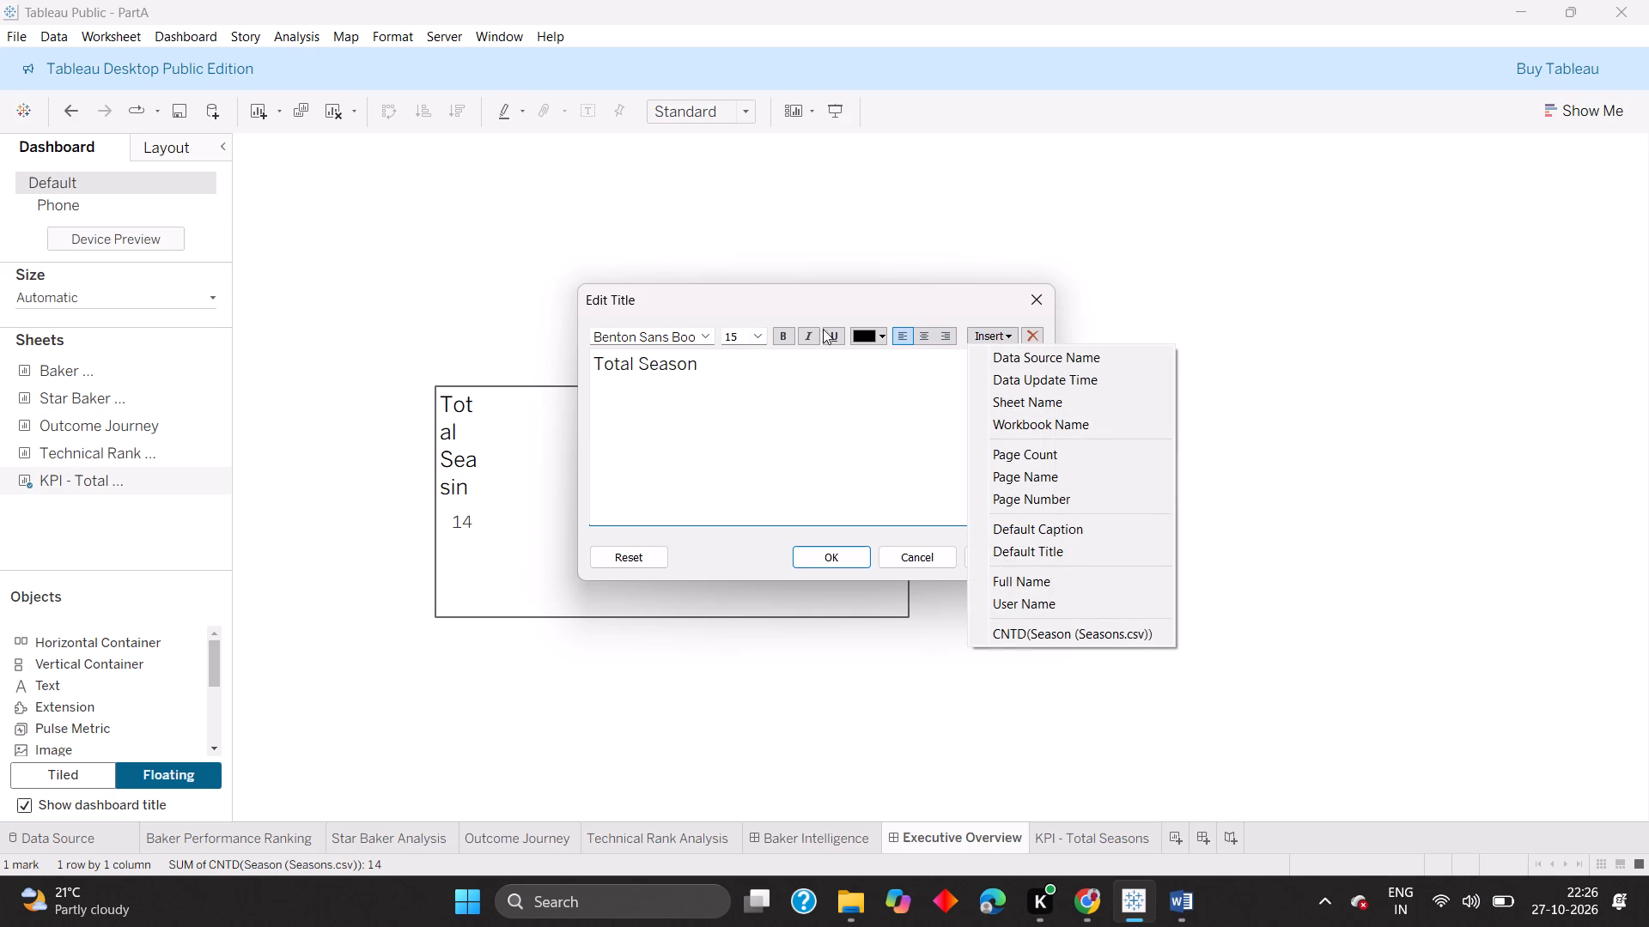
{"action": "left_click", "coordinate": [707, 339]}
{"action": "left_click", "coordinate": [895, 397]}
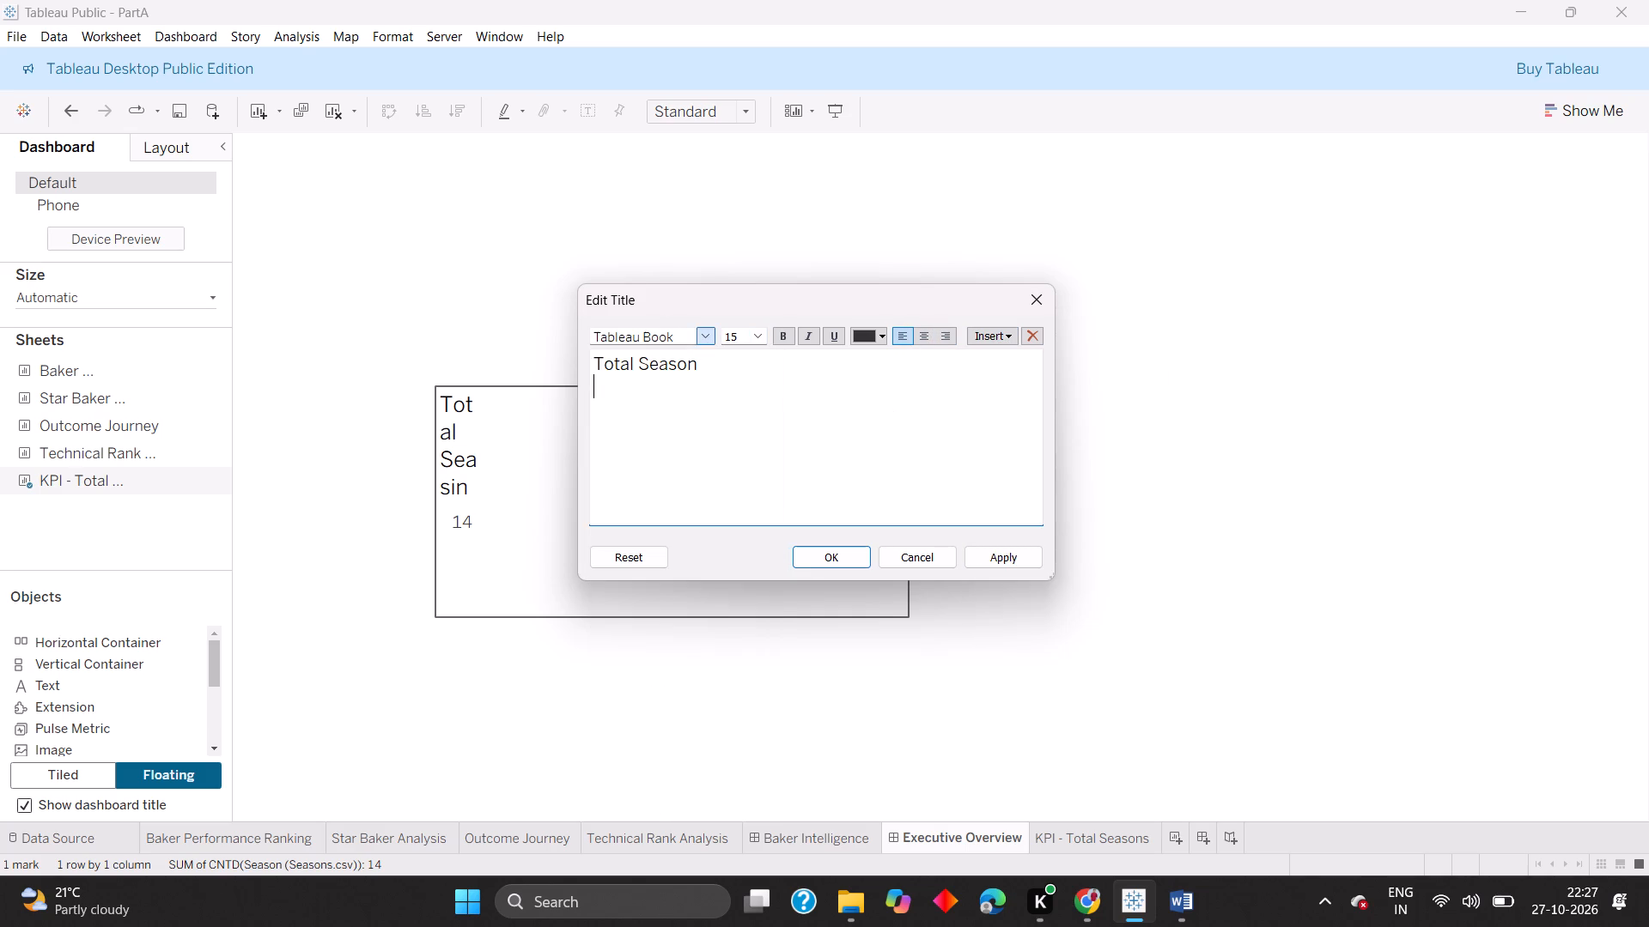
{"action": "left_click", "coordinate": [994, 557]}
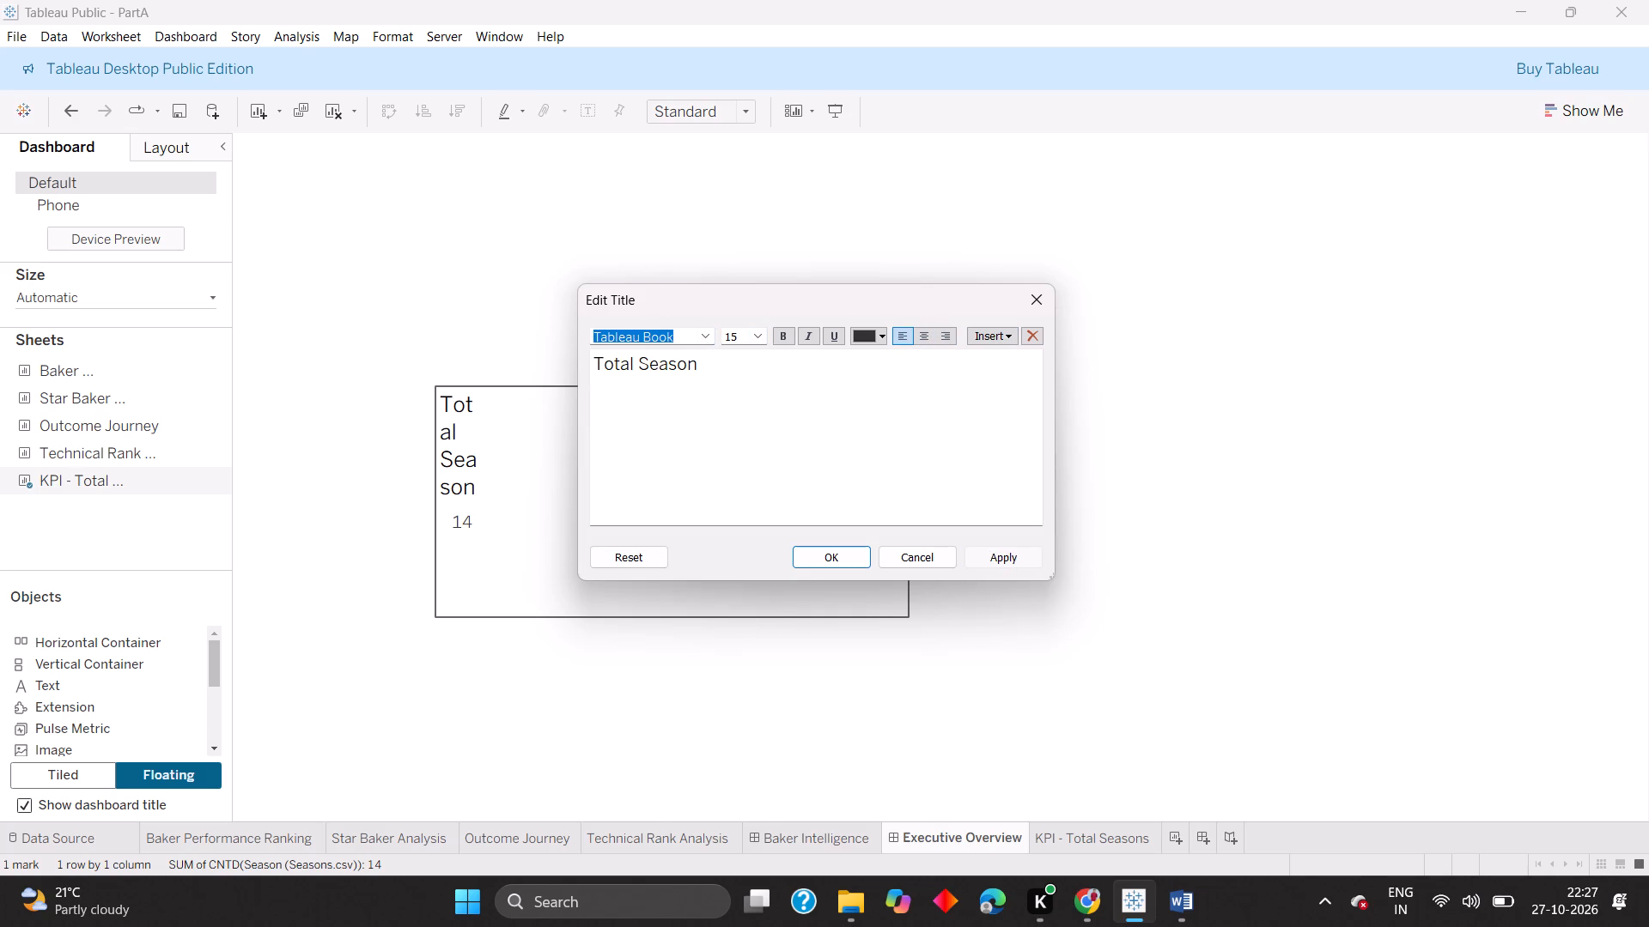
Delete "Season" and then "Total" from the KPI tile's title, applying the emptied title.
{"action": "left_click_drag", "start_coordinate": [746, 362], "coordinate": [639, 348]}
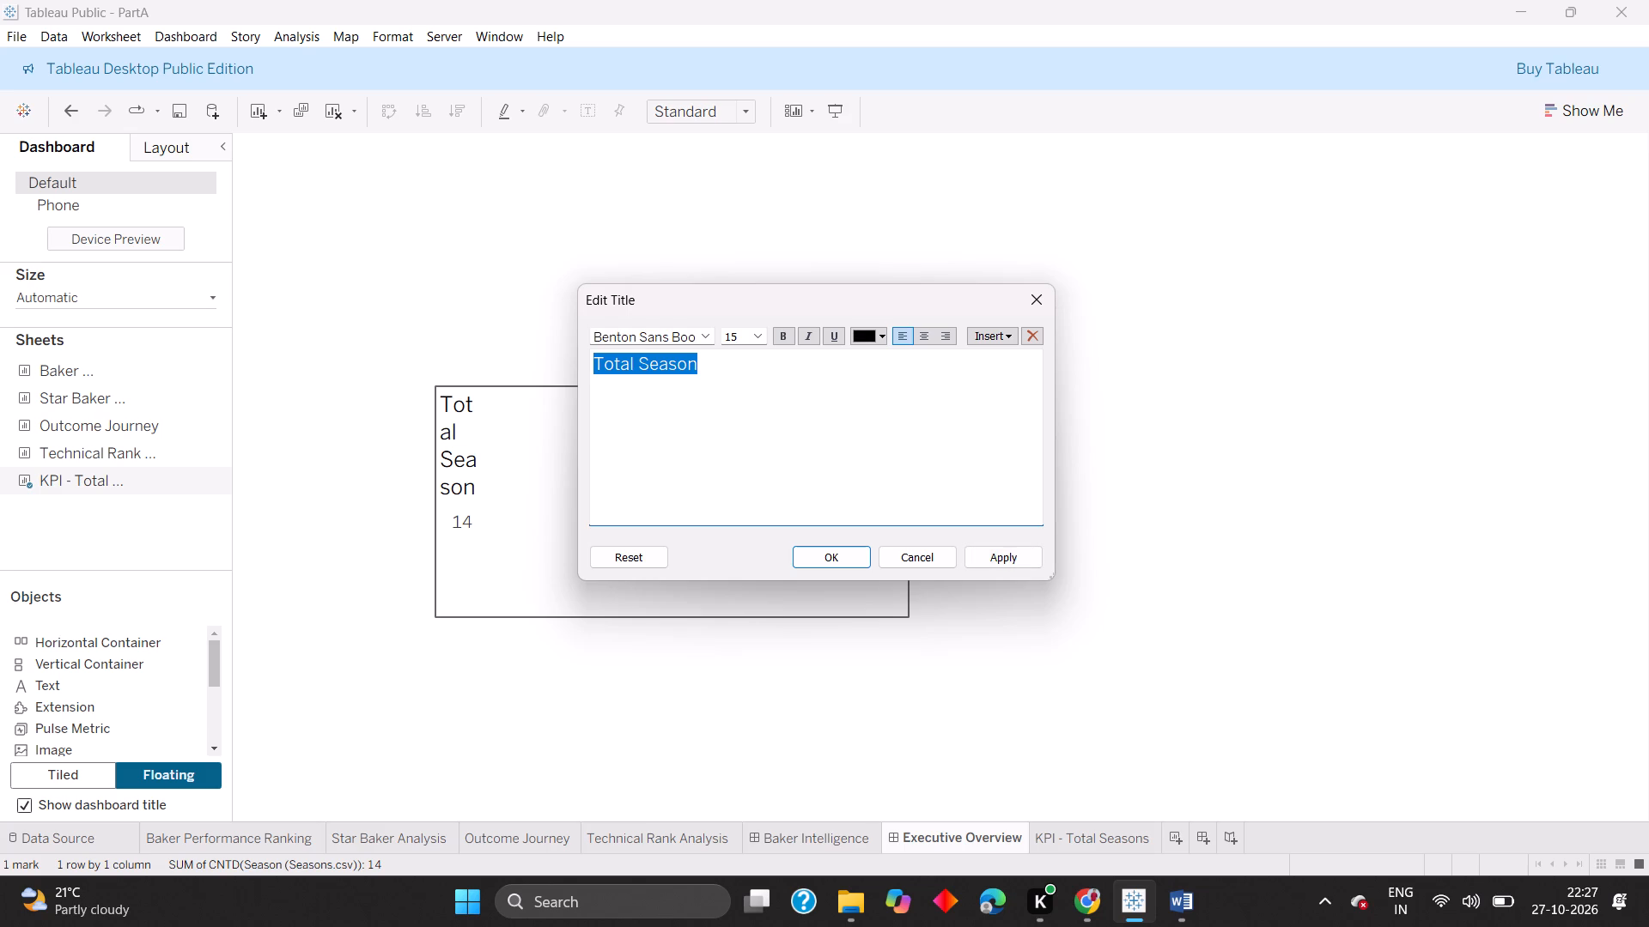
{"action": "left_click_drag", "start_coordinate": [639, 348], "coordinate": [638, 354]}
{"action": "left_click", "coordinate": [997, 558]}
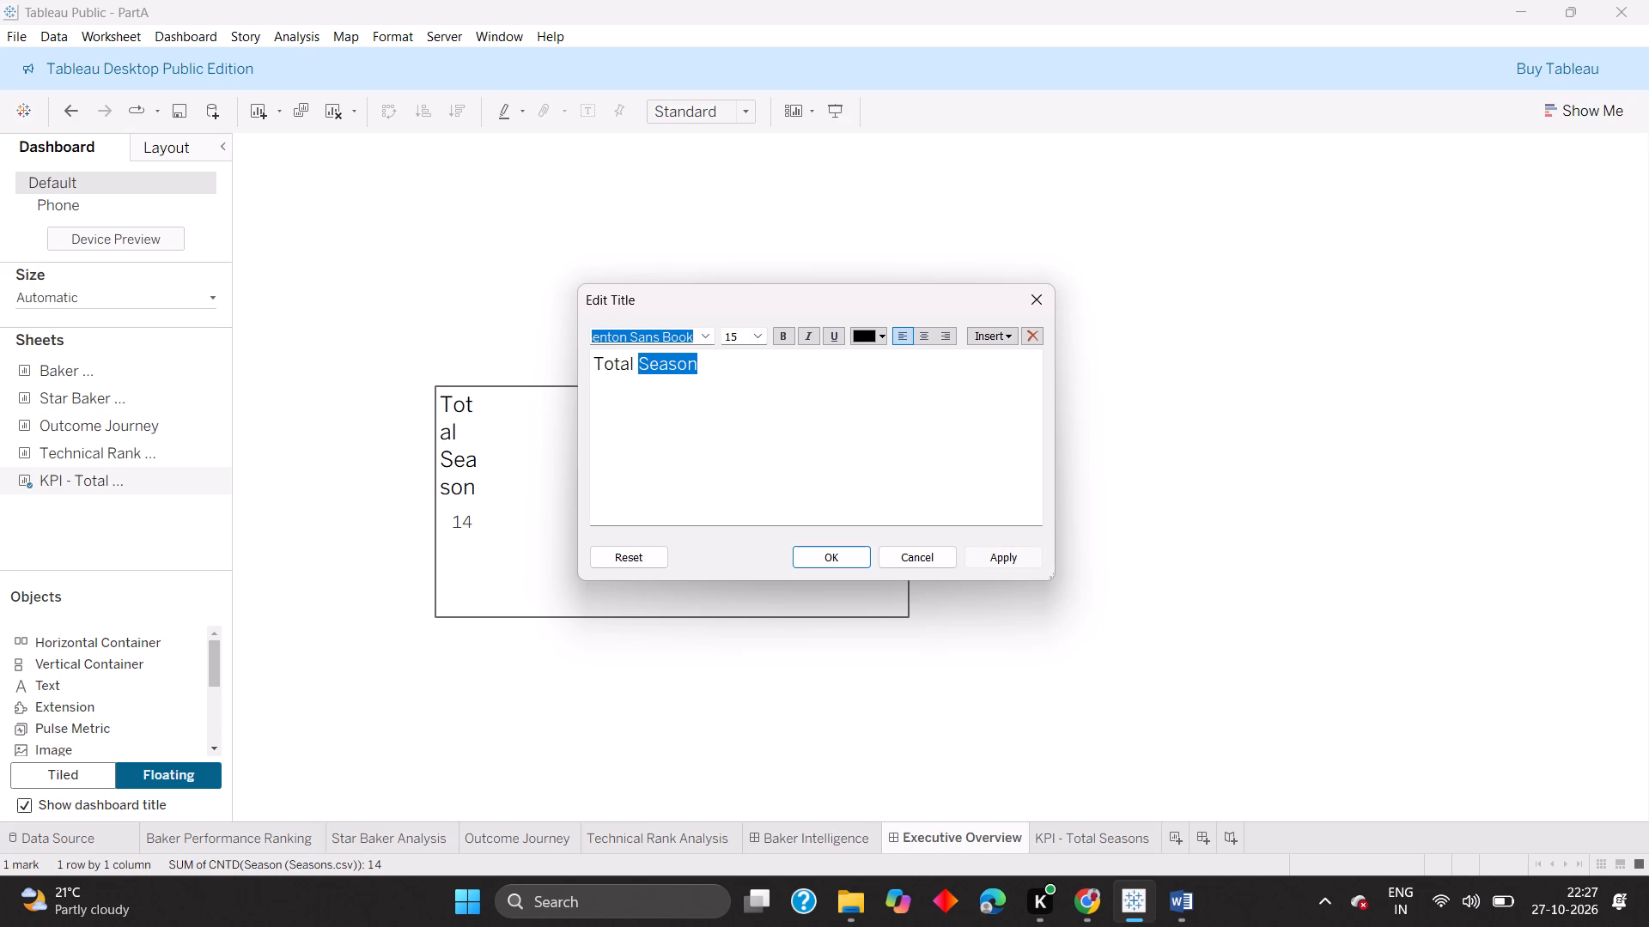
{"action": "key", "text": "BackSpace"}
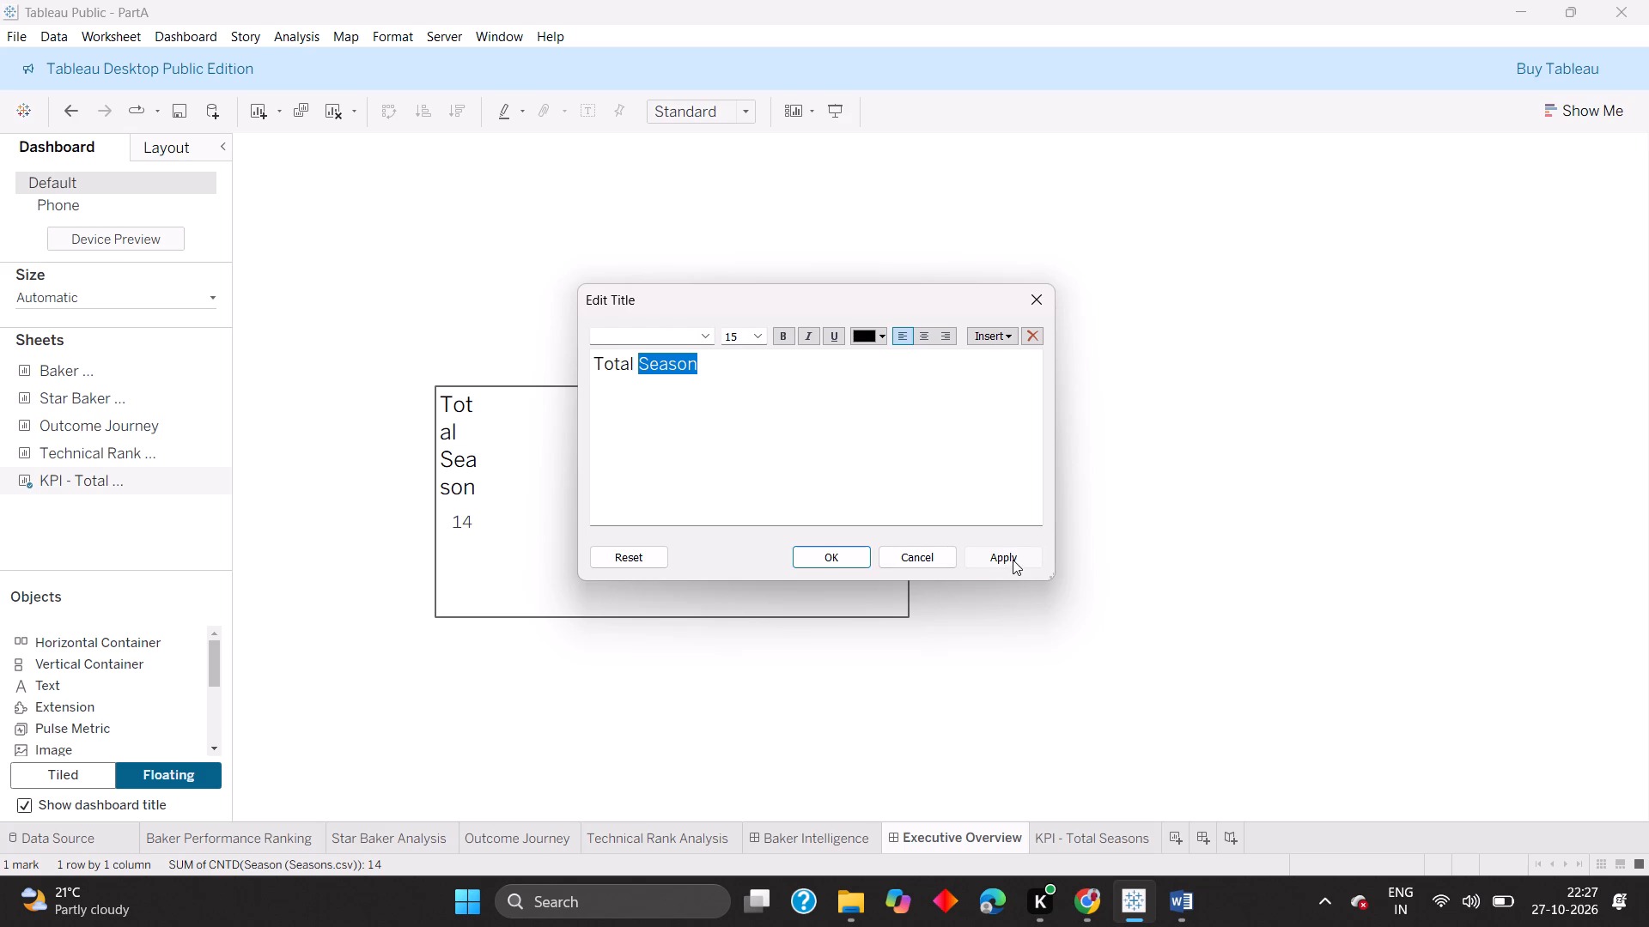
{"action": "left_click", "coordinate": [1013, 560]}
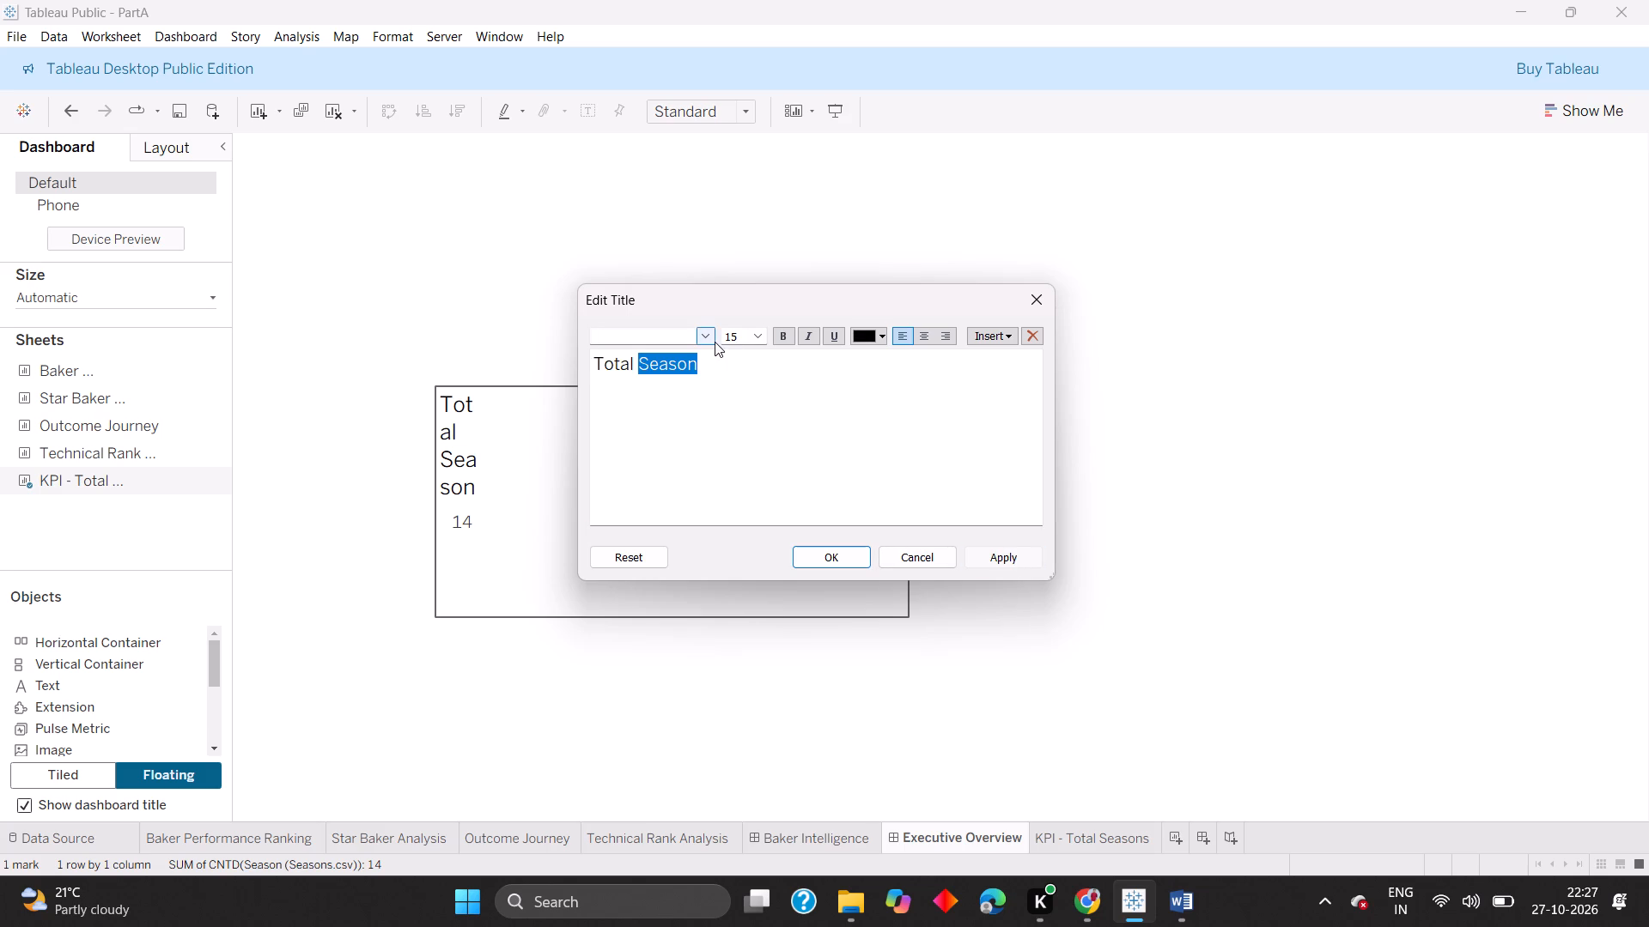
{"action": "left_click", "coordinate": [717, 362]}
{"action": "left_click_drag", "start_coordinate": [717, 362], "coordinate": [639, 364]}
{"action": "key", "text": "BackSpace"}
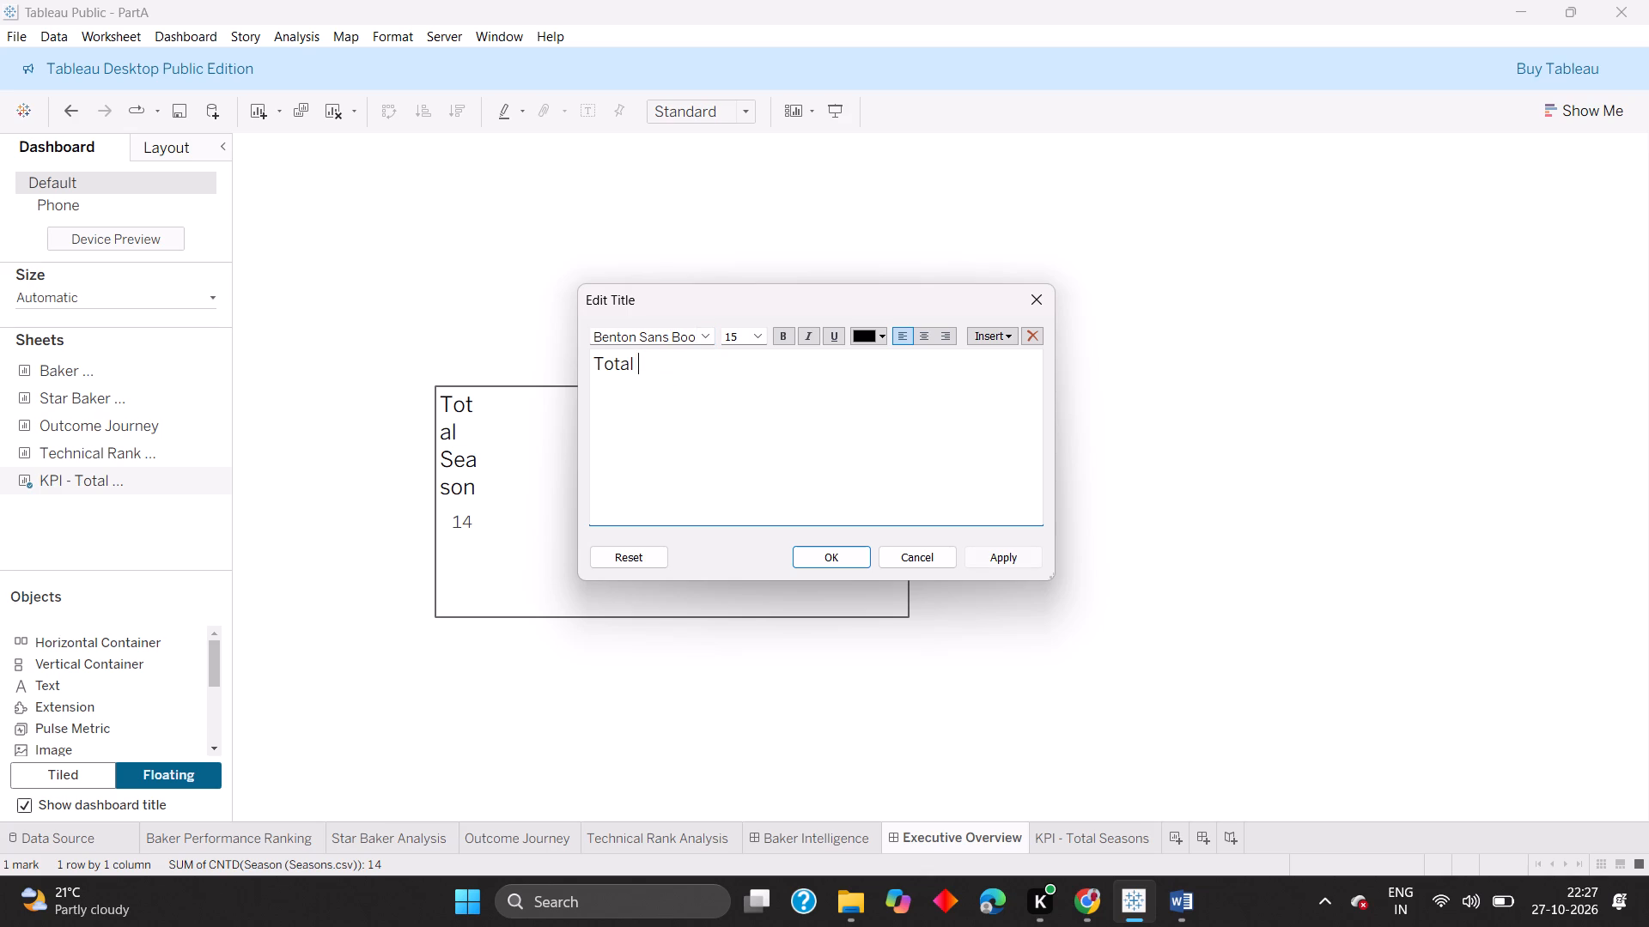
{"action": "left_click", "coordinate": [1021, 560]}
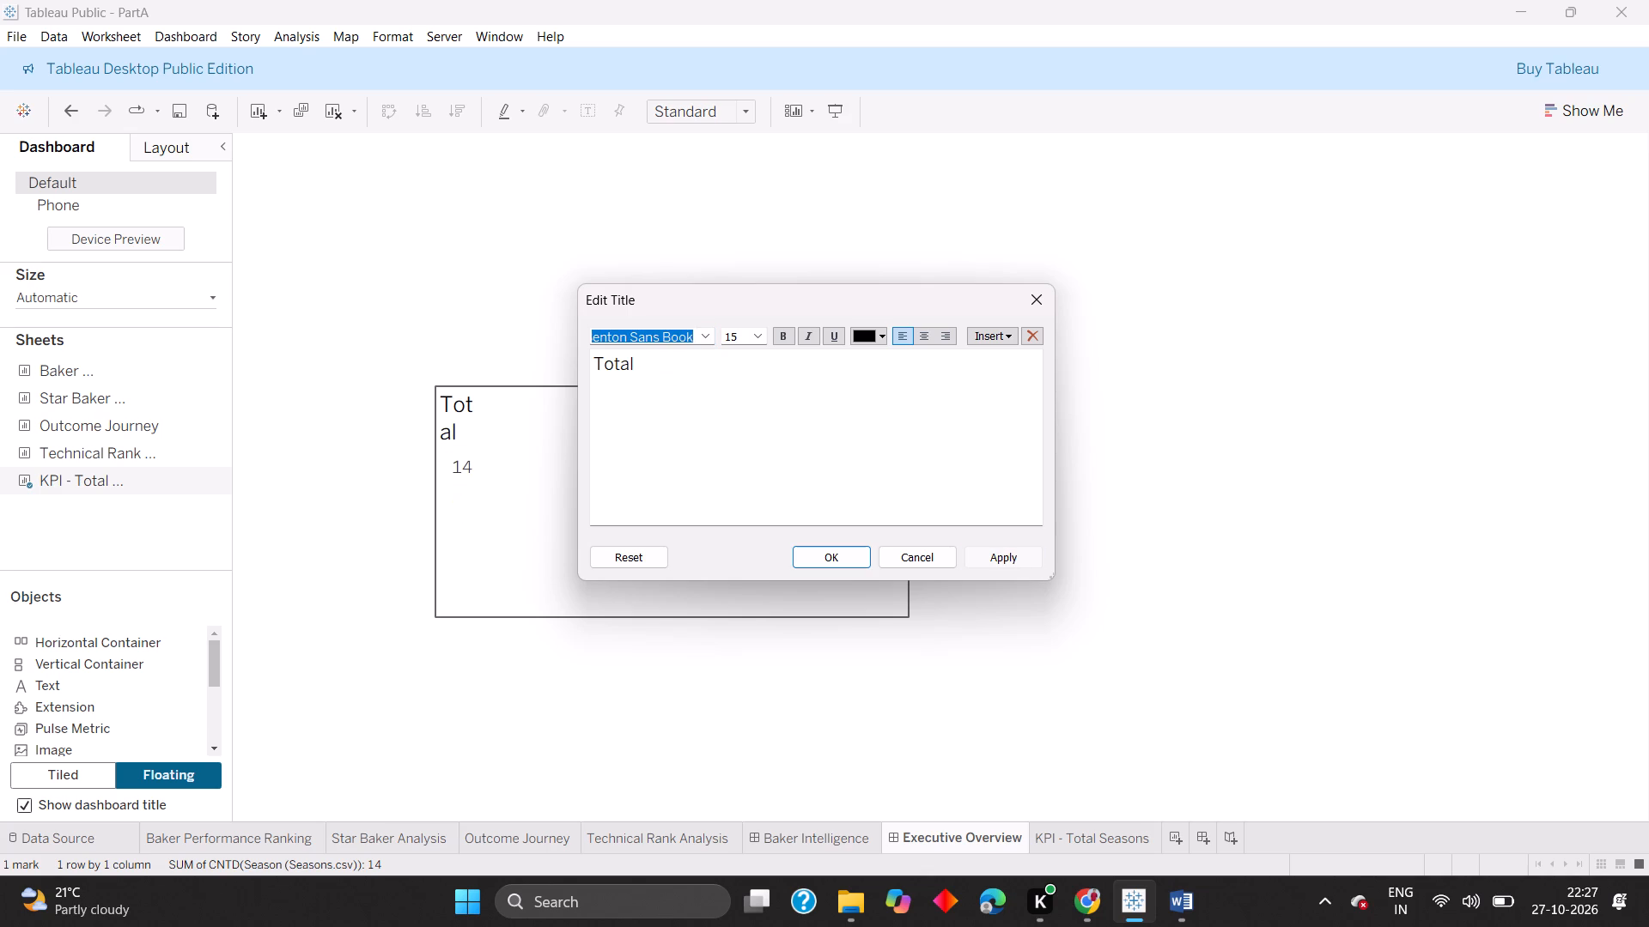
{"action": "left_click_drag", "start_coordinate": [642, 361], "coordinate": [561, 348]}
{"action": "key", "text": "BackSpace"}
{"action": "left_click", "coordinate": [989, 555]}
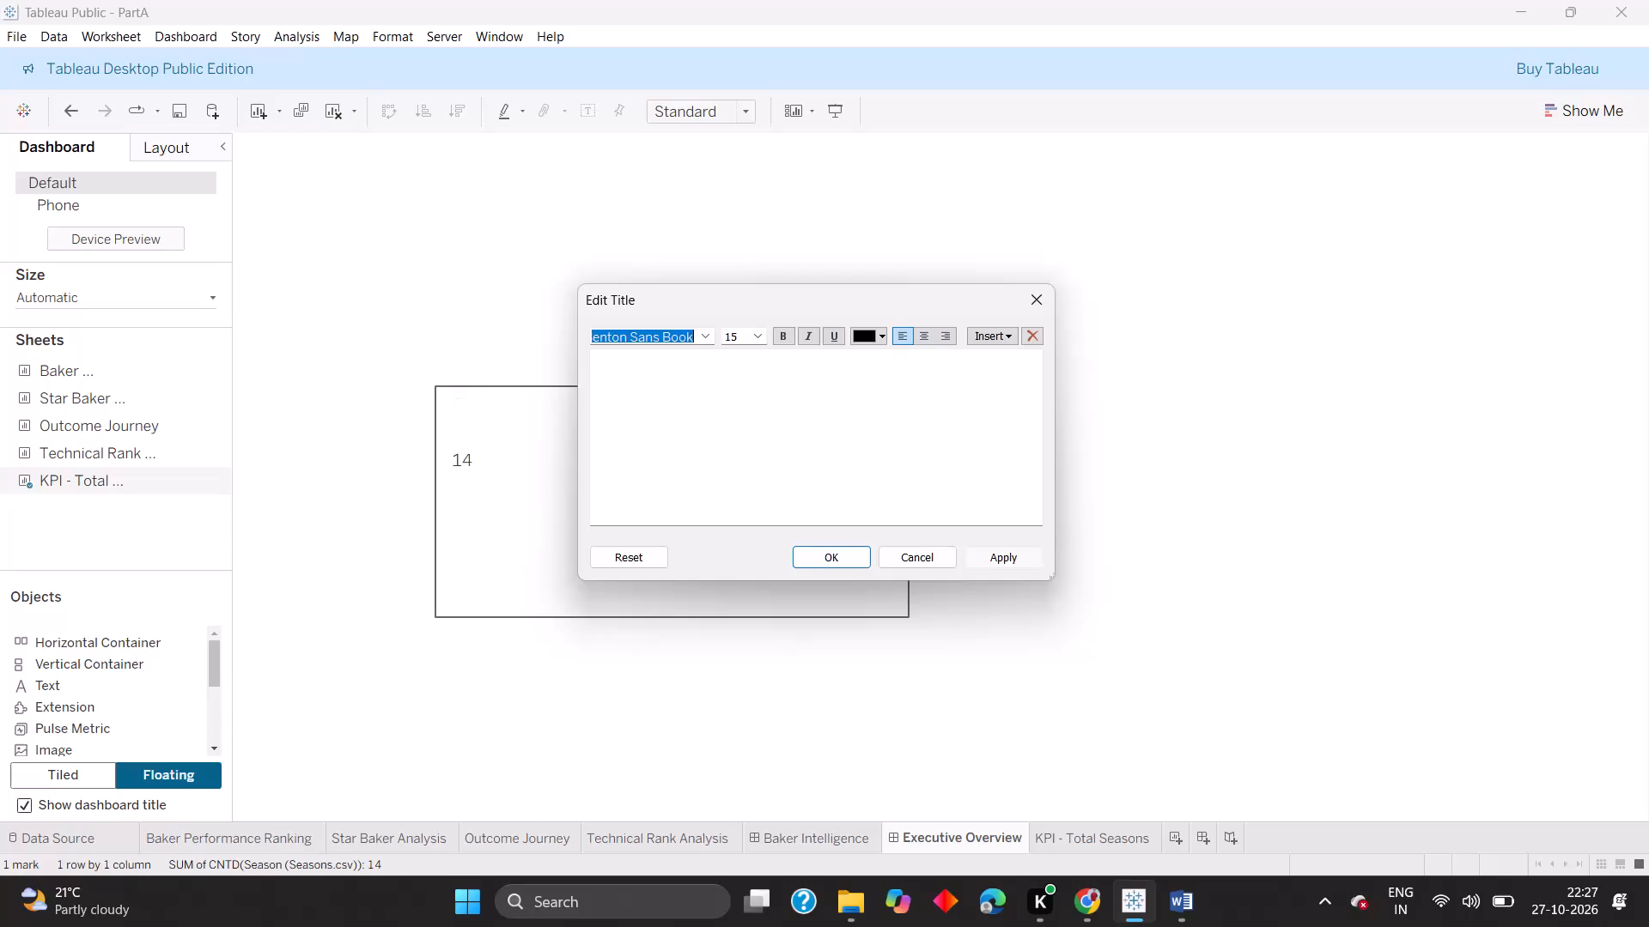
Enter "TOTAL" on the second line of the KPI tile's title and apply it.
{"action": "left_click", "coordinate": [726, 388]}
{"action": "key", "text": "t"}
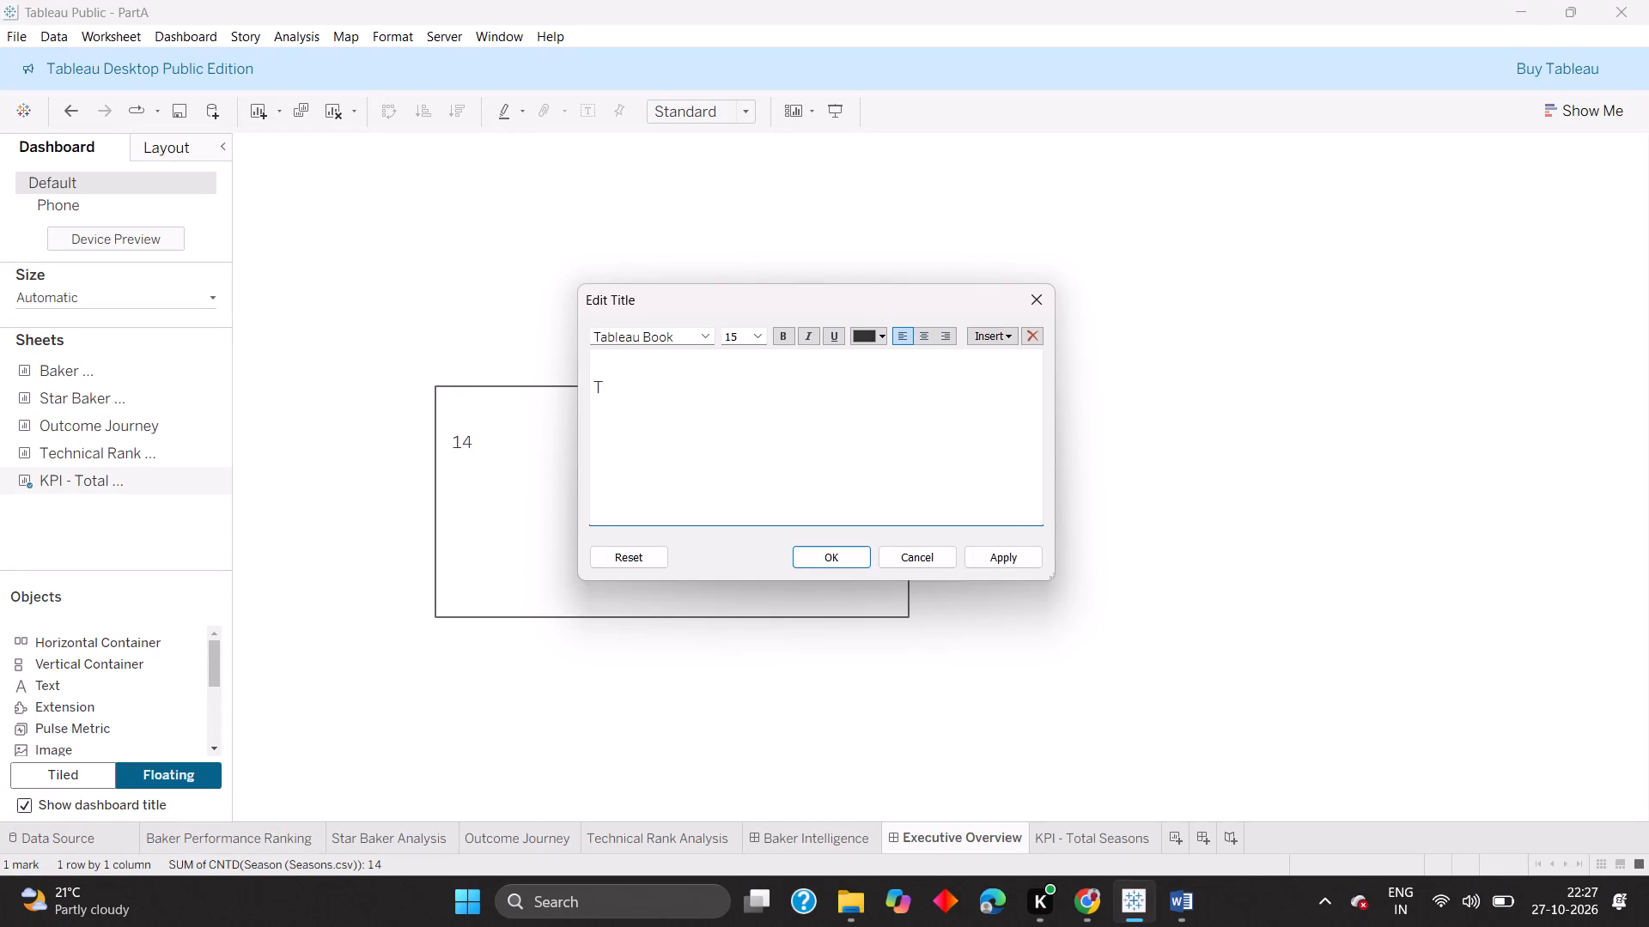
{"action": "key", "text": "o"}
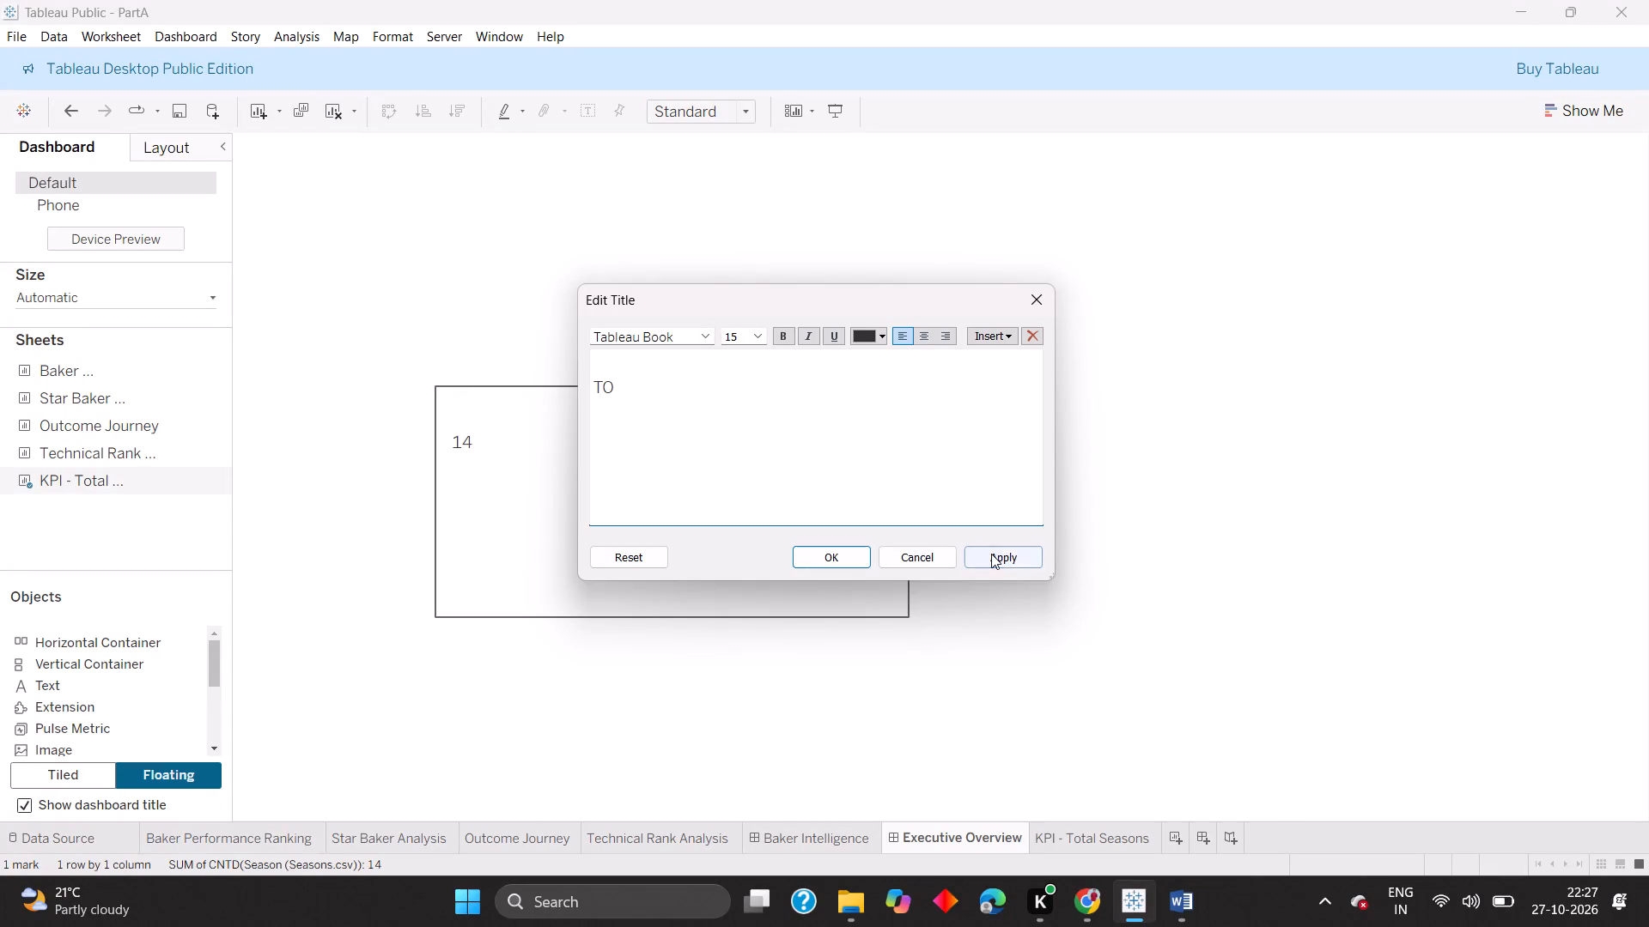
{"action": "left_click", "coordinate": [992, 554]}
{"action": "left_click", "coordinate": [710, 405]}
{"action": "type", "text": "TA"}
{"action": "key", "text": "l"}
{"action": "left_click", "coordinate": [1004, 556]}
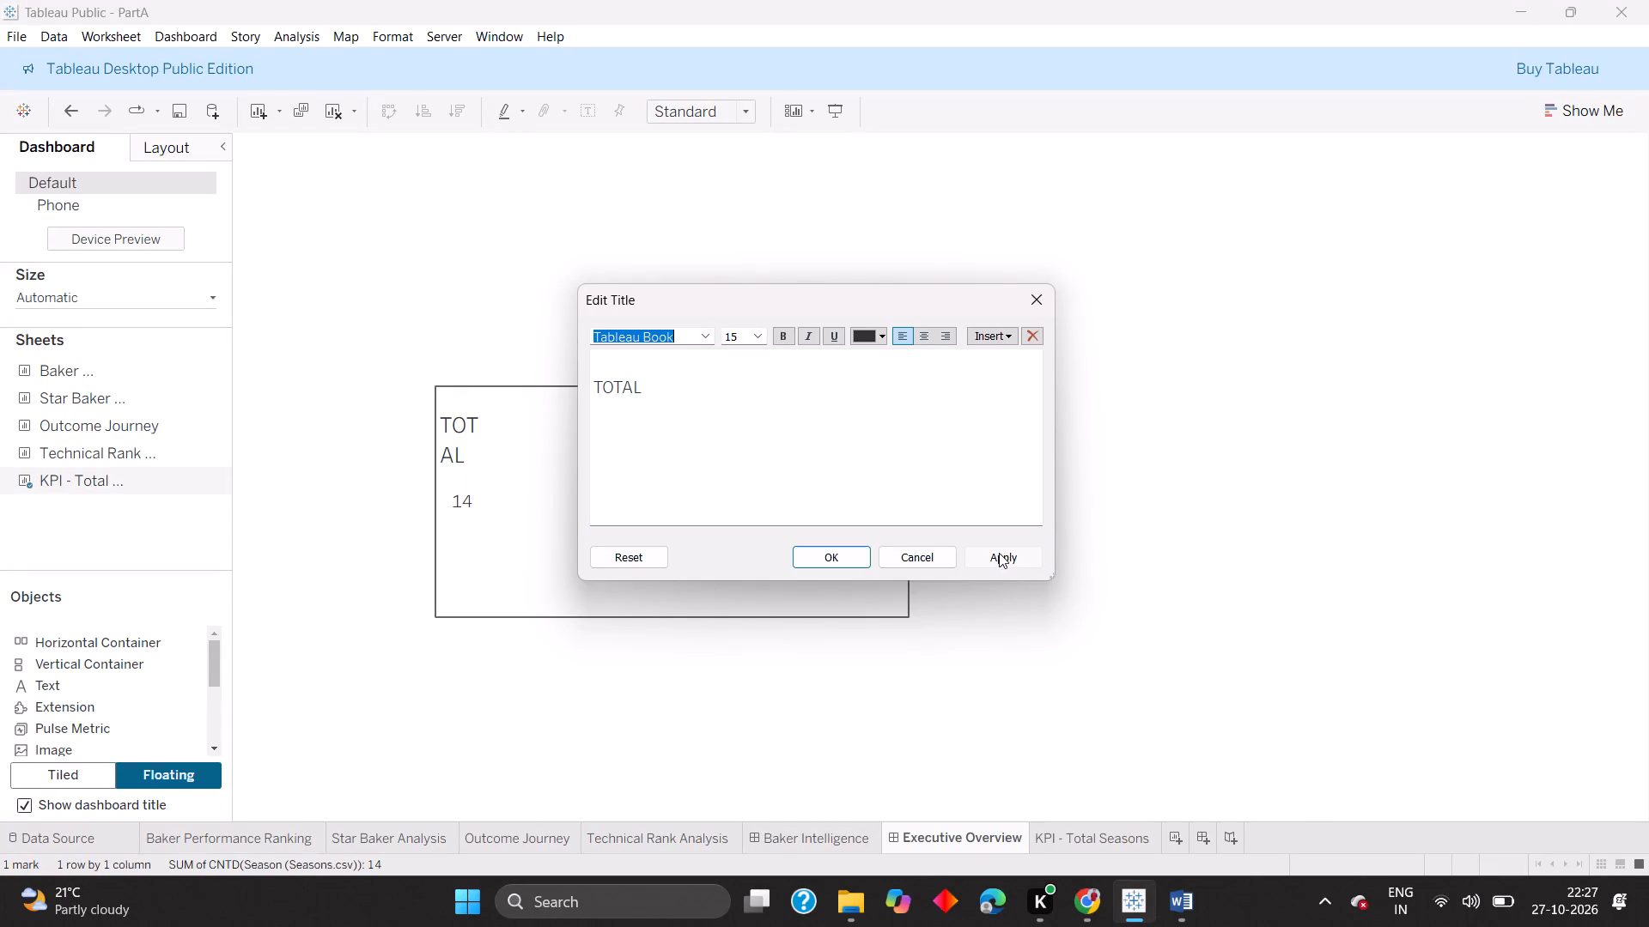
Clear all text from the KPI tile's title and accept the blank title.
{"action": "left_click", "coordinate": [725, 403]}
{"action": "left_click_drag", "start_coordinate": [690, 389], "coordinate": [575, 373]}
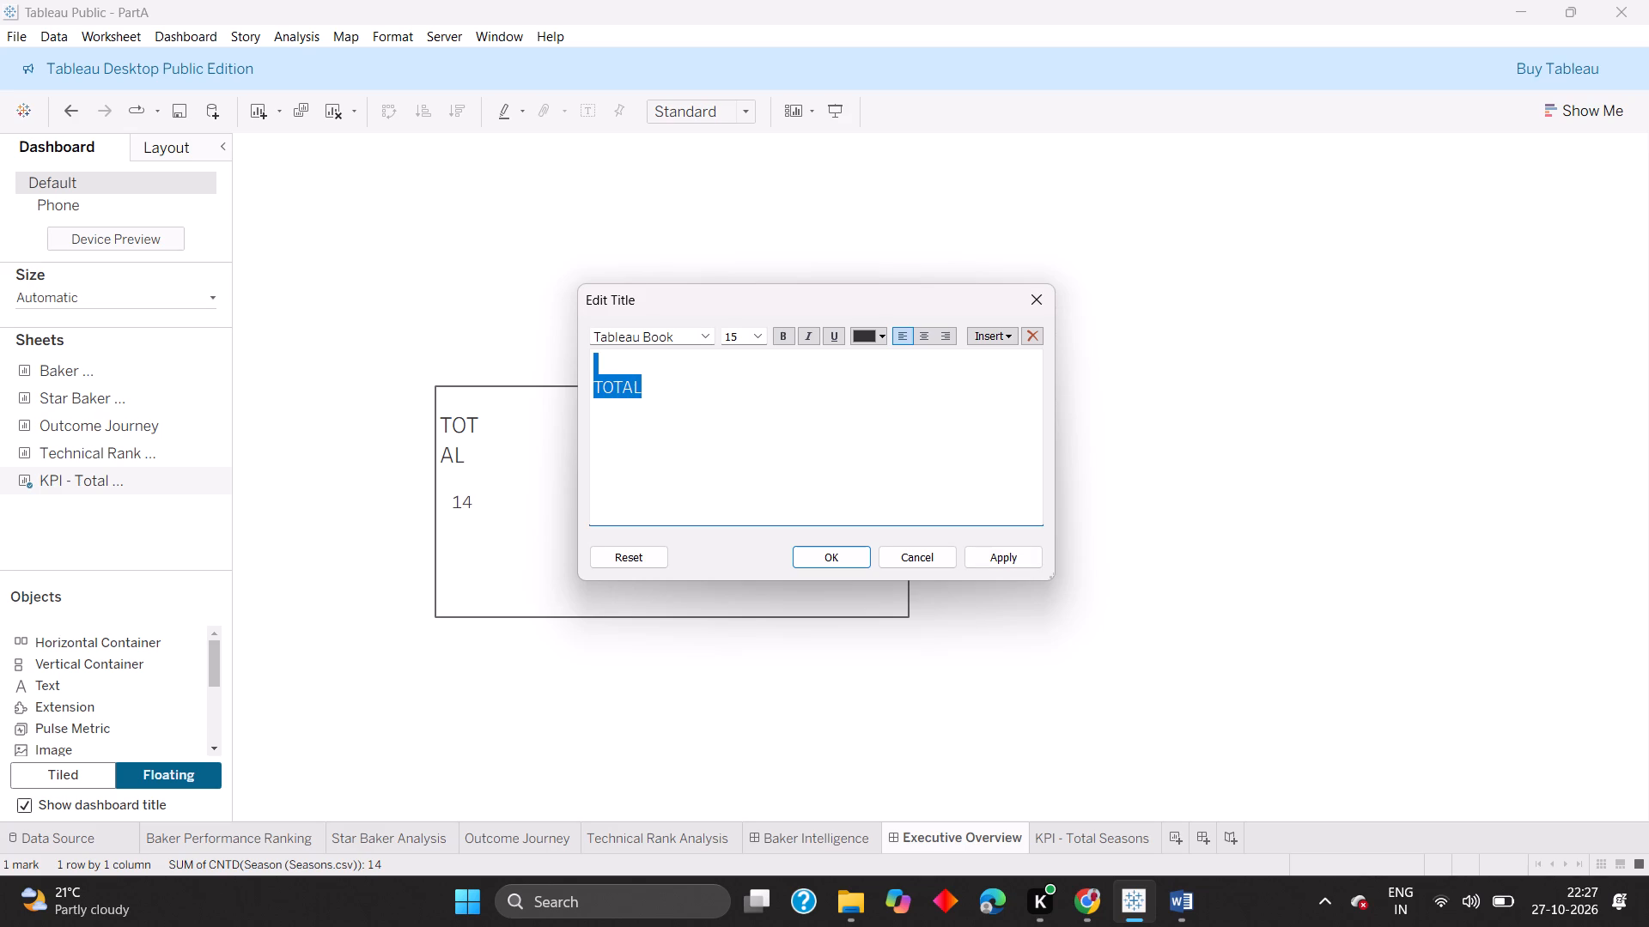
{"action": "left_click_drag", "start_coordinate": [575, 373], "coordinate": [565, 371]}
{"action": "key", "text": "equal"}
{"action": "key", "text": "BackSpace"}
{"action": "key", "text": "BackSpace"}
{"action": "left_click", "coordinate": [839, 554]}
{"action": "left_click", "coordinate": [617, 290]}
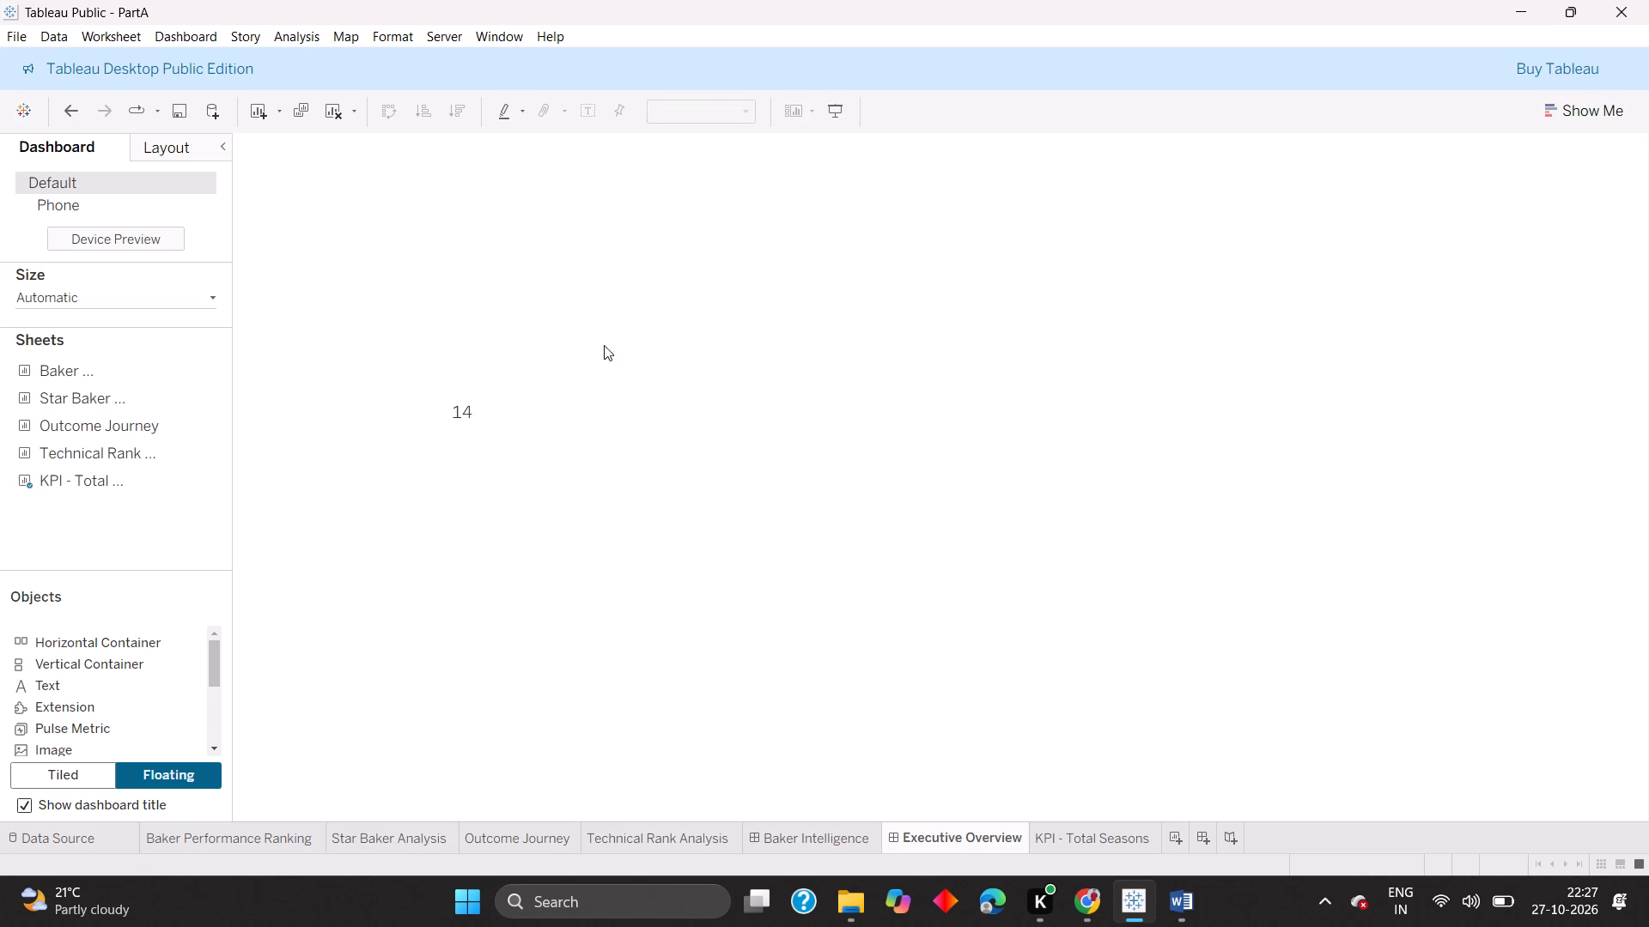
Shrink the floating KPI tile to a small box that fits closely around its number.
{"action": "left_click", "coordinate": [454, 393]}
{"action": "left_click_drag", "start_coordinate": [904, 615], "coordinate": [636, 500]}
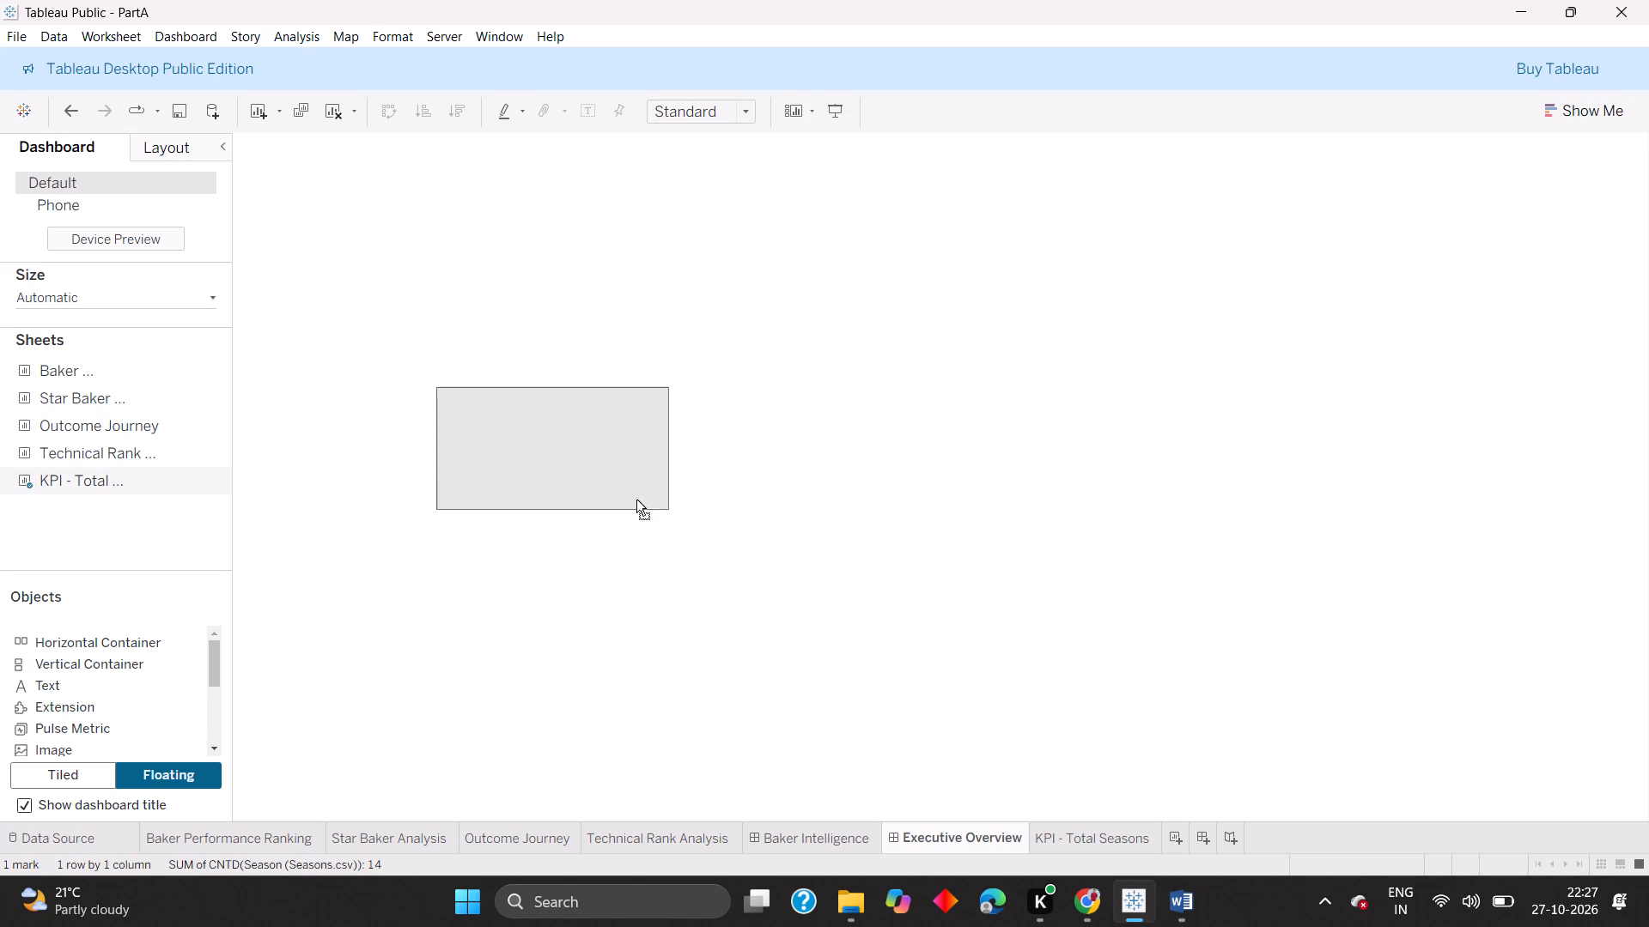
{"action": "left_click_drag", "start_coordinate": [636, 500], "coordinate": [516, 473]}
{"action": "left_click_drag", "start_coordinate": [520, 473], "coordinate": [497, 444]}
{"action": "left_click", "coordinate": [662, 403]}
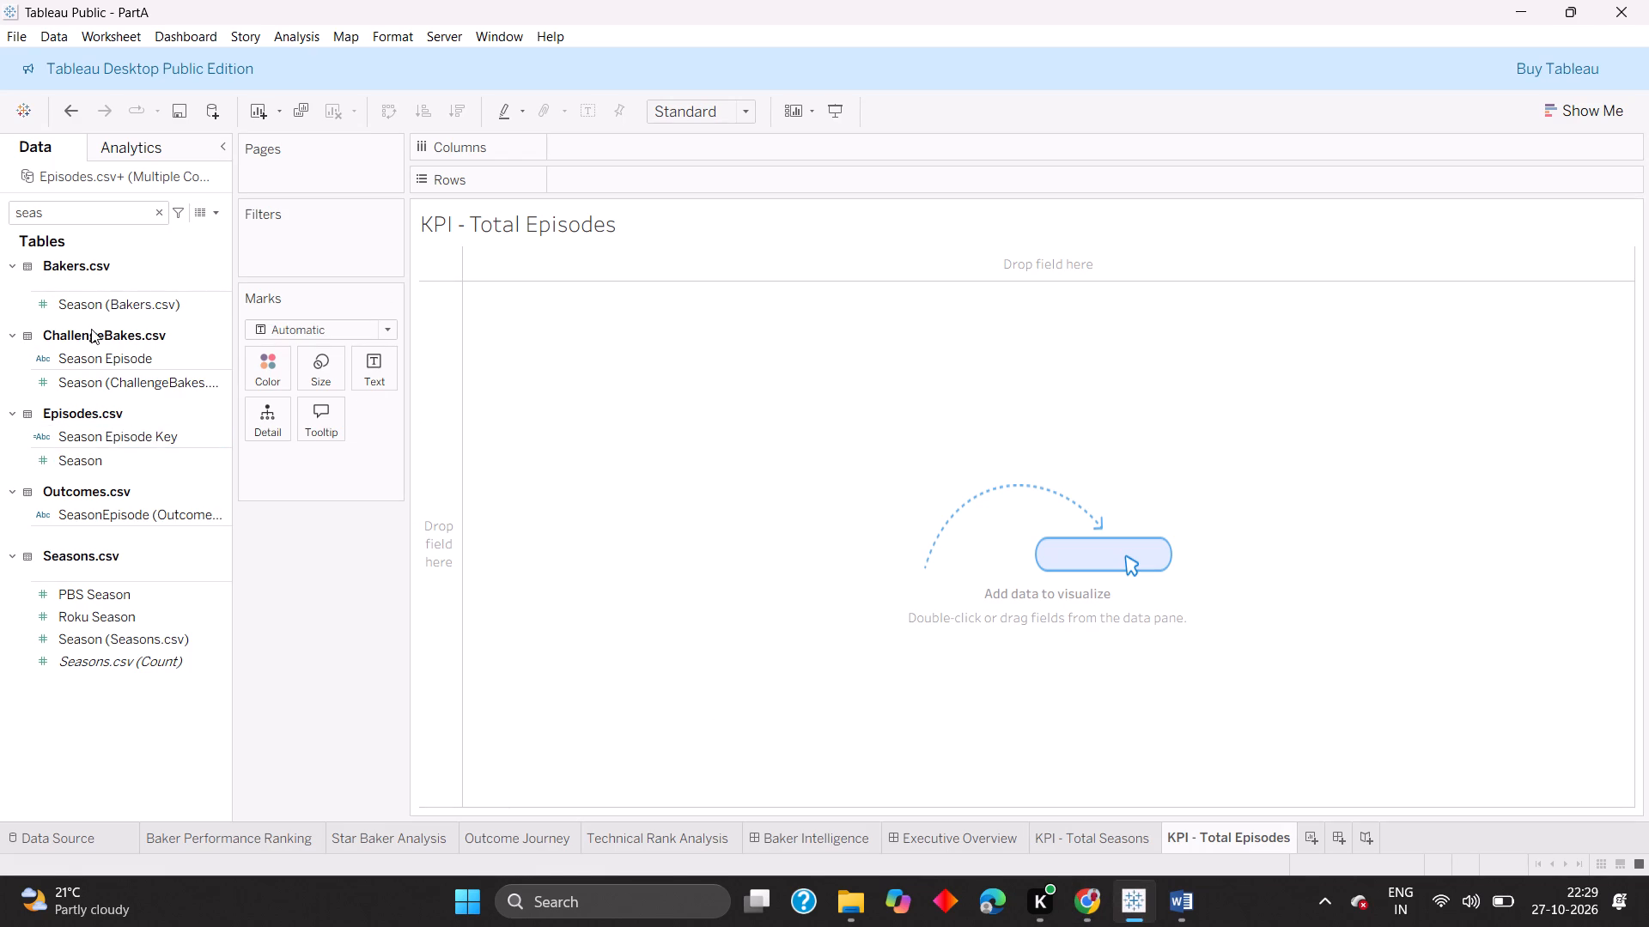
{"action": "left_click", "coordinate": [163, 214]}
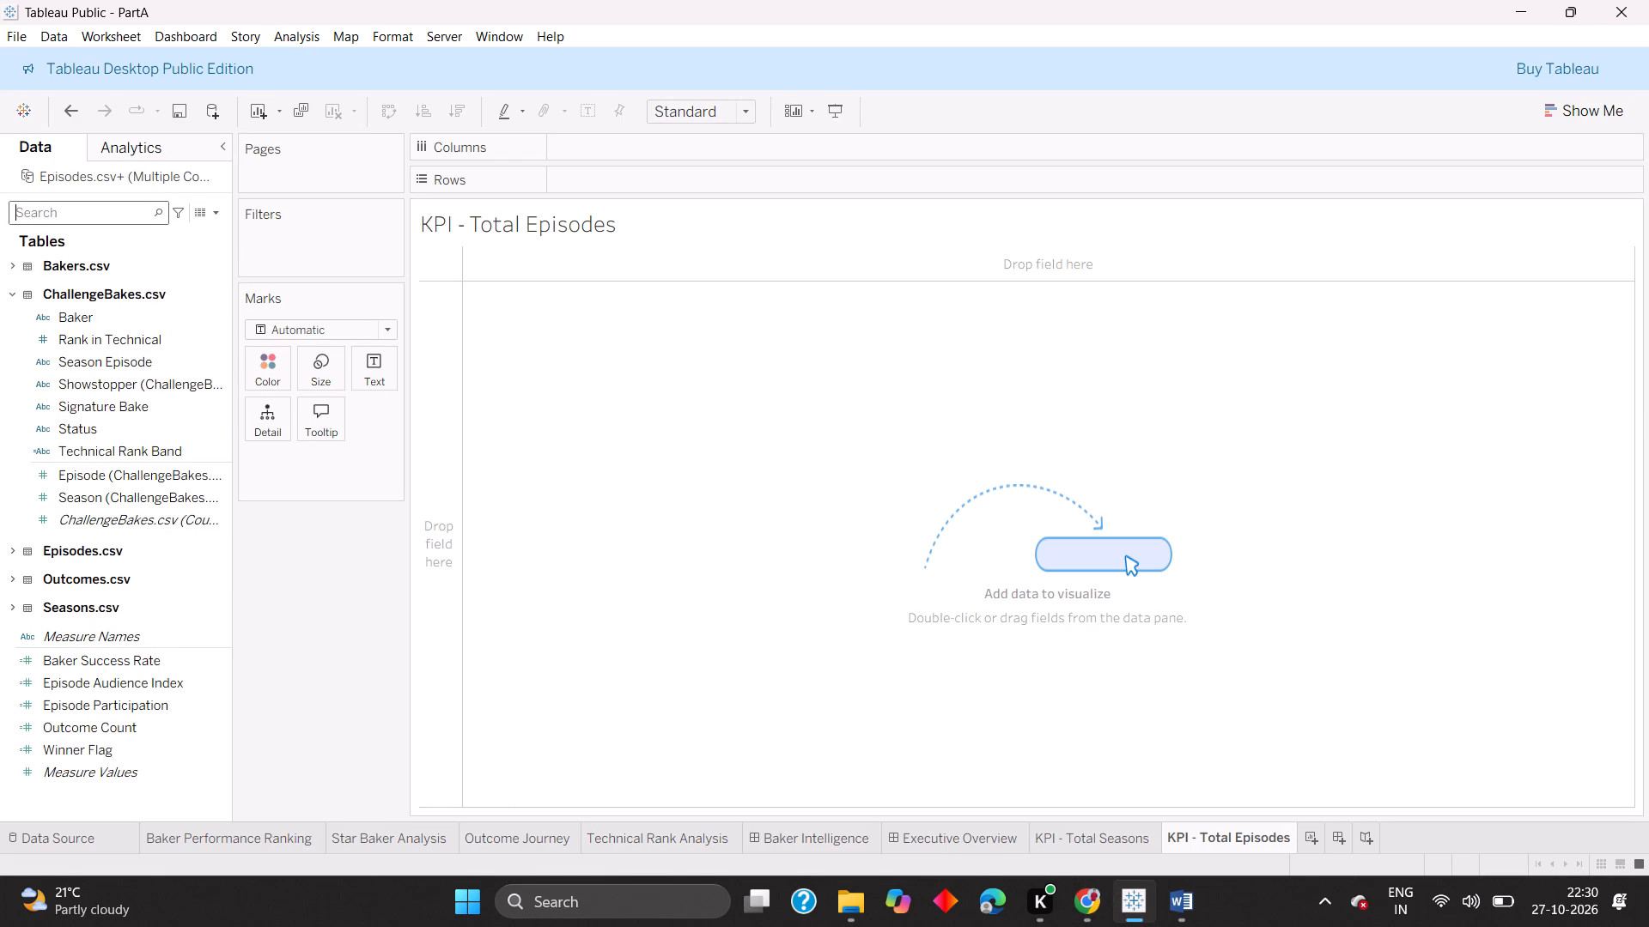
{"action": "key", "text": "e"}
{"action": "key", "text": "p"}
{"action": "key", "text": "i"}
{"action": "key", "text": "s"}
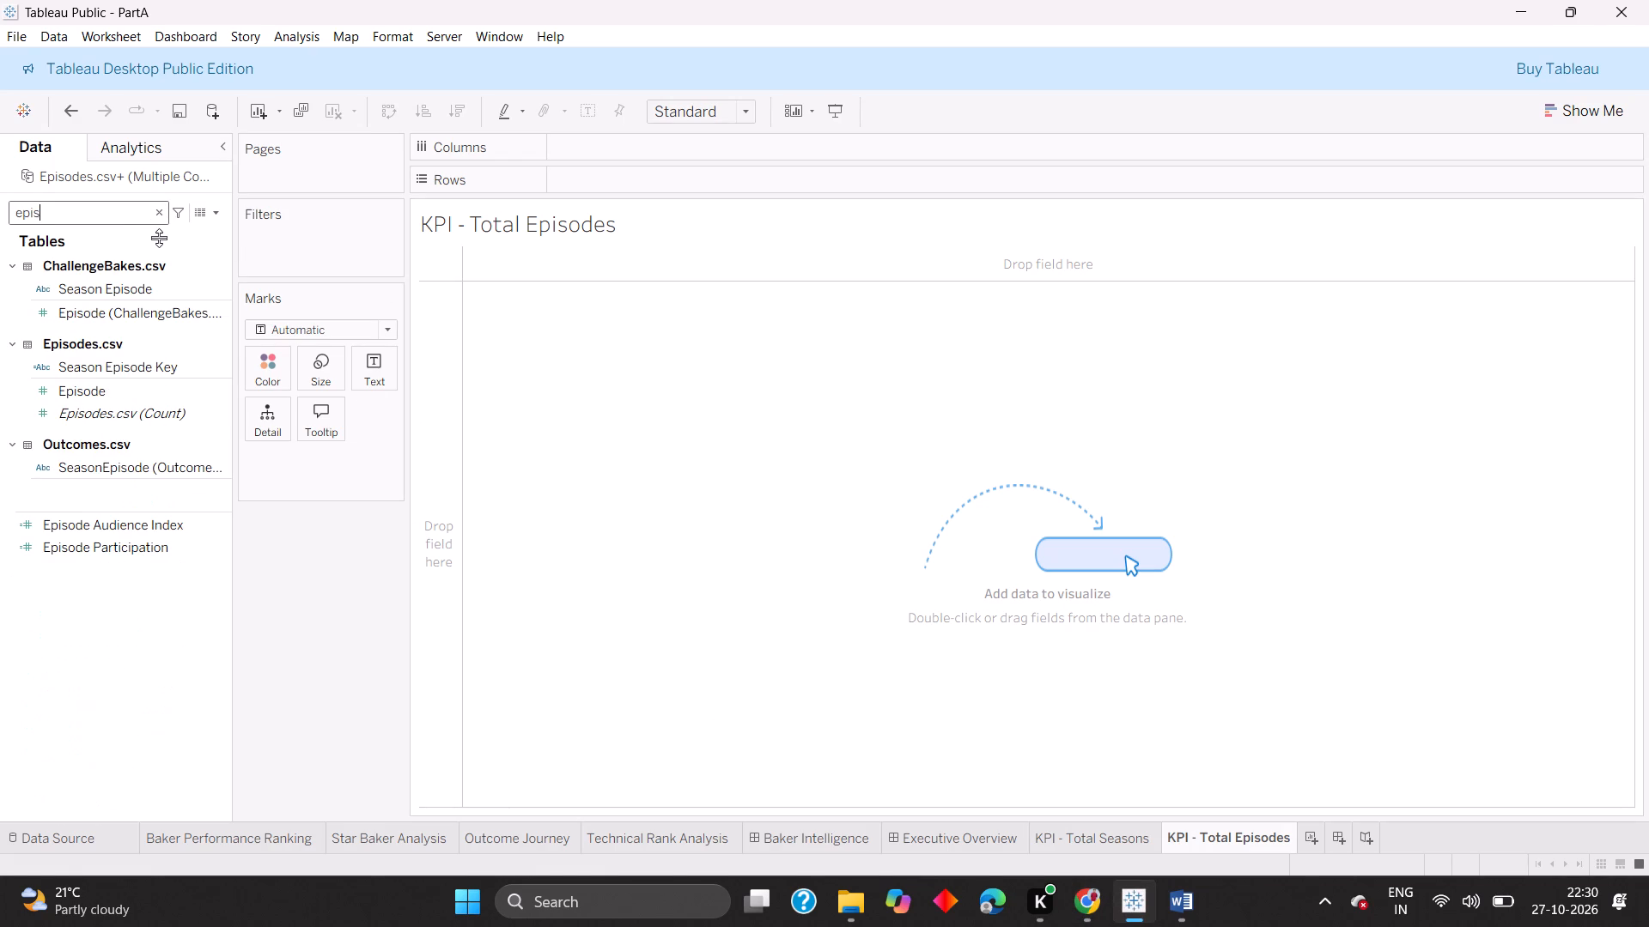
{"action": "key", "text": "o"}
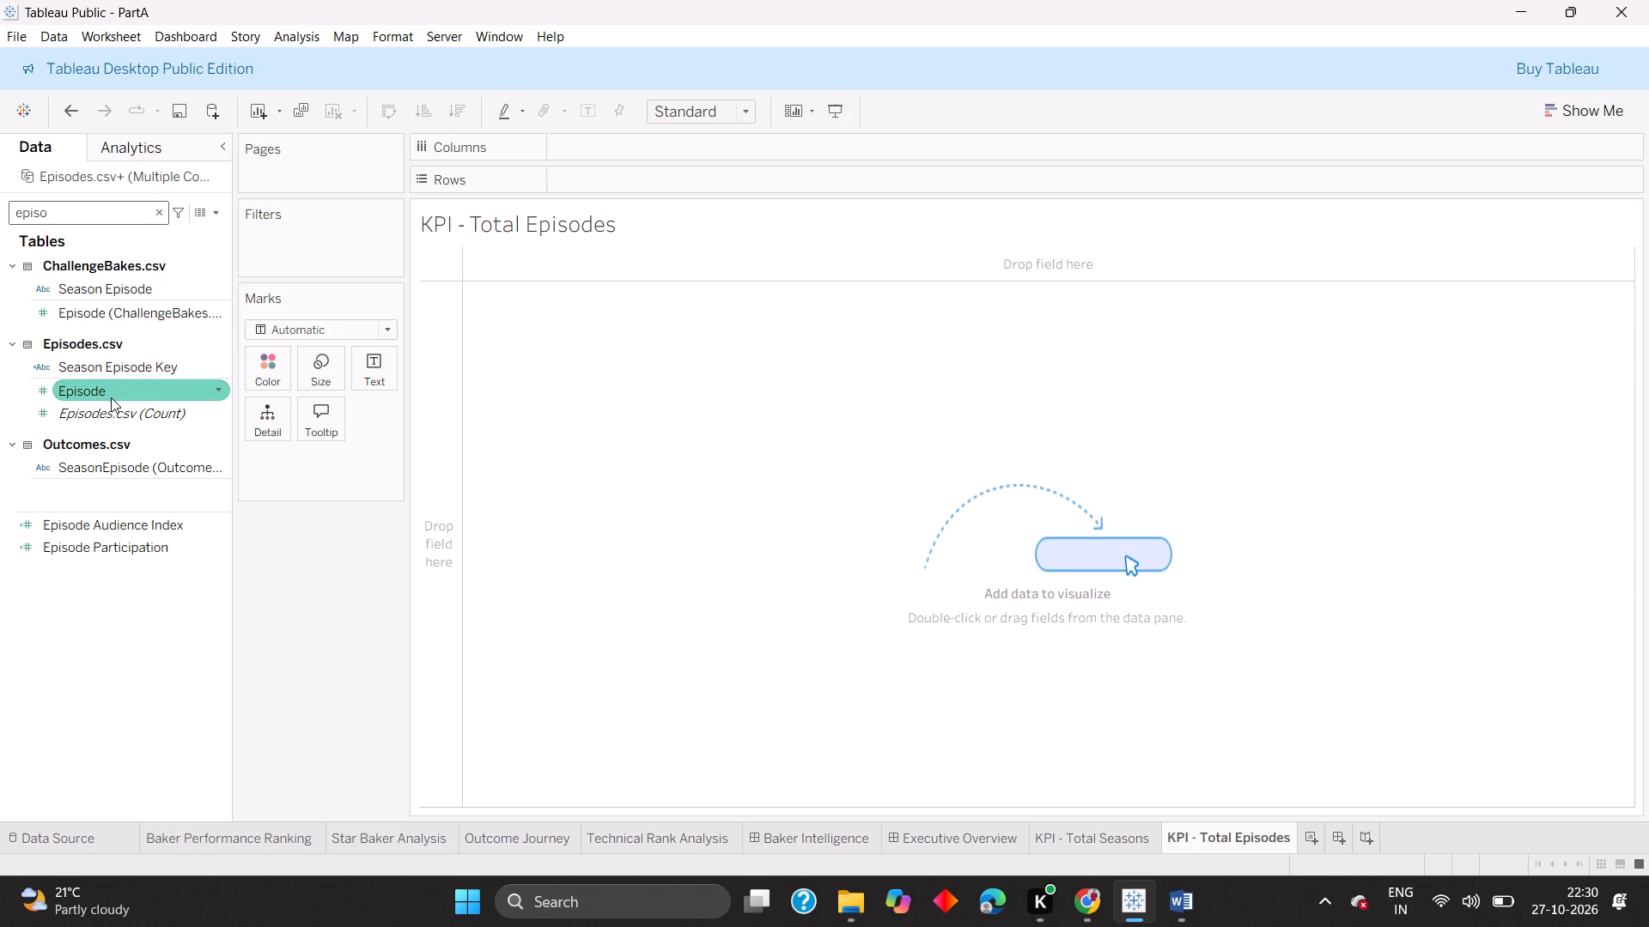
{"action": "left_click_drag", "start_coordinate": [106, 411], "coordinate": [106, 411]}
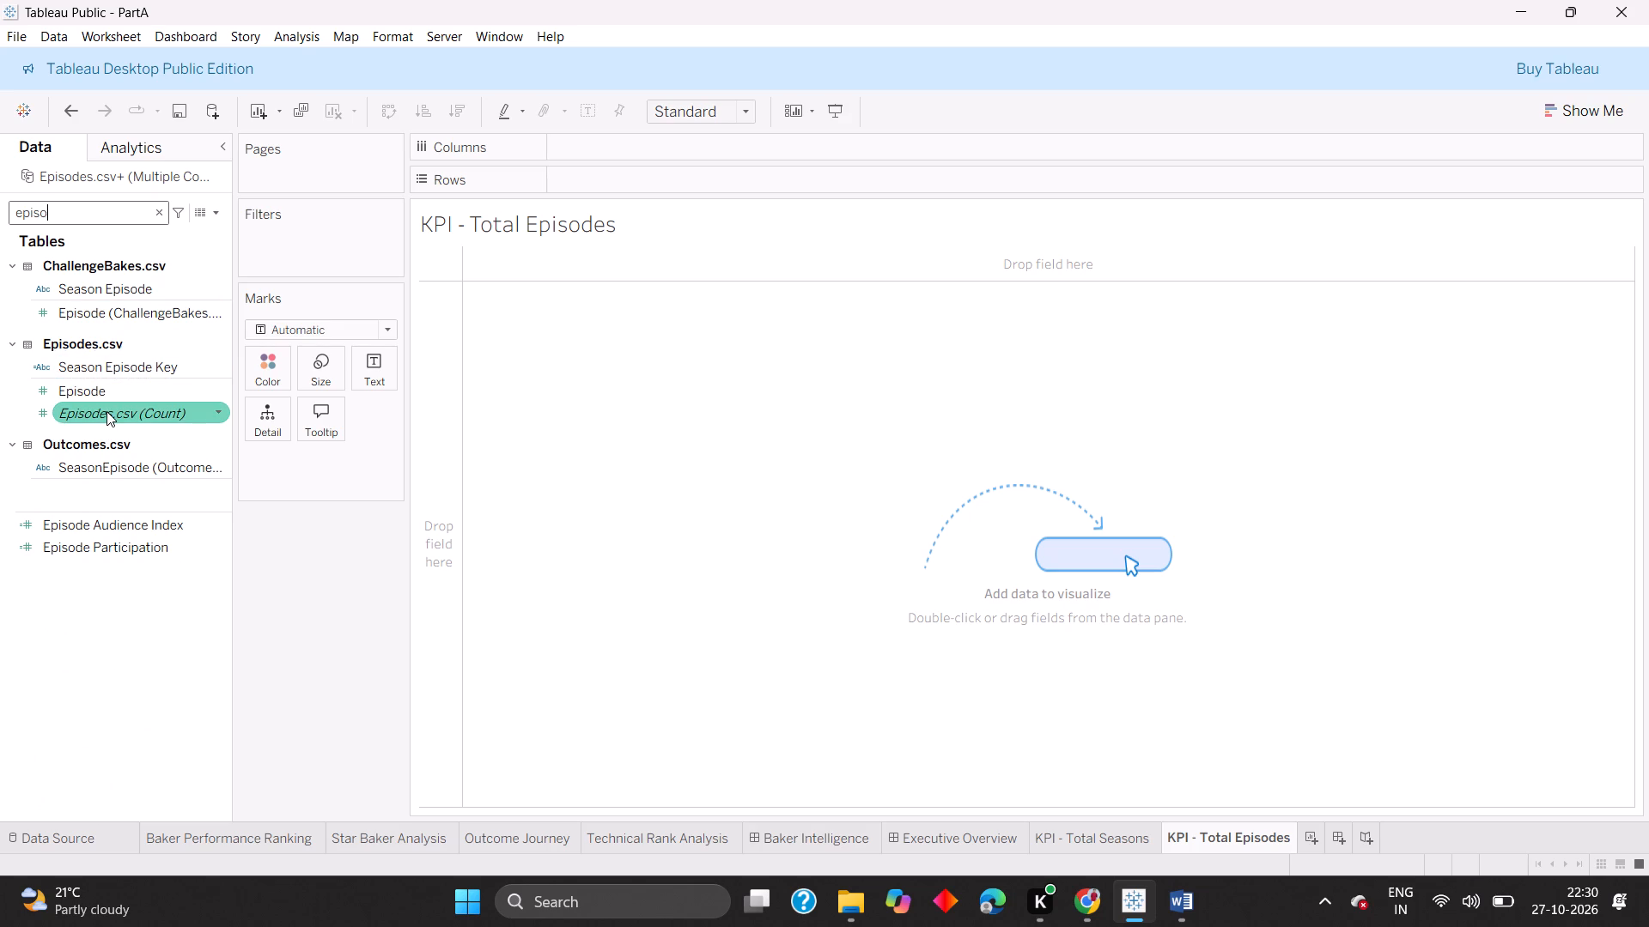
{"action": "left_click_drag", "start_coordinate": [106, 411], "coordinate": [113, 414]}
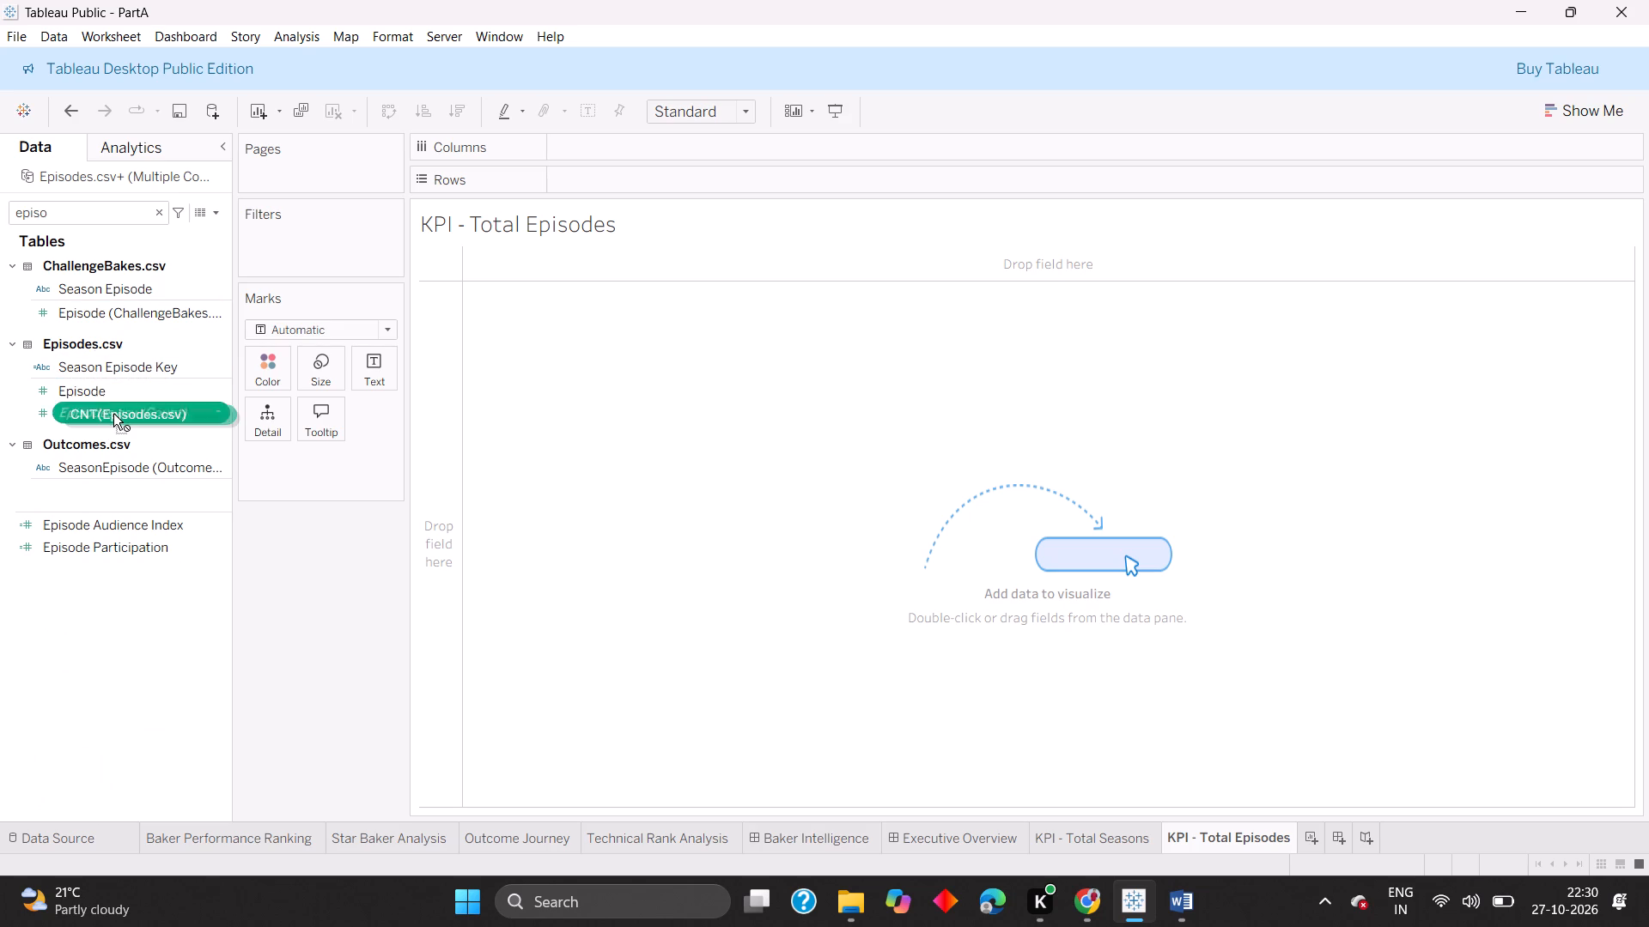
{"action": "left_click_drag", "start_coordinate": [113, 414], "coordinate": [121, 422]}
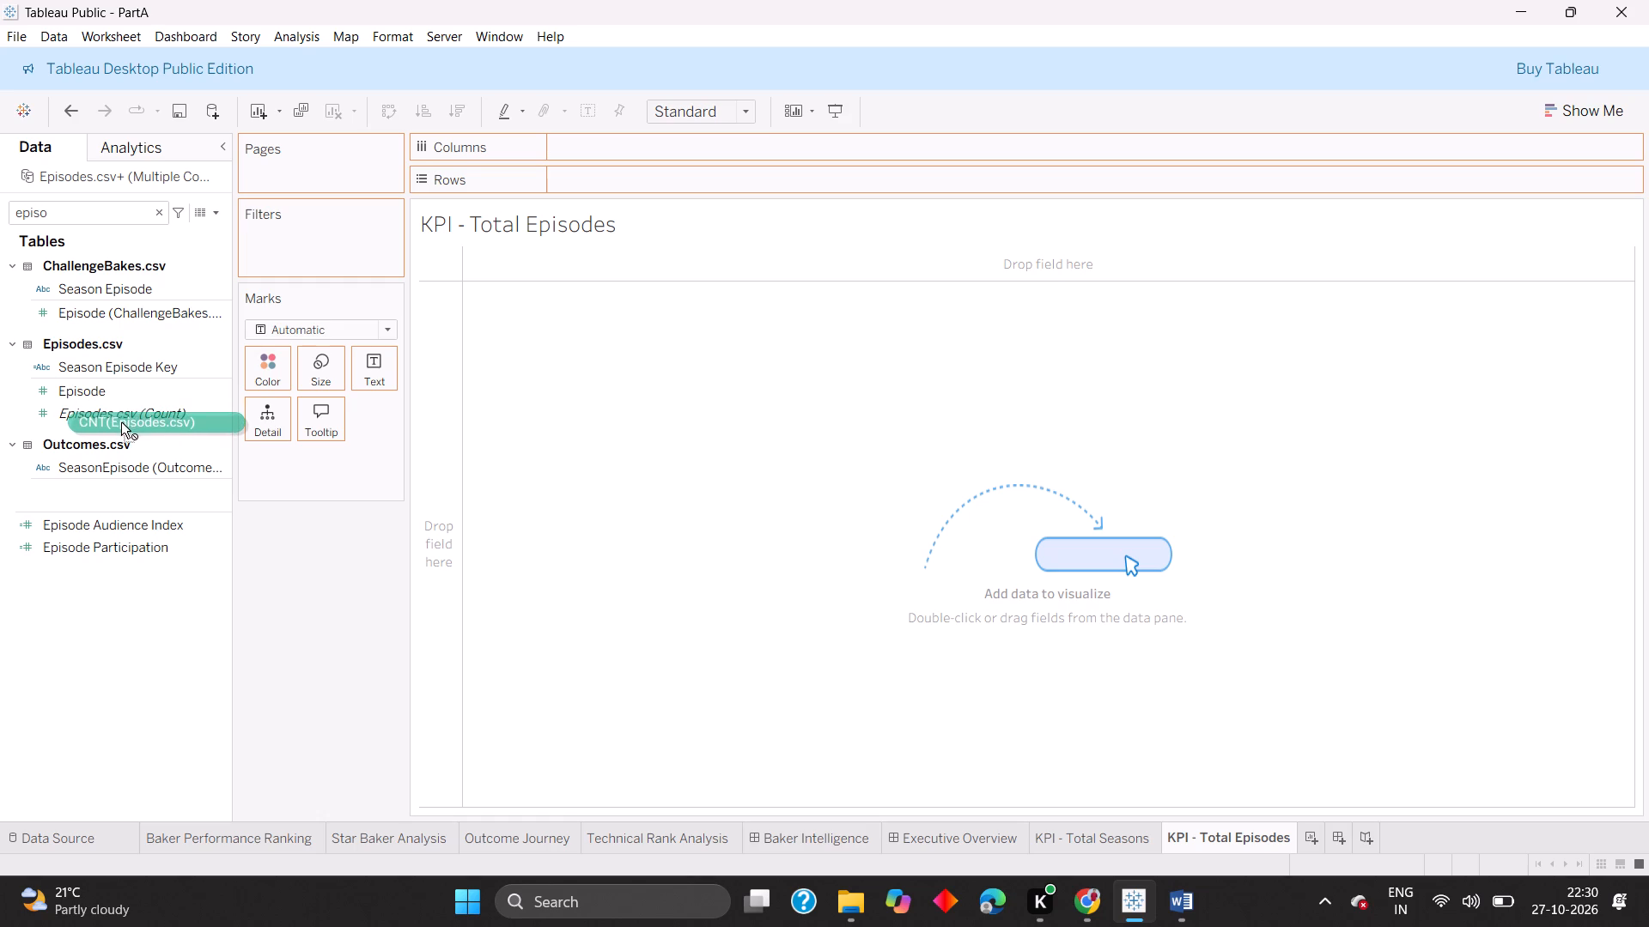
{"action": "left_click_drag", "start_coordinate": [121, 422], "coordinate": [161, 451]}
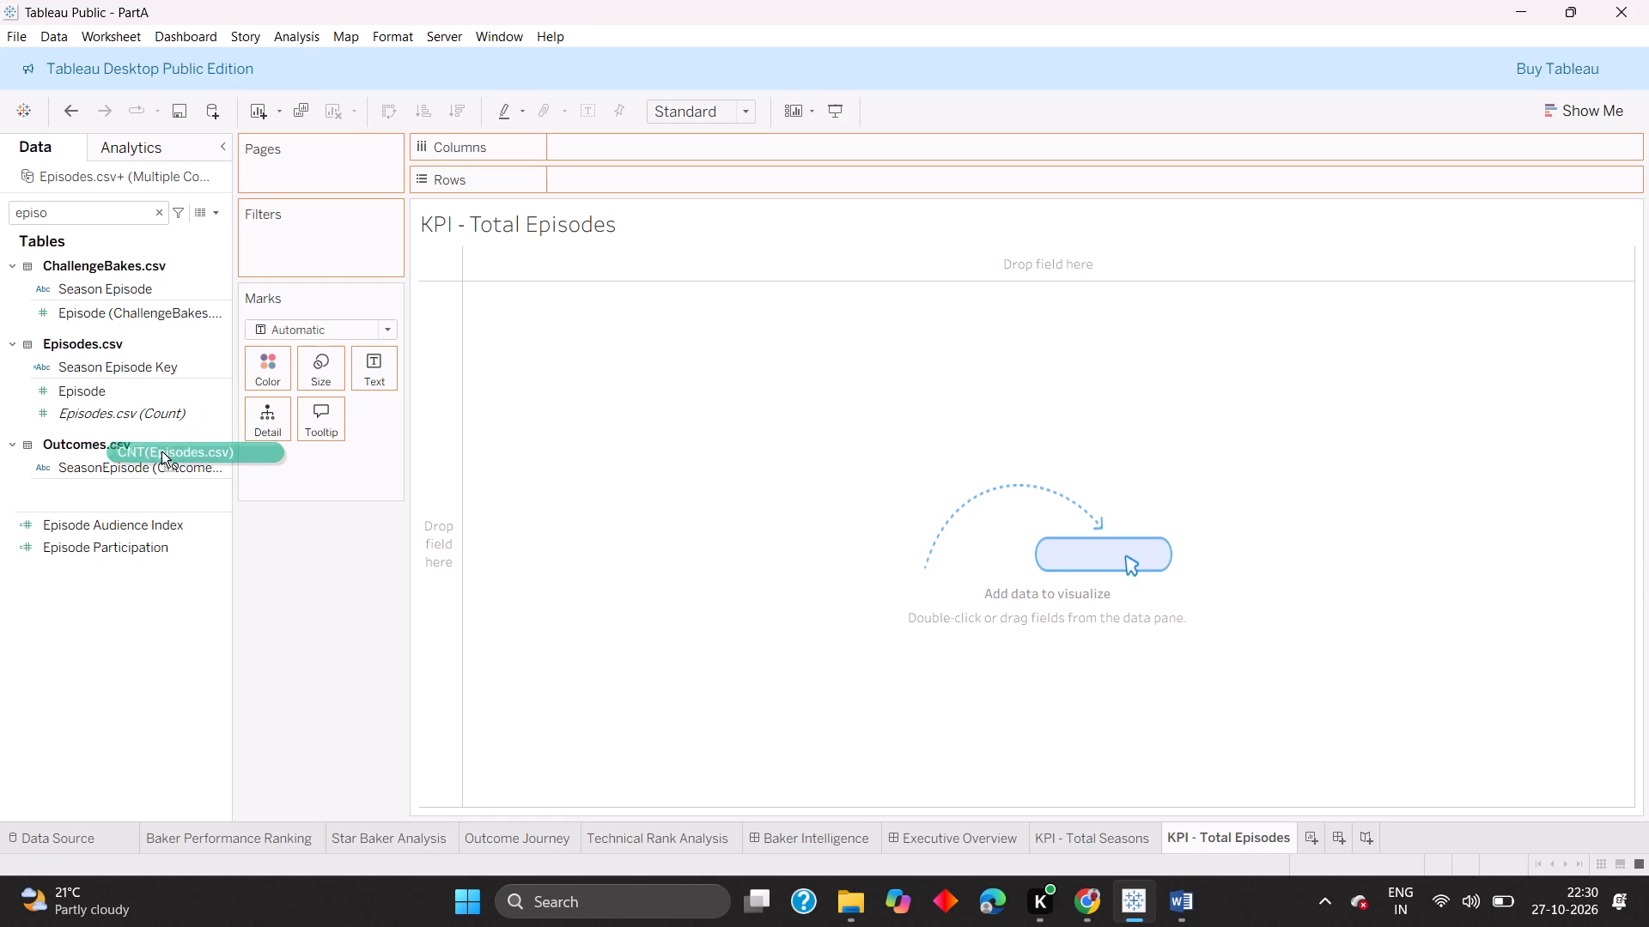
{"action": "left_click_drag", "start_coordinate": [161, 451], "coordinate": [362, 372]}
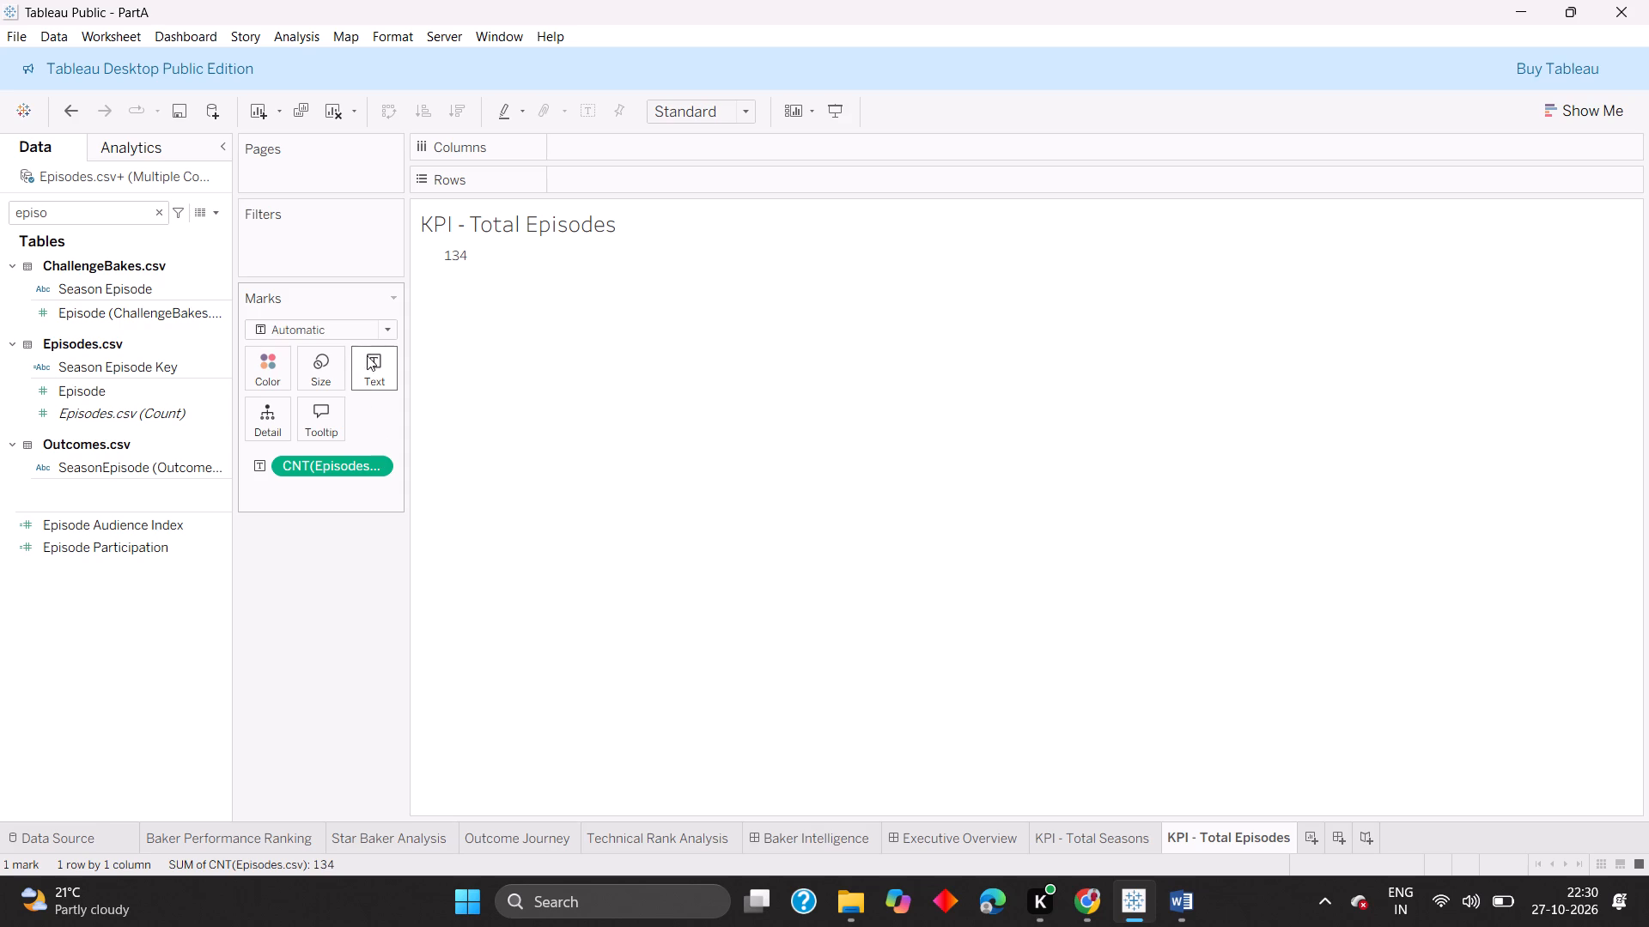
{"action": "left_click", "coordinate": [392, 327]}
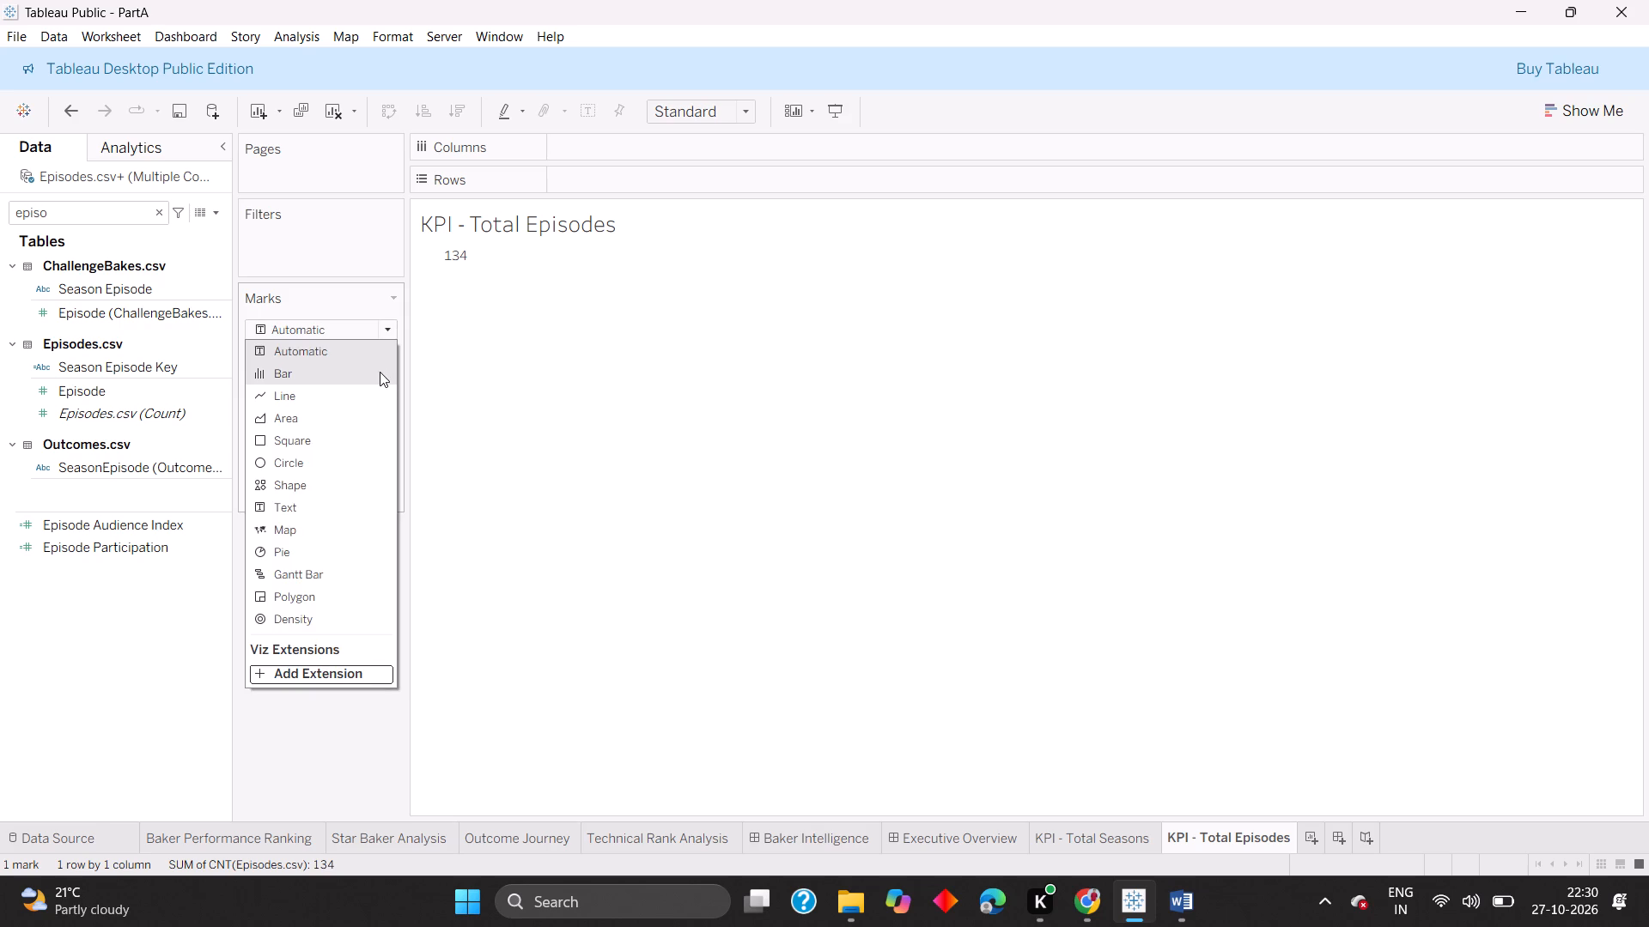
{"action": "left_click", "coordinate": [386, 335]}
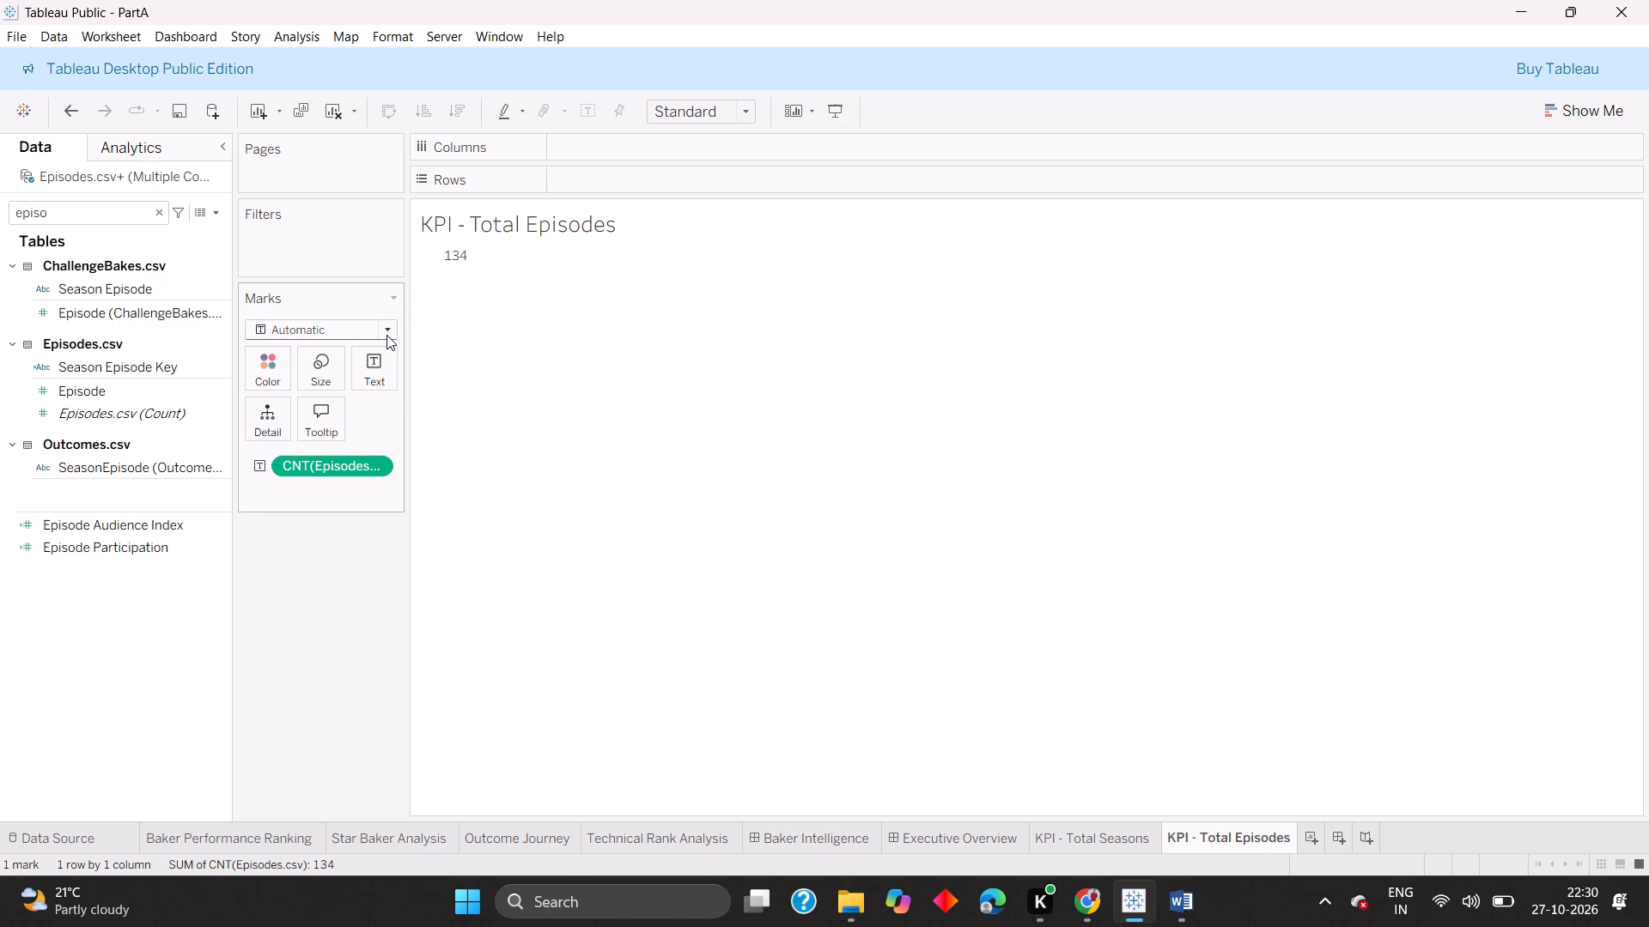
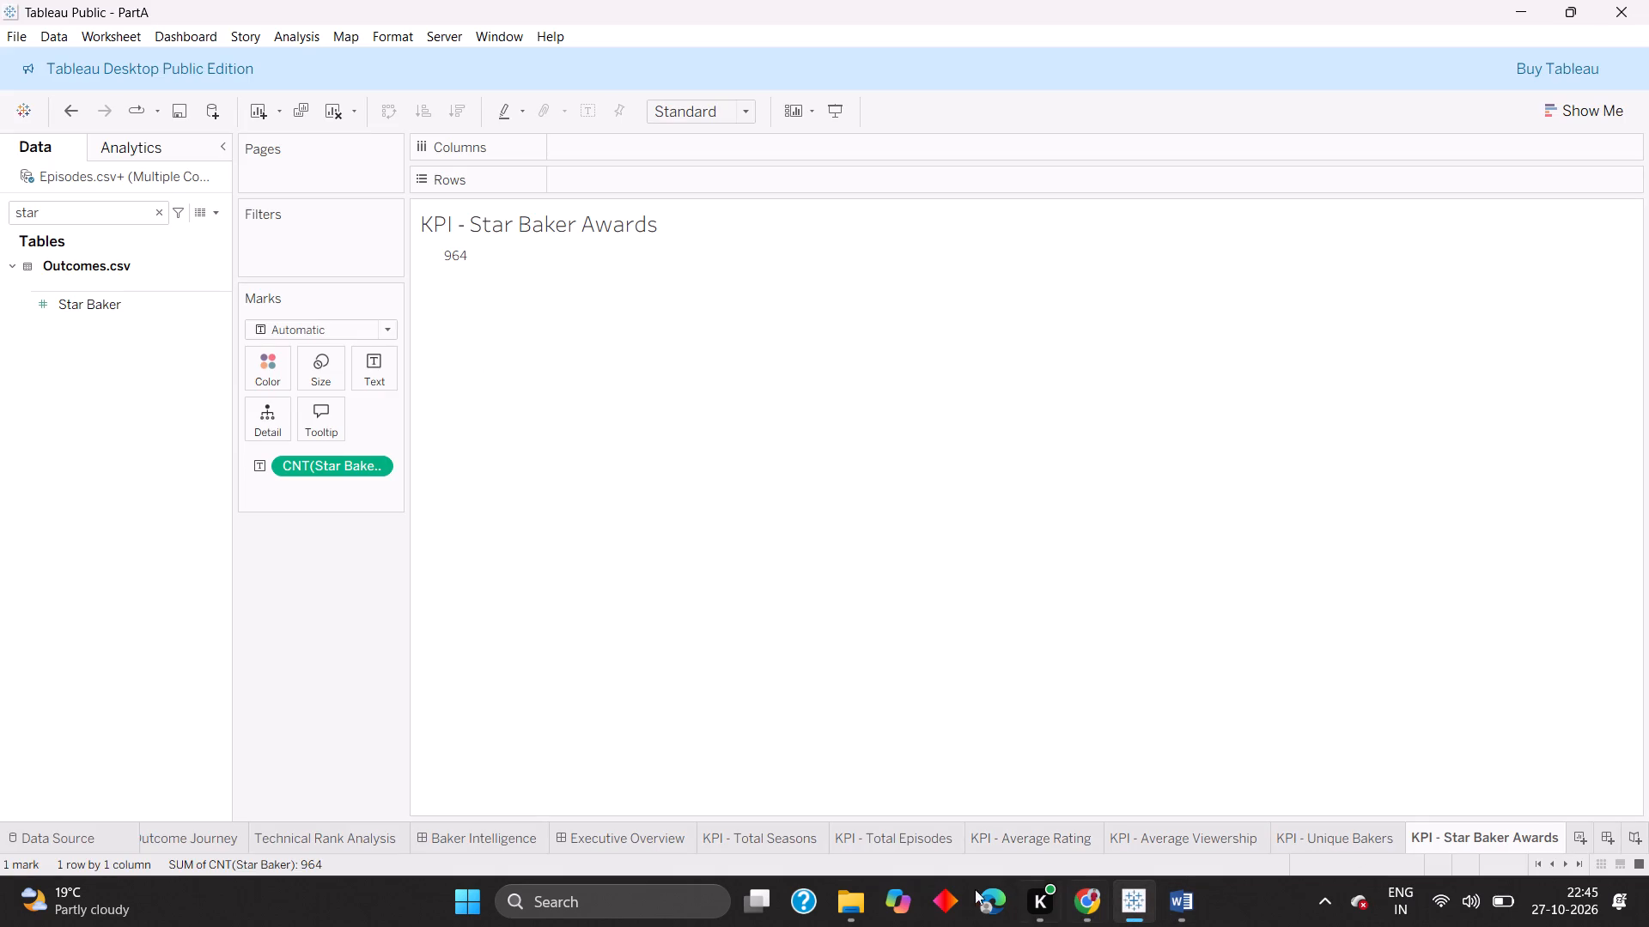
{"action": "left_click_drag", "start_coordinate": [593, 833], "coordinate": [596, 833]}
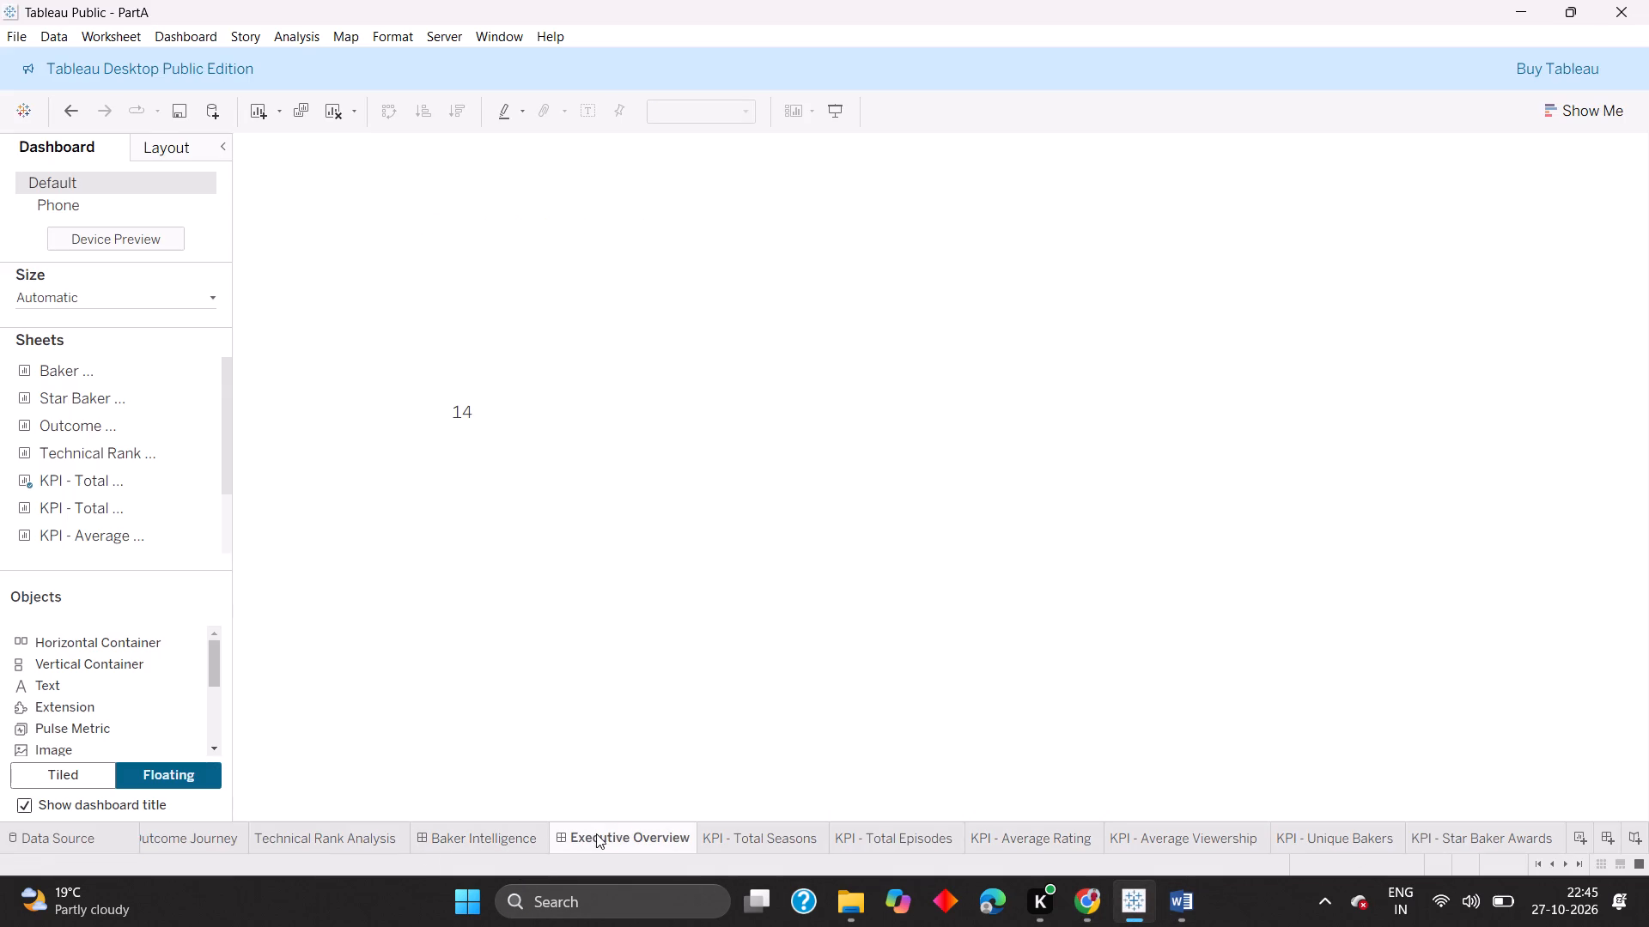
{"action": "left_click_drag", "start_coordinate": [596, 833], "coordinate": [776, 802]}
{"action": "left_click_drag", "start_coordinate": [654, 836], "coordinate": [676, 835]}
{"action": "left_click_drag", "start_coordinate": [676, 835], "coordinate": [691, 835]}
{"action": "left_click", "coordinate": [645, 839]}
{"action": "left_click_drag", "start_coordinate": [586, 839], "coordinate": [1567, 833]}
{"action": "left_click_drag", "start_coordinate": [1567, 833], "coordinate": [1564, 842]}
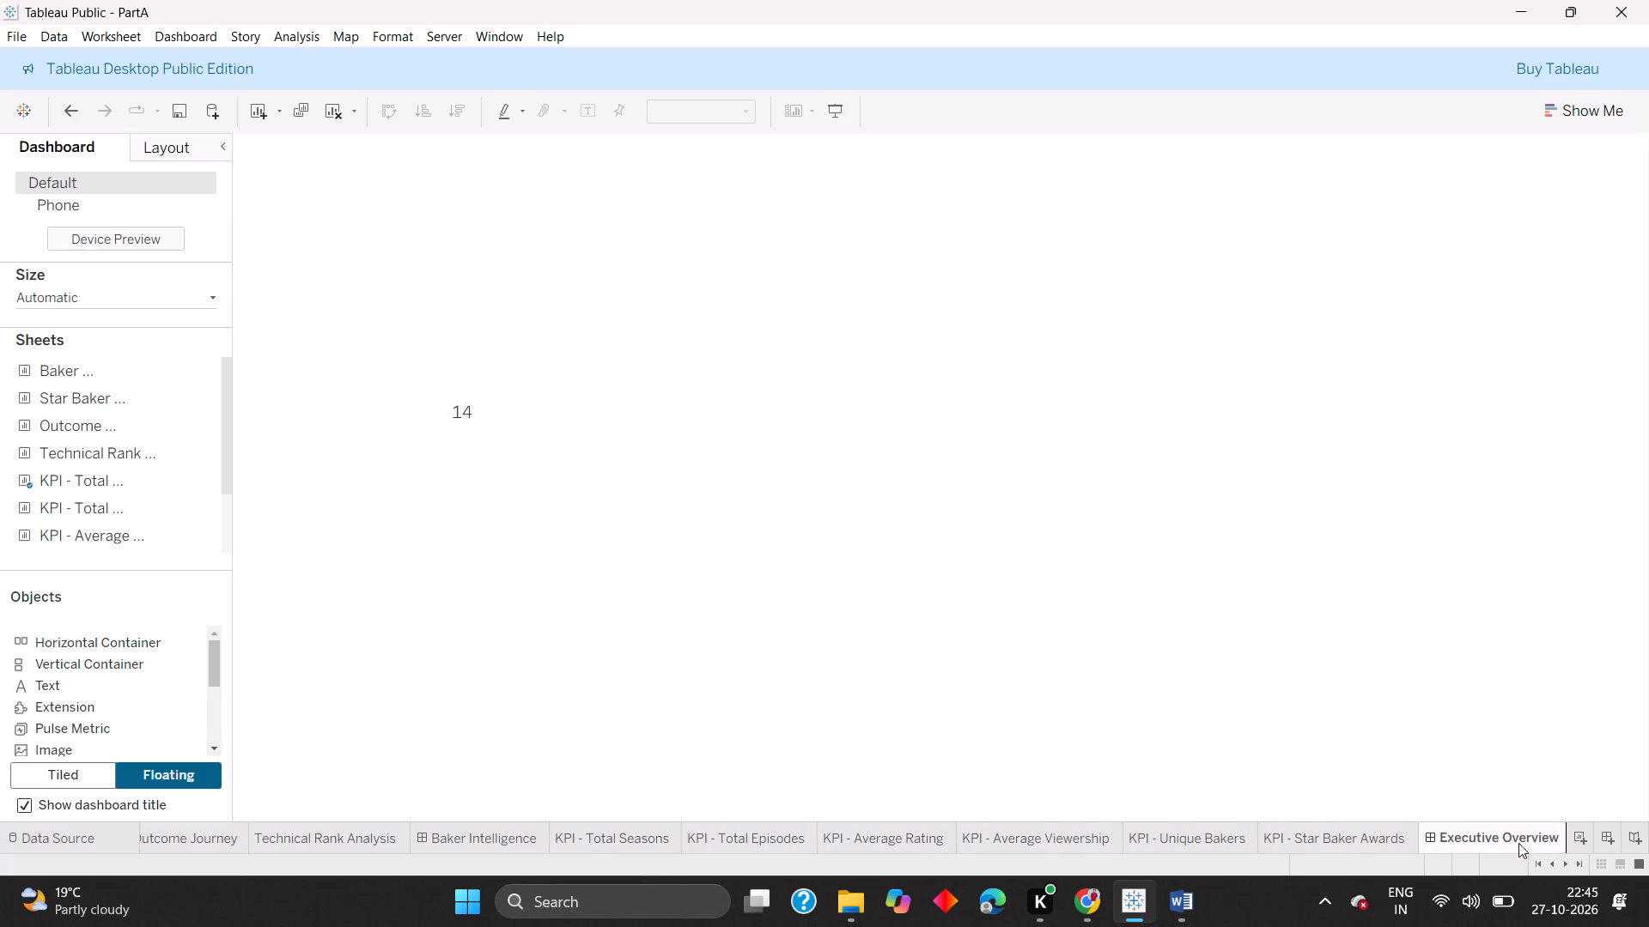
{"action": "left_click", "coordinate": [1505, 835]}
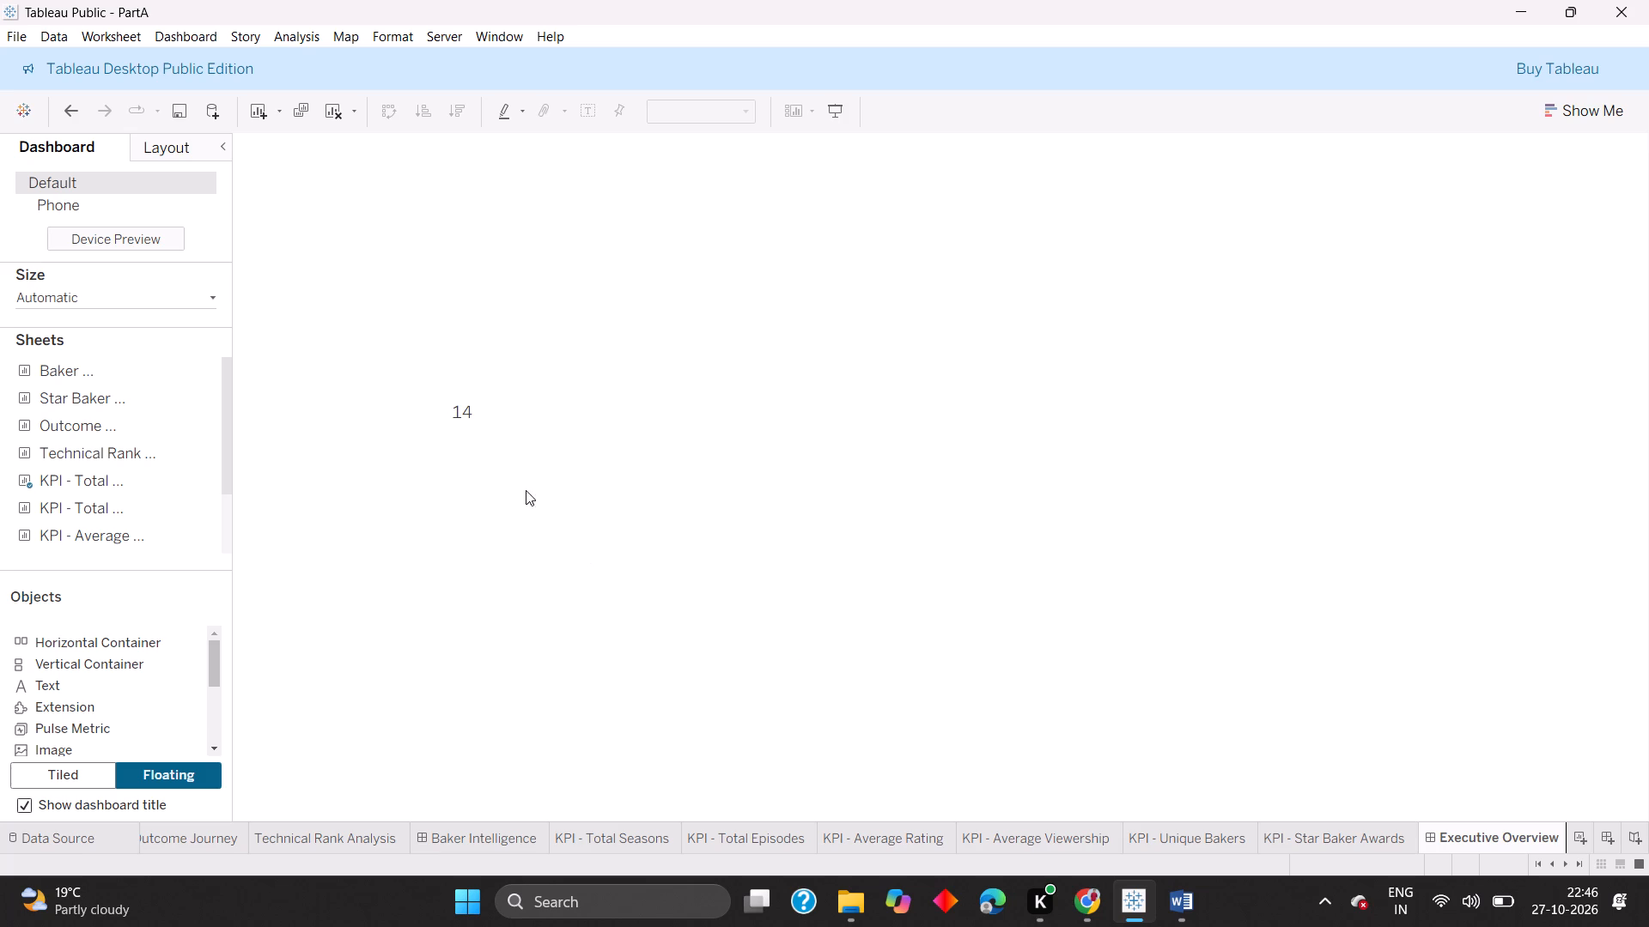
Remove the small KPI - Total Seasons view from the Executive Overview dashboard.
{"action": "left_click", "coordinate": [484, 418]}
{"action": "left_click", "coordinate": [520, 486]}
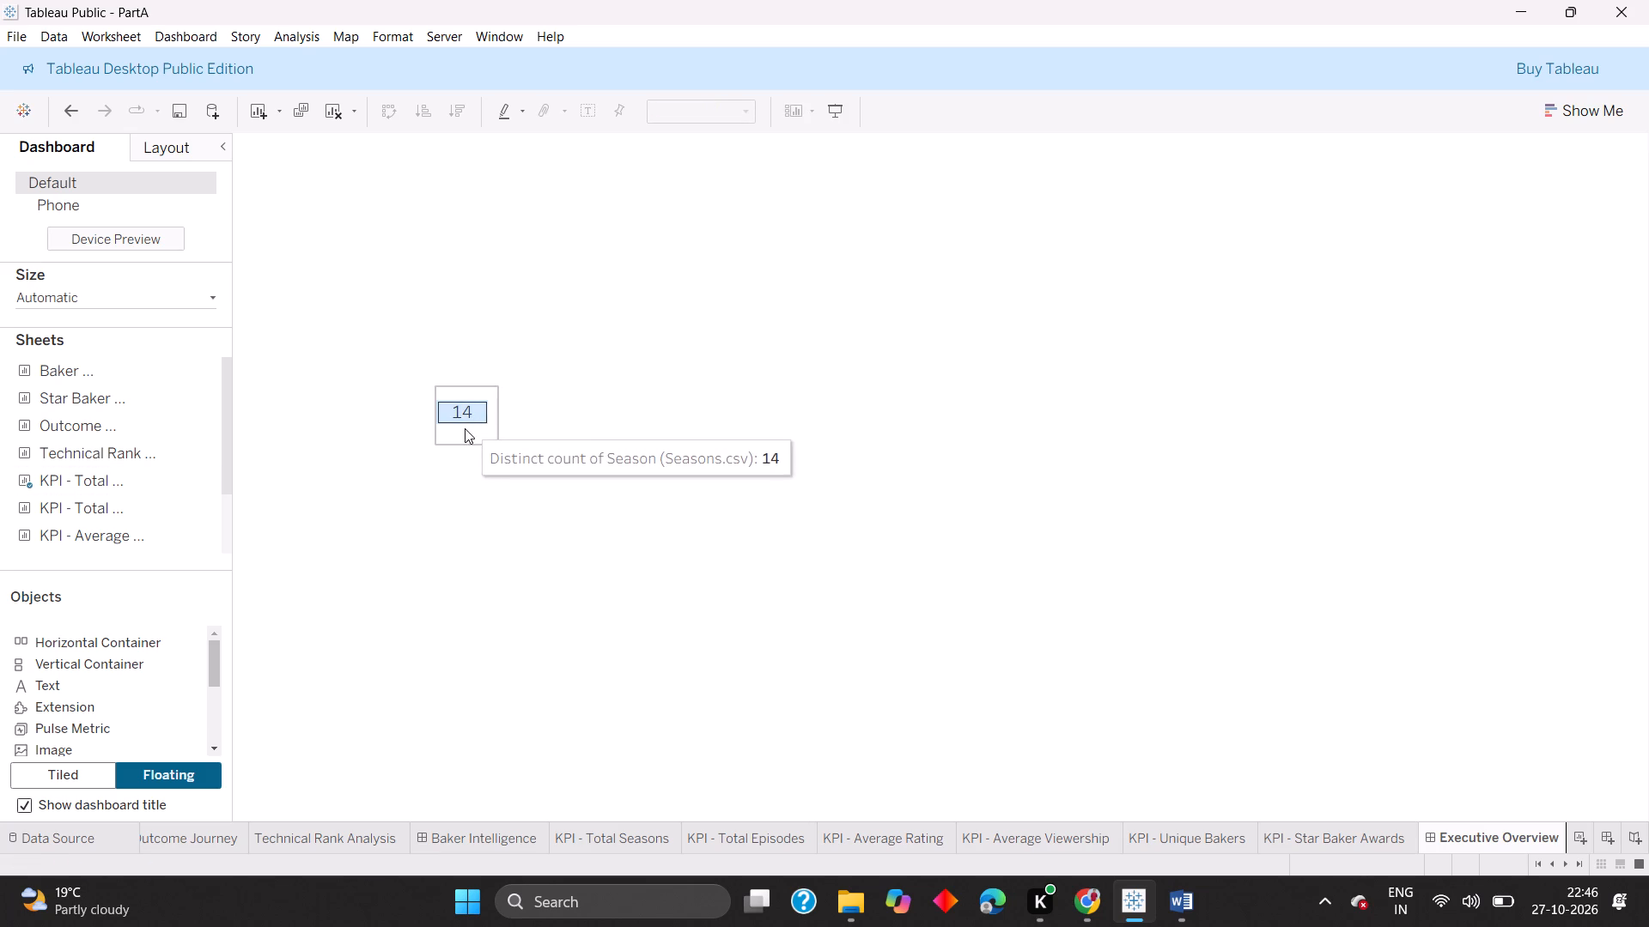
{"action": "left_click", "coordinate": [465, 428]}
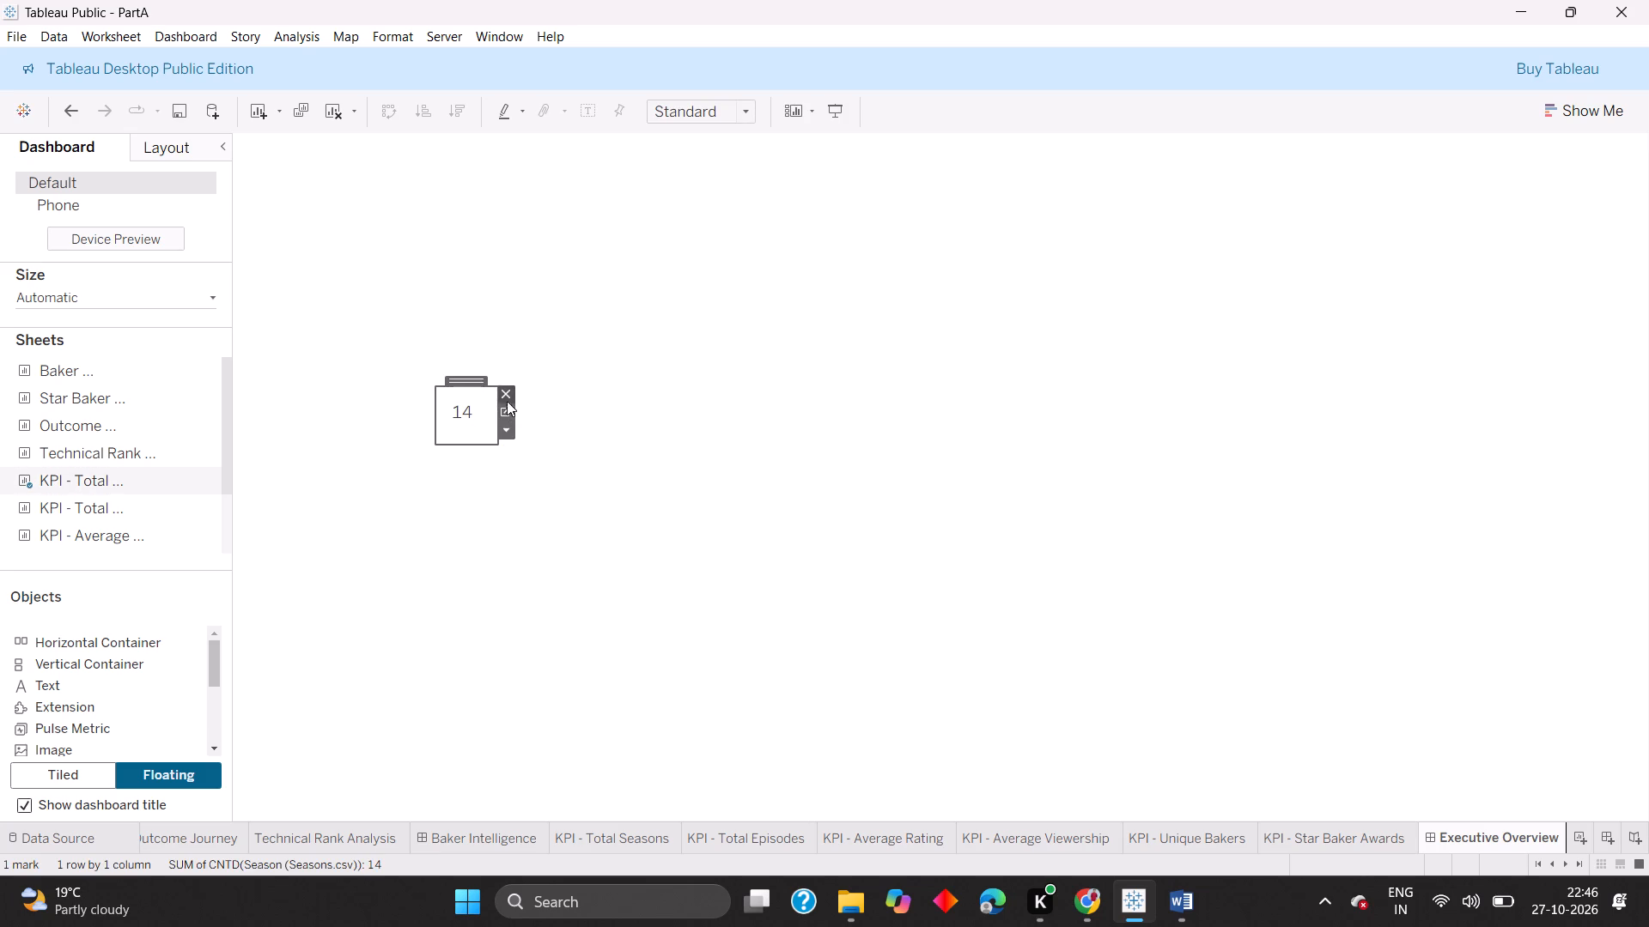
{"action": "left_click", "coordinate": [515, 391]}
{"action": "left_click", "coordinate": [458, 413]}
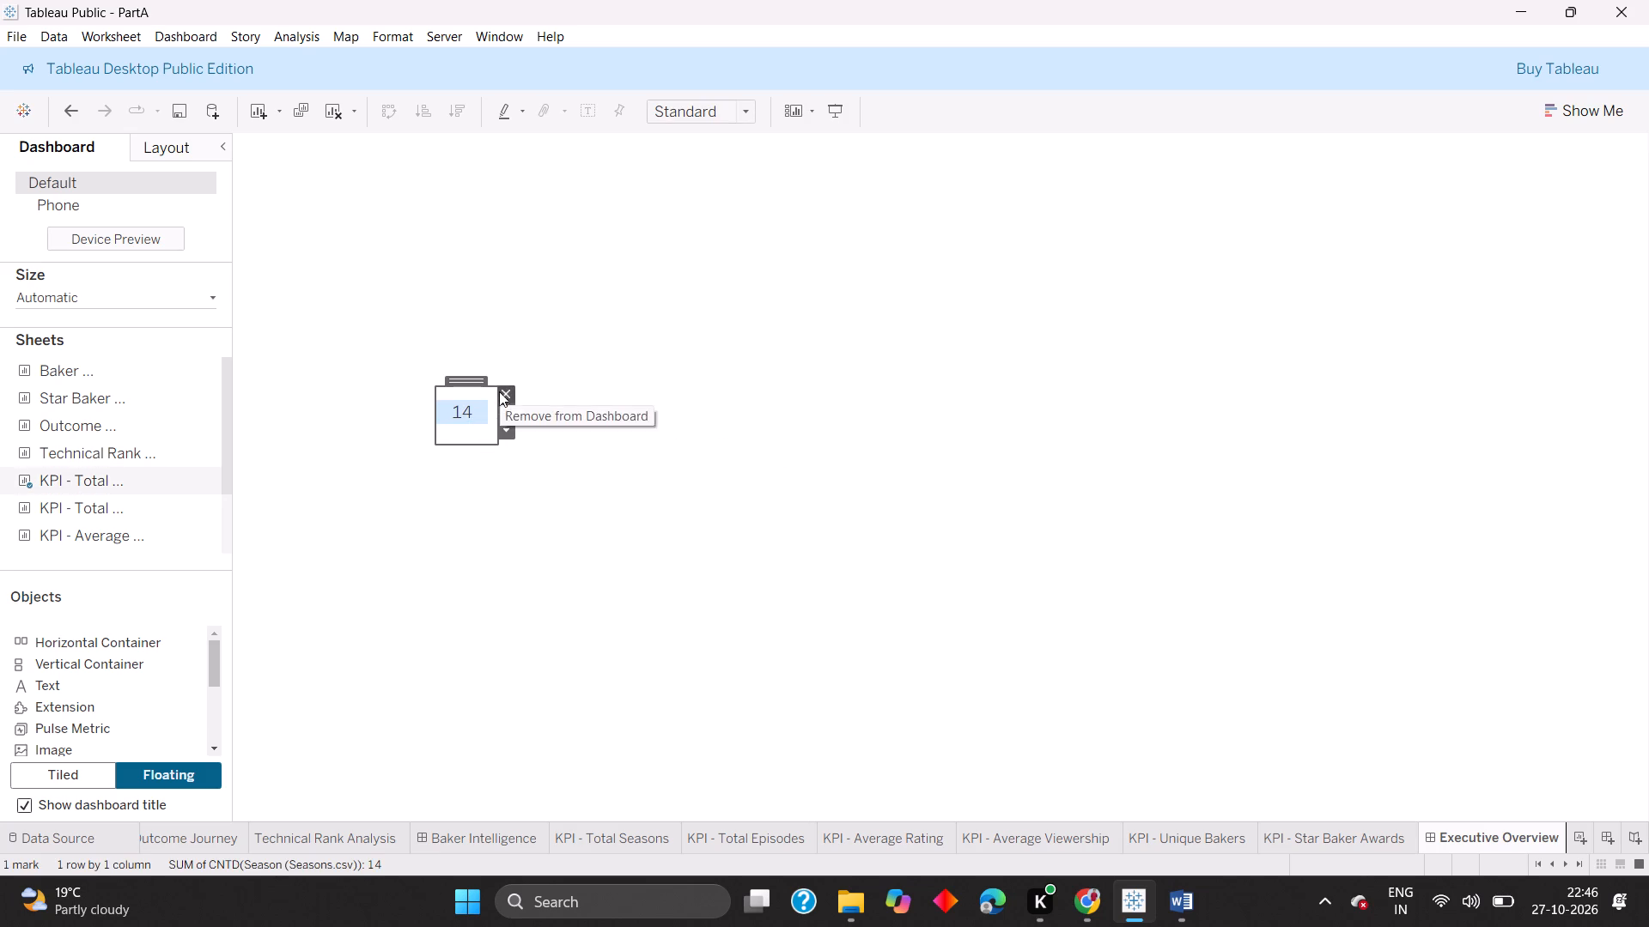
{"action": "left_click", "coordinate": [502, 394]}
Place KPI - Total Seasons as a floating sheet in the dashboard's upper-left corner and KPI - Total Episodes beside it.
{"action": "left_click_drag", "start_coordinate": [70, 483], "coordinate": [252, 179]}
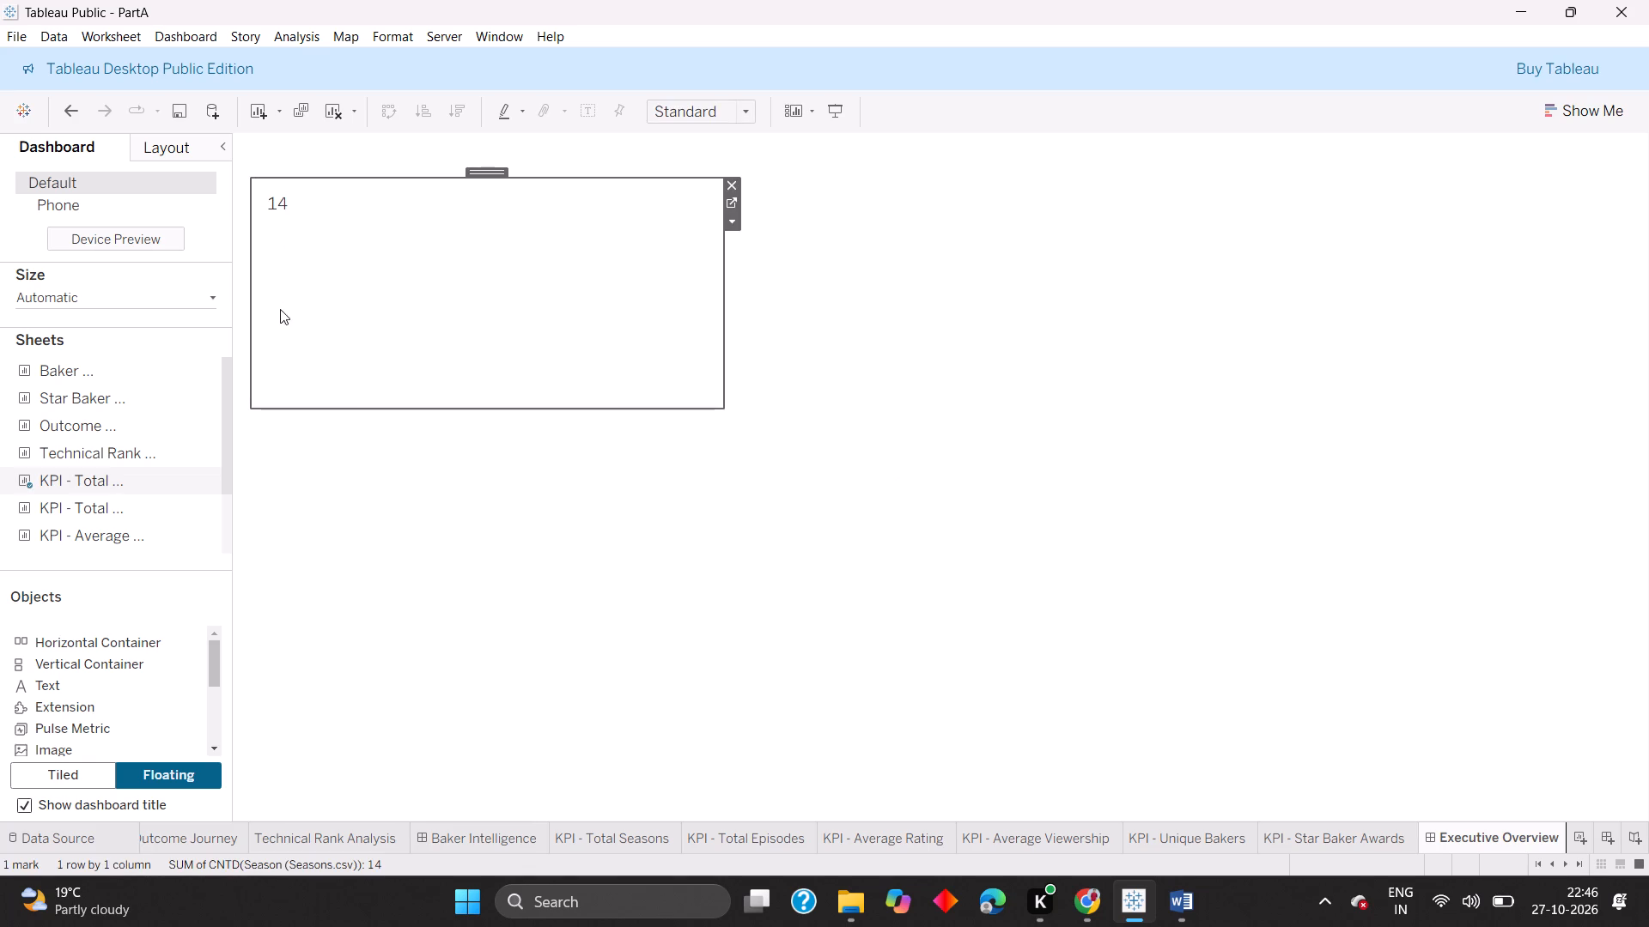
{"action": "left_click_drag", "start_coordinate": [140, 501], "coordinate": [752, 209]}
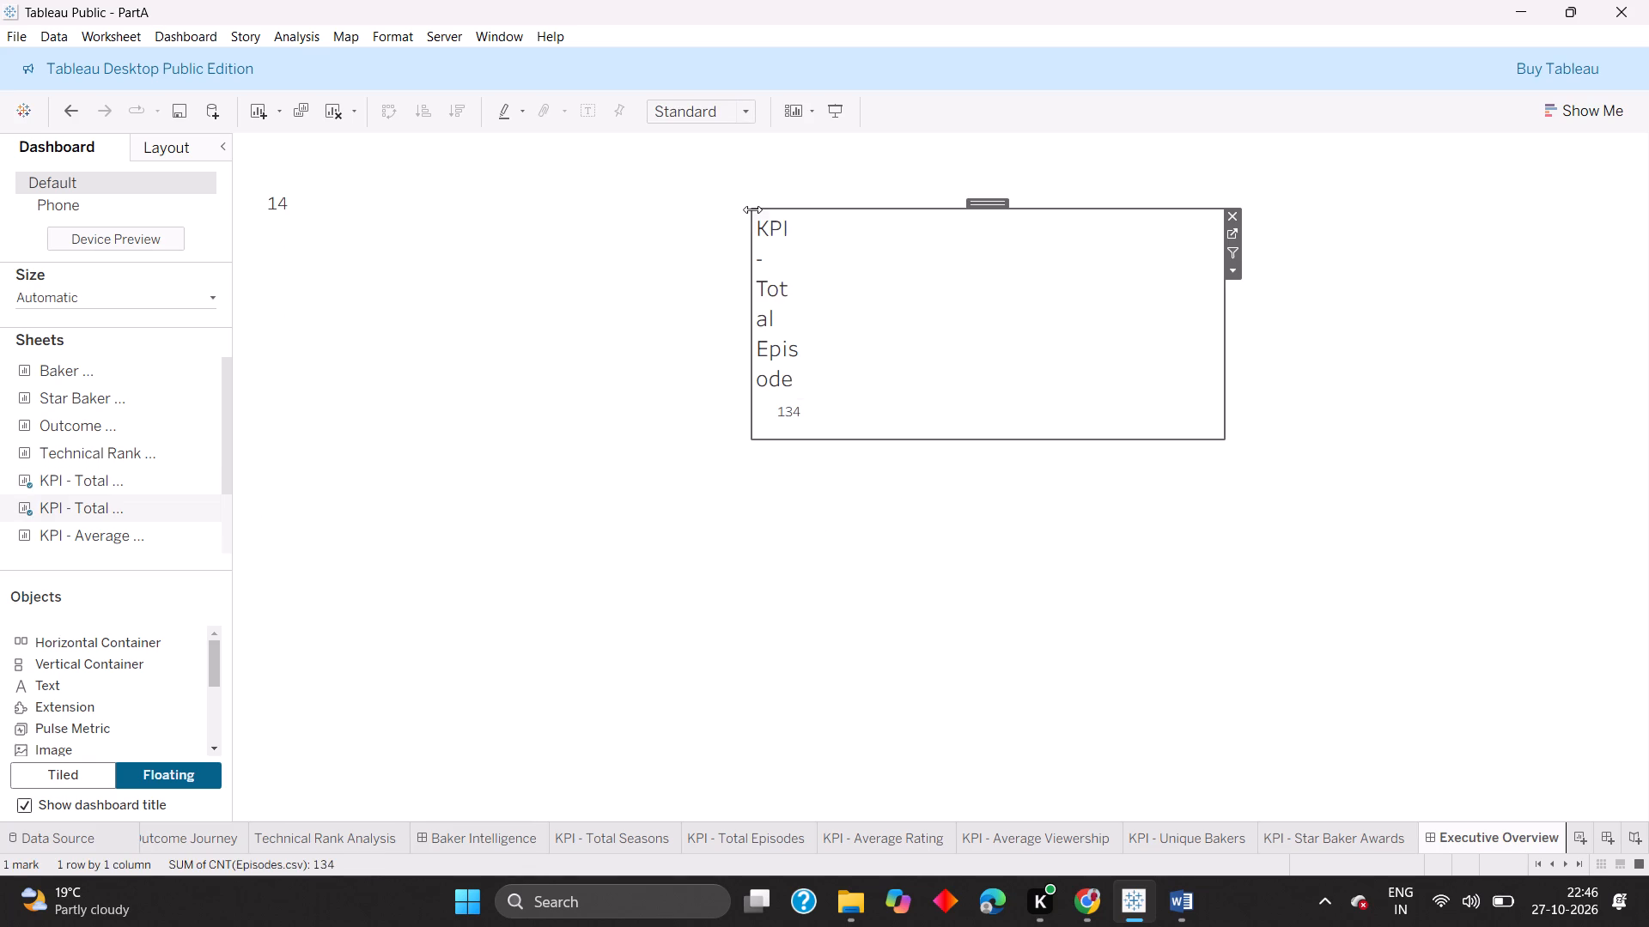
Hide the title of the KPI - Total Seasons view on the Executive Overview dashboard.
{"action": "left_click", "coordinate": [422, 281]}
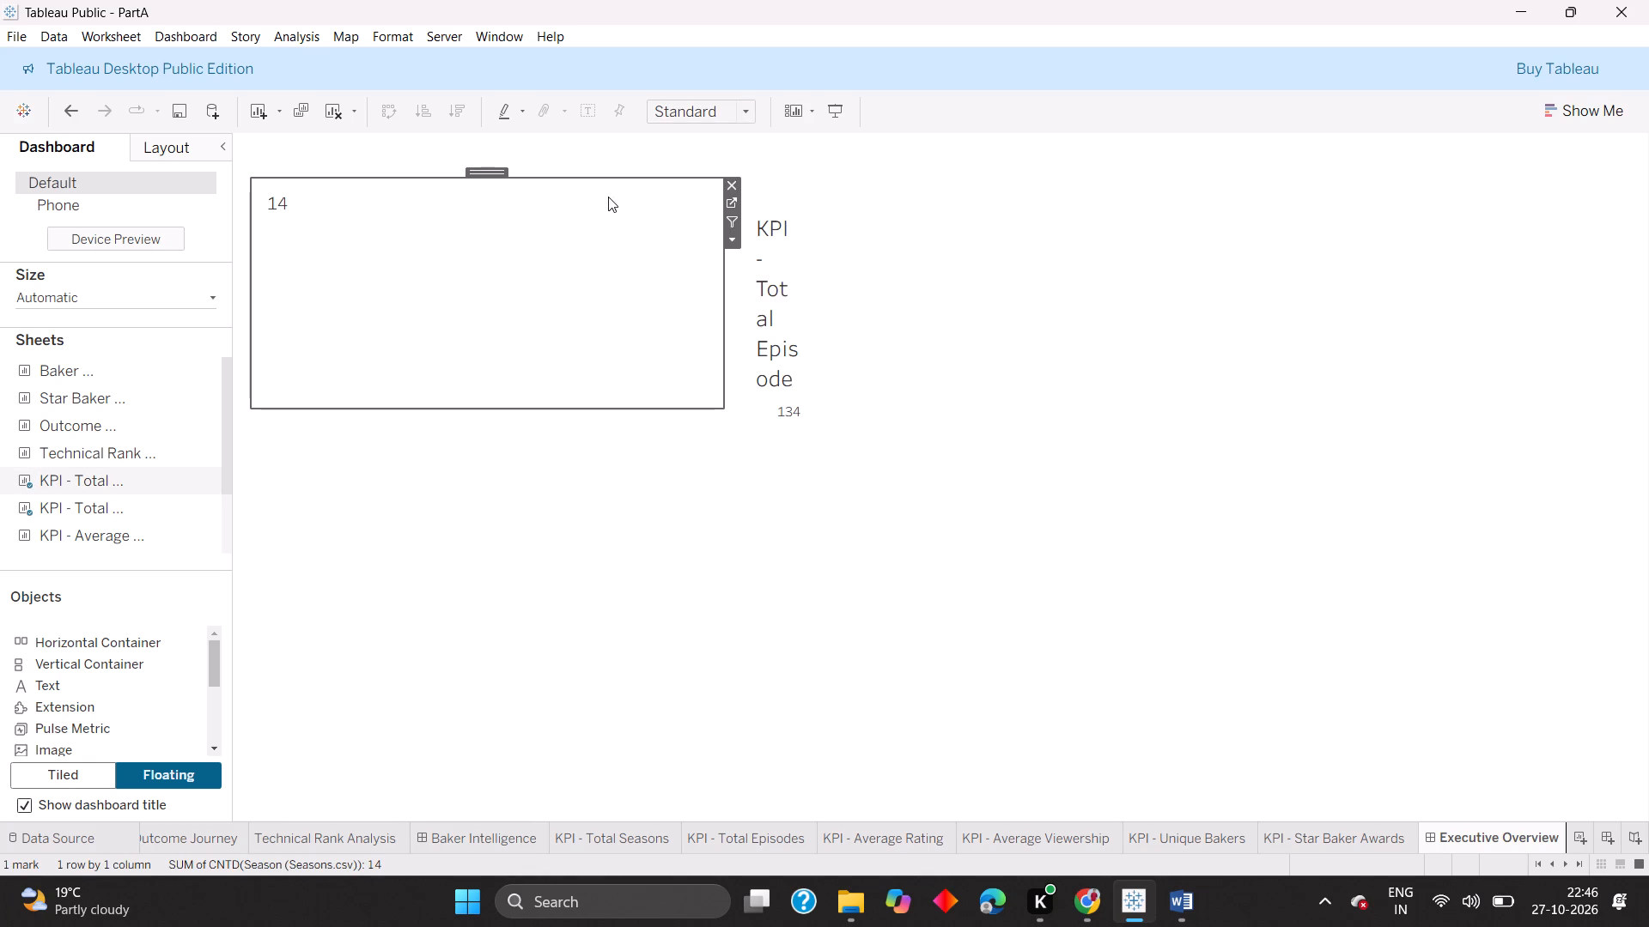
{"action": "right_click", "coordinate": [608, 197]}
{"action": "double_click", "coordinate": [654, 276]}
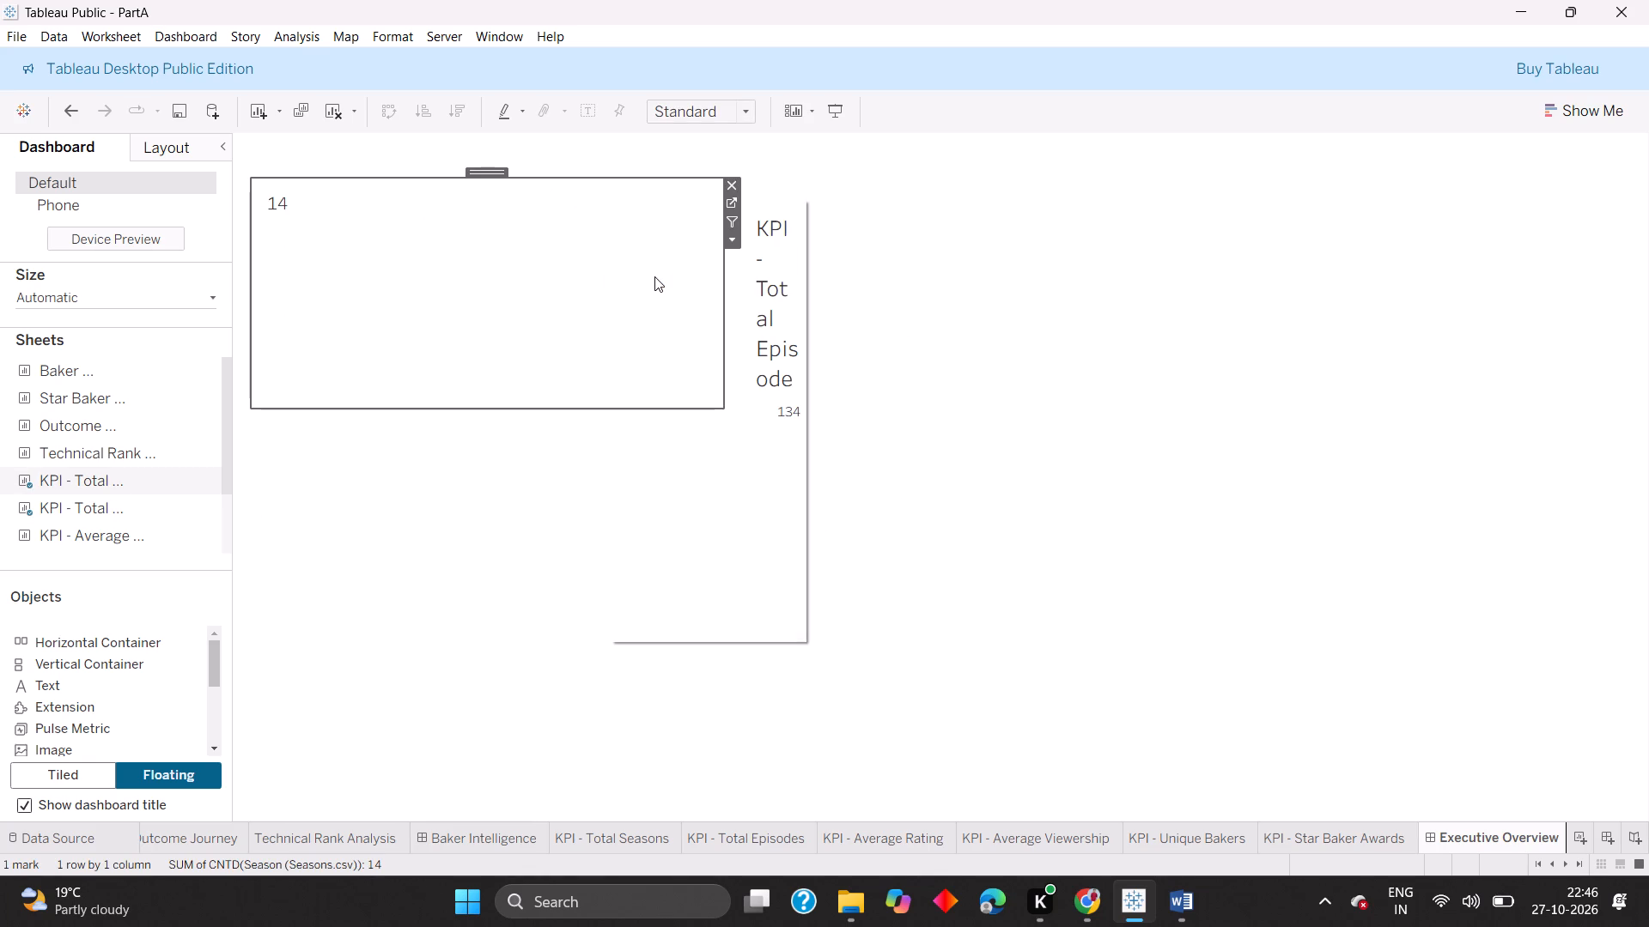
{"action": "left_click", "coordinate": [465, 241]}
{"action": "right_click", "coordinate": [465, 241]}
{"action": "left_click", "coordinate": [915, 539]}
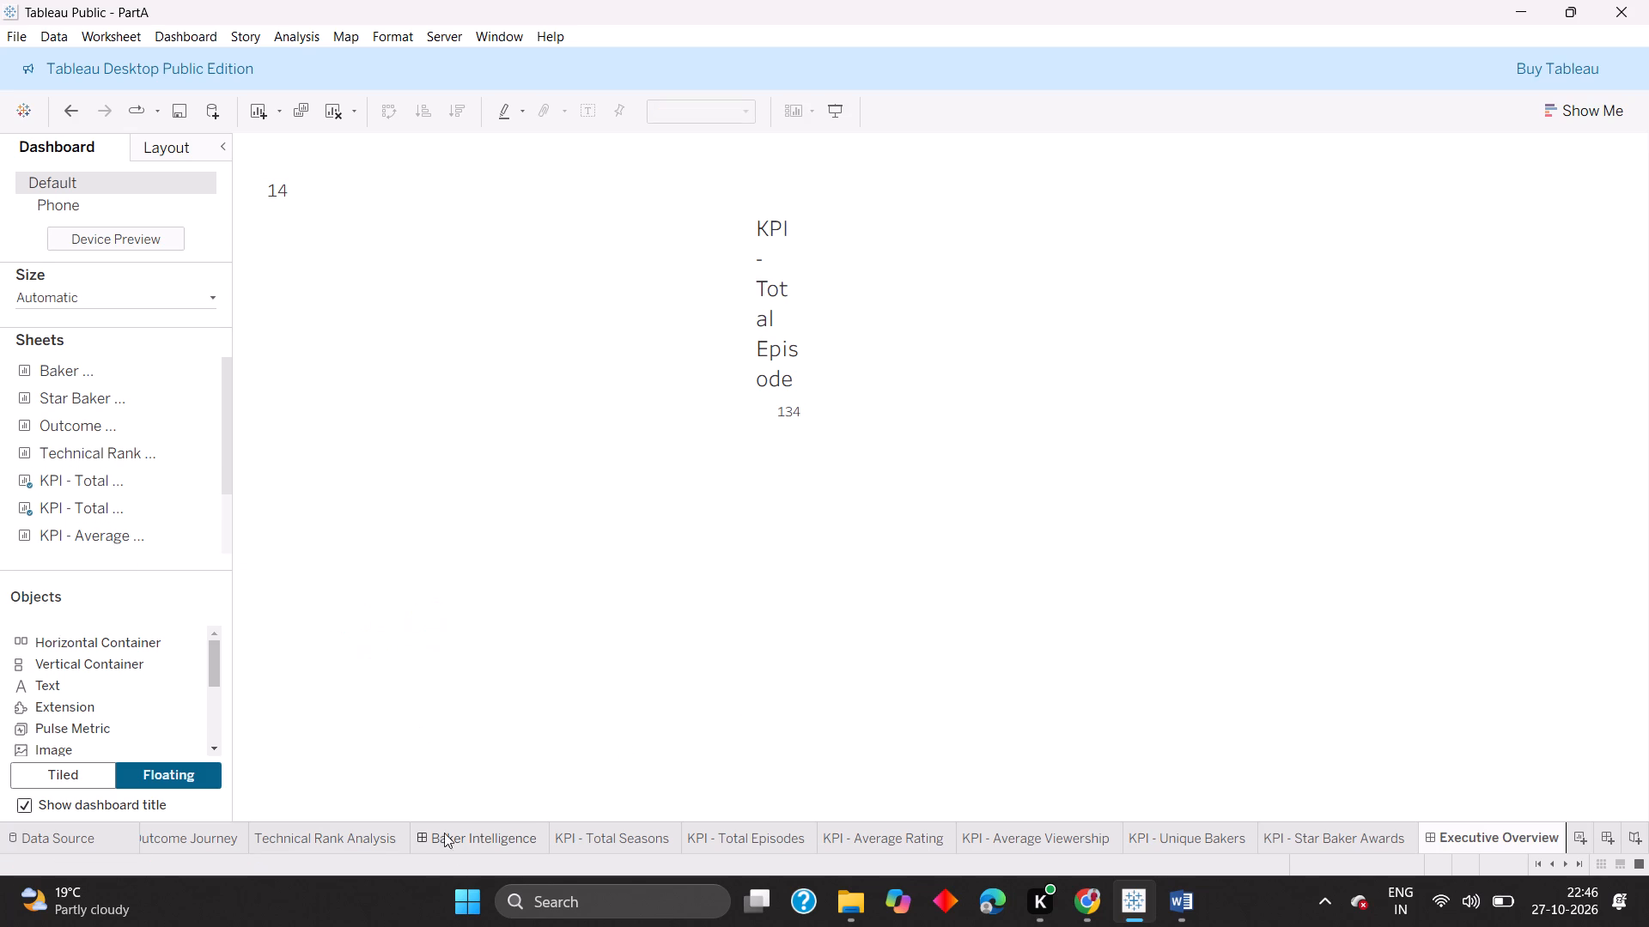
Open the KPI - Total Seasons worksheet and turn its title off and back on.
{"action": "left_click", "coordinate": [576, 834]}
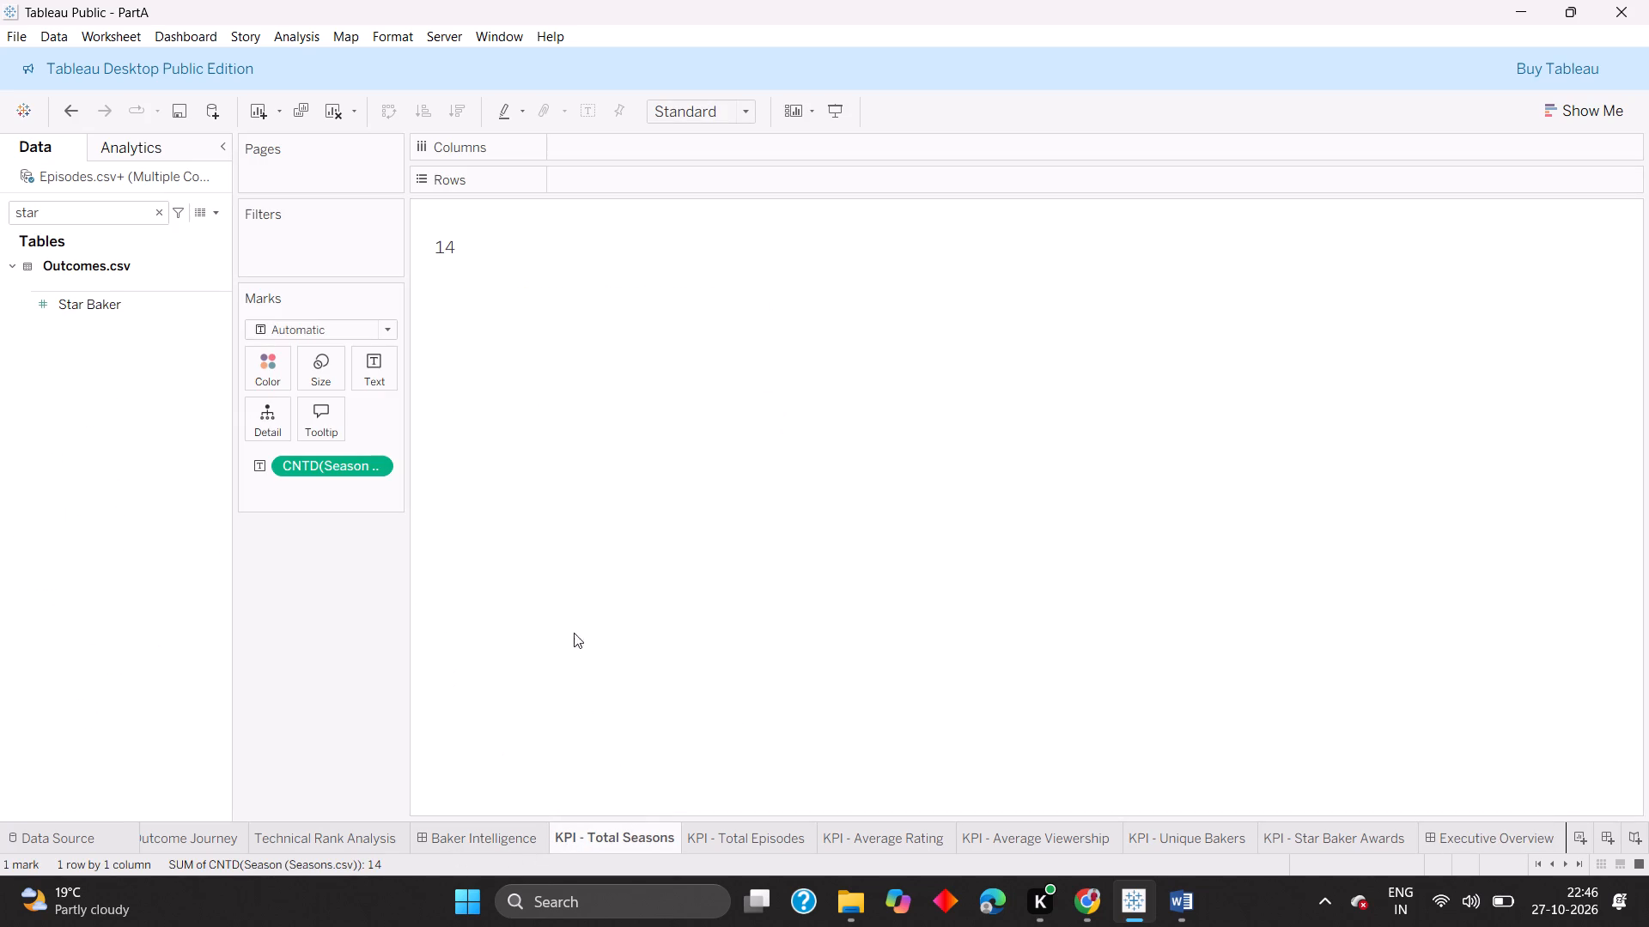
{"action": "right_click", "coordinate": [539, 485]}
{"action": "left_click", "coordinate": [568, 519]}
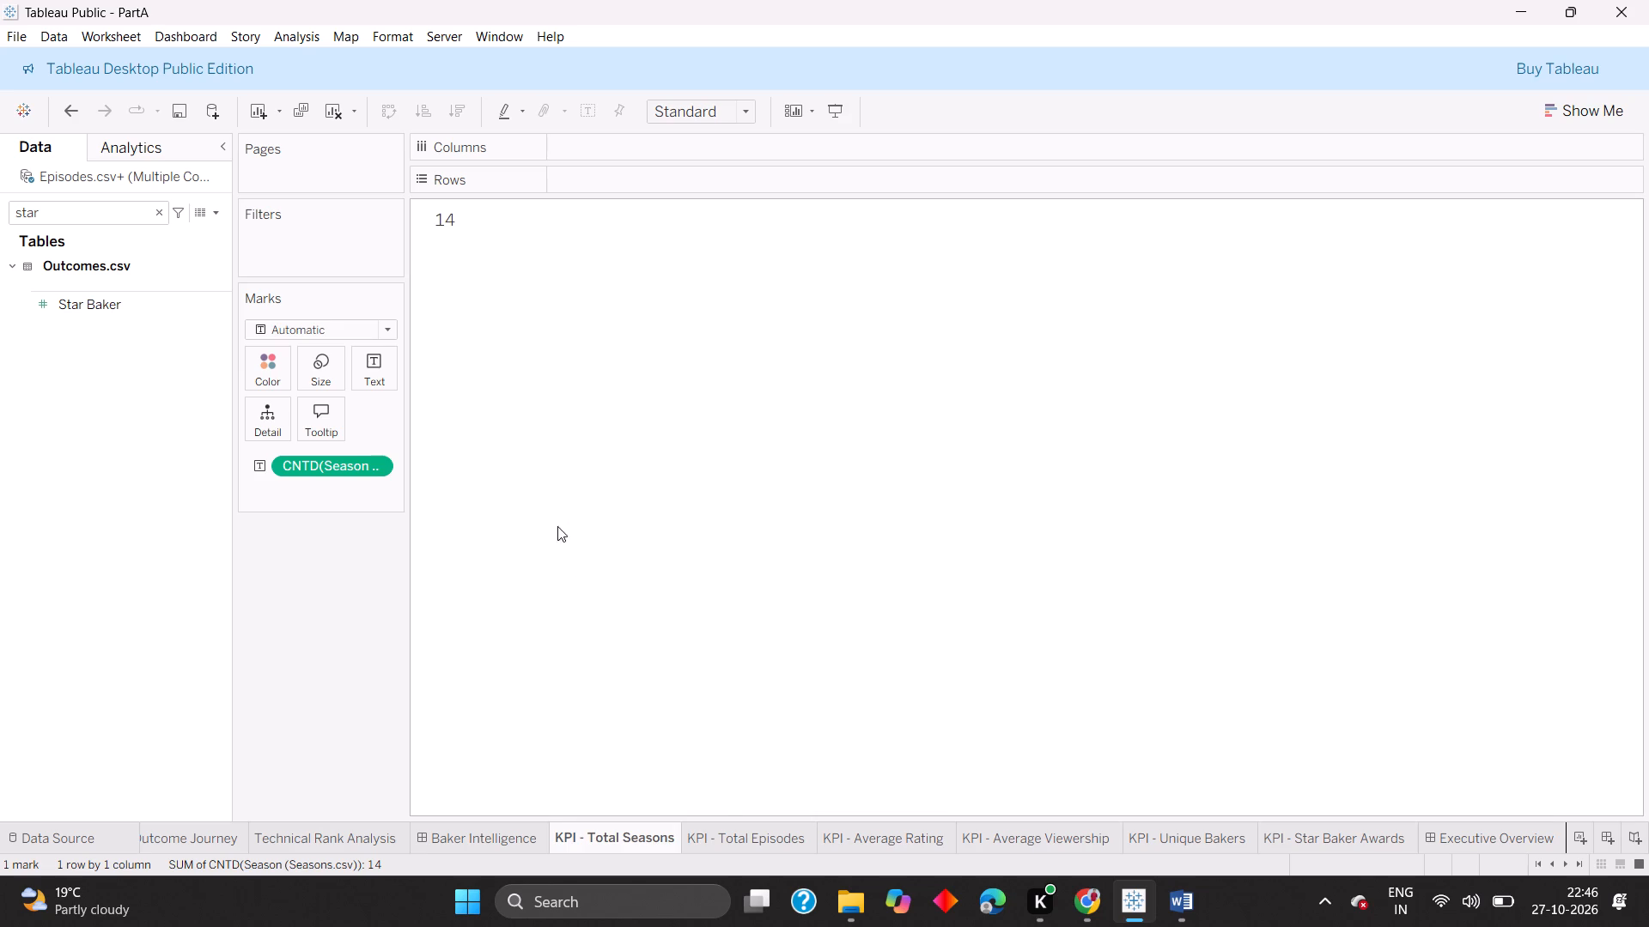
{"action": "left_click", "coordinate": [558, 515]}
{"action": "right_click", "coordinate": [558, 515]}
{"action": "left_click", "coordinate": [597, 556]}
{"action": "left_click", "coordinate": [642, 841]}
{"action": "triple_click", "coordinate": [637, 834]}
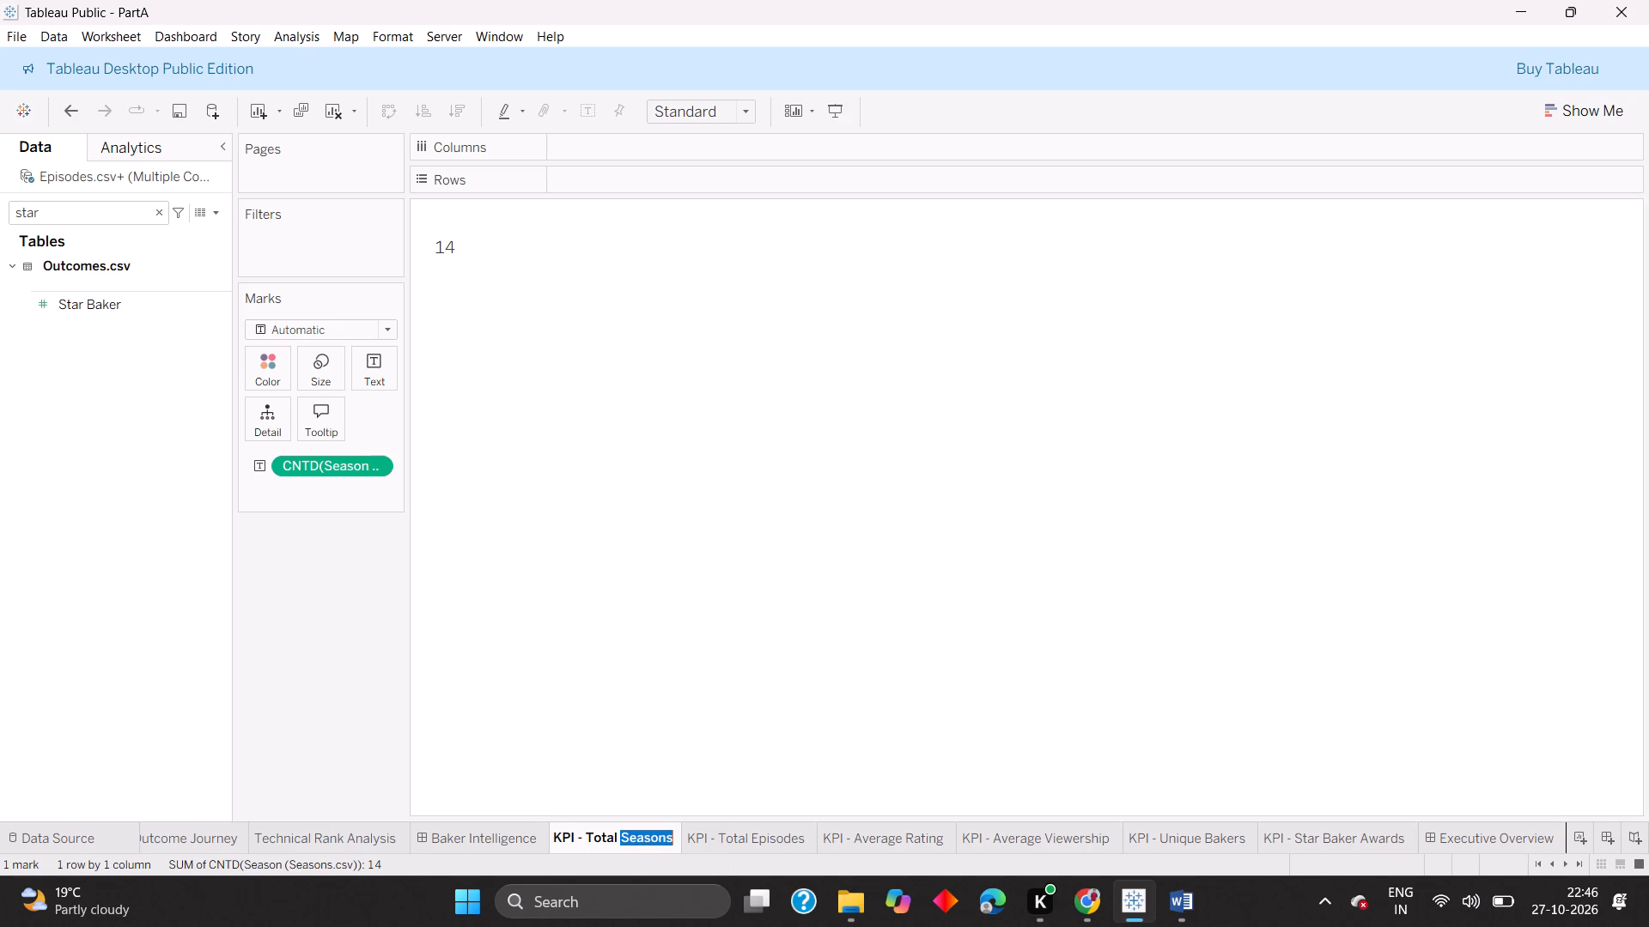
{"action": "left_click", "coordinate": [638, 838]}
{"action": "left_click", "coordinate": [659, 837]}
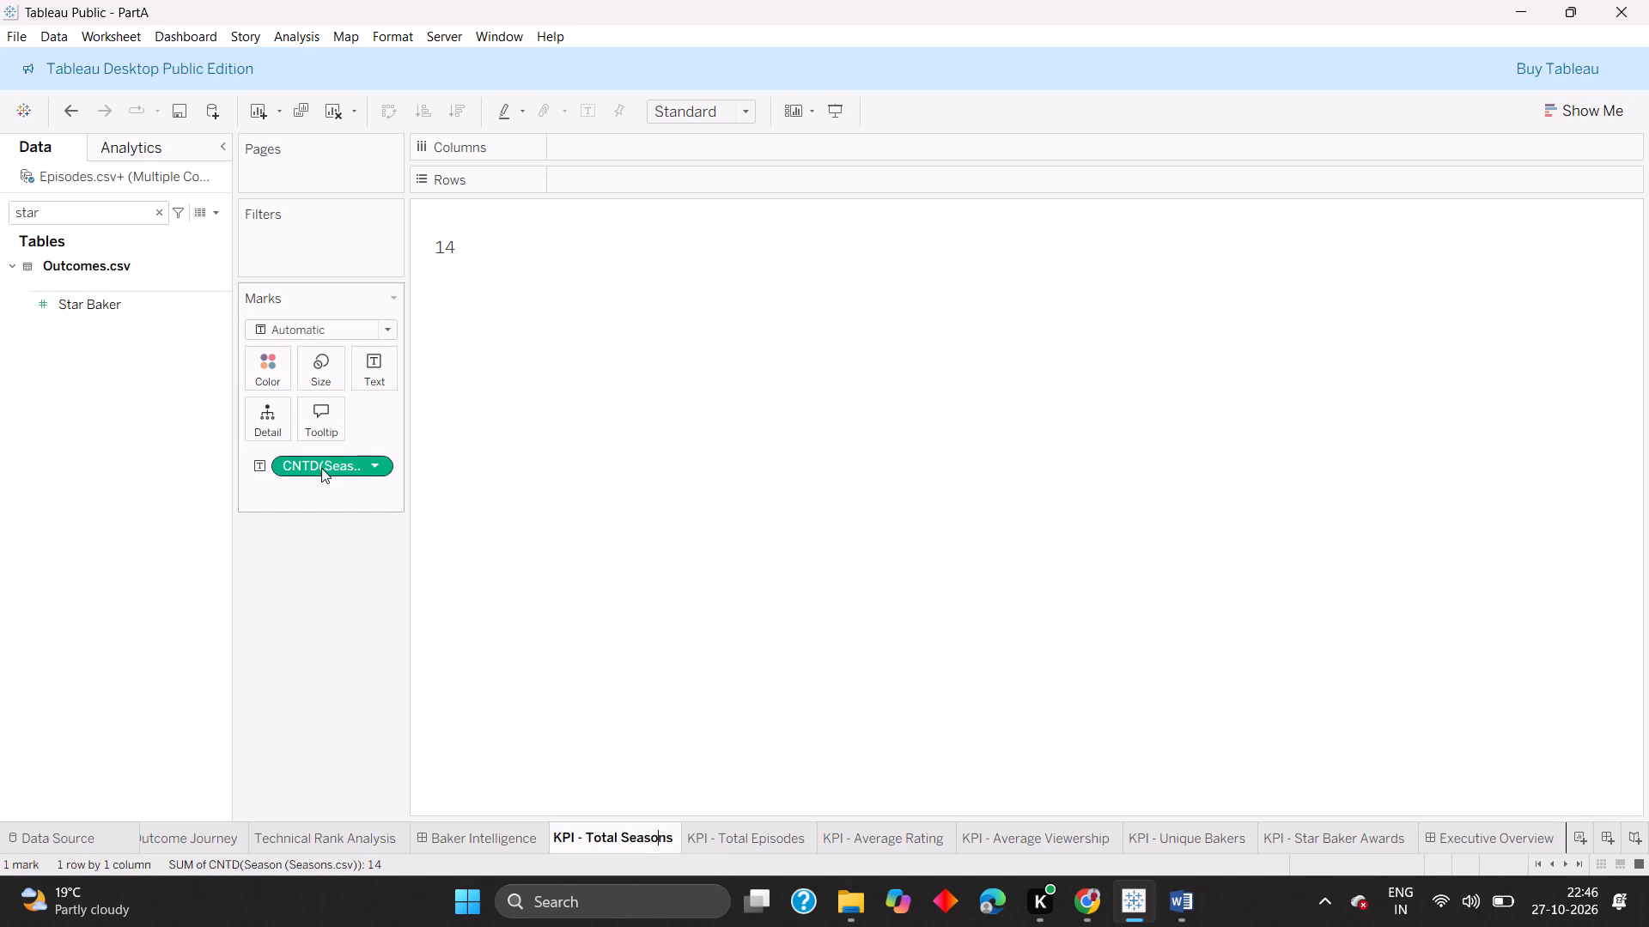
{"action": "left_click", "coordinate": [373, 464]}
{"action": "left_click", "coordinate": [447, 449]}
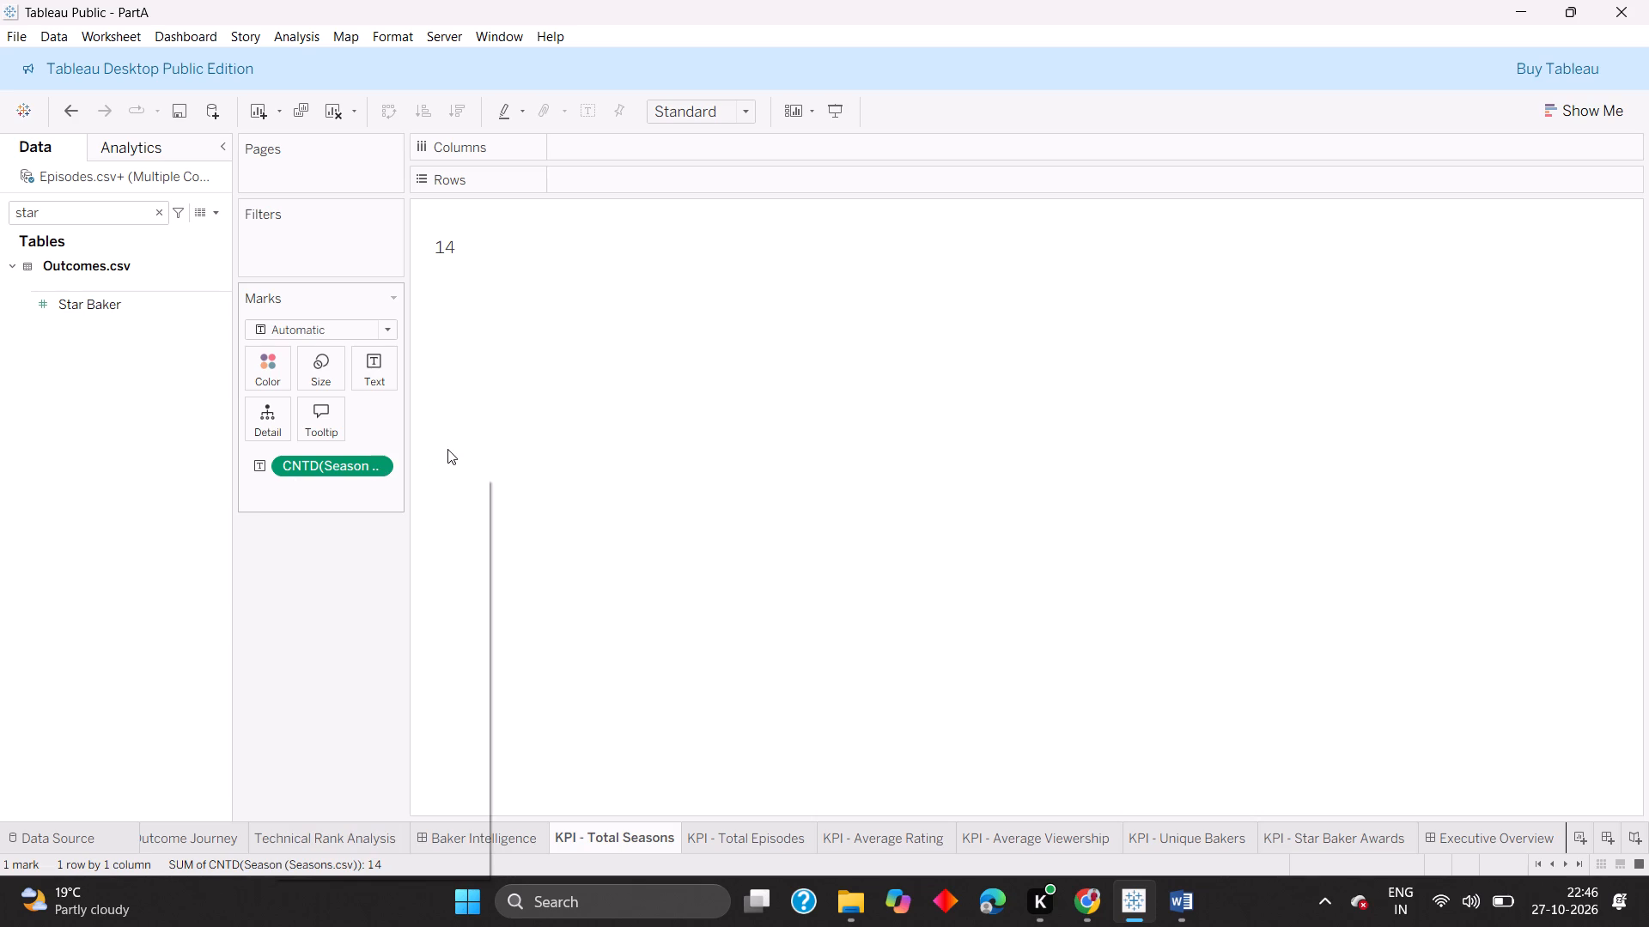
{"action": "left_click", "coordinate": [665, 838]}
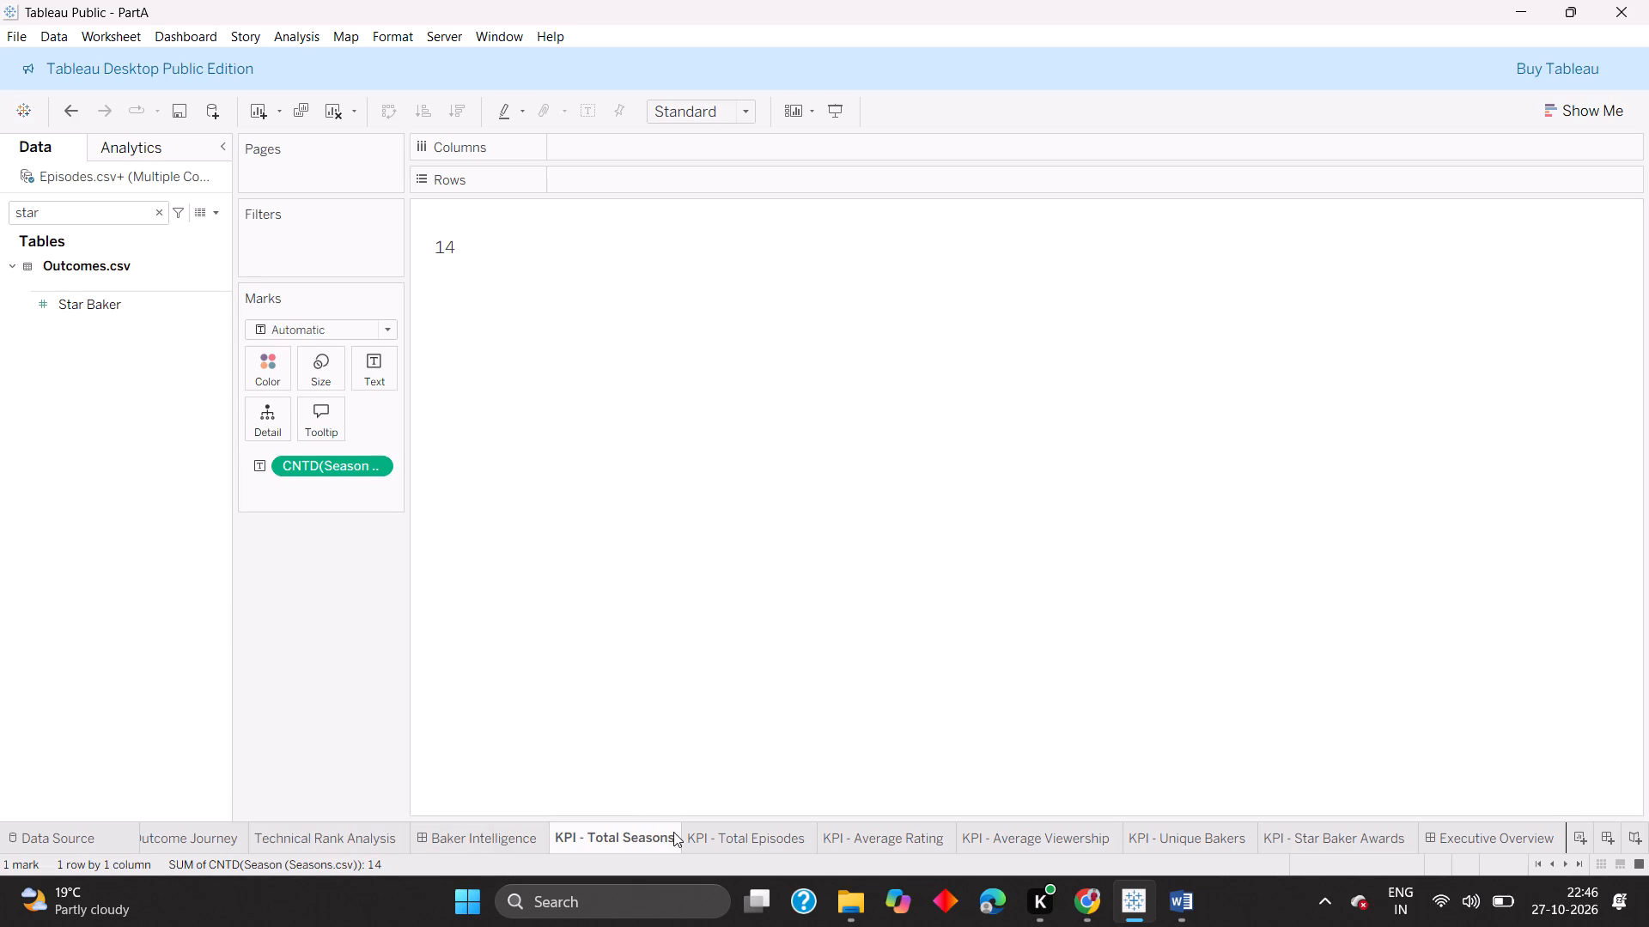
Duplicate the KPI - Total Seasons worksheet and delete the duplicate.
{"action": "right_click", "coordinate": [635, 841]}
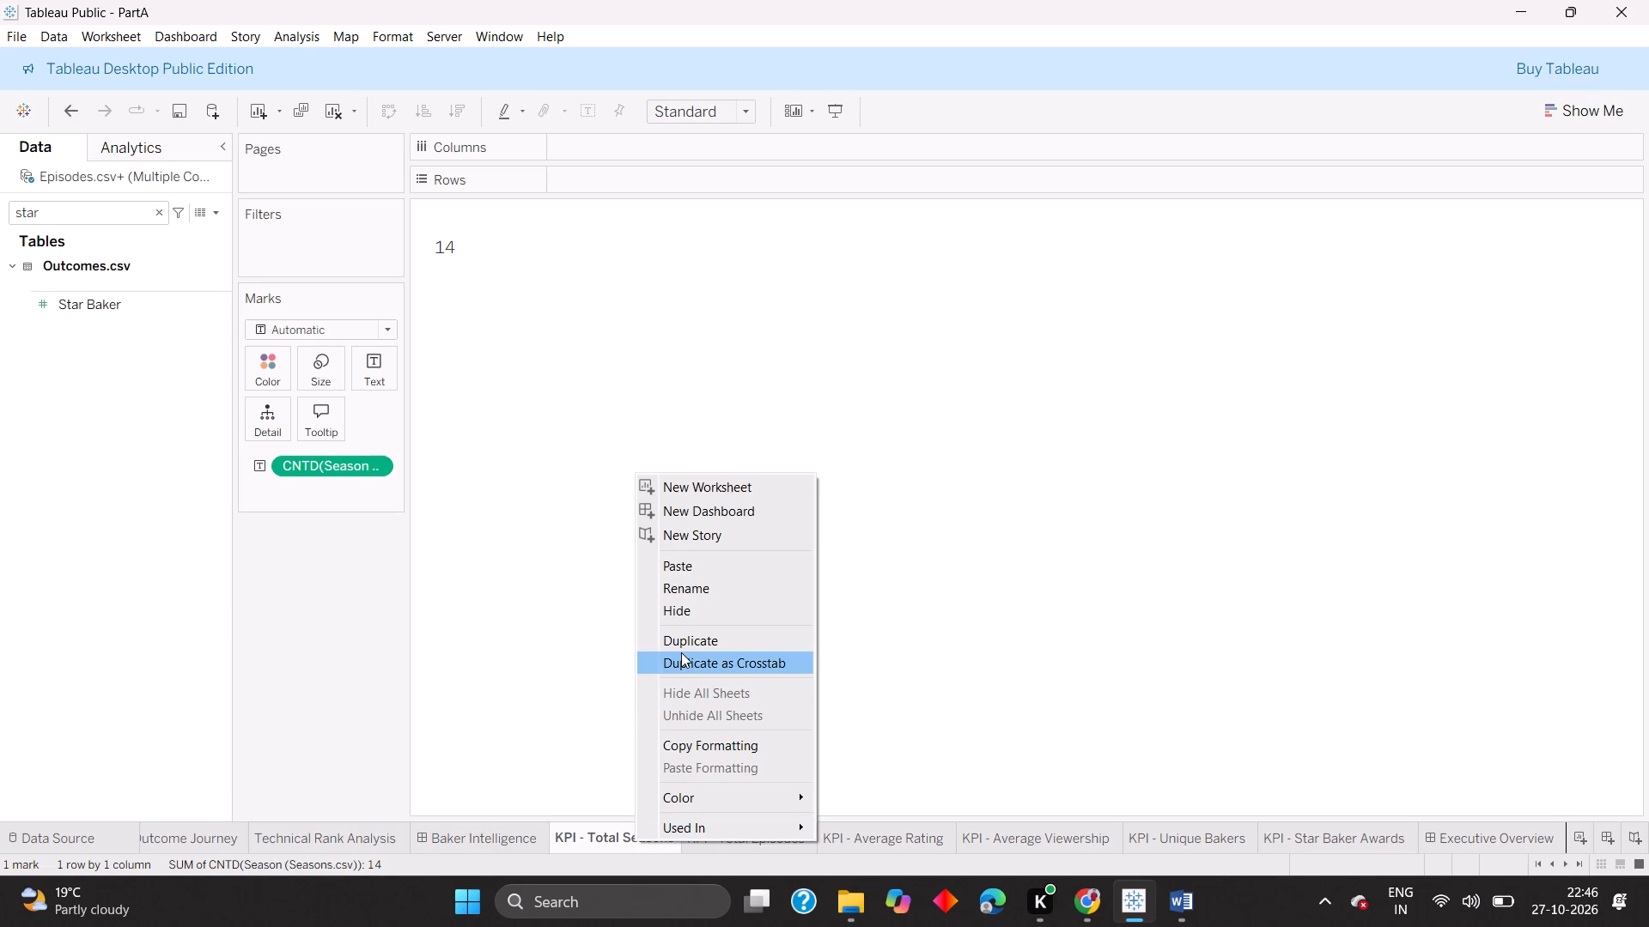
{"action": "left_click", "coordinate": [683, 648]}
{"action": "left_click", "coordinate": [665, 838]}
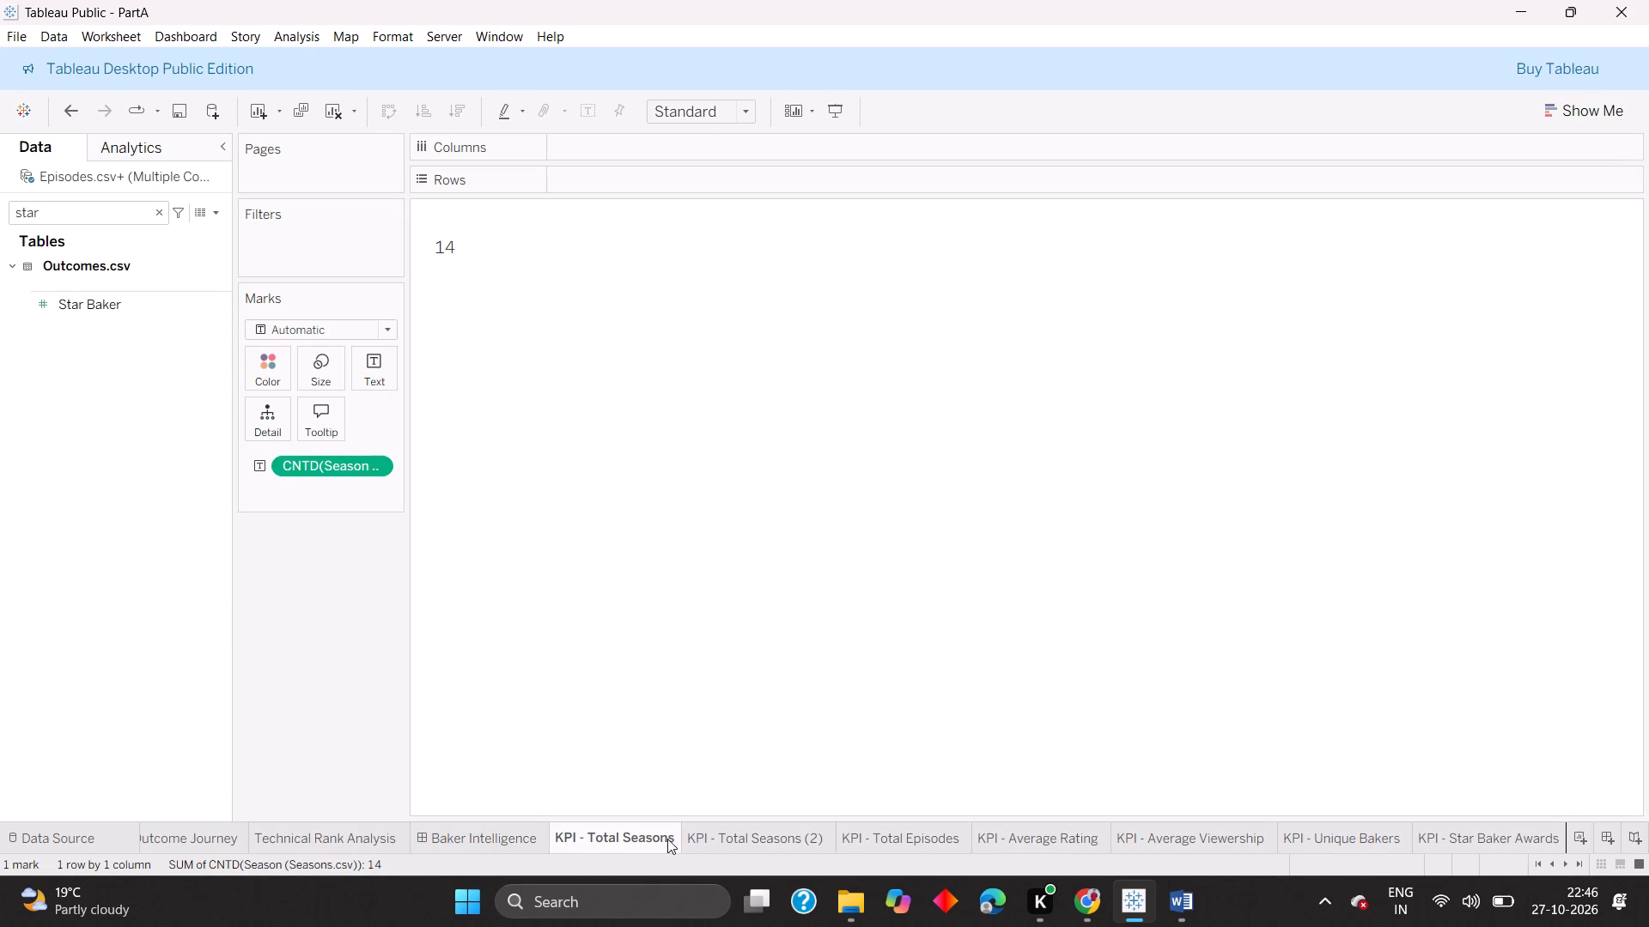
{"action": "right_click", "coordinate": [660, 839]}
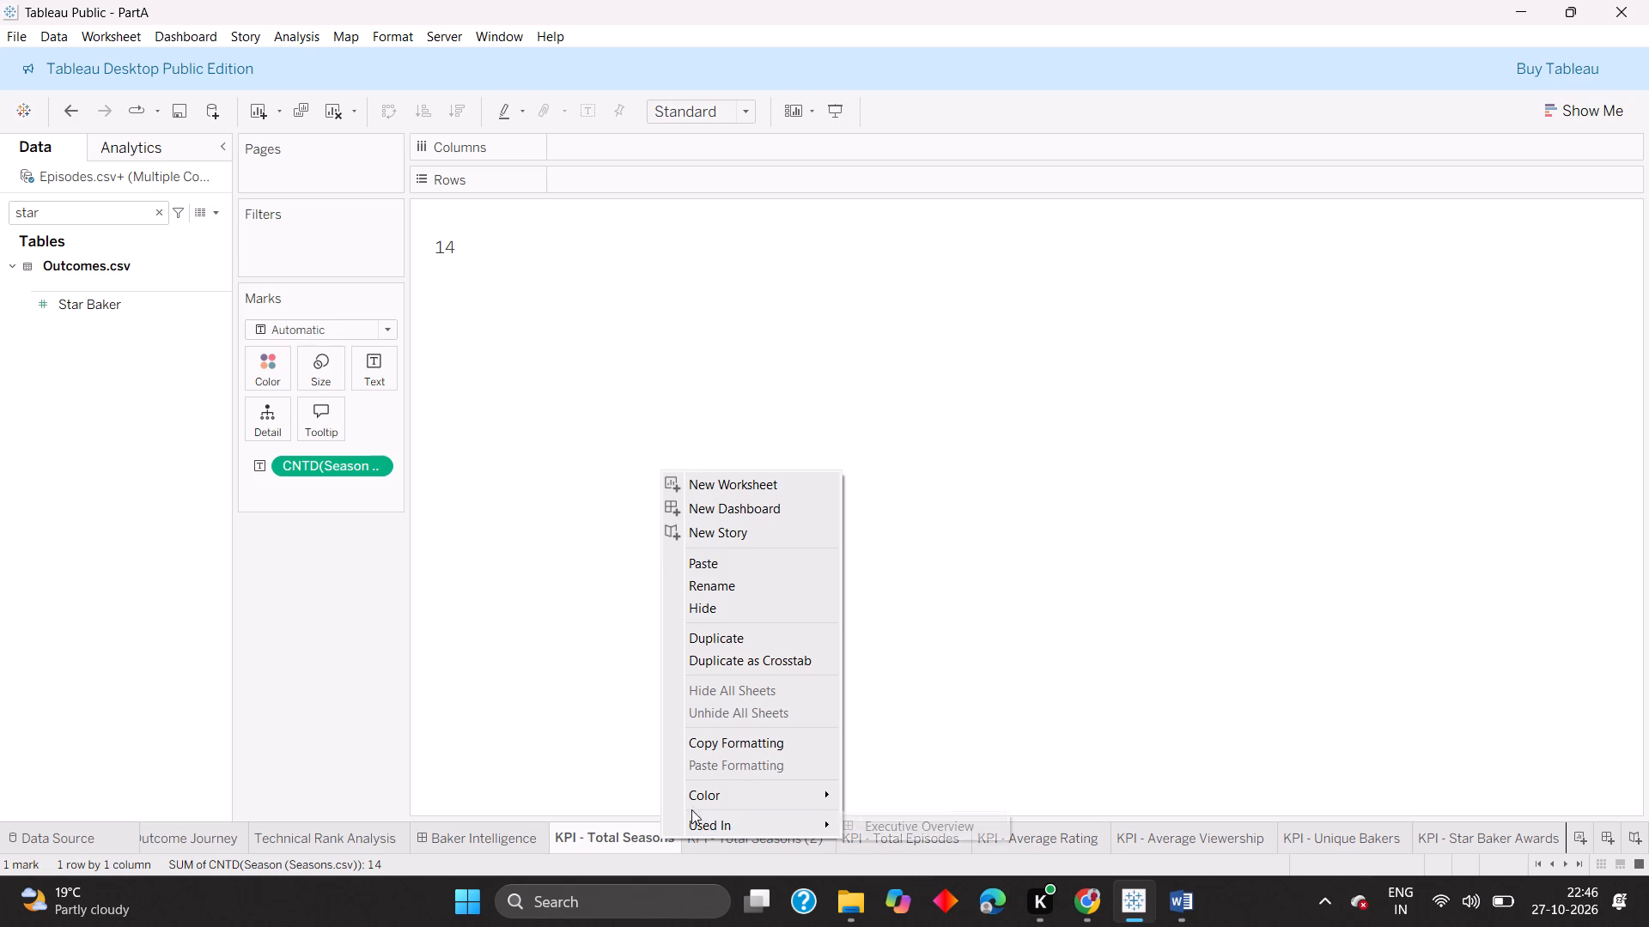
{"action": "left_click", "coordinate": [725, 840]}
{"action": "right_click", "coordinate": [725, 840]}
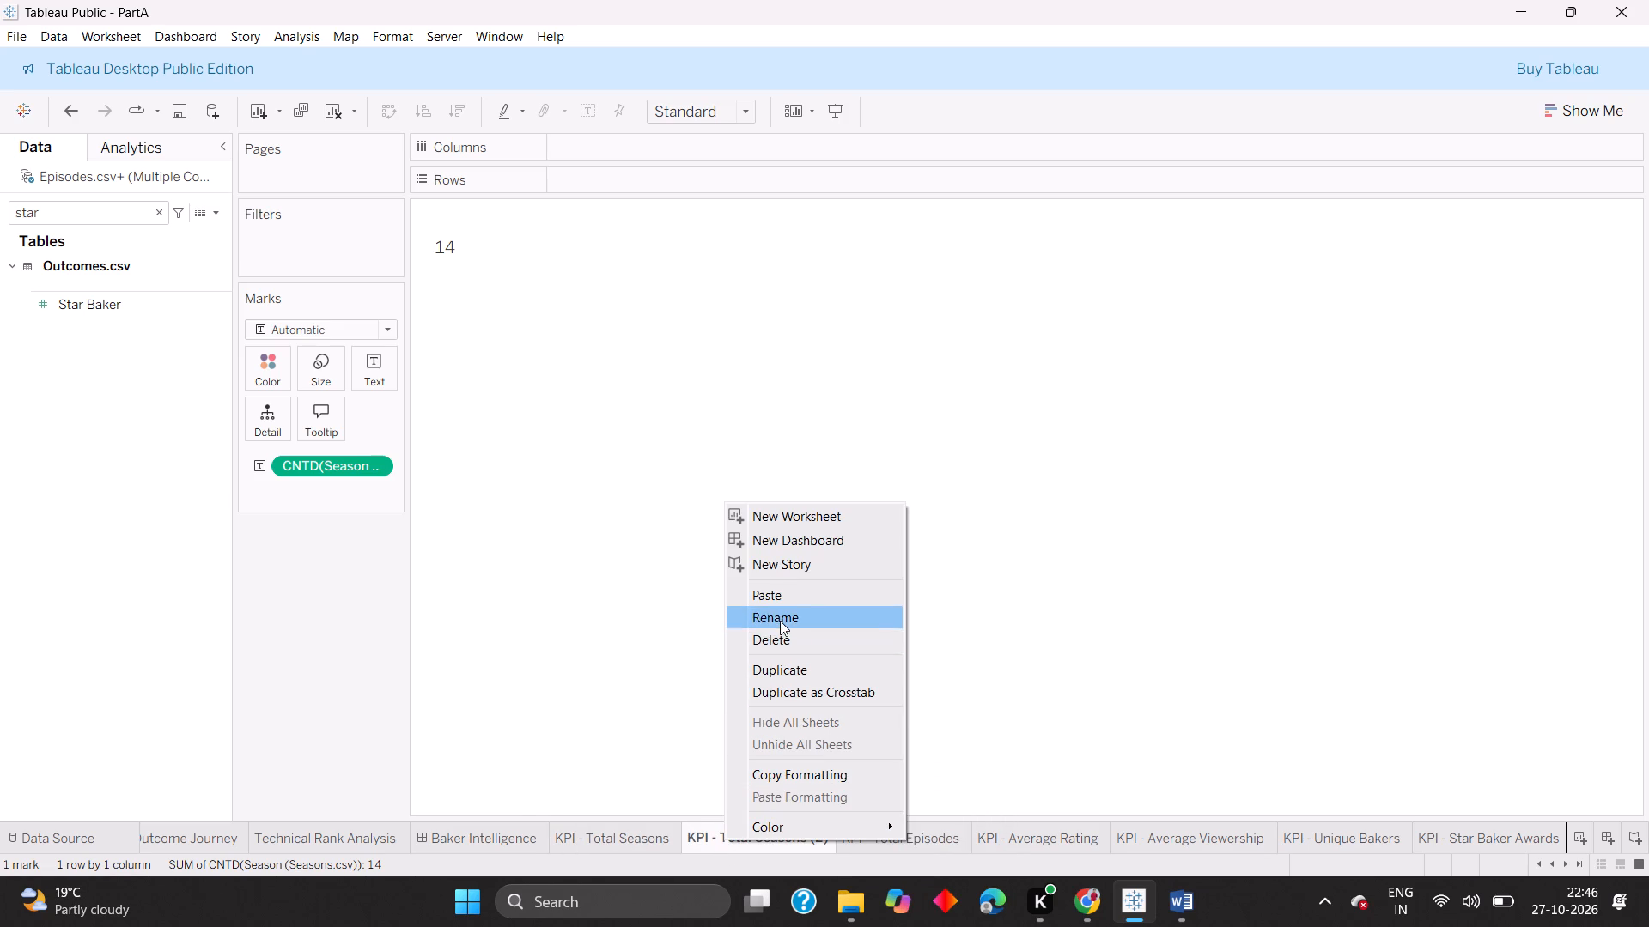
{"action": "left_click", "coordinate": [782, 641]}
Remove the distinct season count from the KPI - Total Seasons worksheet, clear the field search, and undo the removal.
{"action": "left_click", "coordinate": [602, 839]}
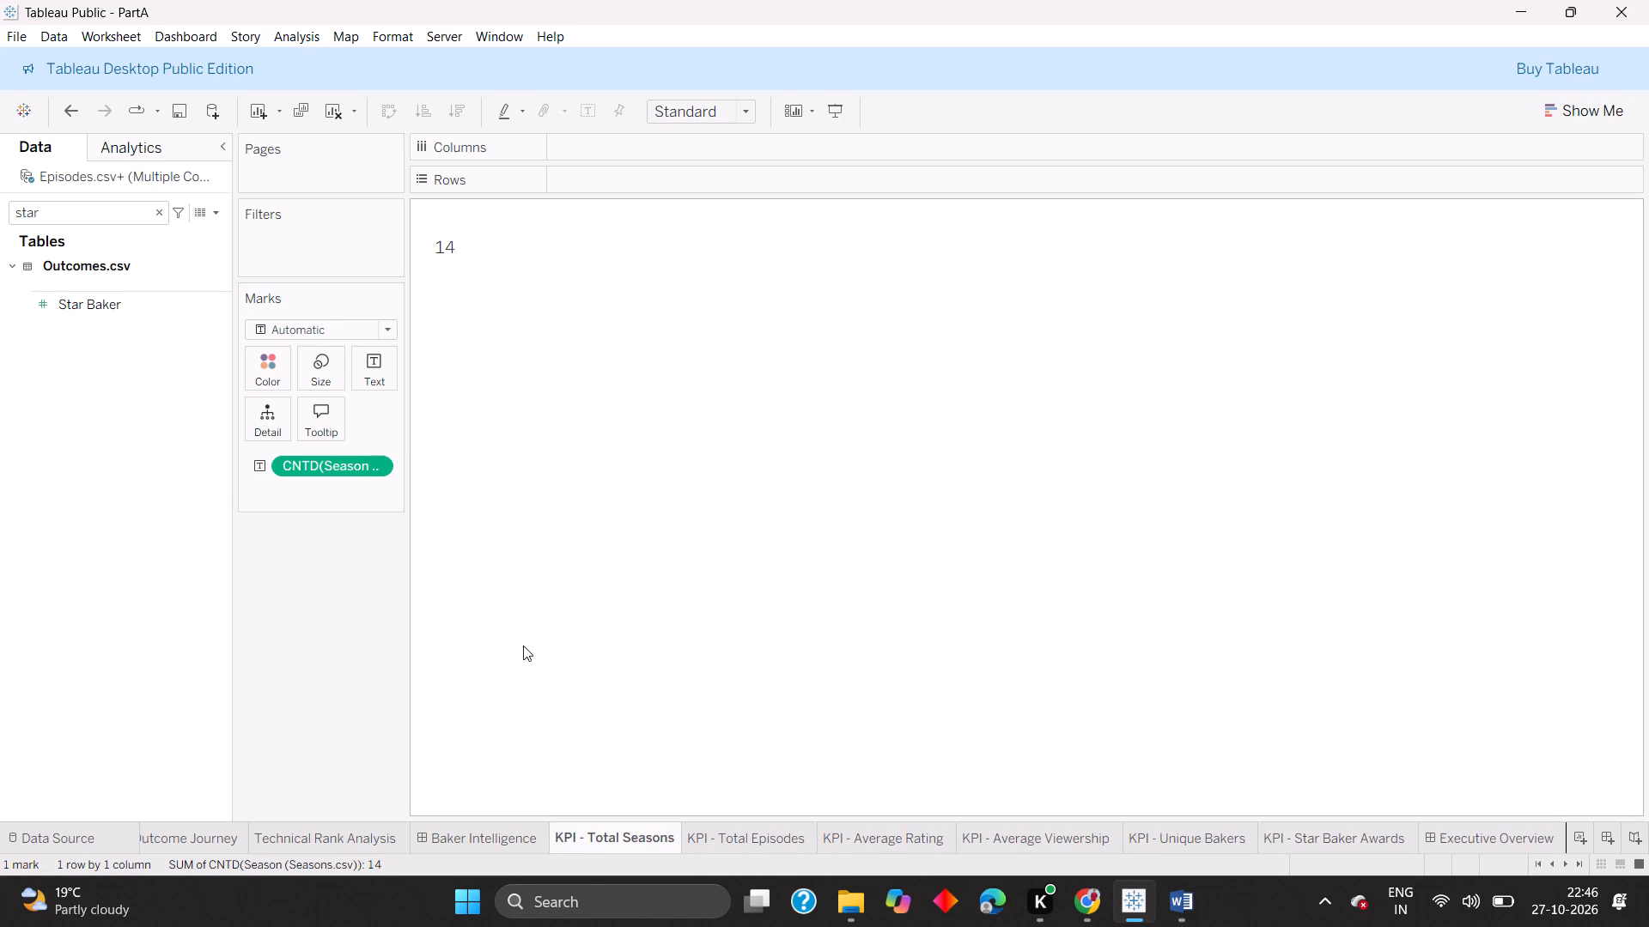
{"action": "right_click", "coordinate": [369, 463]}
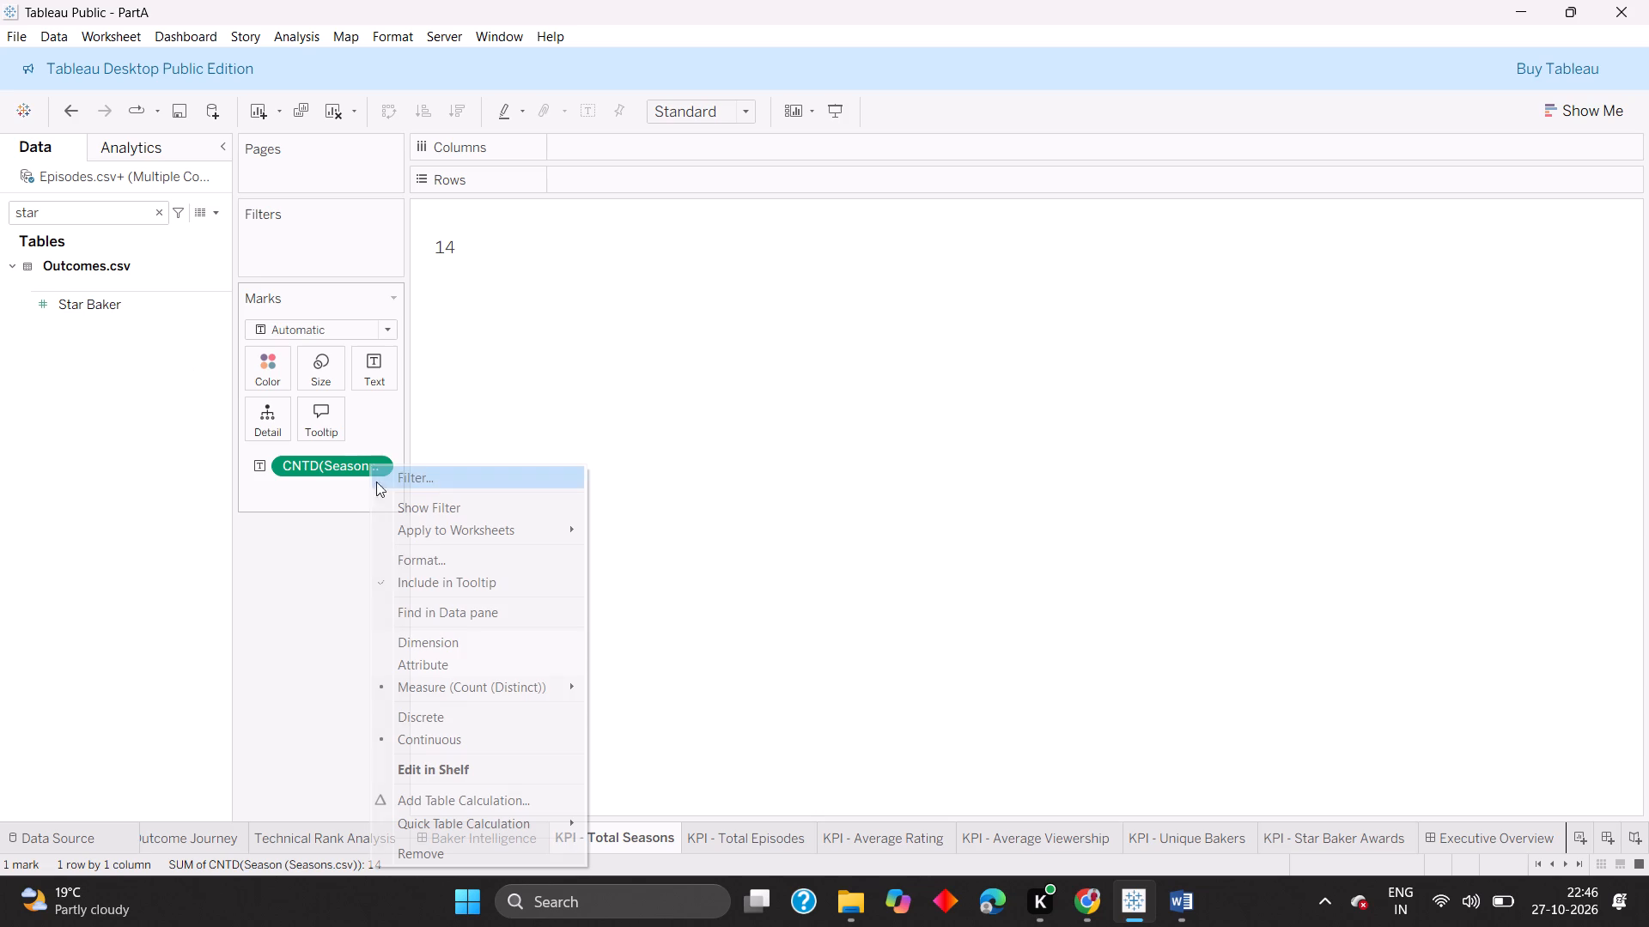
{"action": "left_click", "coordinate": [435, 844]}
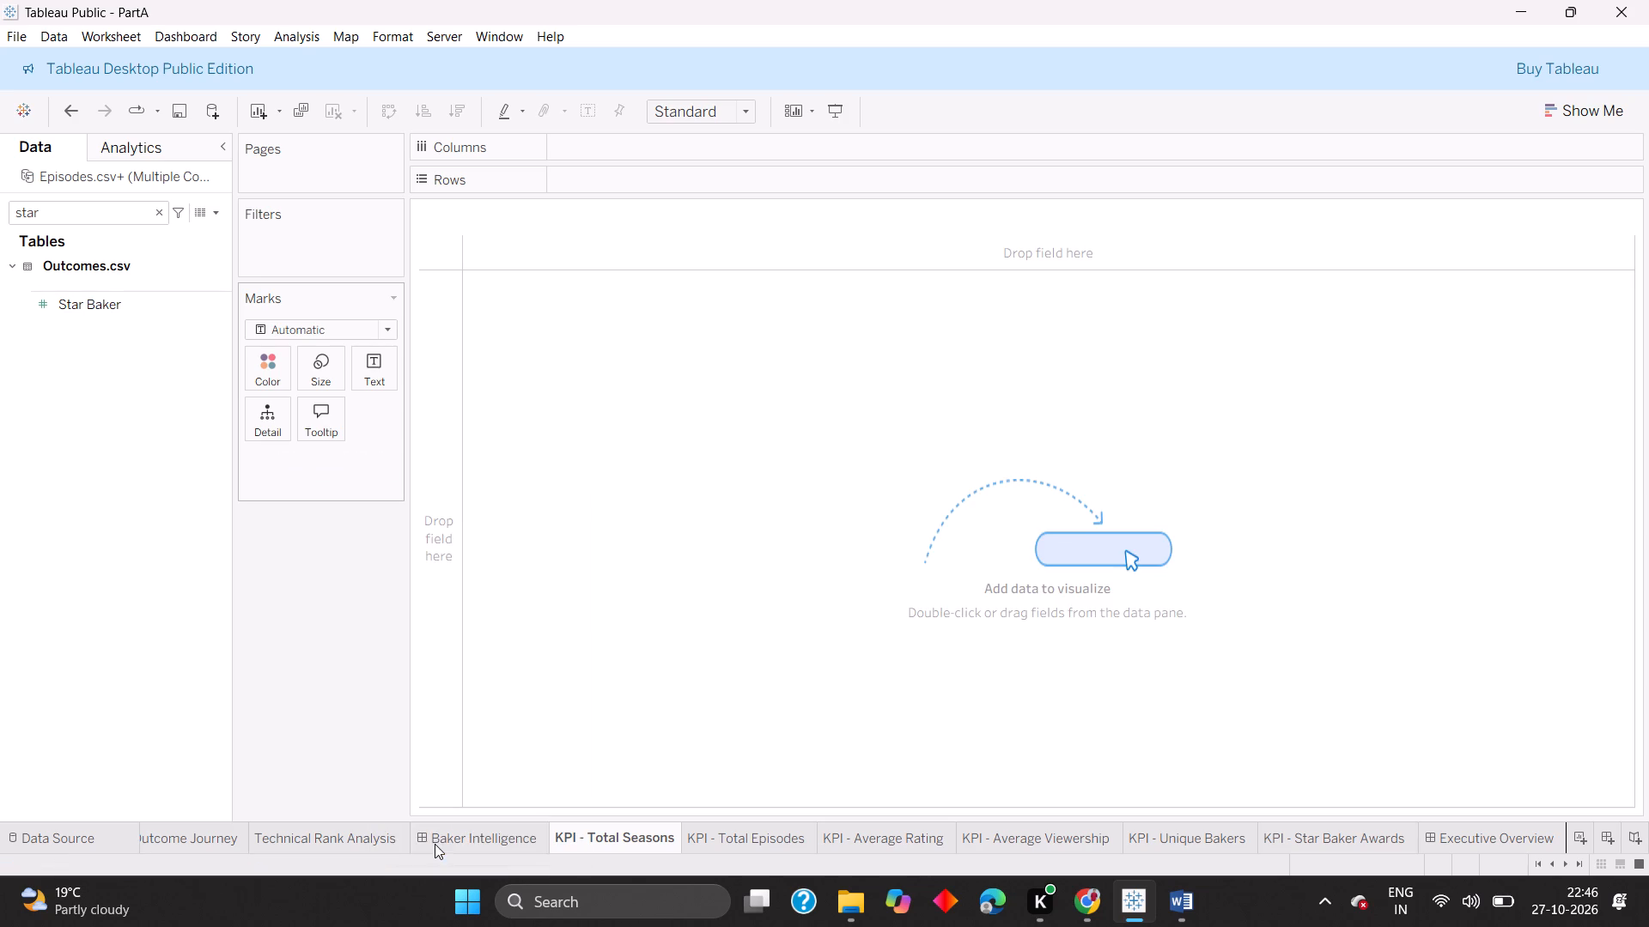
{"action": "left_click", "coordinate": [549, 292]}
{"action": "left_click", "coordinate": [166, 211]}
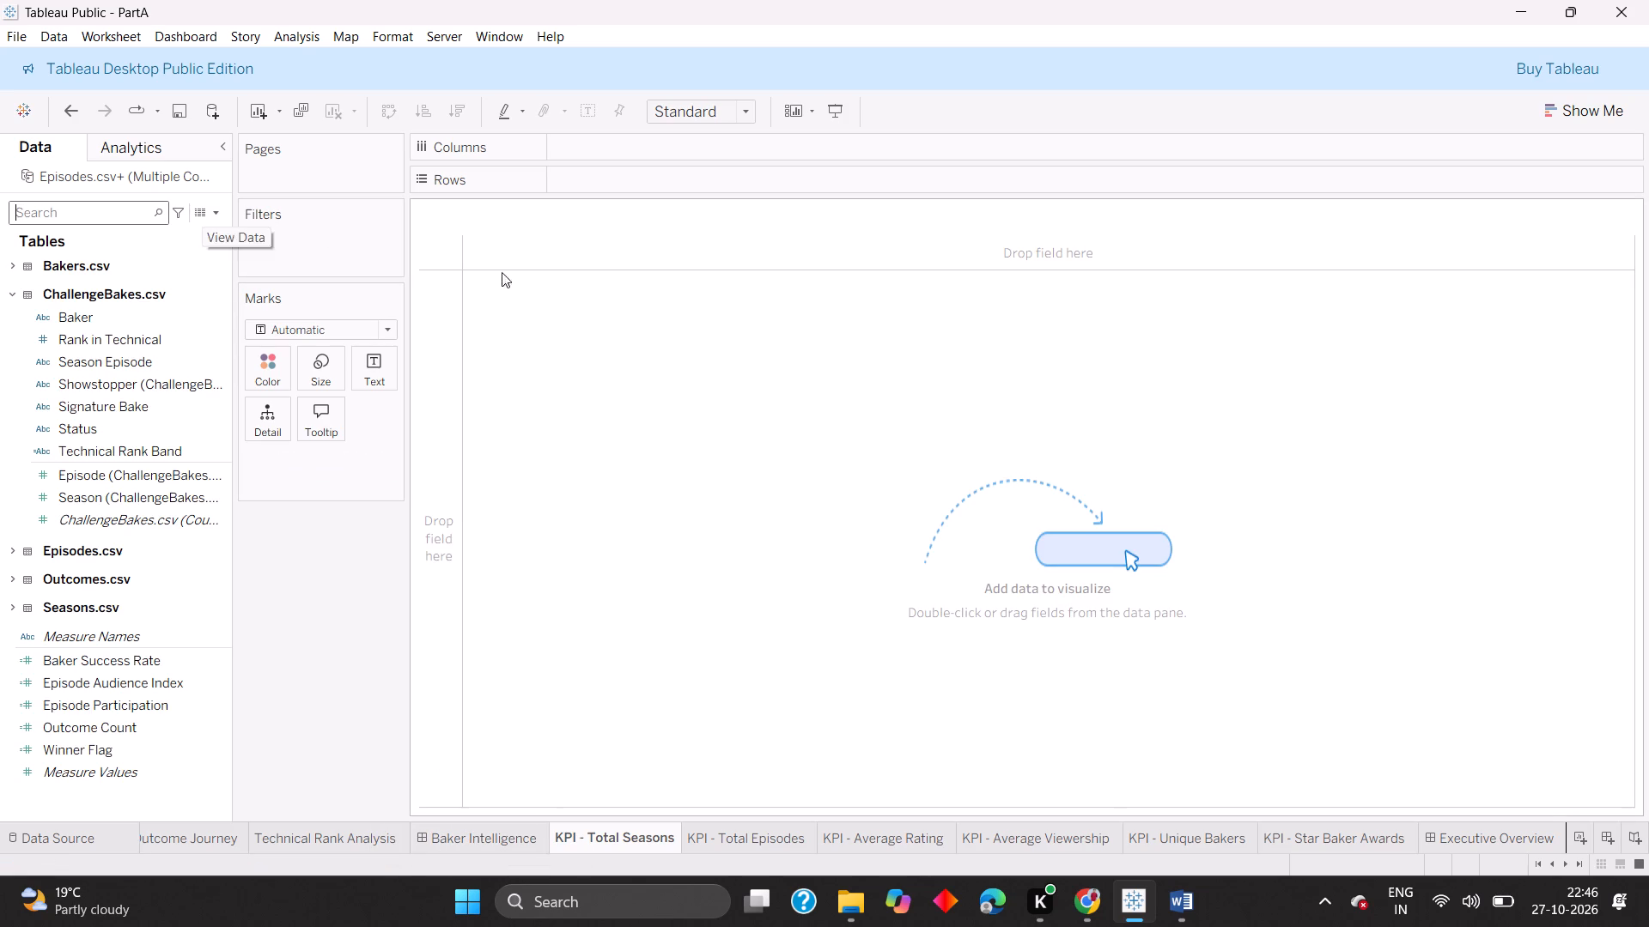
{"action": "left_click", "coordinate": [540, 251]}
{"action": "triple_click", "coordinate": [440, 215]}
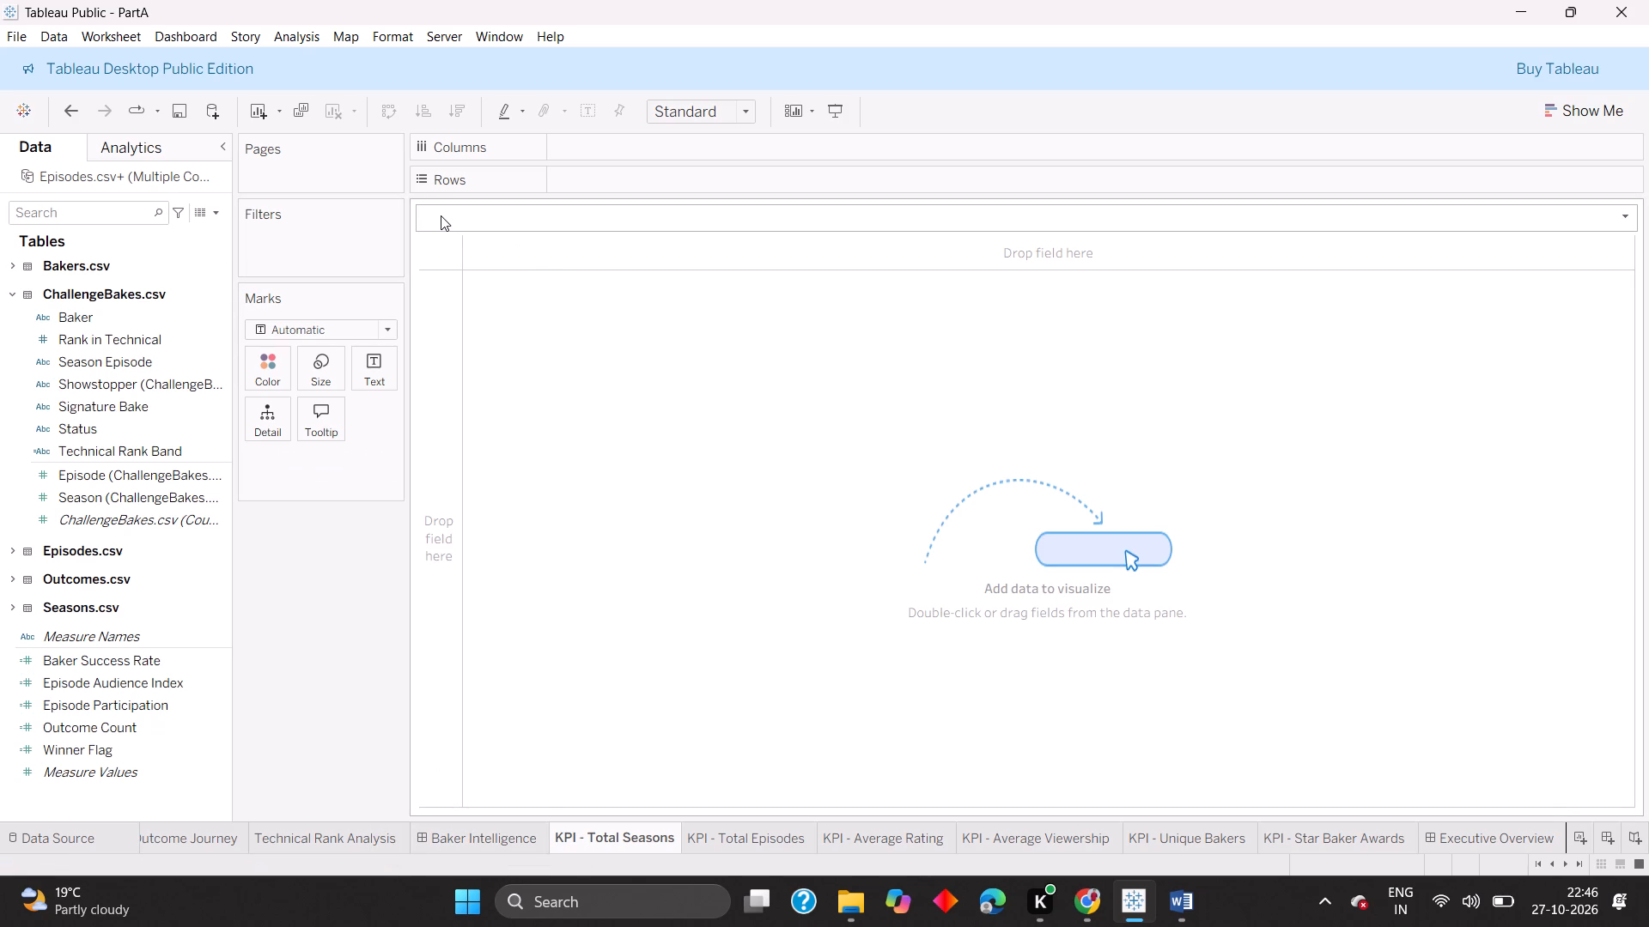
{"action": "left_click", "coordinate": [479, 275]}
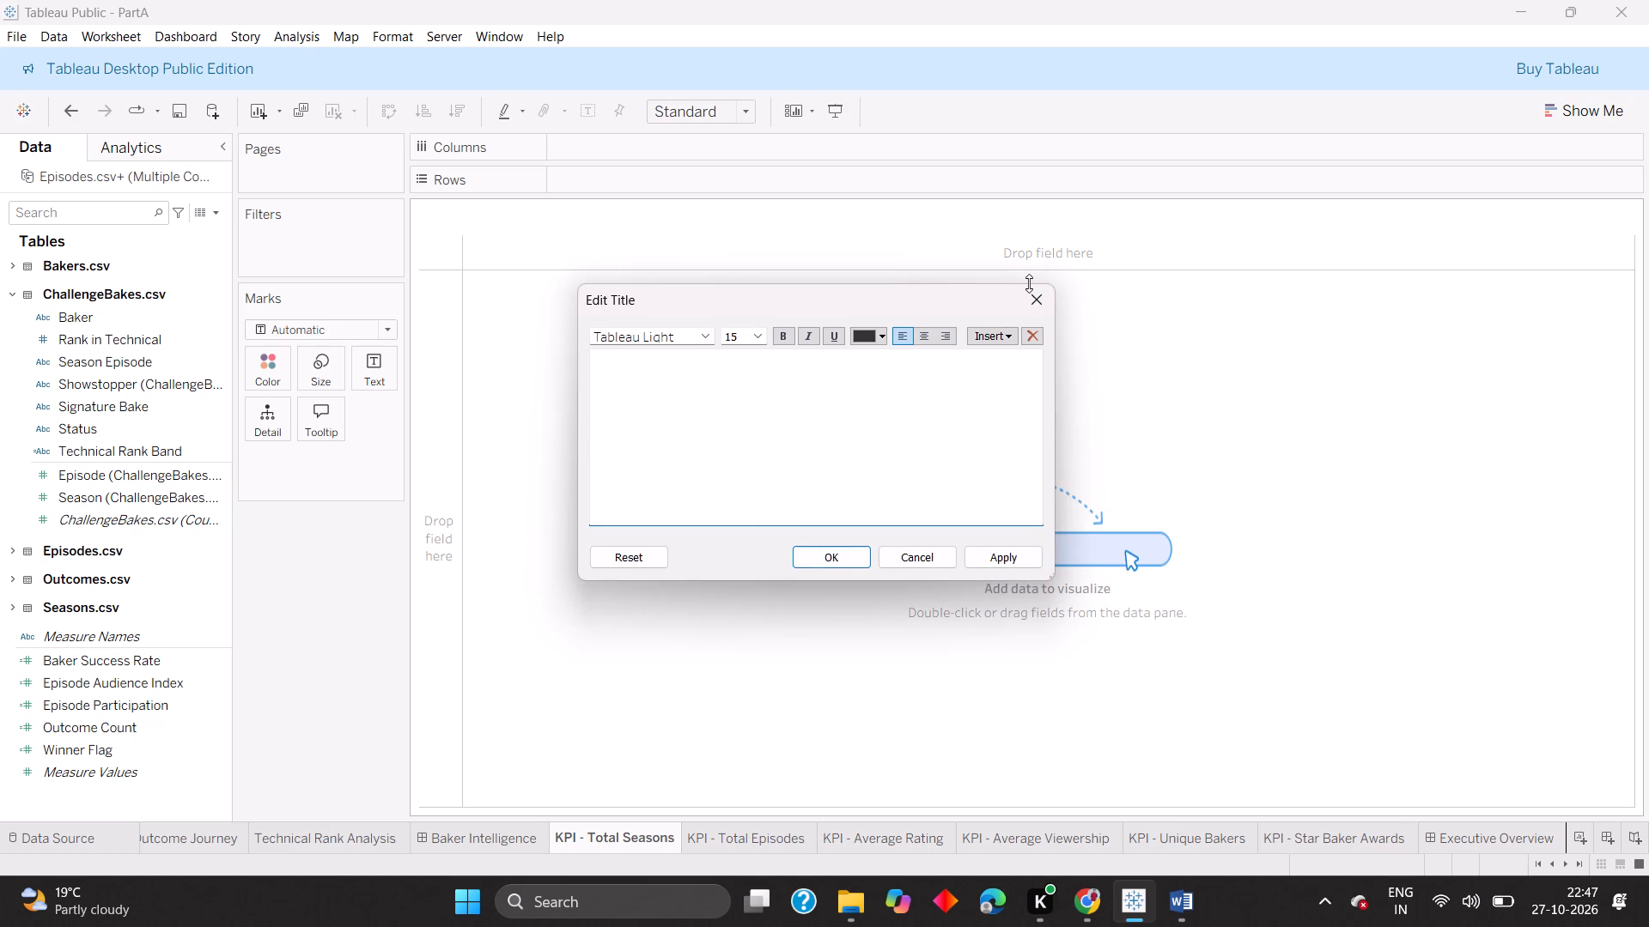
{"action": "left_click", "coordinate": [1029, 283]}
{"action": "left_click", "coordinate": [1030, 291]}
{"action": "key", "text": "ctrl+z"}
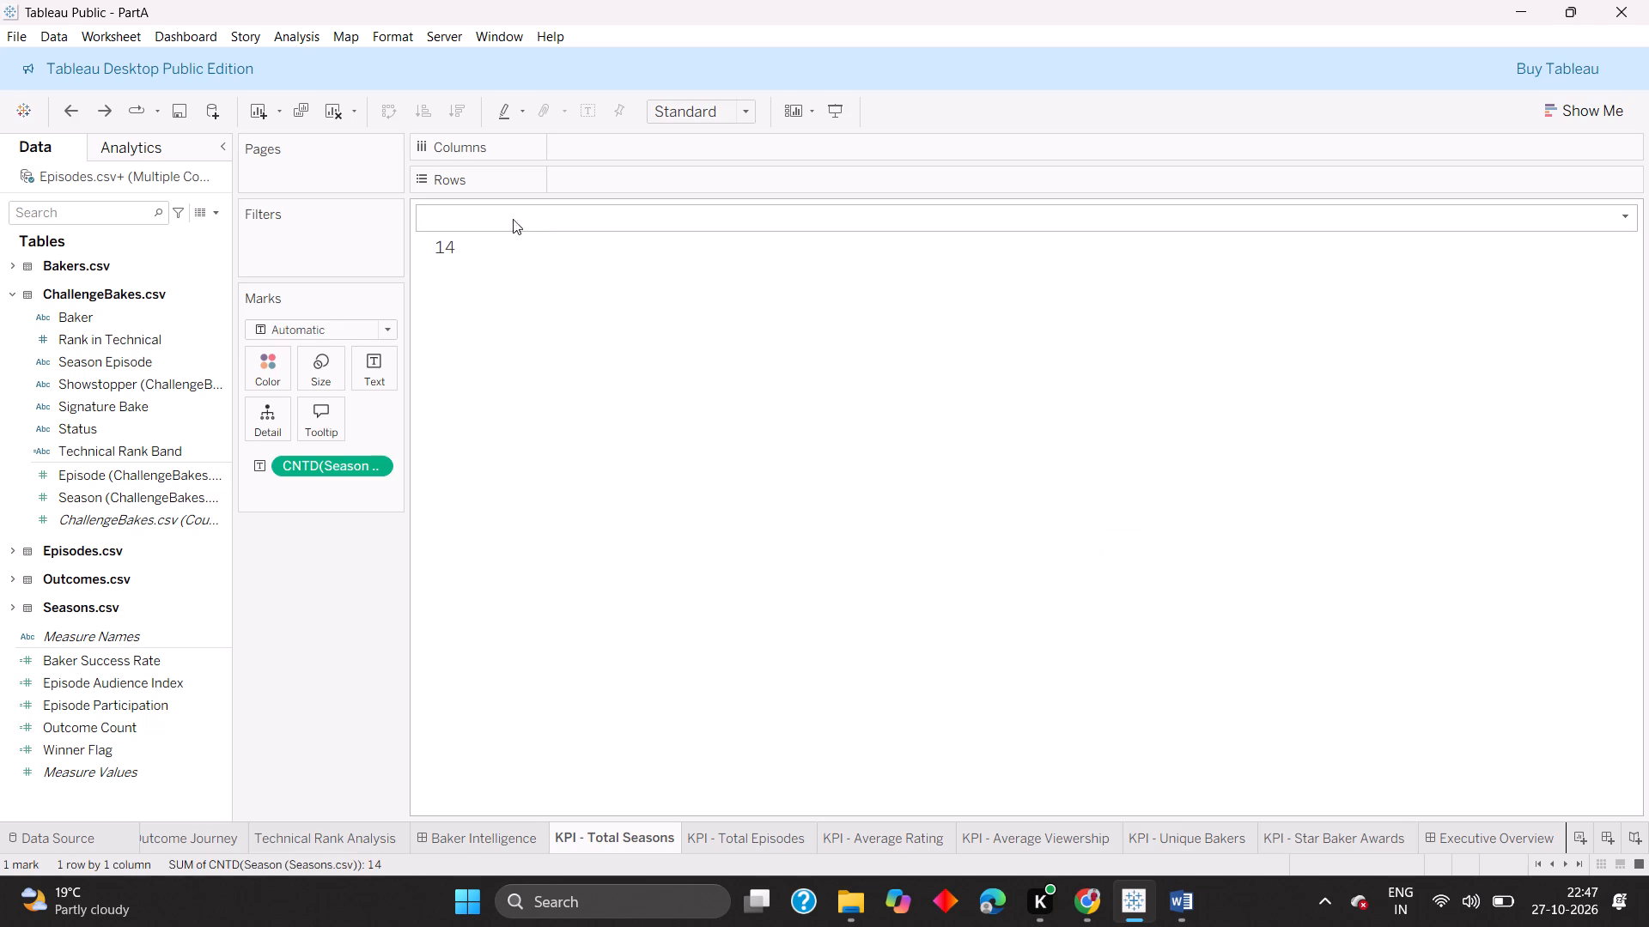
Set the worksheet's empty title to "KPI - Total Seasons".
{"action": "double_click", "coordinate": [513, 219]}
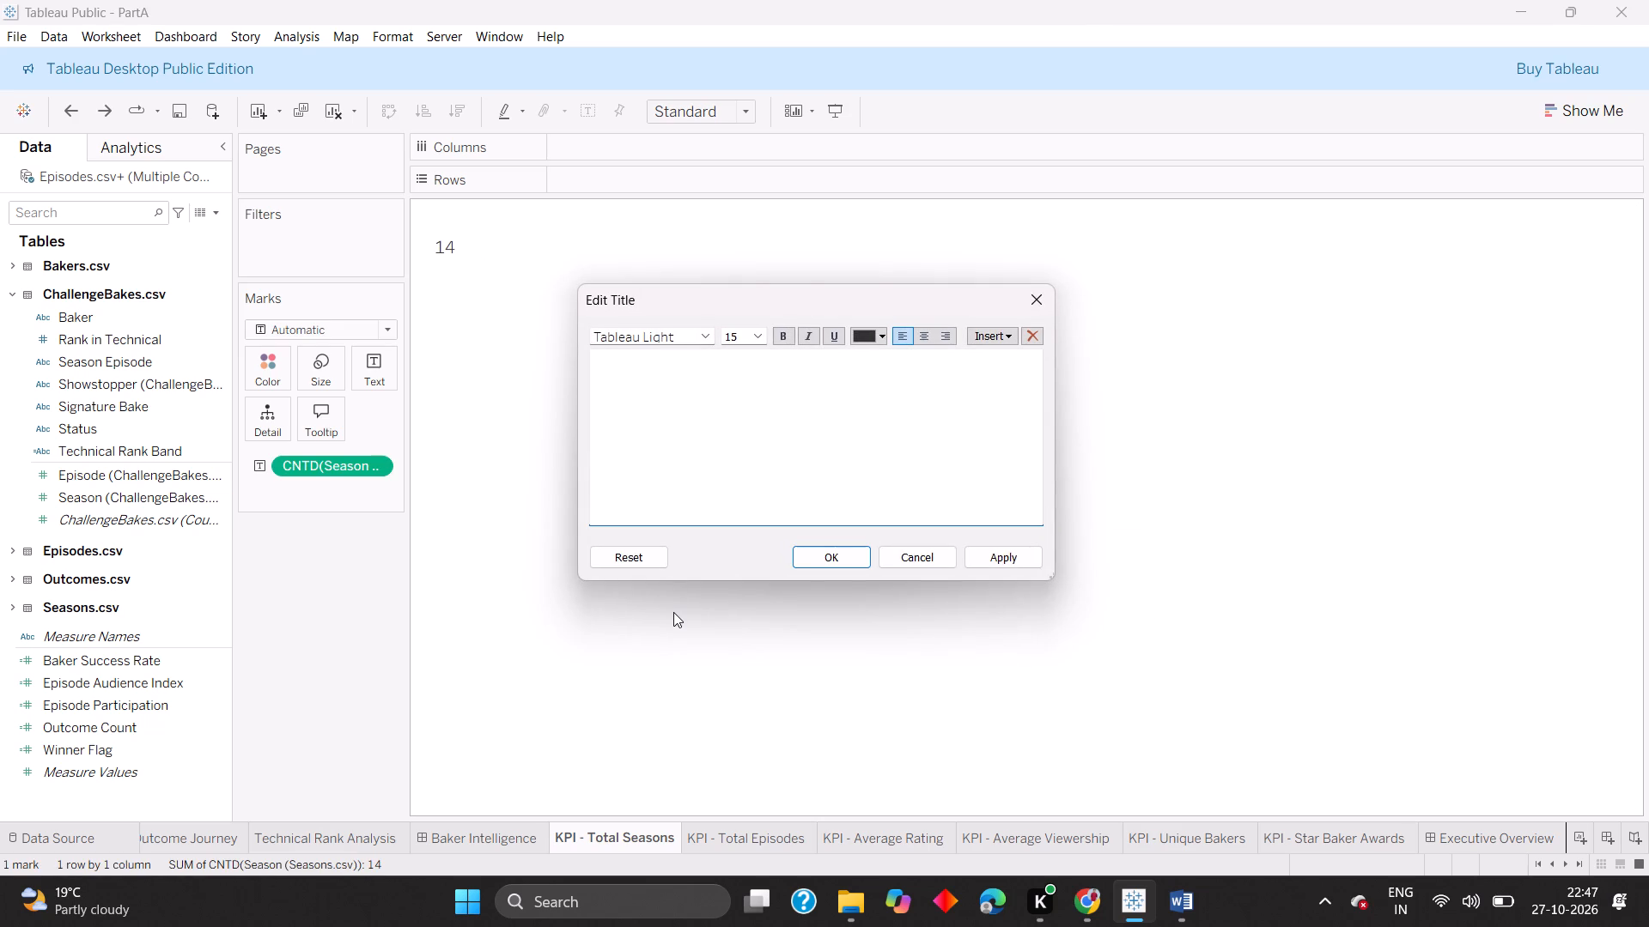
{"action": "type", "text": "KPI"}
{"action": "key", "text": "space"}
{"action": "type", "text": "-"}
{"action": "key", "text": "space"}
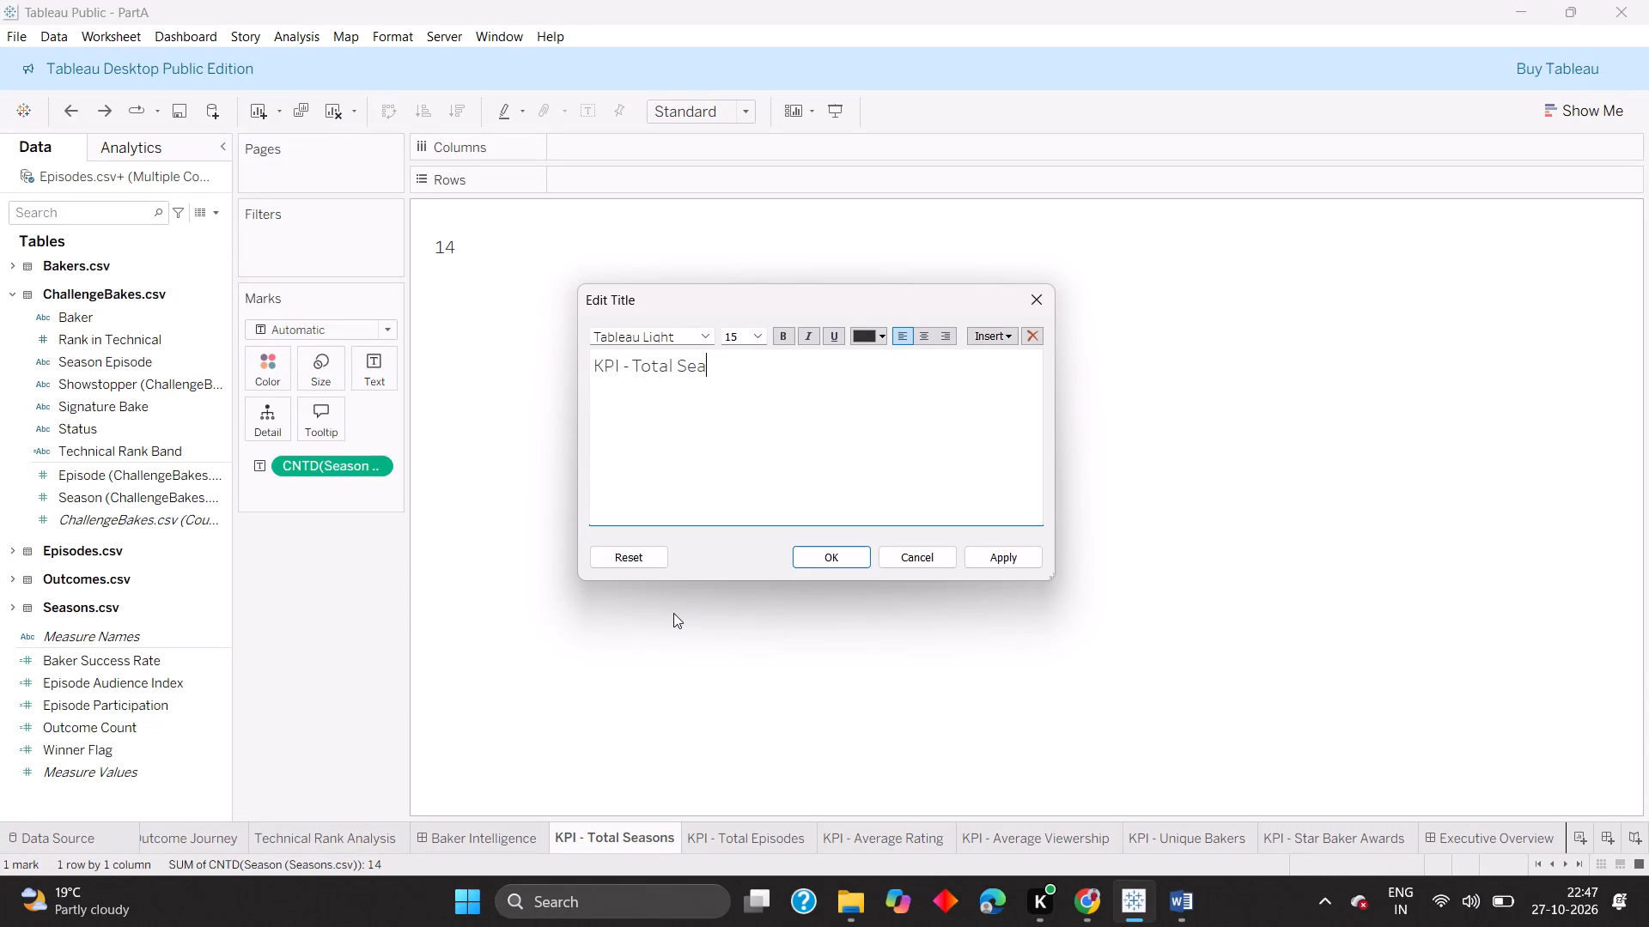
{"action": "type", "text": "sons"}
{"action": "left_click", "coordinate": [859, 555]}
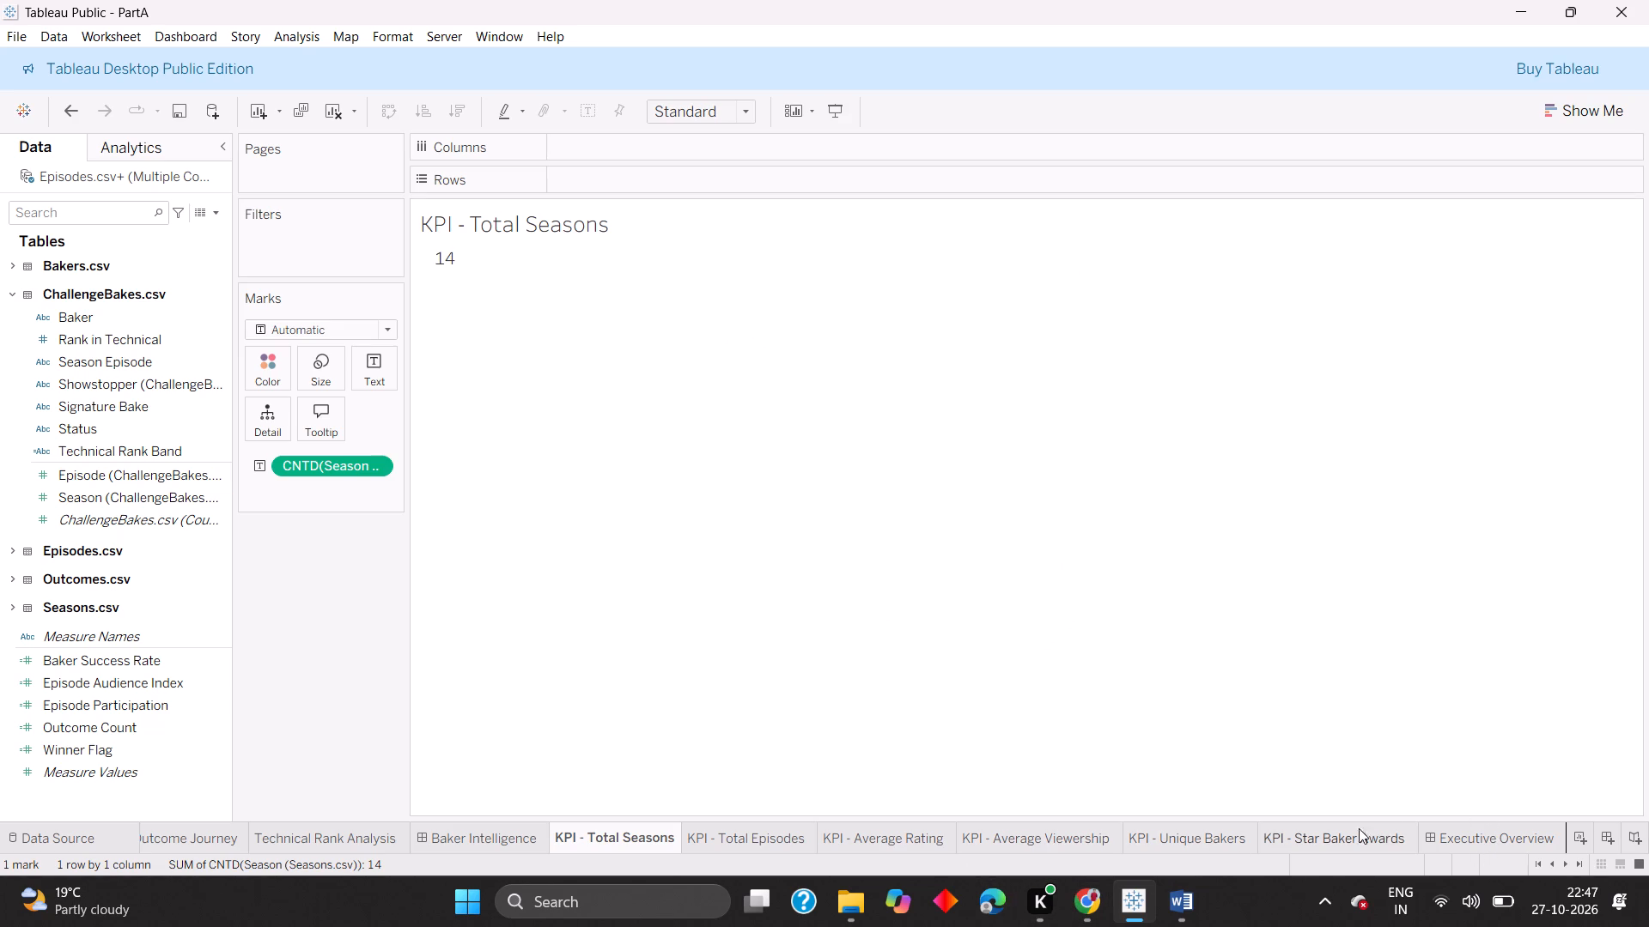
Remove the untitled KPI - Total Seasons view from the Executive Overview dashboard.
{"action": "left_click", "coordinate": [1451, 831]}
{"action": "left_click", "coordinate": [299, 224]}
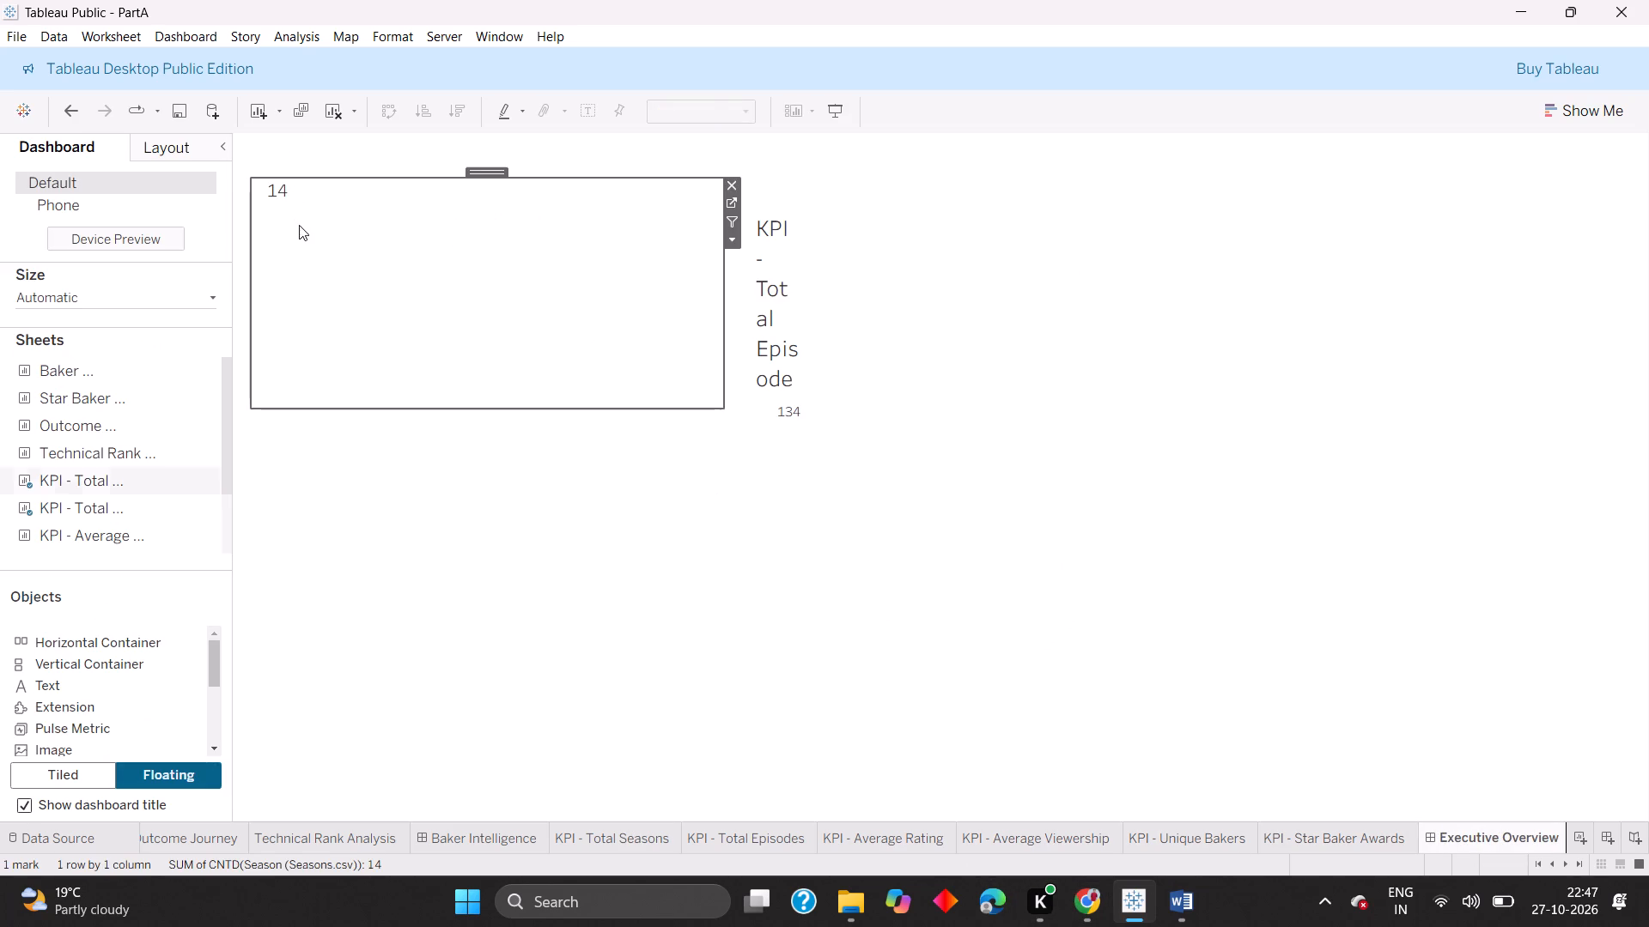
{"action": "key", "text": "BackSpace"}
{"action": "left_click", "coordinate": [725, 179]}
Place KPI - Total Seasons as a floating view again, shrink it, and move it to the dashboard's upper-left corner.
{"action": "left_click_drag", "start_coordinate": [90, 484], "coordinate": [313, 257]}
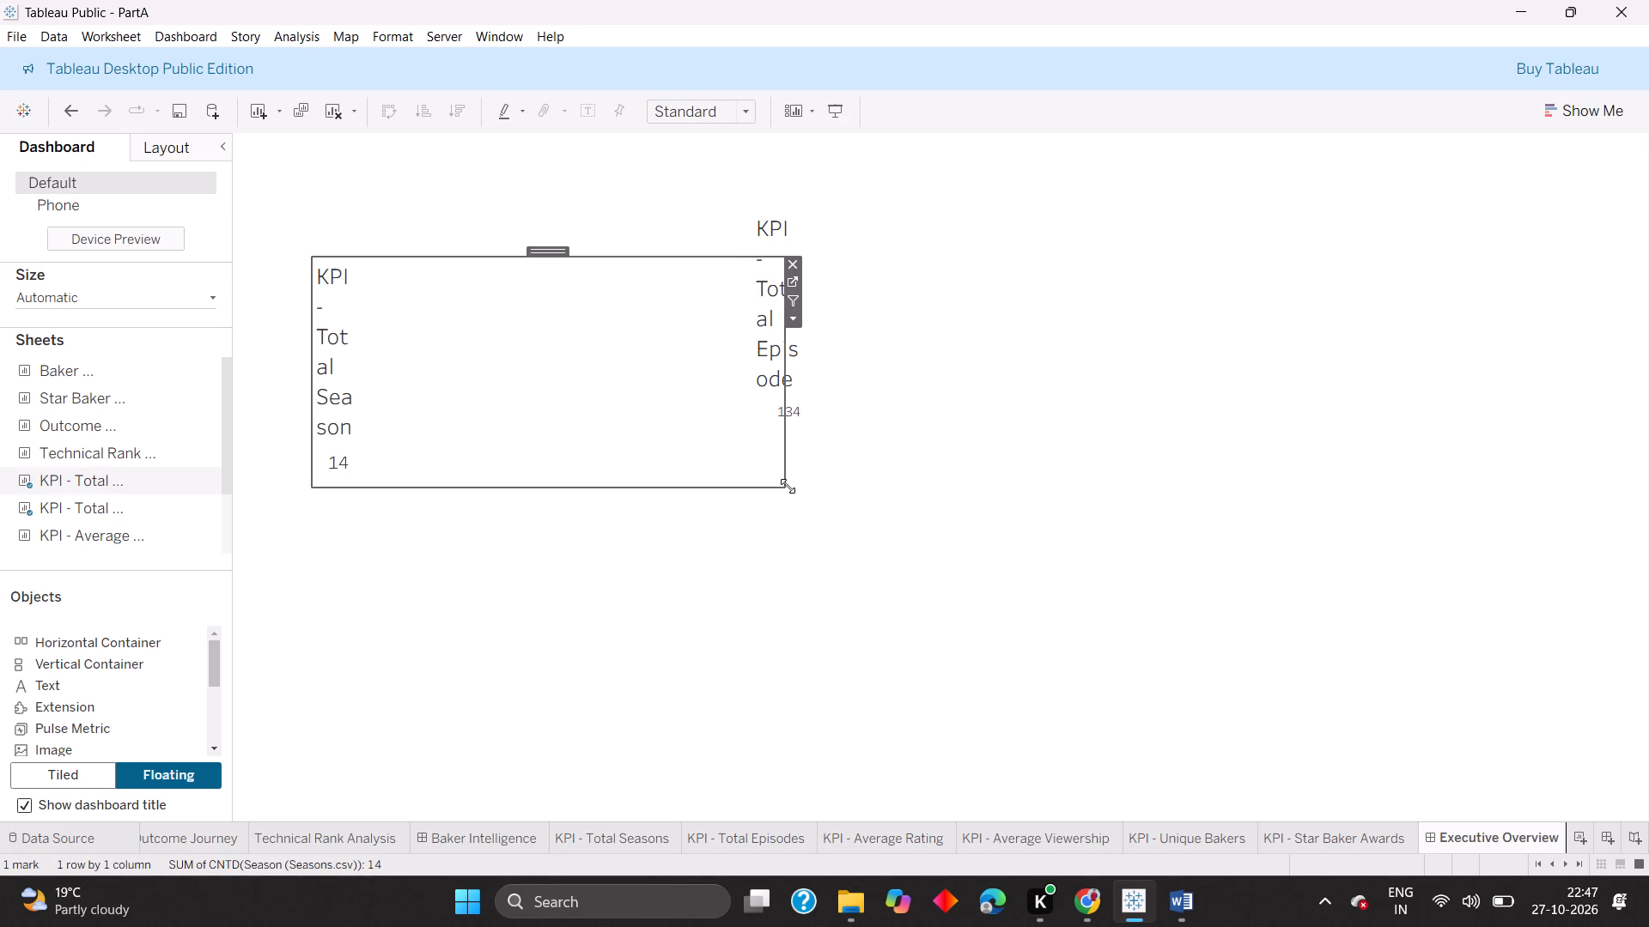
{"action": "left_click_drag", "start_coordinate": [788, 486], "coordinate": [636, 416]}
{"action": "left_click_drag", "start_coordinate": [451, 351], "coordinate": [337, 210]}
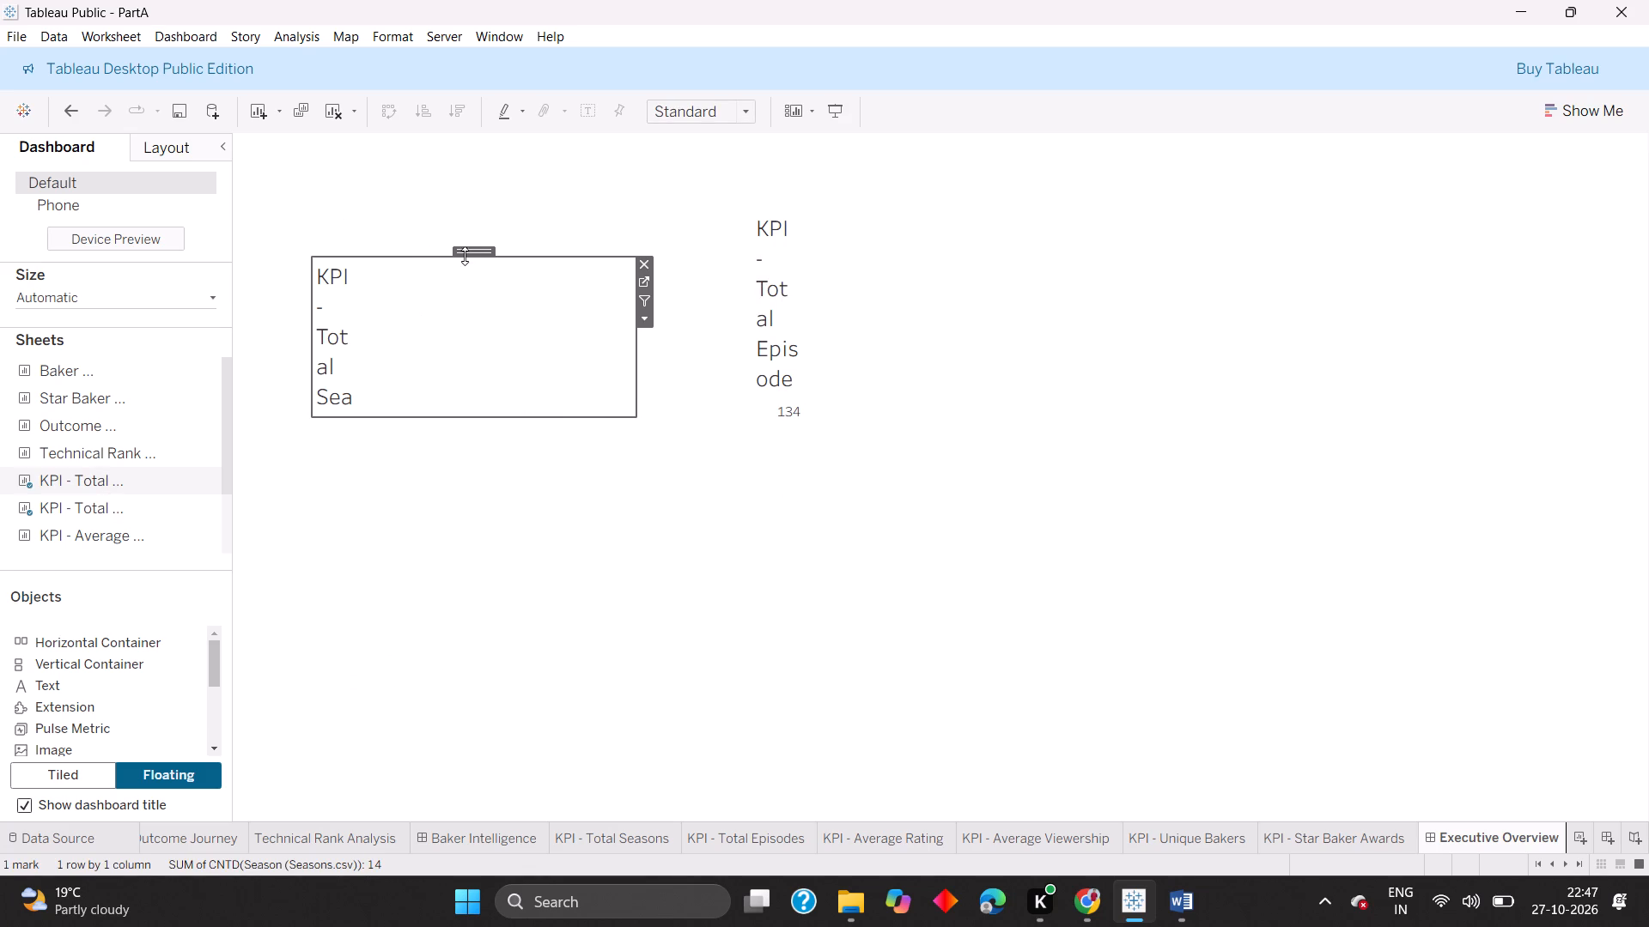
{"action": "left_click_drag", "start_coordinate": [465, 251], "coordinate": [437, 186]}
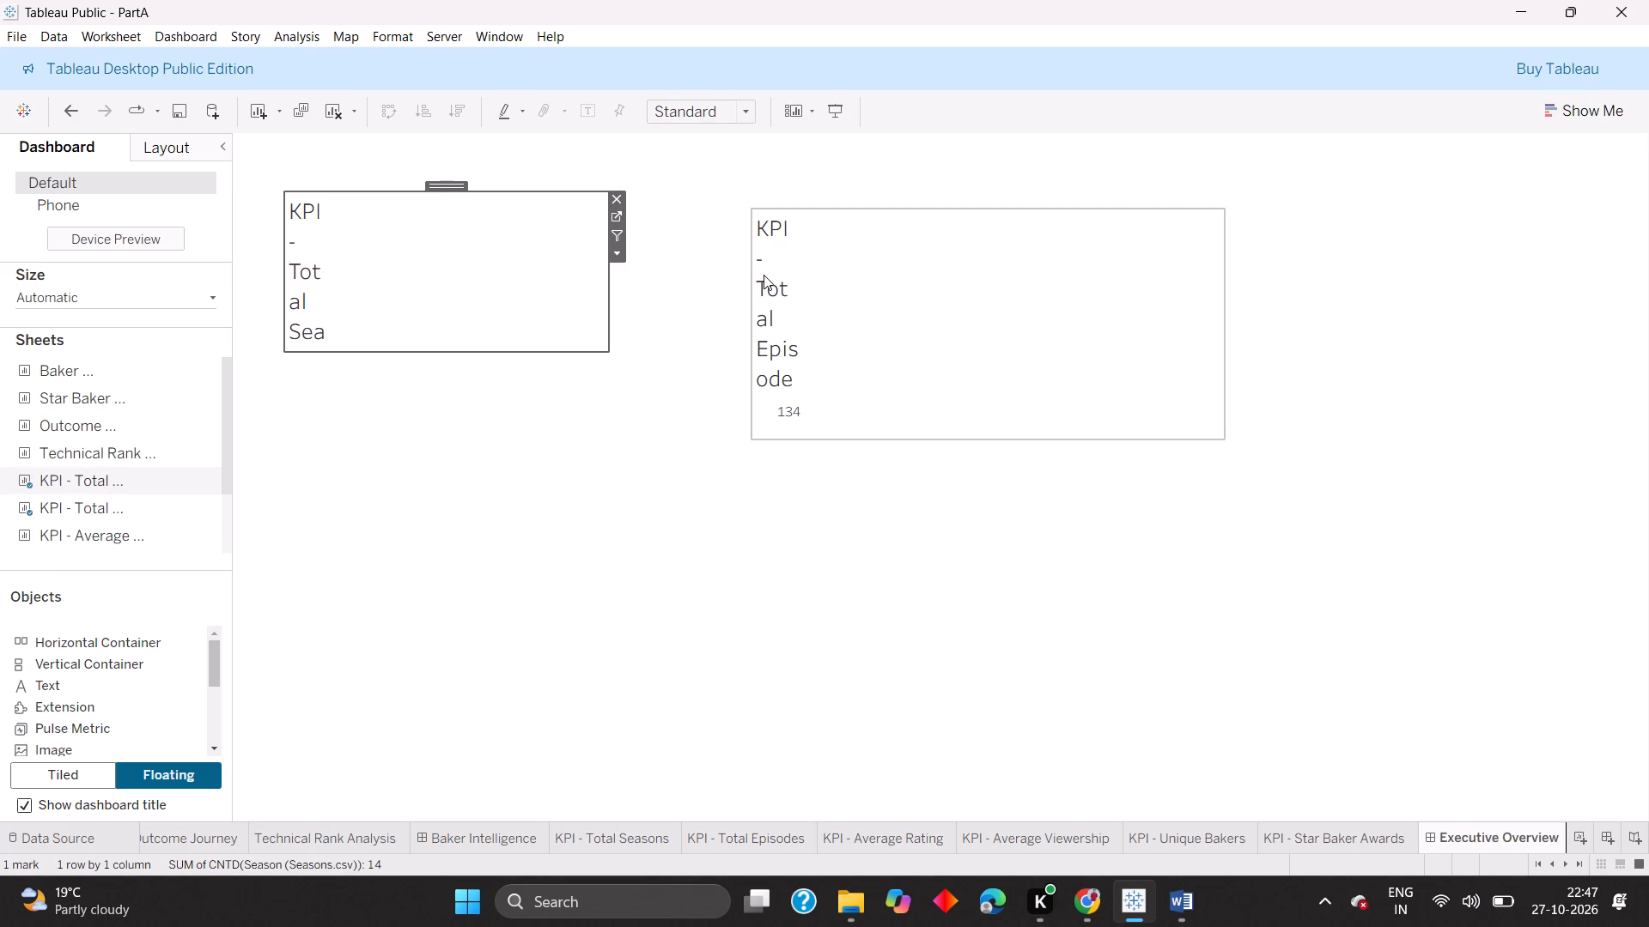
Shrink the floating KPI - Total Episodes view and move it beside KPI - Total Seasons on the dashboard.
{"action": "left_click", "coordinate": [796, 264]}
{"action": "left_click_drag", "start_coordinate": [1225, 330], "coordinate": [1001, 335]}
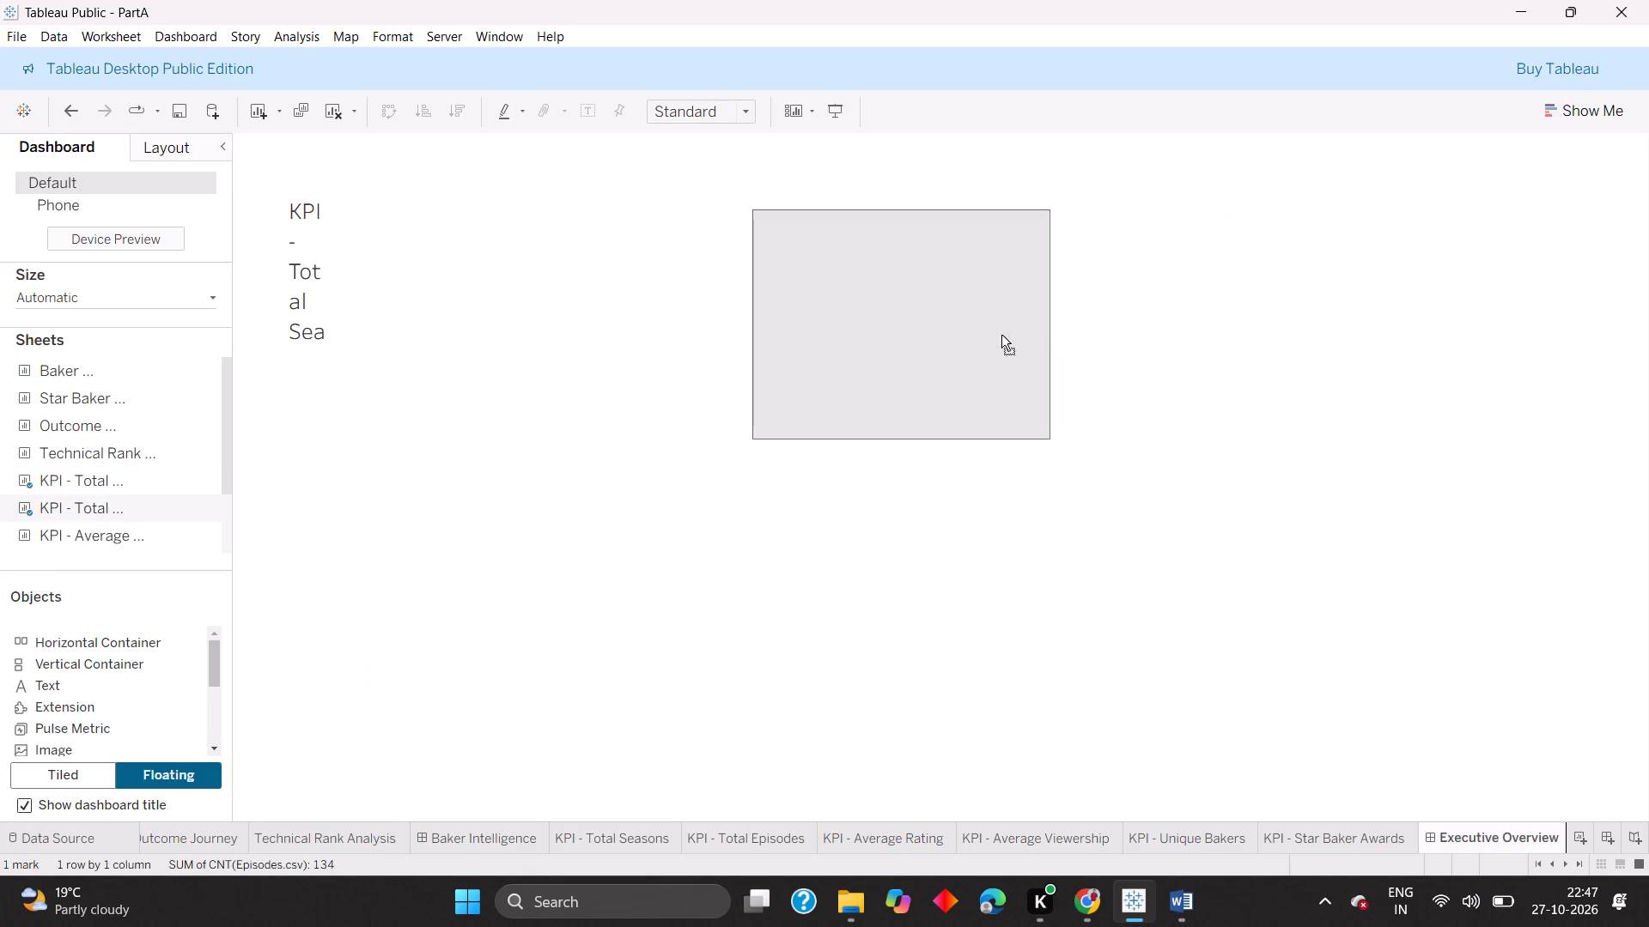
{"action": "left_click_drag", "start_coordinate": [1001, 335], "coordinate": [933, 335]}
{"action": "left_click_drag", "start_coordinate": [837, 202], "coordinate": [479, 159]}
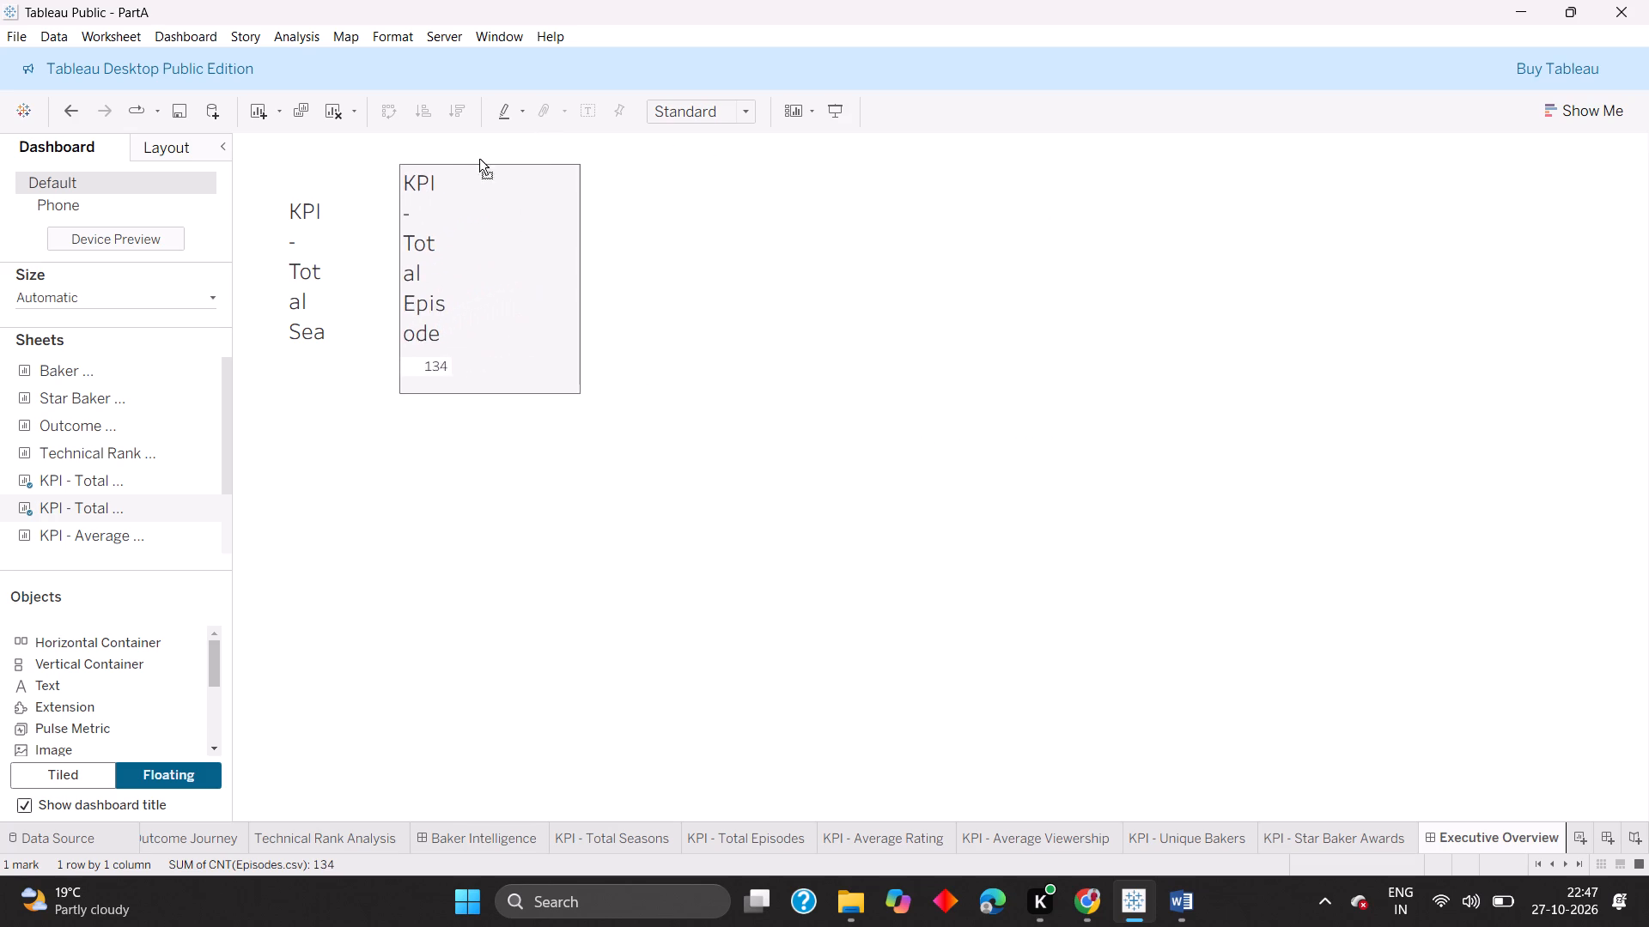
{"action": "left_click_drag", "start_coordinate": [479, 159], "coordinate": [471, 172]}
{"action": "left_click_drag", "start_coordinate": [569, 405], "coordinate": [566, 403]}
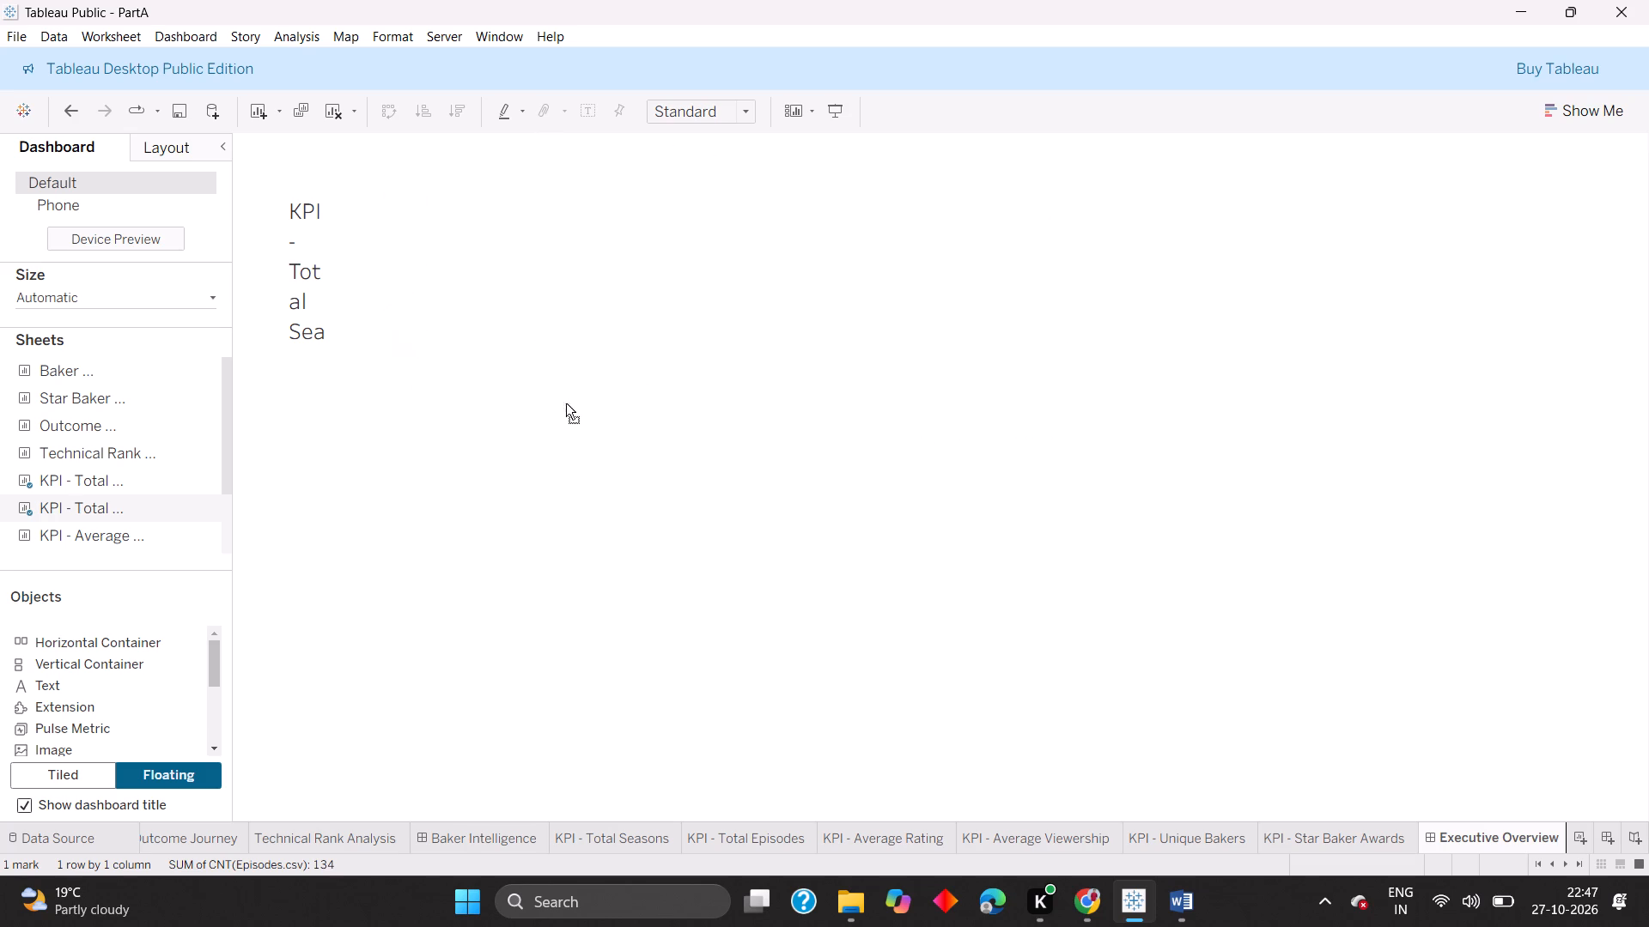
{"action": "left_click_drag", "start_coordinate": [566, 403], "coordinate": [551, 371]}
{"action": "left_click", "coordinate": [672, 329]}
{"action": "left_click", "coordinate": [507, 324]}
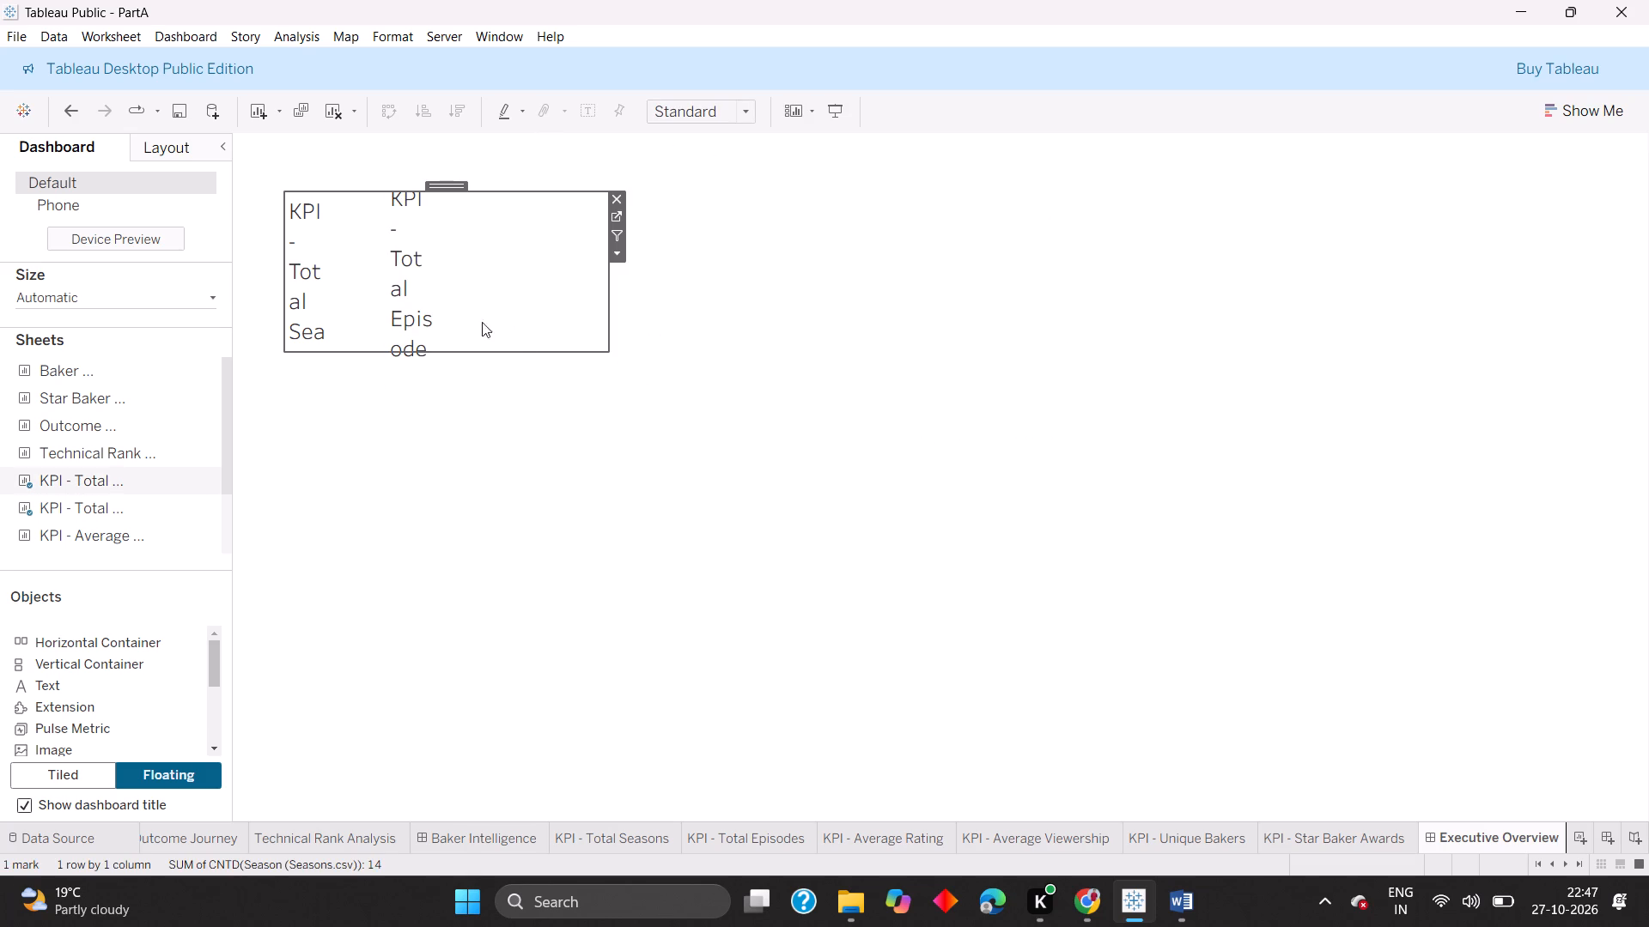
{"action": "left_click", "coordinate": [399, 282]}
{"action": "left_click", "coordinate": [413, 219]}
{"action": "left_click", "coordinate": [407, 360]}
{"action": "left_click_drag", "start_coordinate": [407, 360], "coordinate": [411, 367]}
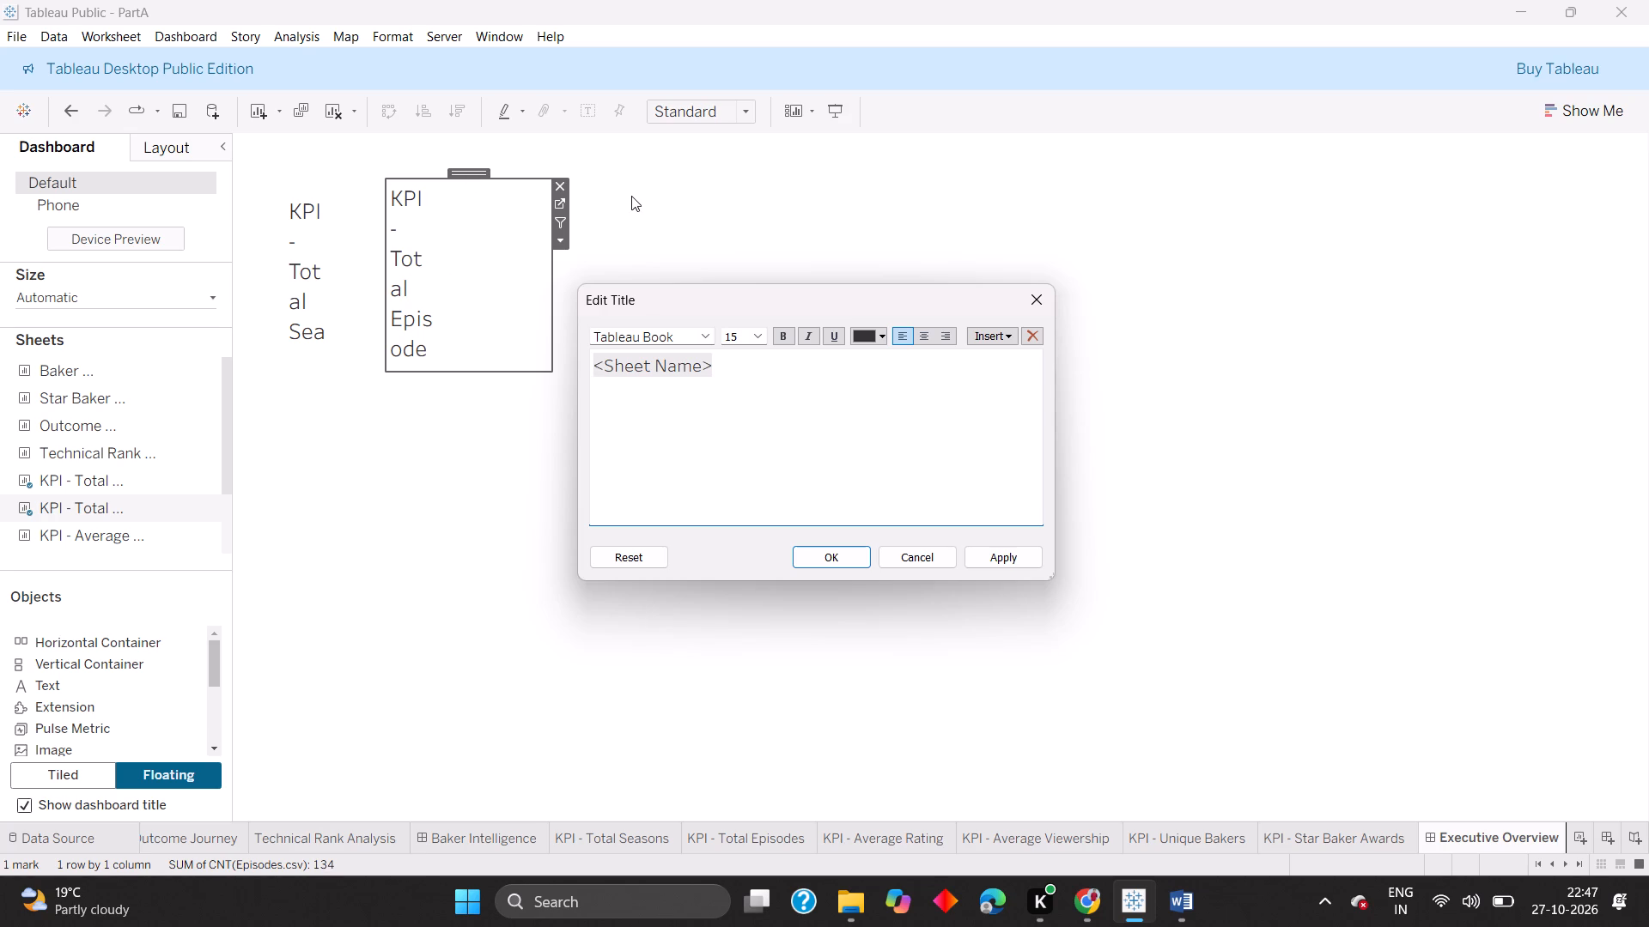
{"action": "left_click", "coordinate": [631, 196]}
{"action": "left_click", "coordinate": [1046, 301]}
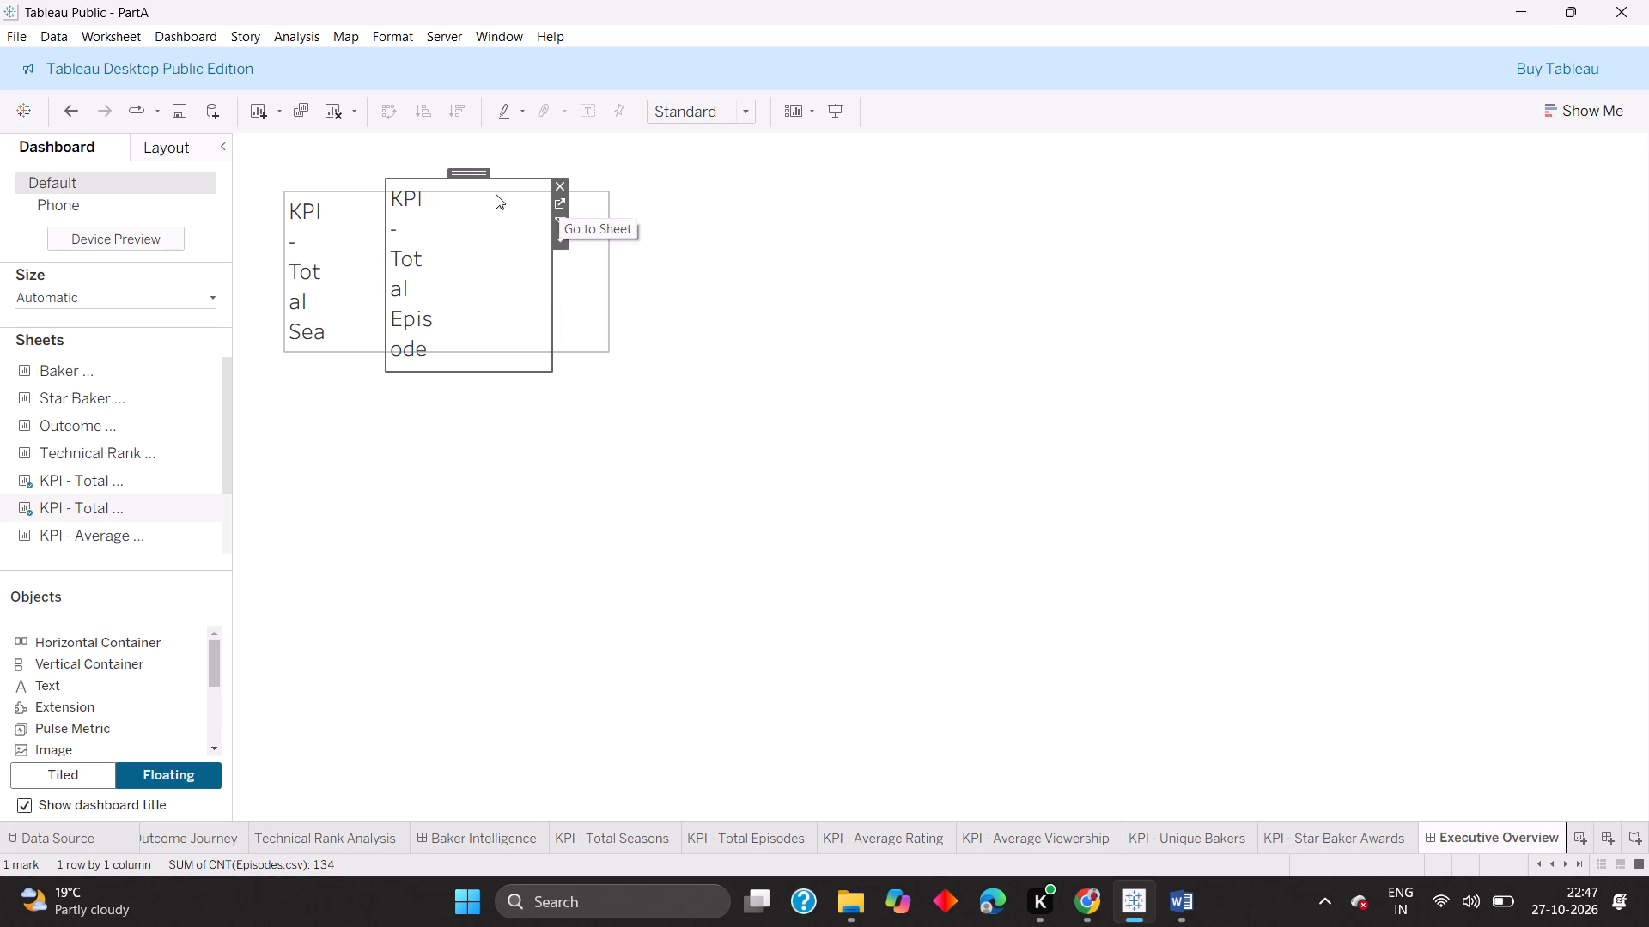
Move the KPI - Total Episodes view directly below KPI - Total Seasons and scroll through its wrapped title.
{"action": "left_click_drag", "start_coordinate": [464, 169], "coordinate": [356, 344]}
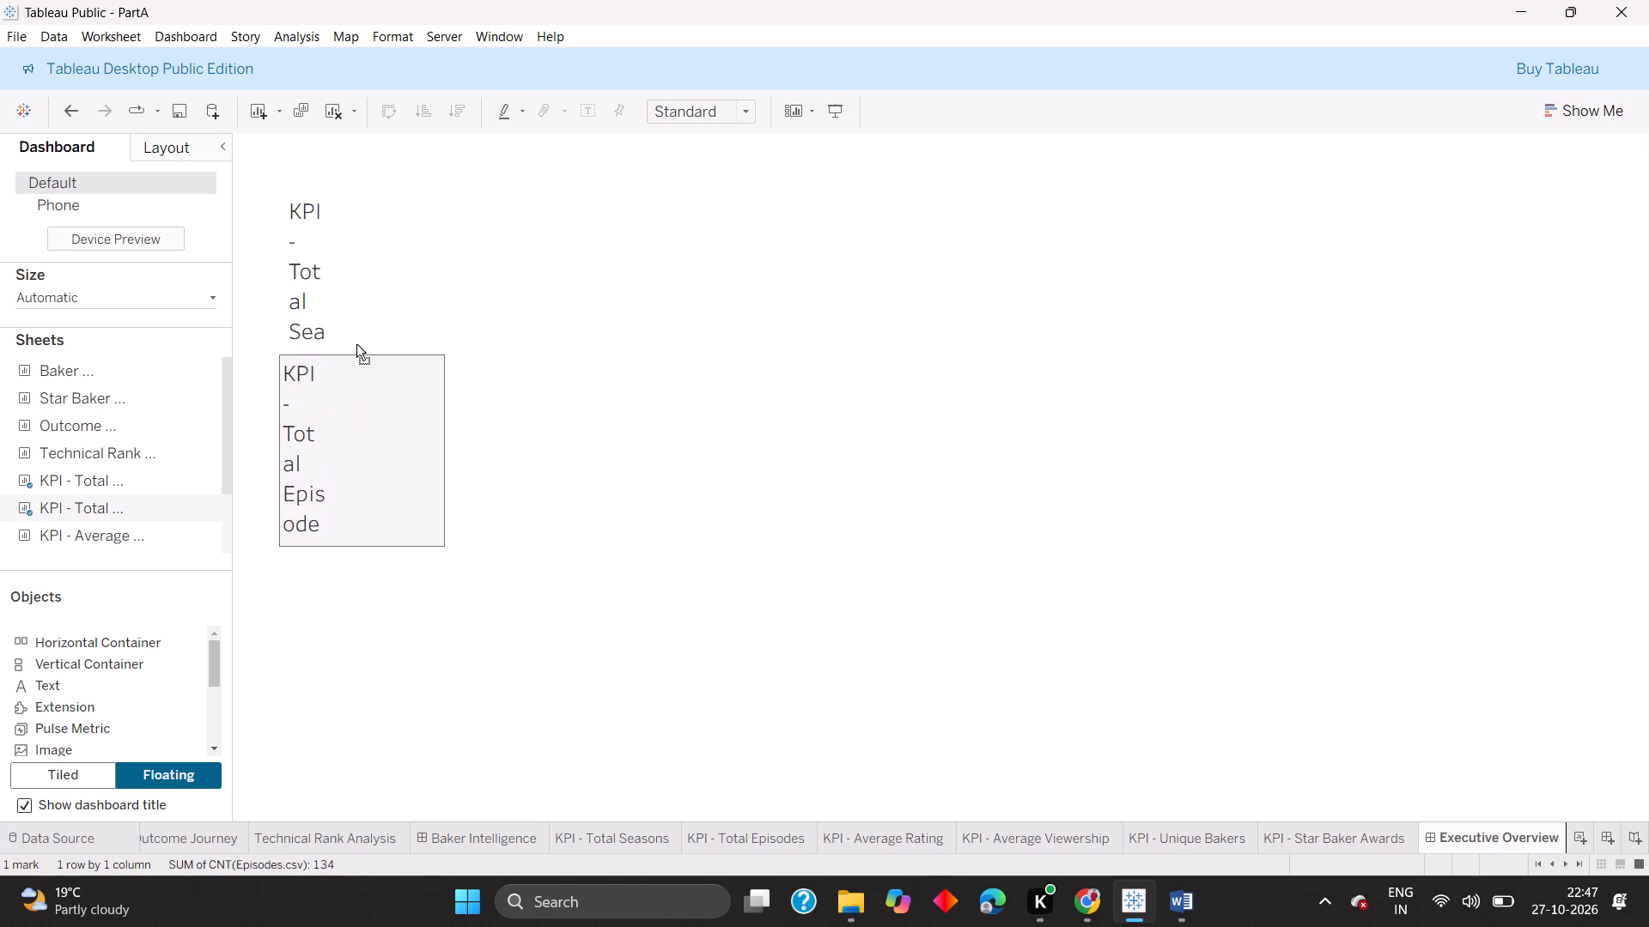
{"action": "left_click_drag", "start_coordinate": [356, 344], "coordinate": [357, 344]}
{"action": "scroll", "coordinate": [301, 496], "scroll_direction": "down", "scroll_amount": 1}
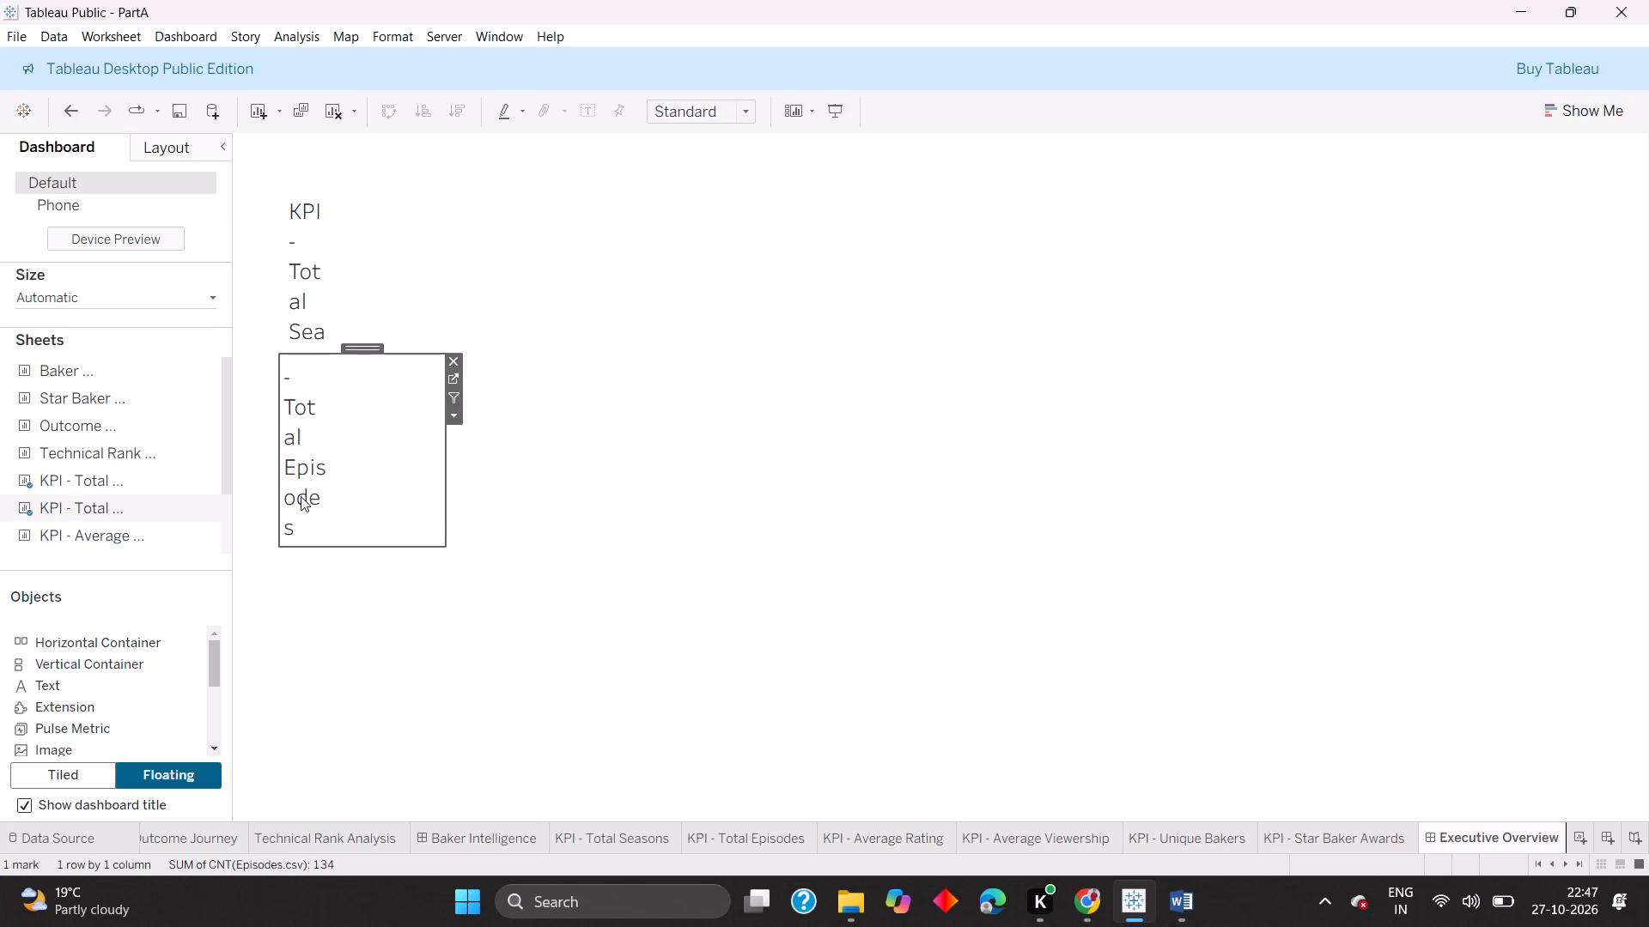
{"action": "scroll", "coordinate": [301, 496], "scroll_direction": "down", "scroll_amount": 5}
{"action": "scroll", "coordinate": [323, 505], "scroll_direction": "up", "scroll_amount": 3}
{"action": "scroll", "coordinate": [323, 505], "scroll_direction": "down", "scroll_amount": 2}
Check the KPI - Total Episodes worksheet and return to the Executive Overview dashboard.
{"action": "left_click", "coordinate": [775, 839]}
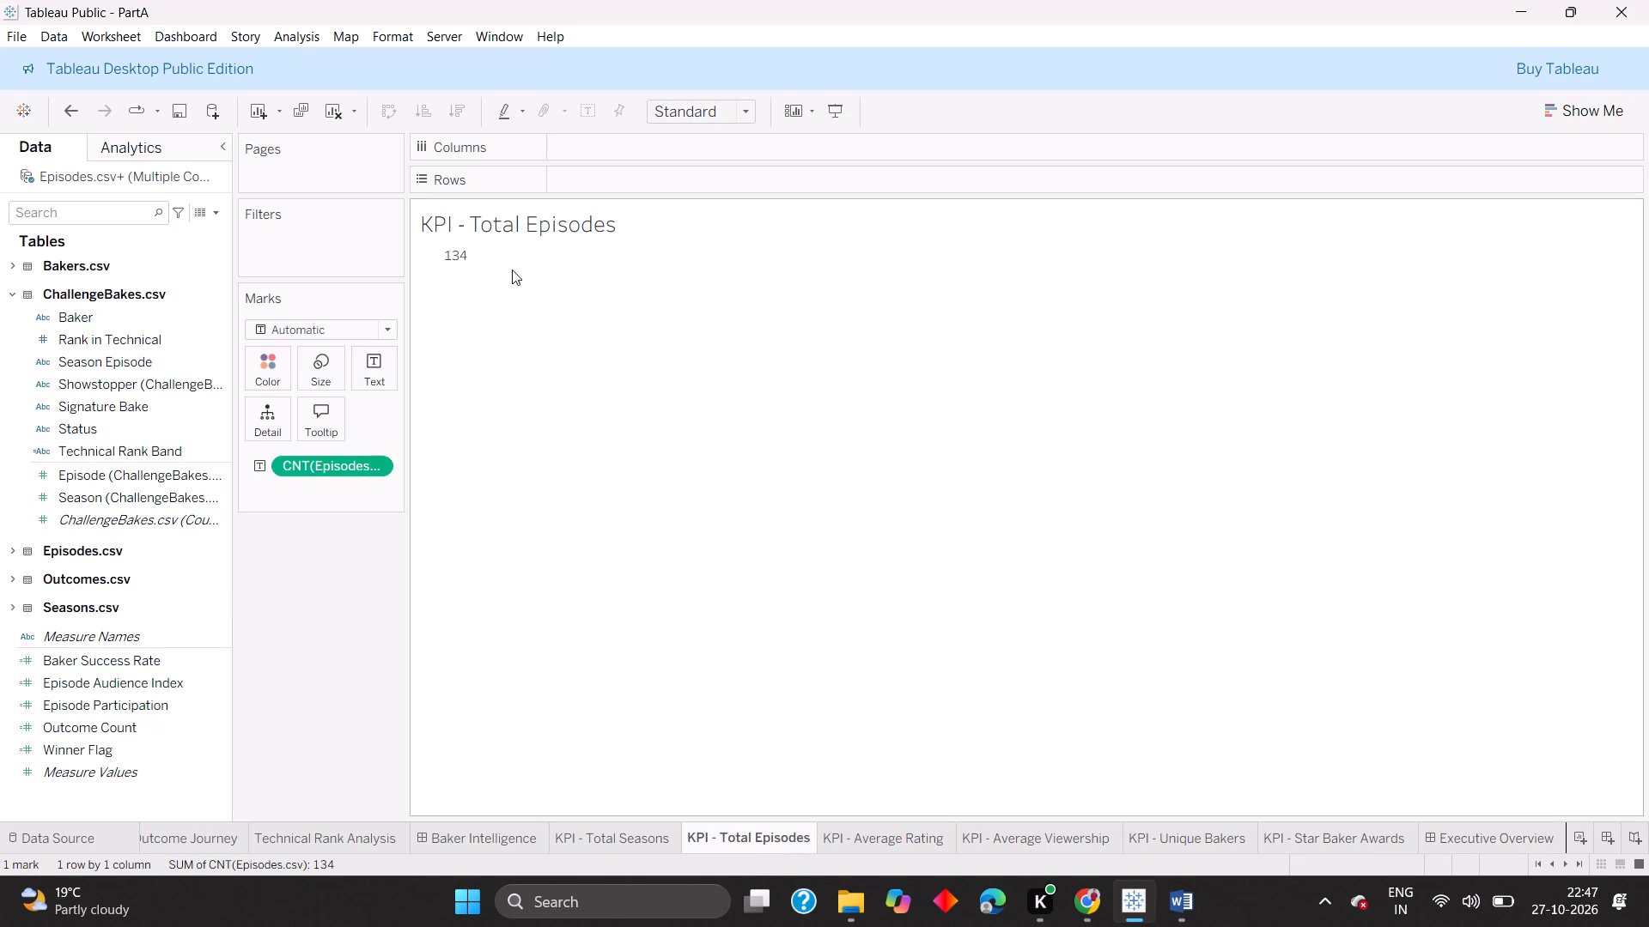
{"action": "scroll", "coordinate": [774, 768], "scroll_direction": "down", "scroll_amount": 2}
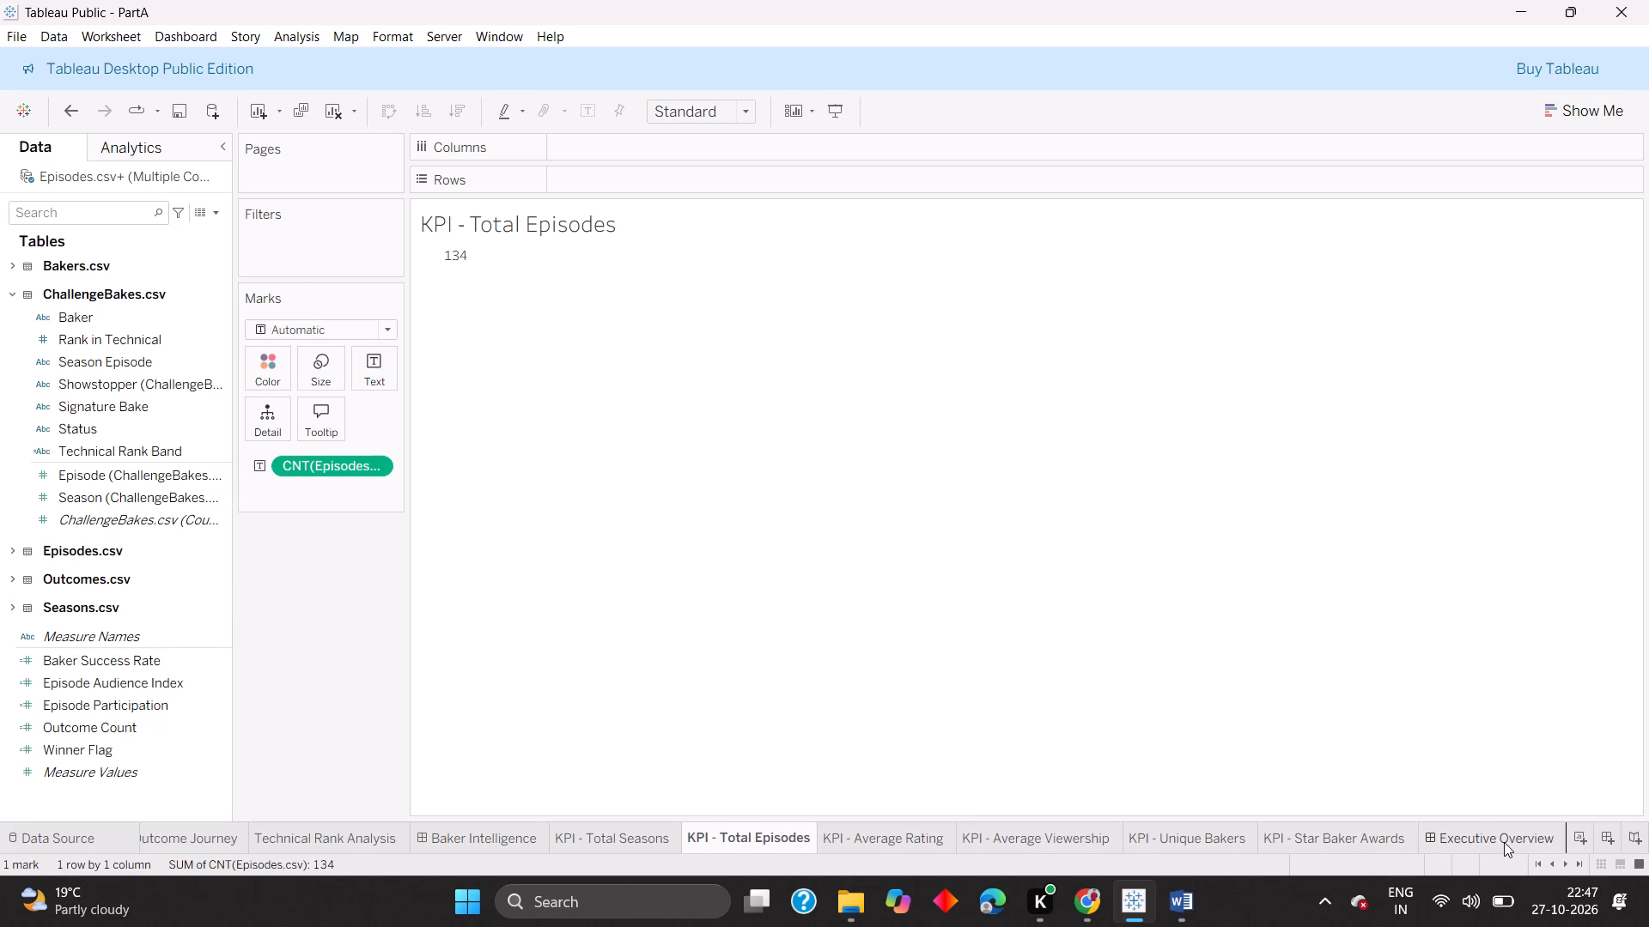
{"action": "left_click", "coordinate": [1504, 842]}
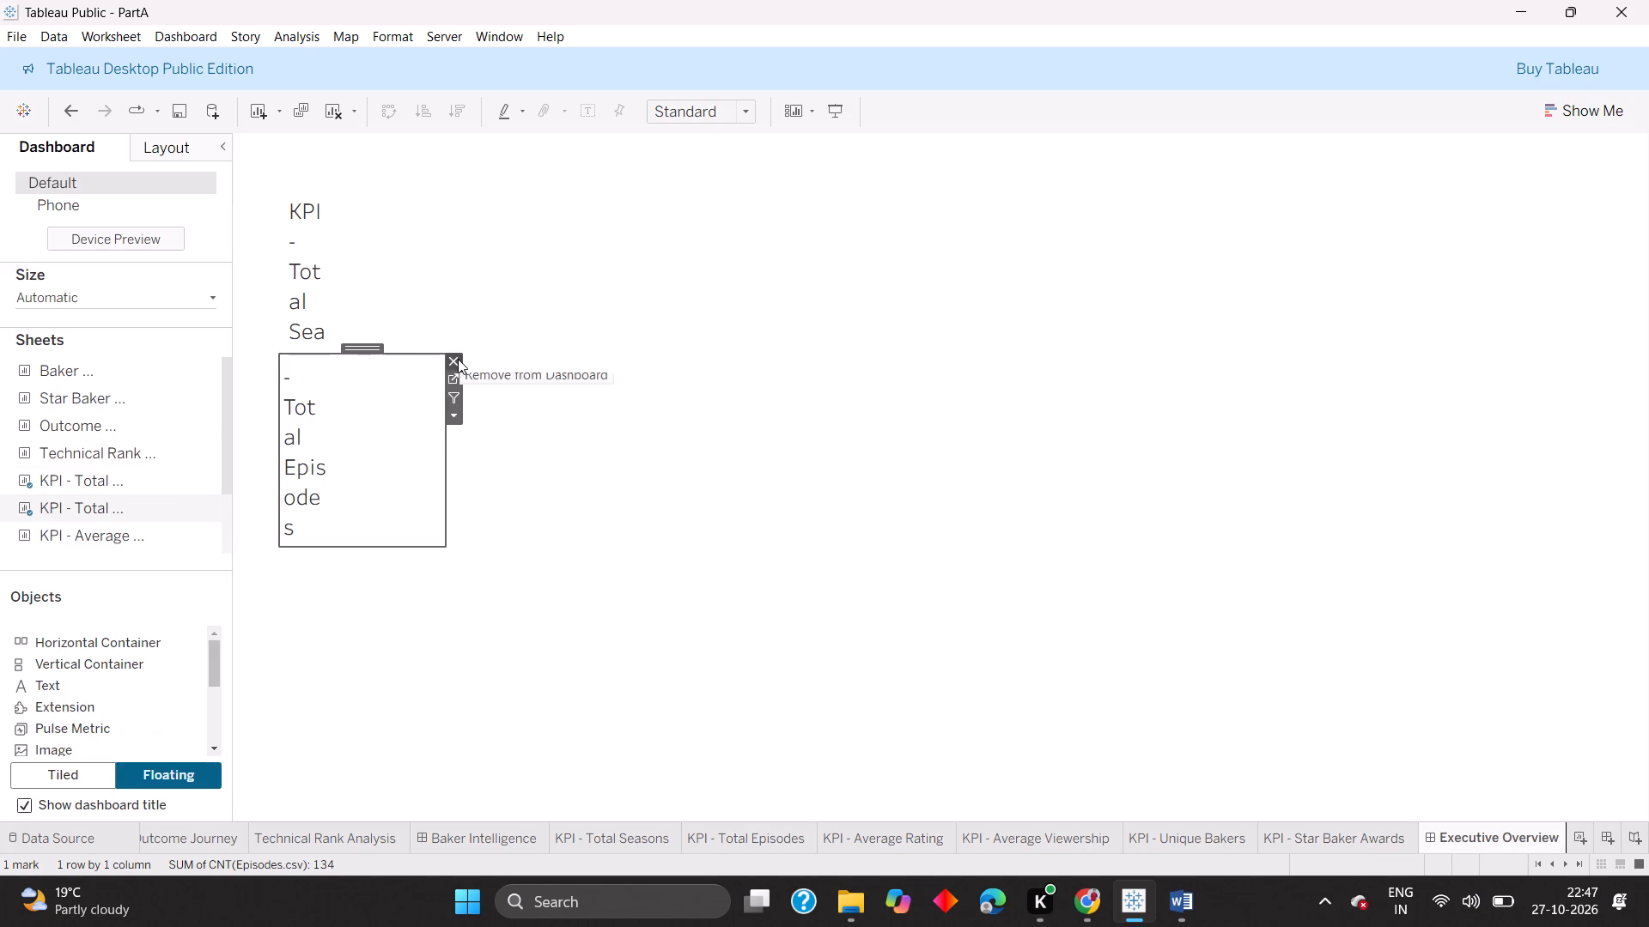
Remove the KPI - Total Episodes and KPI - Total Seasons views from the Executive Overview dashboard.
{"action": "left_click", "coordinate": [458, 359]}
{"action": "left_click", "coordinate": [386, 292]}
{"action": "left_click", "coordinate": [622, 192]}
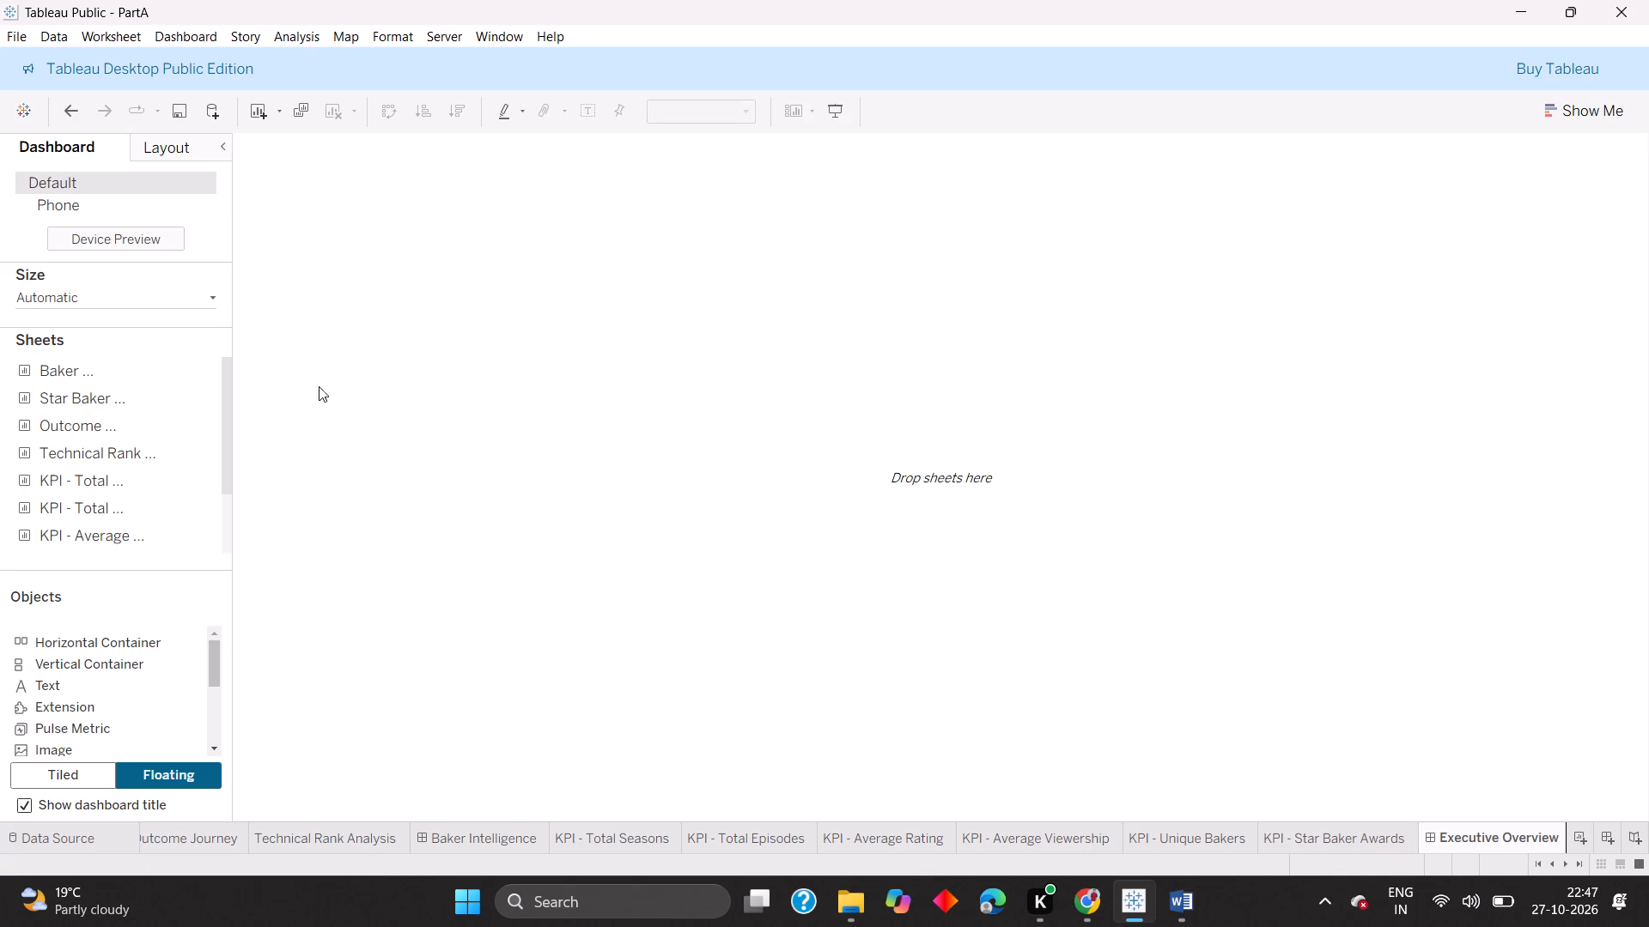
Place KPI - Total Seasons, KPI - Total Episodes and KPI - Average Rating as floating views on the empty dashboard.
{"action": "left_click_drag", "start_coordinate": [77, 479], "coordinate": [289, 219]}
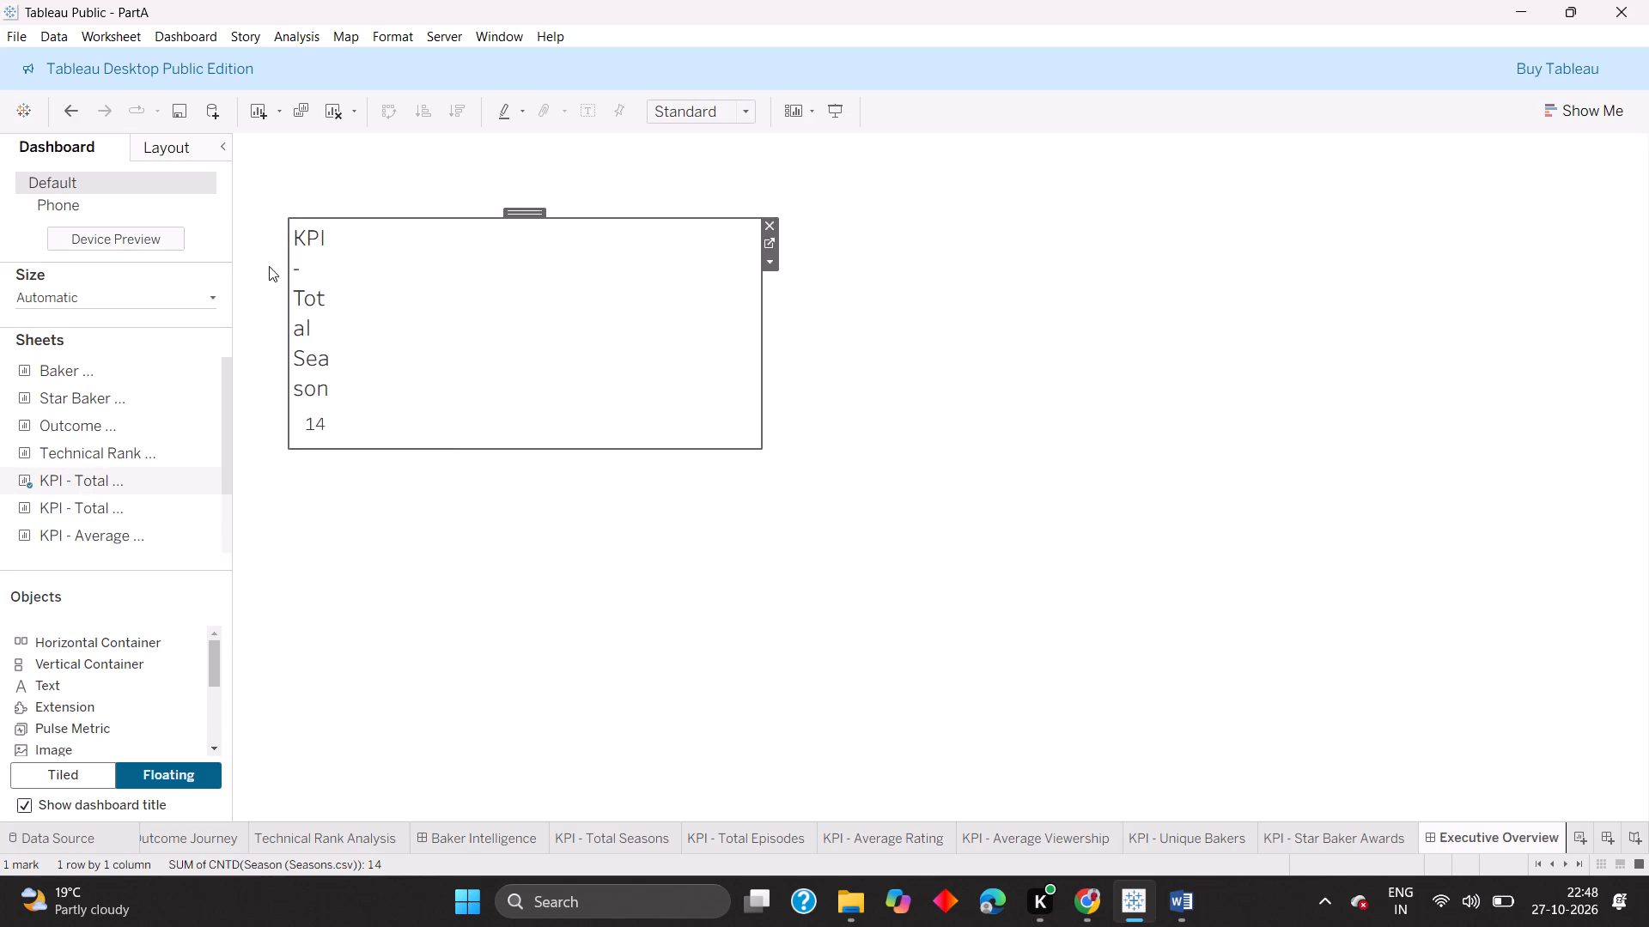
{"action": "left_click_drag", "start_coordinate": [86, 519], "coordinate": [900, 417]}
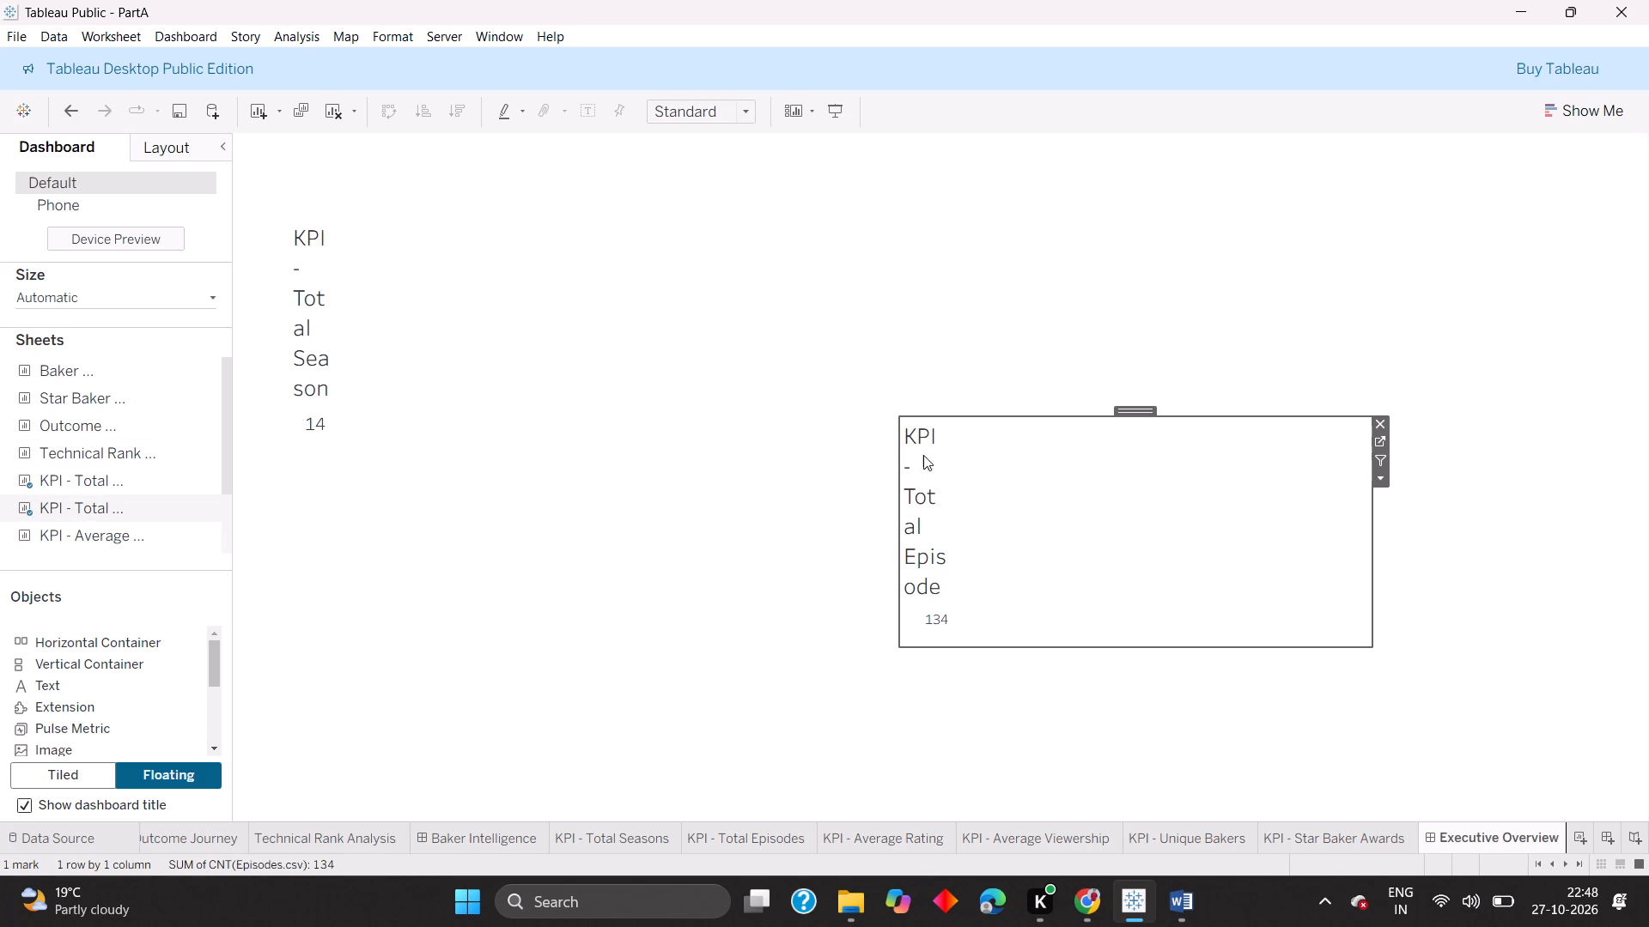
{"action": "scroll", "coordinate": [99, 526], "scroll_direction": "down", "scroll_amount": 2}
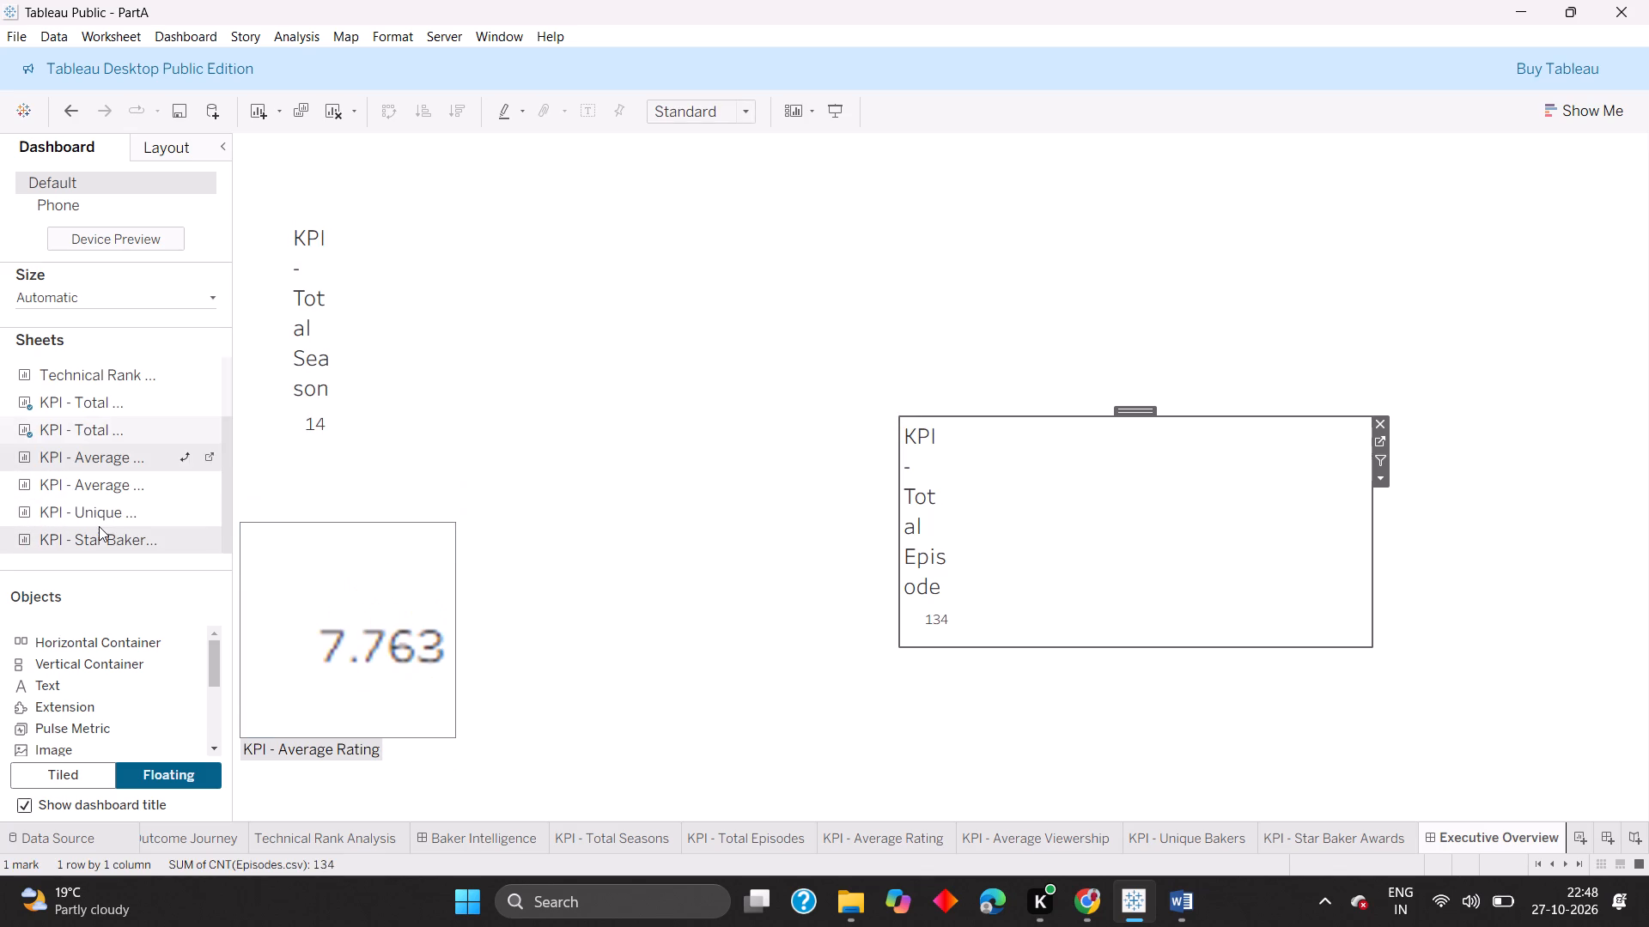
{"action": "scroll", "coordinate": [103, 519], "scroll_direction": "down", "scroll_amount": 1}
{"action": "left_click_drag", "start_coordinate": [98, 459], "coordinate": [345, 523]}
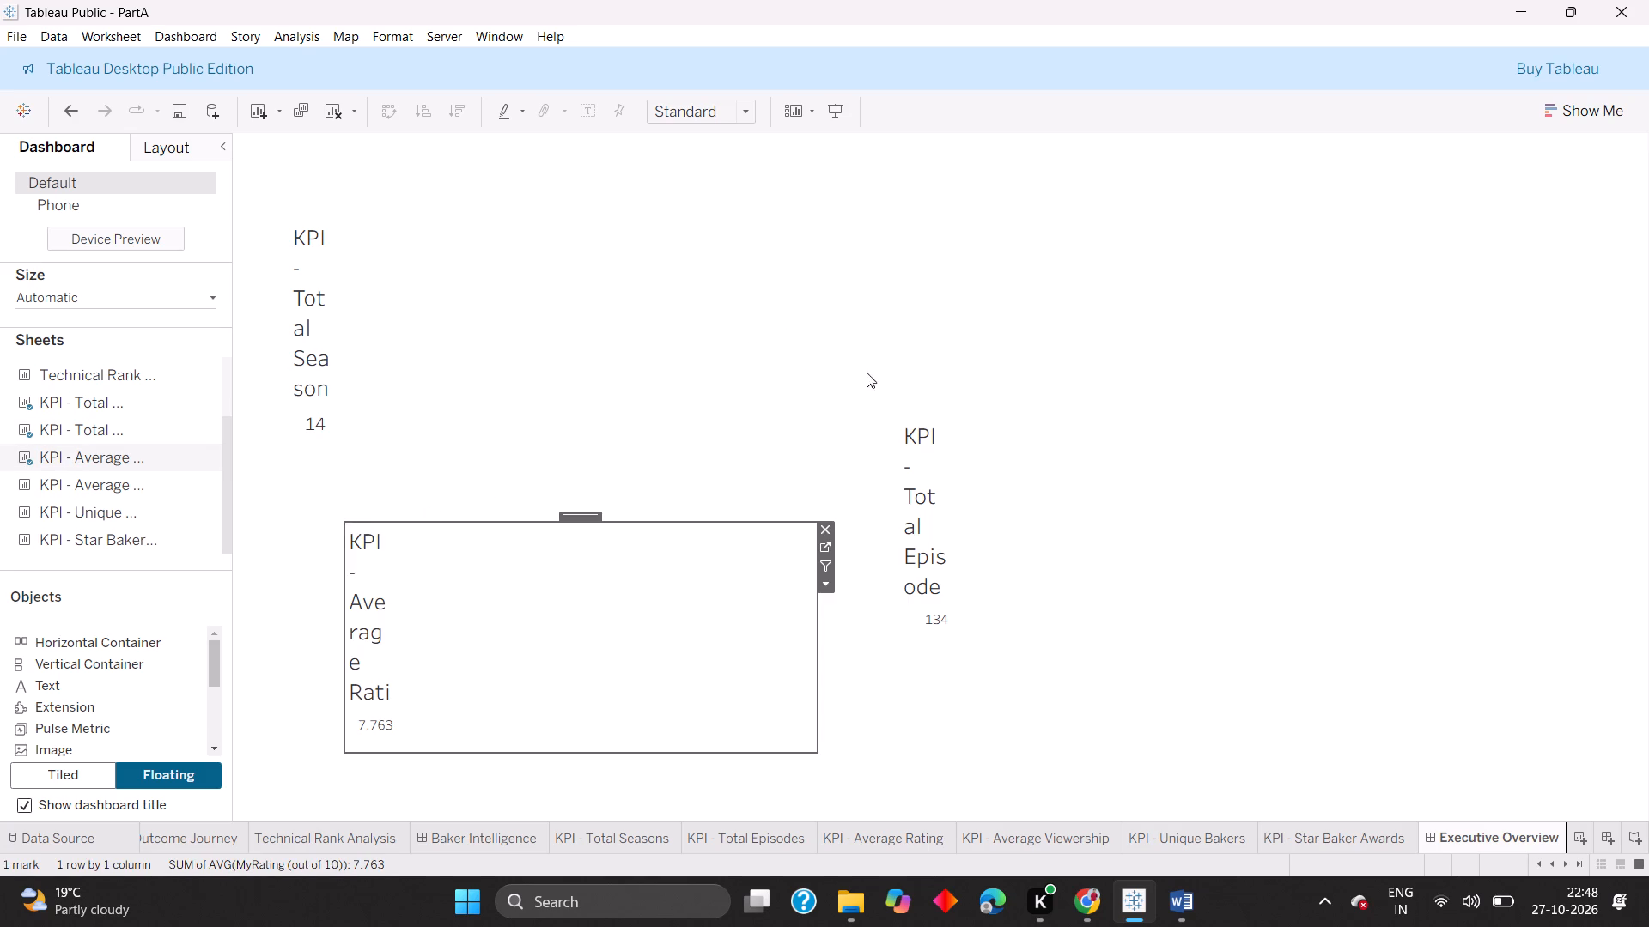
Reposition KPI - Total Seasons in the dashboard's upper-left area and KPI - Total Episodes to its right without overlap.
{"action": "left_click", "coordinate": [940, 445]}
{"action": "left_click_drag", "start_coordinate": [1135, 409], "coordinate": [685, 189]}
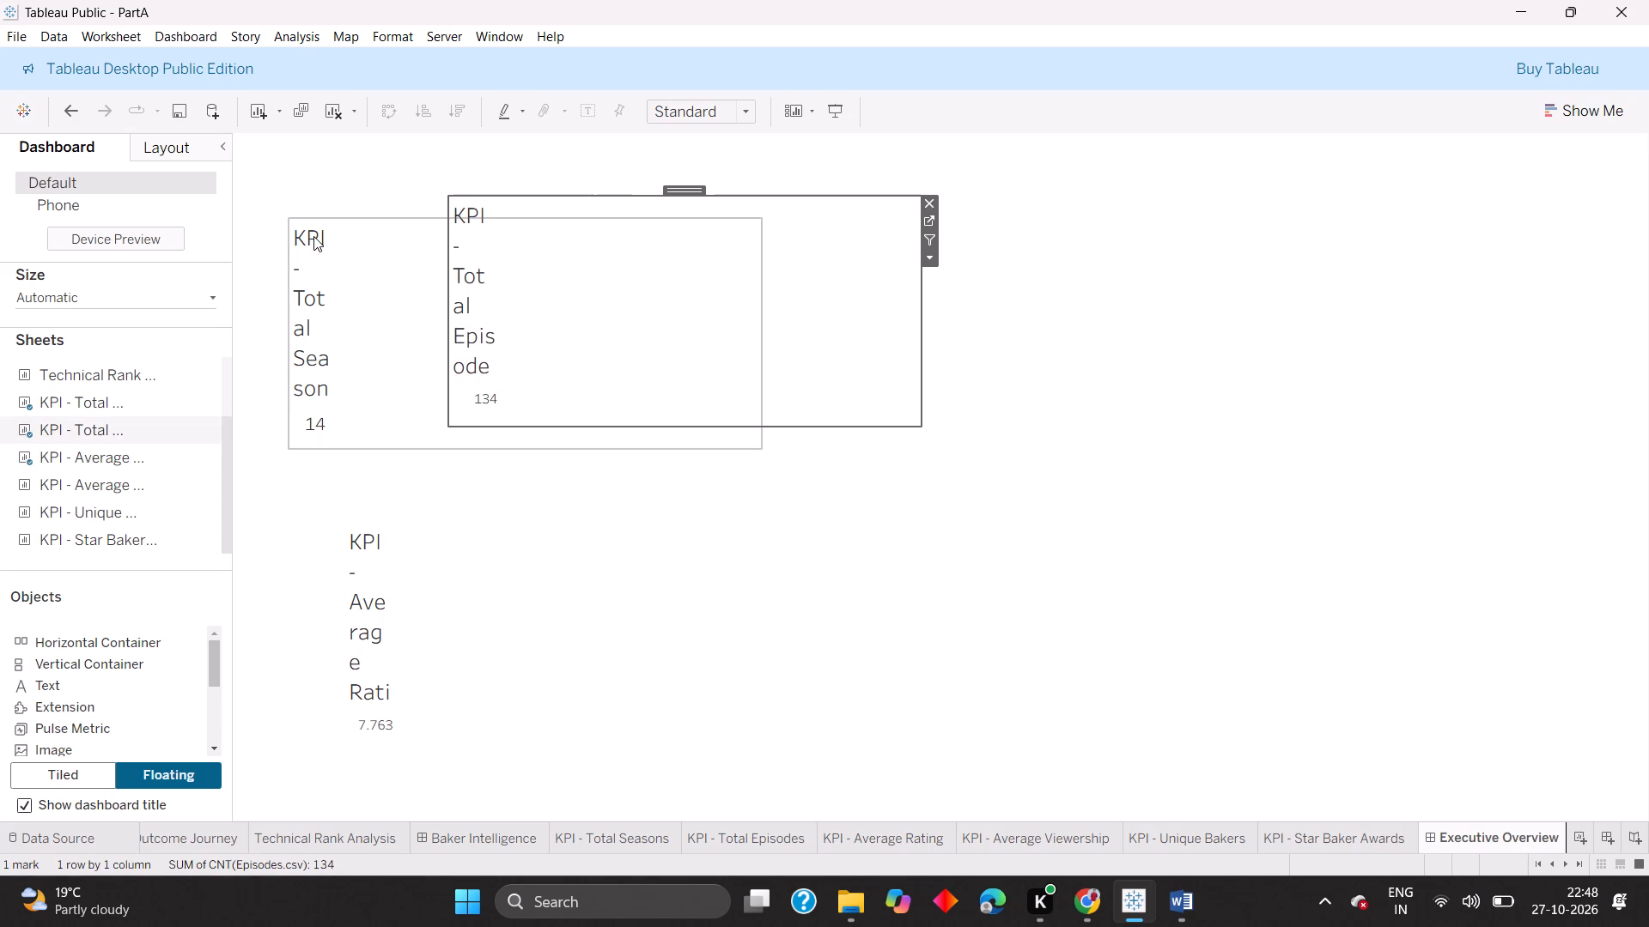
{"action": "left_click", "coordinate": [313, 236]}
{"action": "left_click_drag", "start_coordinate": [541, 214], "coordinate": [516, 173]}
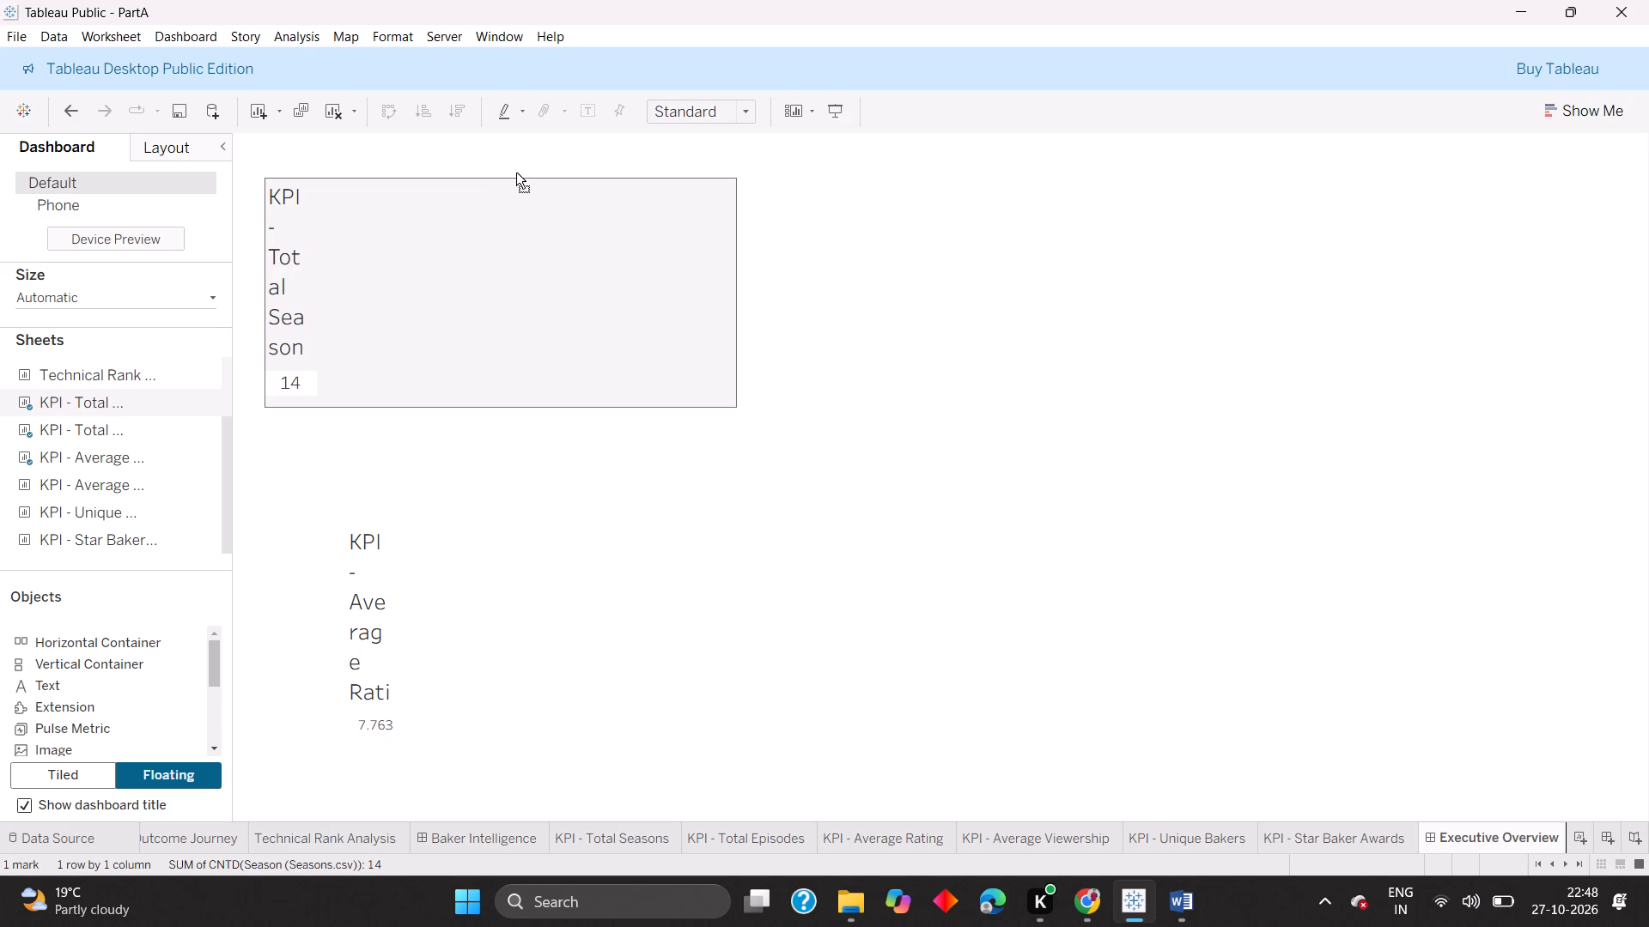
{"action": "left_click_drag", "start_coordinate": [516, 173], "coordinate": [495, 175]}
{"action": "left_click", "coordinate": [469, 256]}
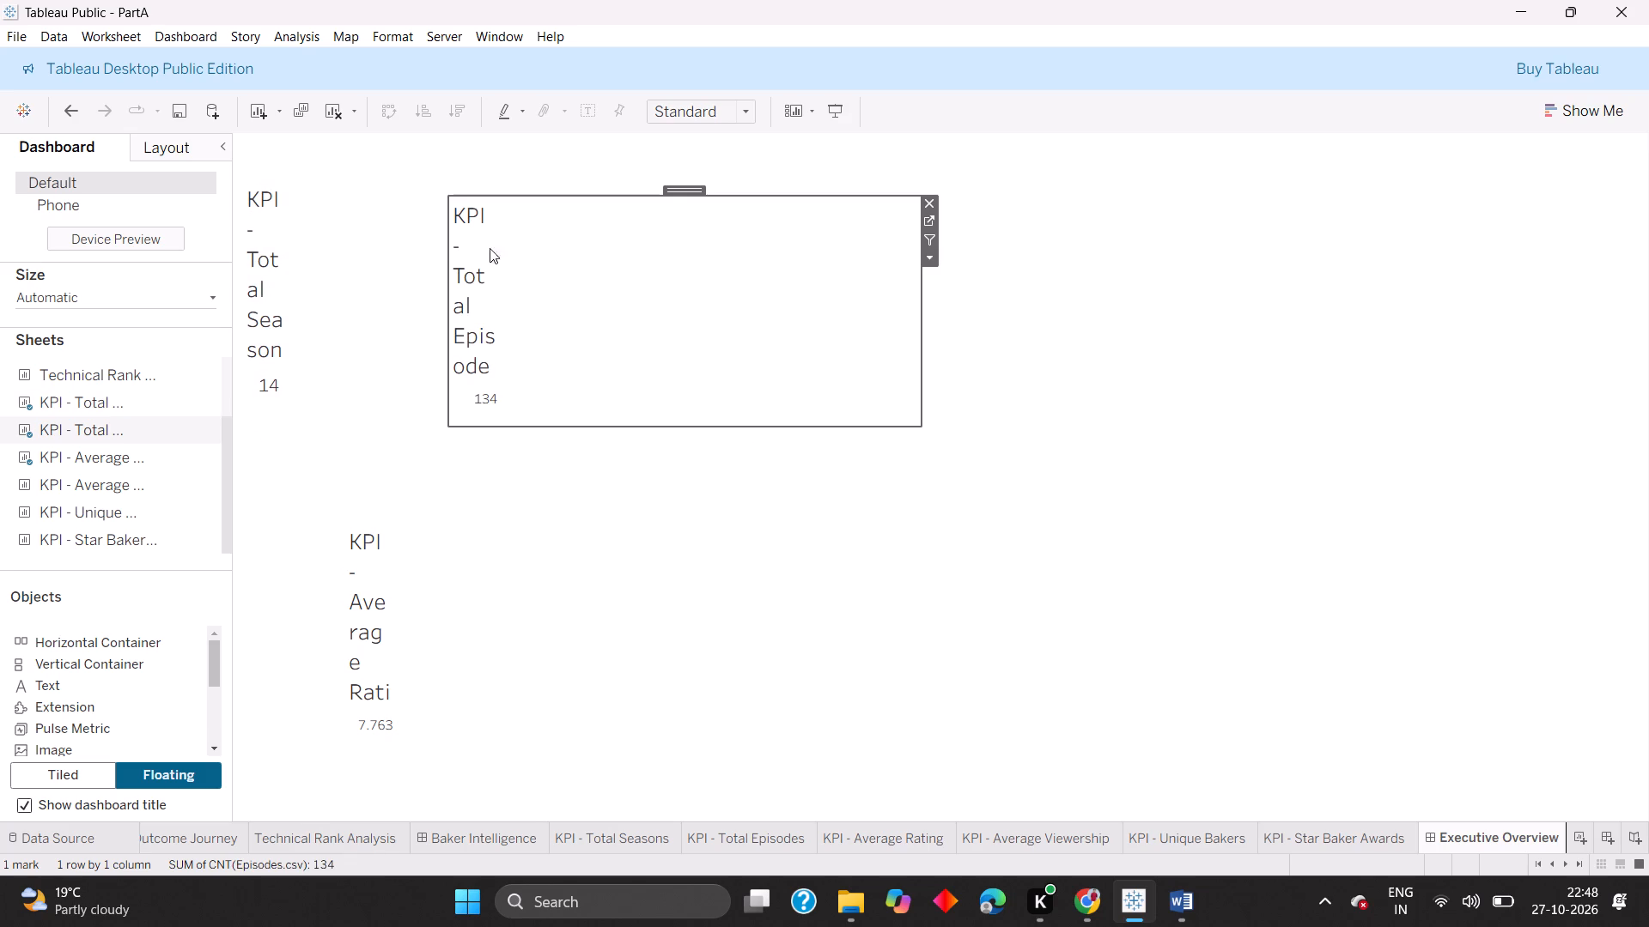
{"action": "left_click_drag", "start_coordinate": [676, 187], "coordinate": [1104, 297]}
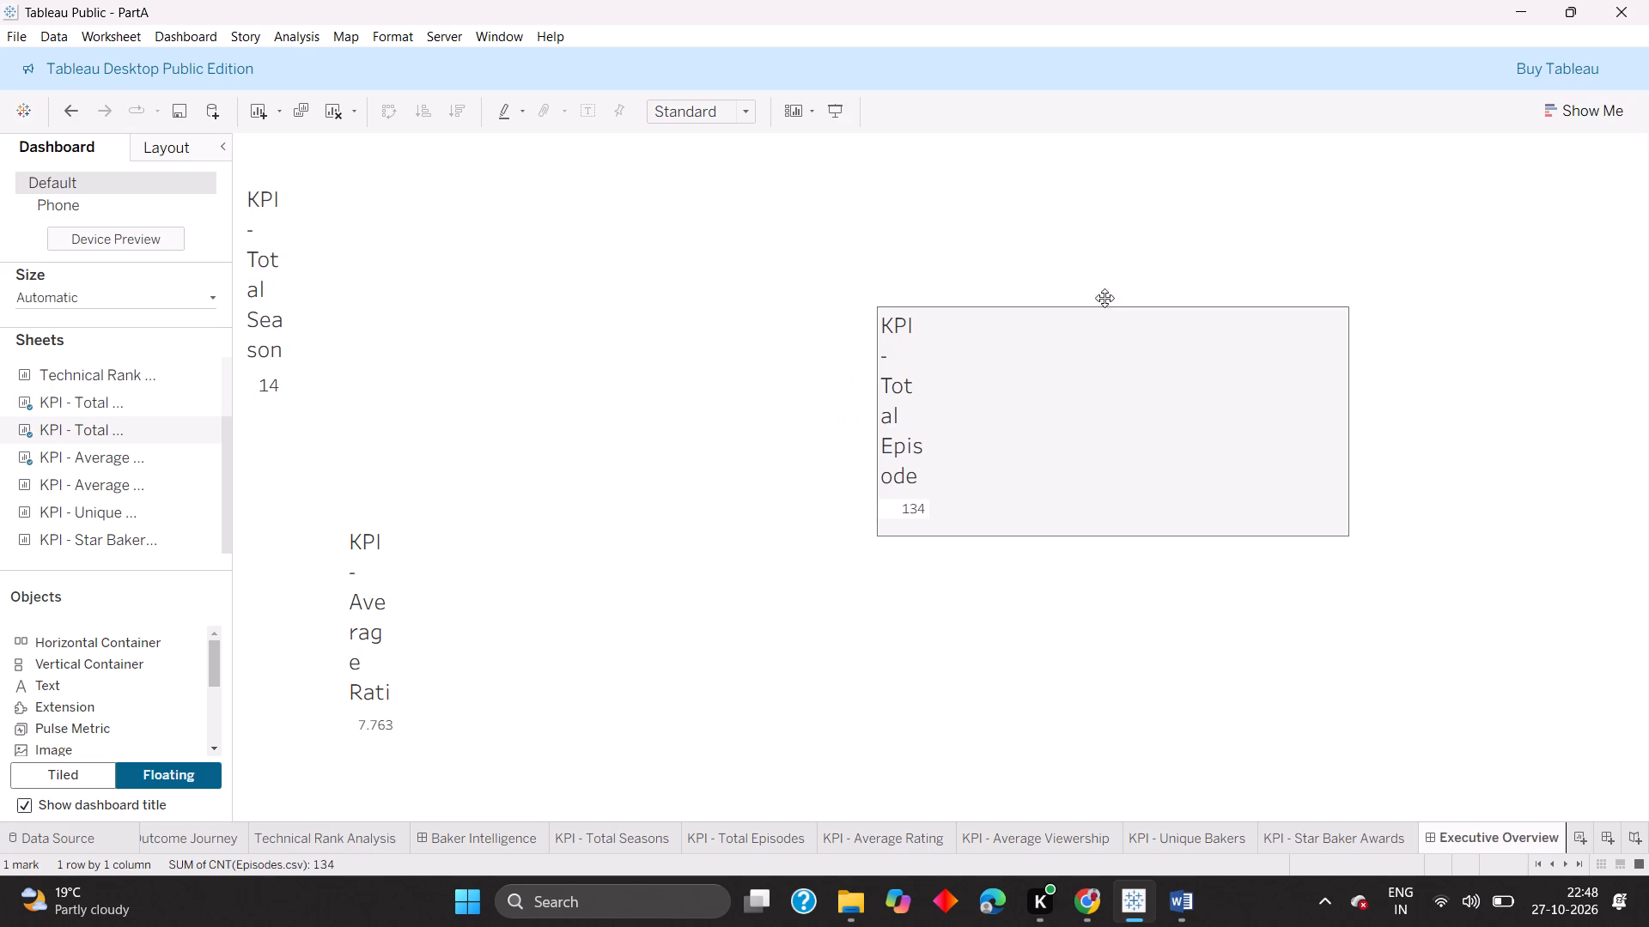
{"action": "left_click", "coordinate": [362, 236]}
{"action": "left_click_drag", "start_coordinate": [484, 173], "coordinate": [523, 200]}
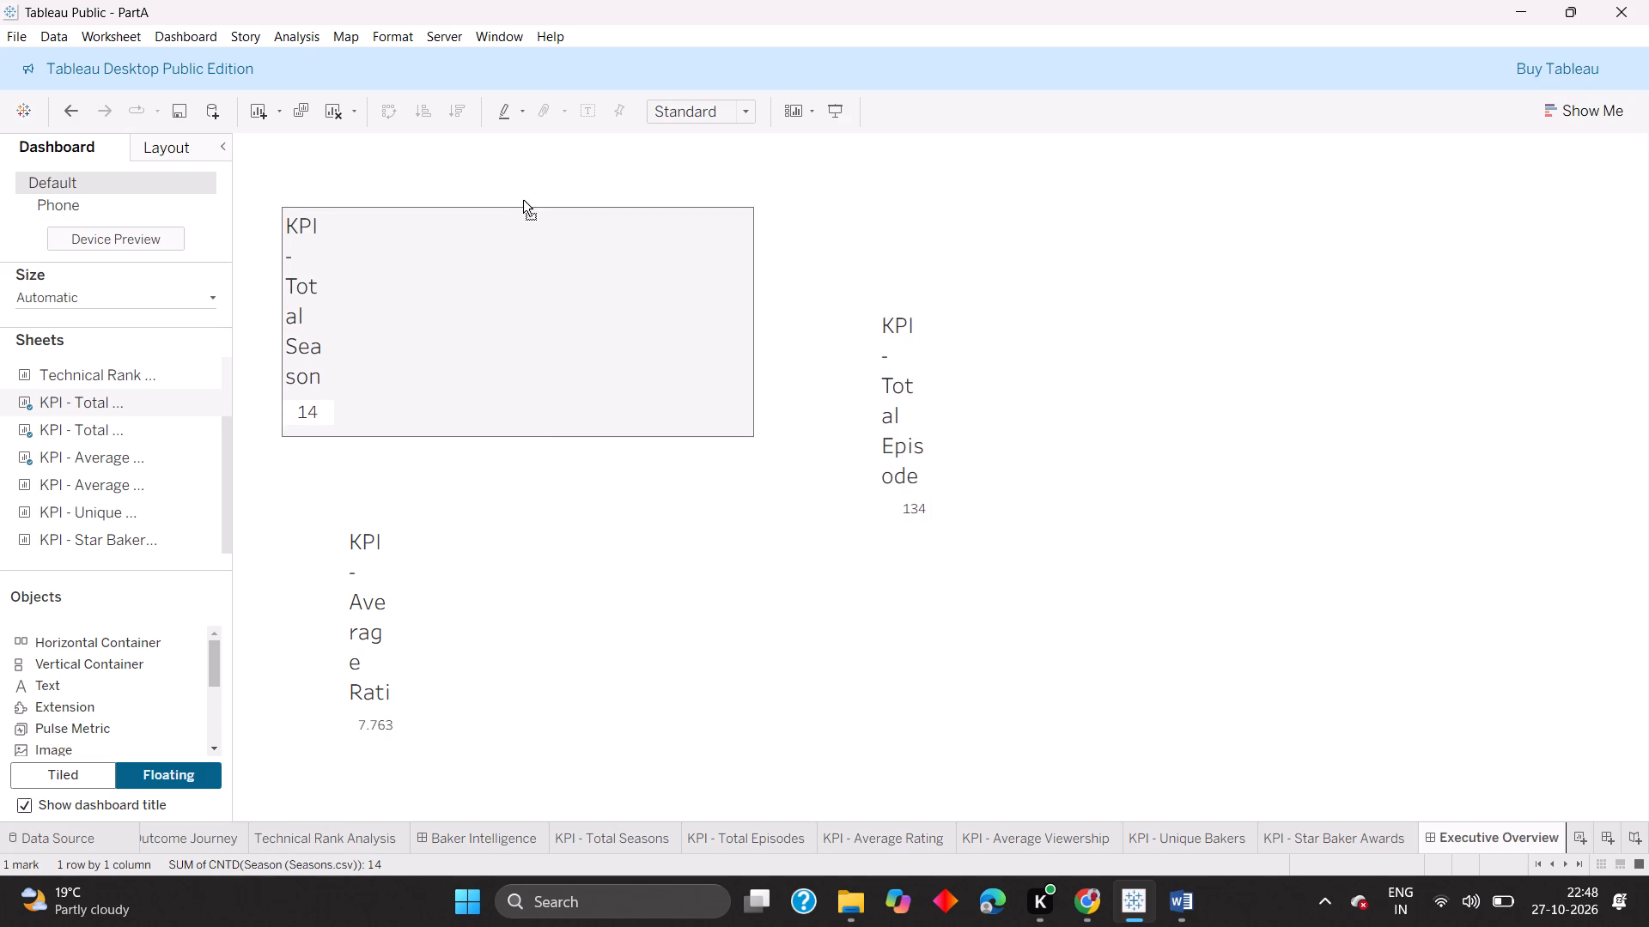
{"action": "left_click_drag", "start_coordinate": [523, 200], "coordinate": [493, 204]}
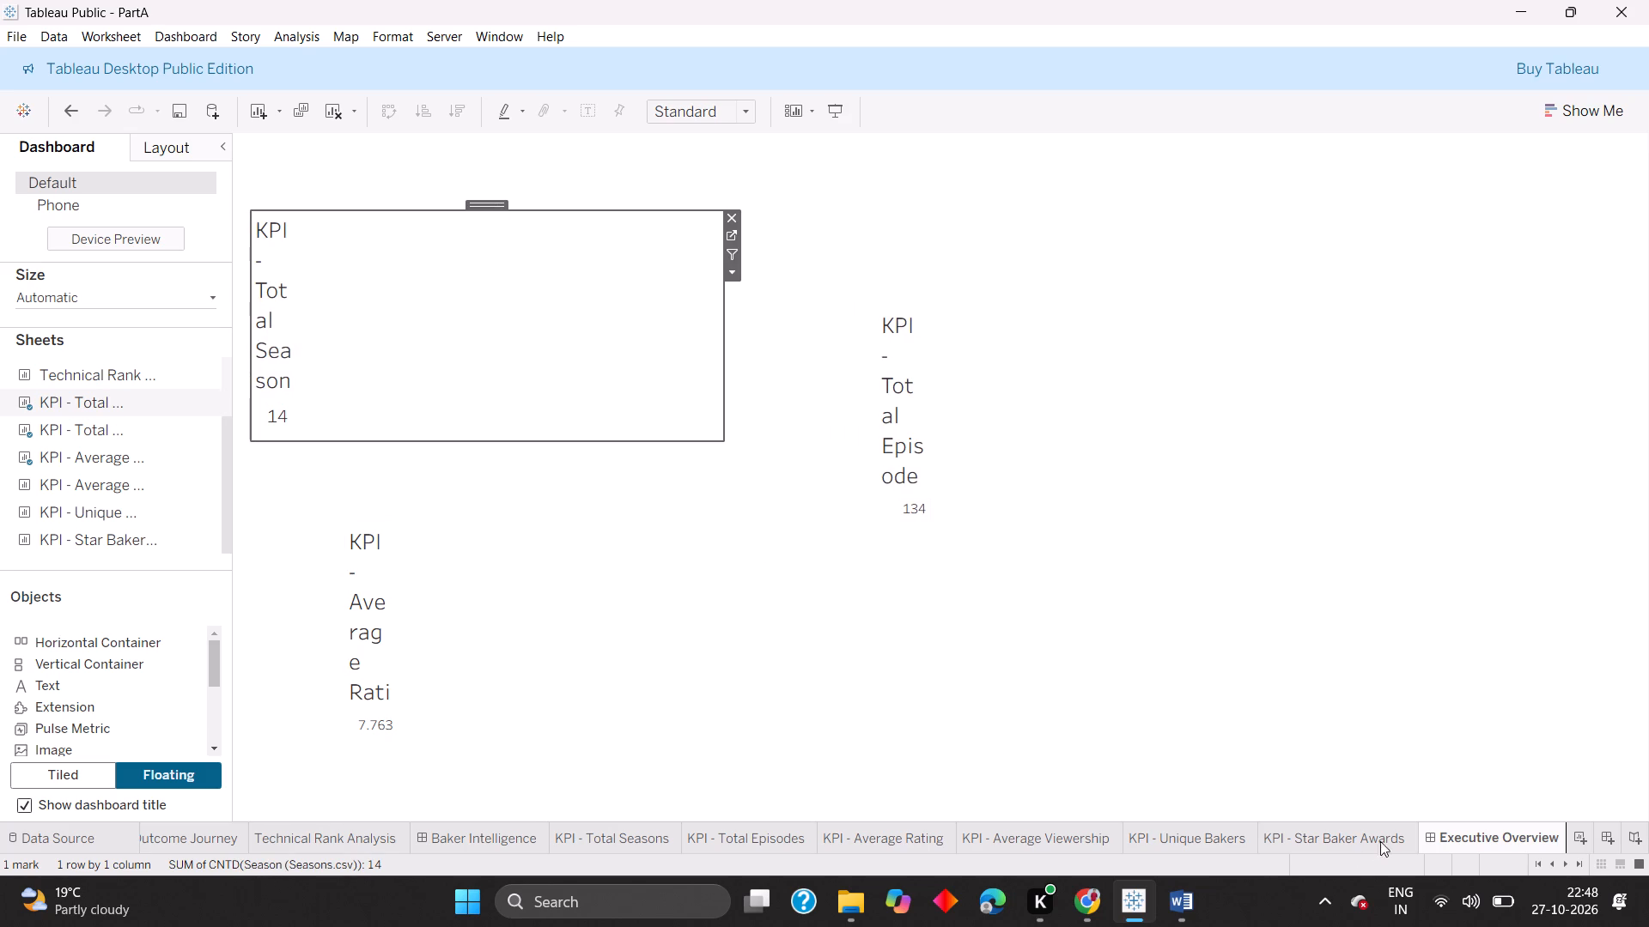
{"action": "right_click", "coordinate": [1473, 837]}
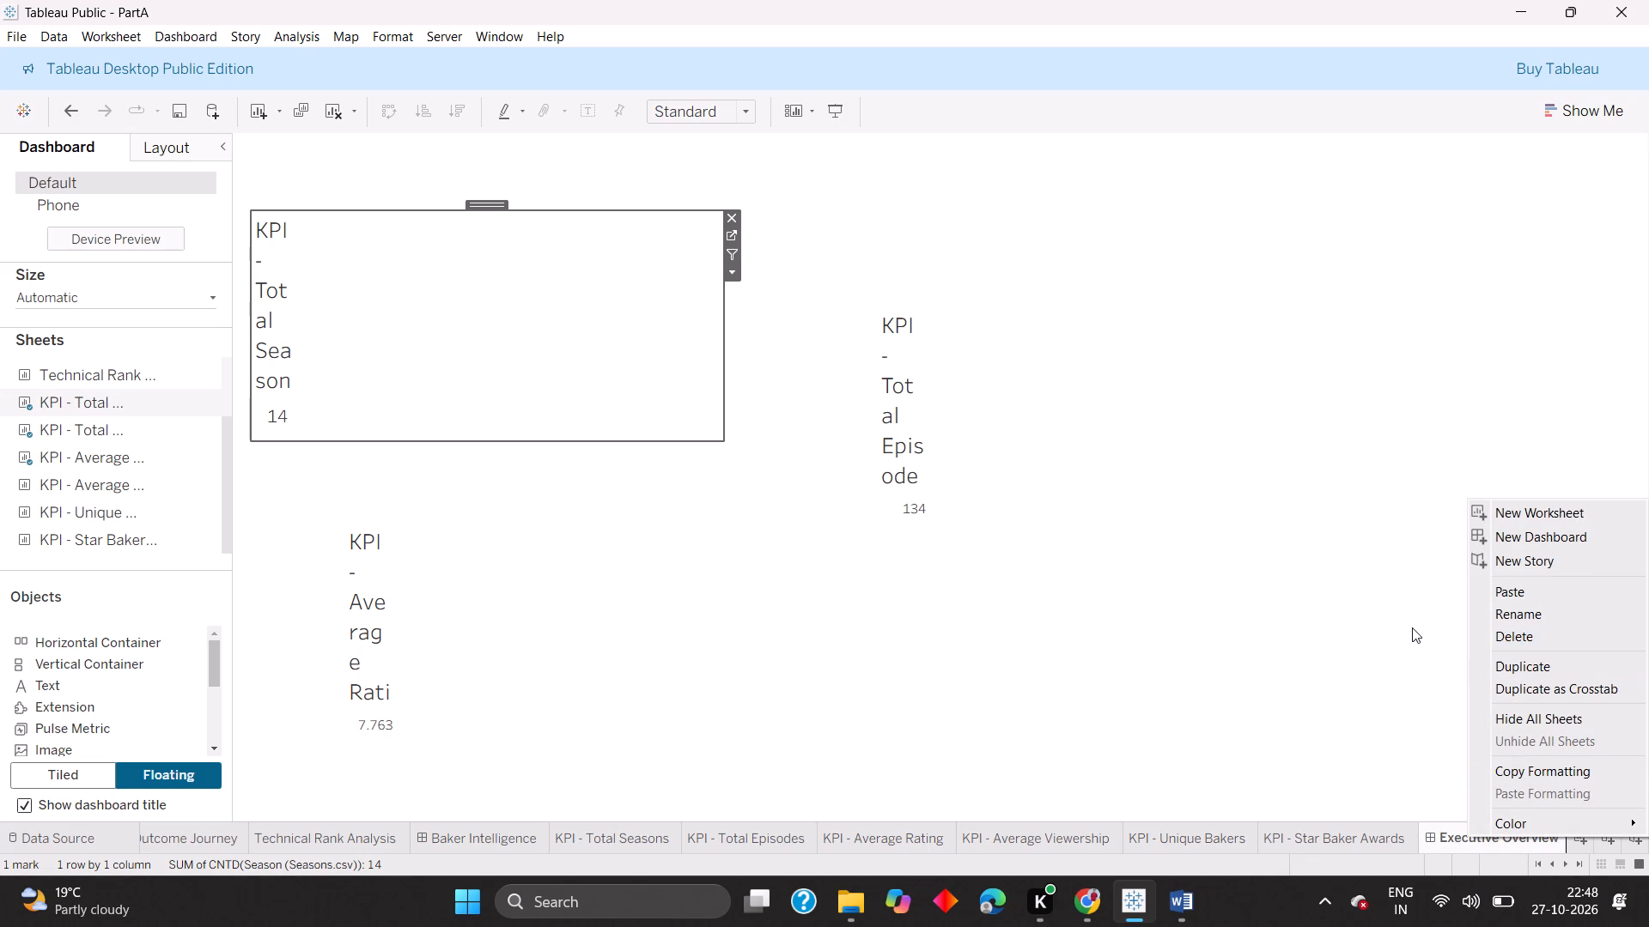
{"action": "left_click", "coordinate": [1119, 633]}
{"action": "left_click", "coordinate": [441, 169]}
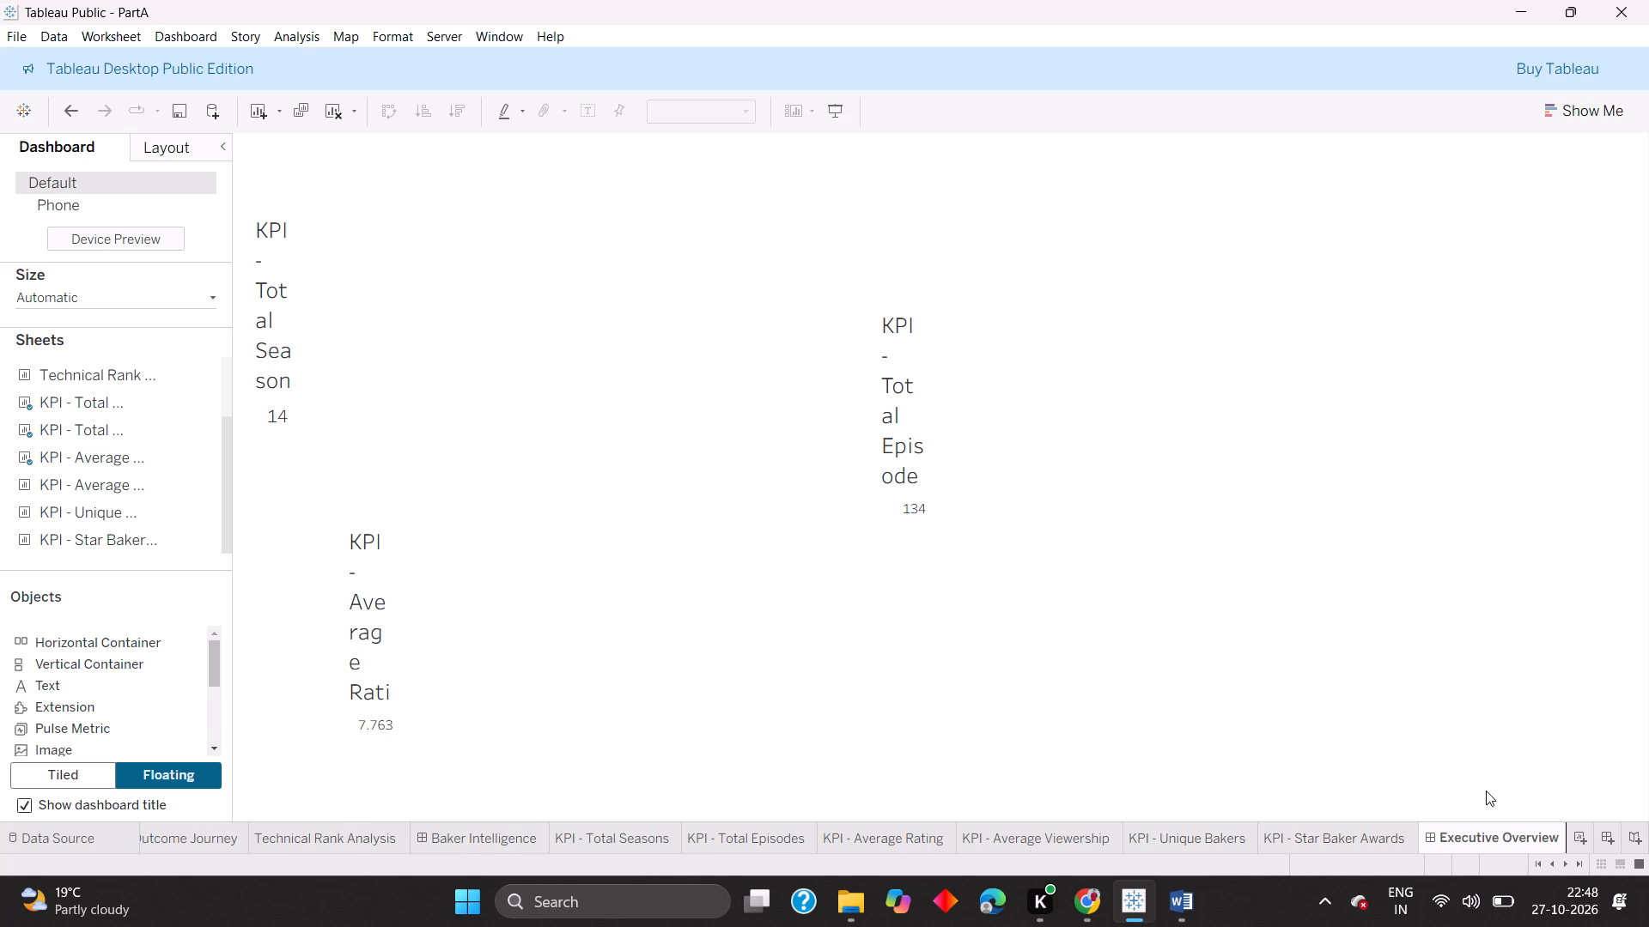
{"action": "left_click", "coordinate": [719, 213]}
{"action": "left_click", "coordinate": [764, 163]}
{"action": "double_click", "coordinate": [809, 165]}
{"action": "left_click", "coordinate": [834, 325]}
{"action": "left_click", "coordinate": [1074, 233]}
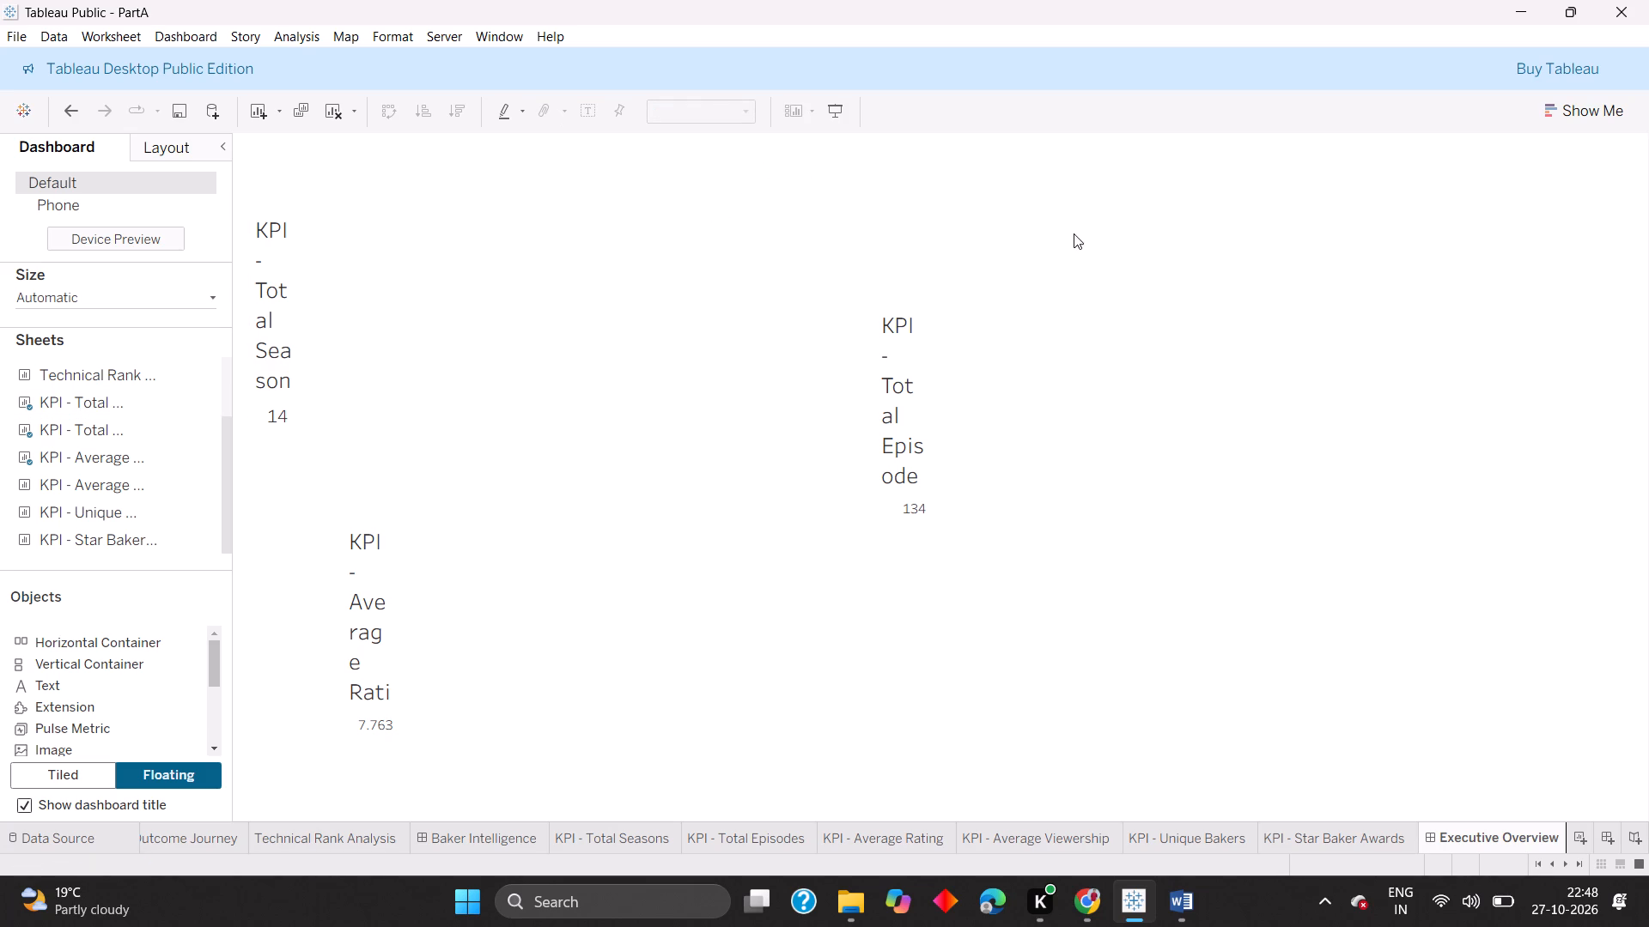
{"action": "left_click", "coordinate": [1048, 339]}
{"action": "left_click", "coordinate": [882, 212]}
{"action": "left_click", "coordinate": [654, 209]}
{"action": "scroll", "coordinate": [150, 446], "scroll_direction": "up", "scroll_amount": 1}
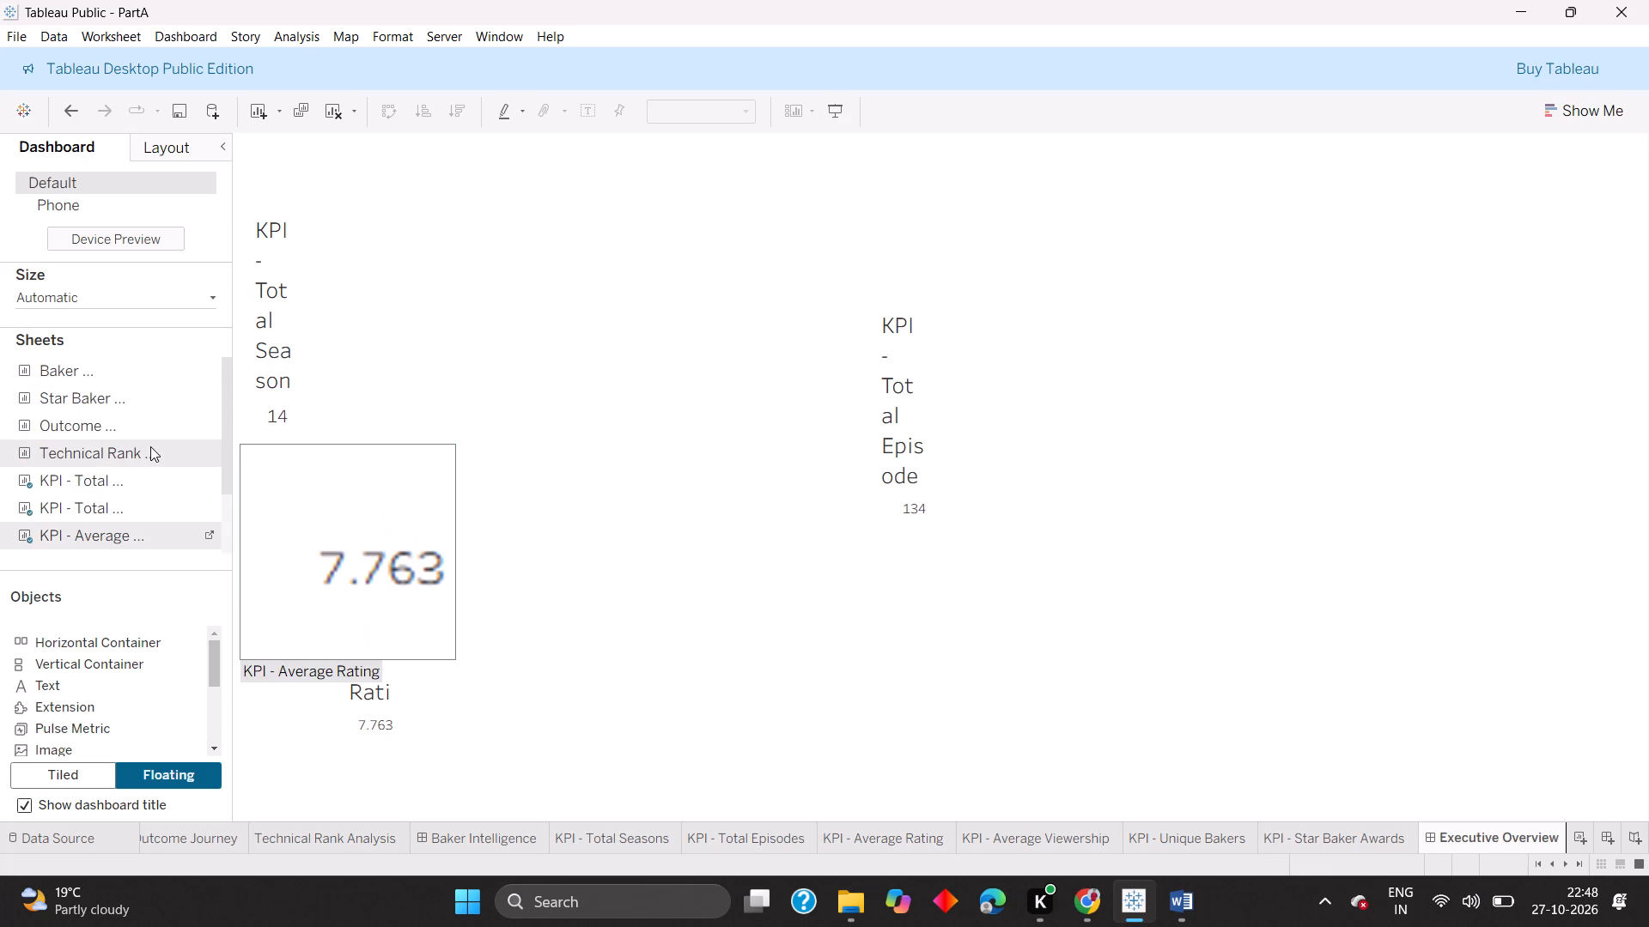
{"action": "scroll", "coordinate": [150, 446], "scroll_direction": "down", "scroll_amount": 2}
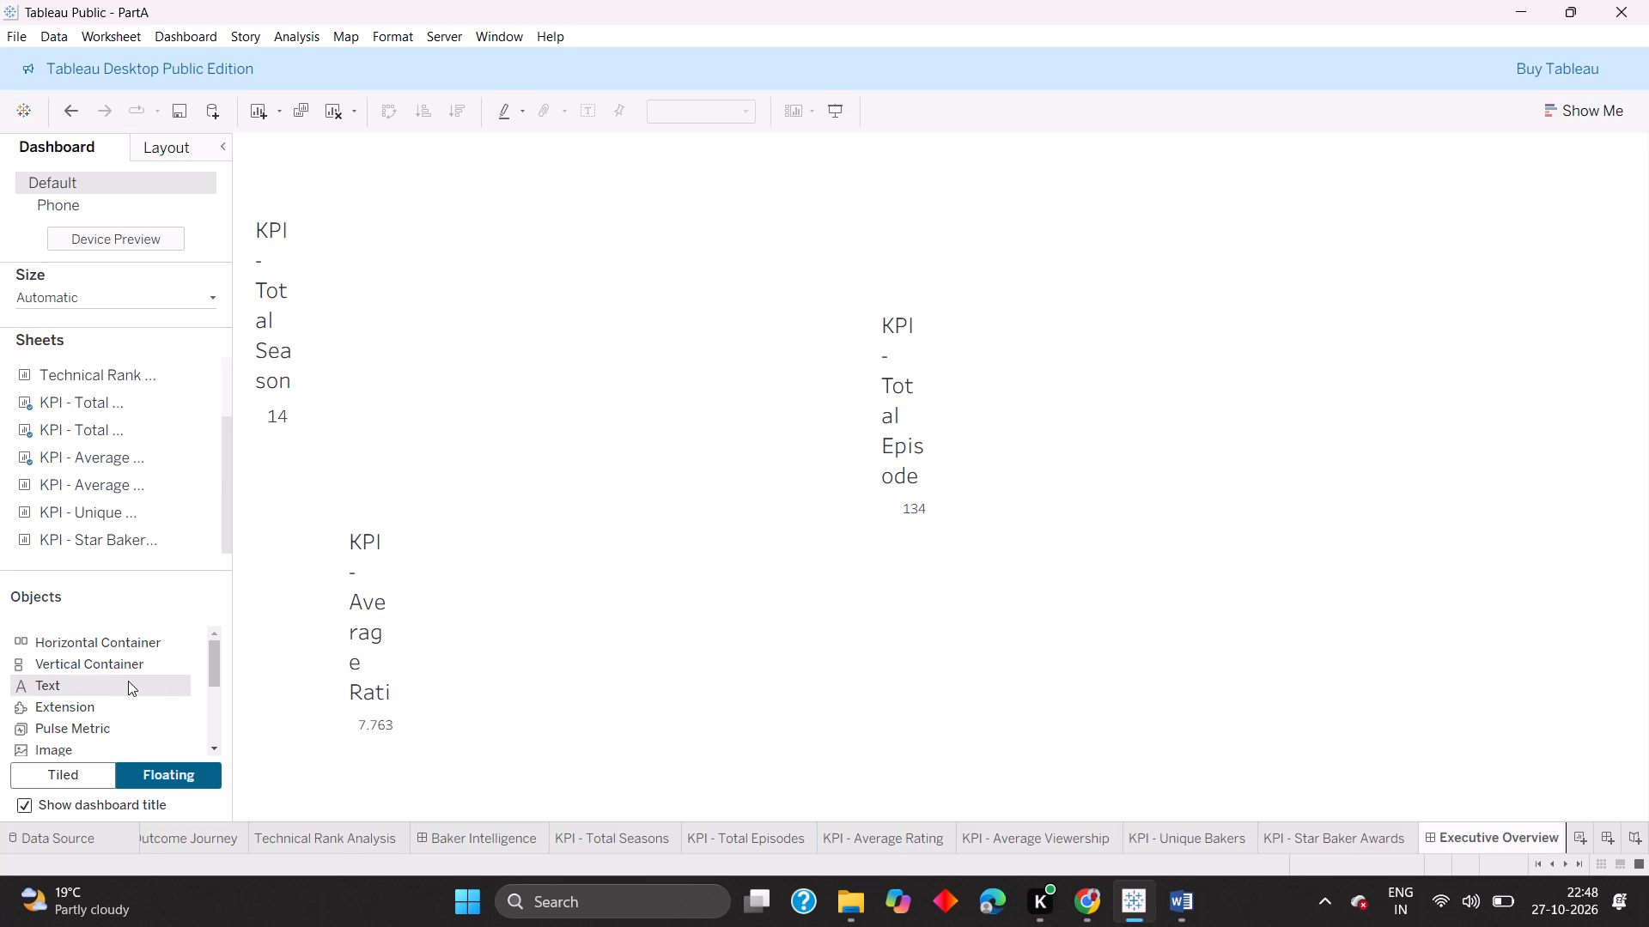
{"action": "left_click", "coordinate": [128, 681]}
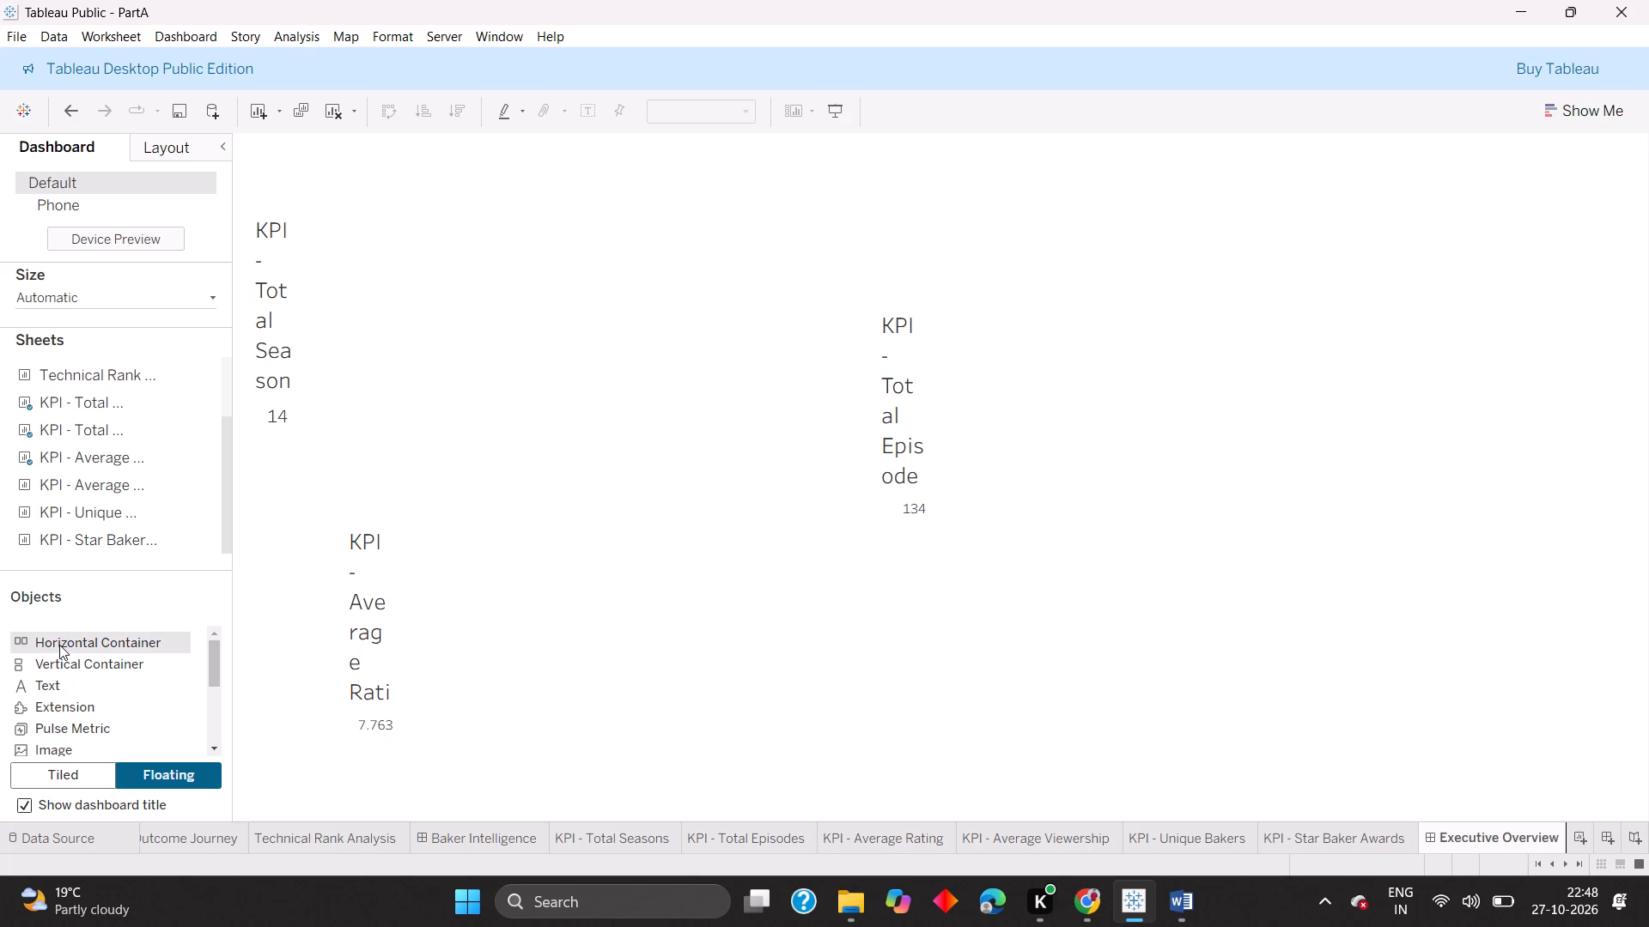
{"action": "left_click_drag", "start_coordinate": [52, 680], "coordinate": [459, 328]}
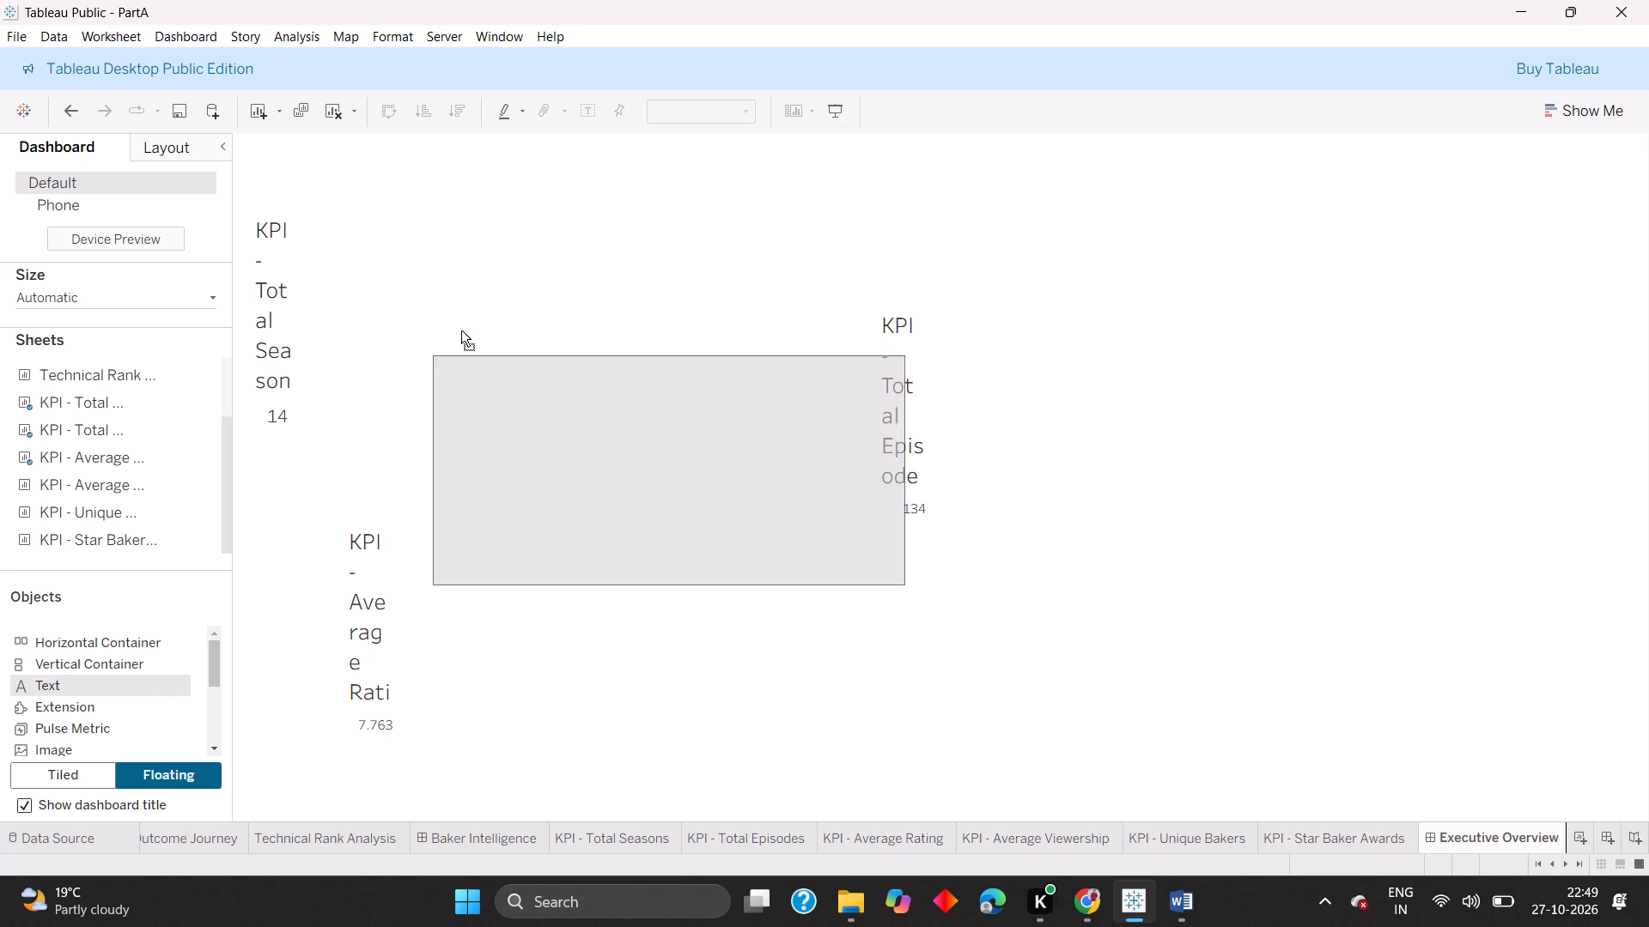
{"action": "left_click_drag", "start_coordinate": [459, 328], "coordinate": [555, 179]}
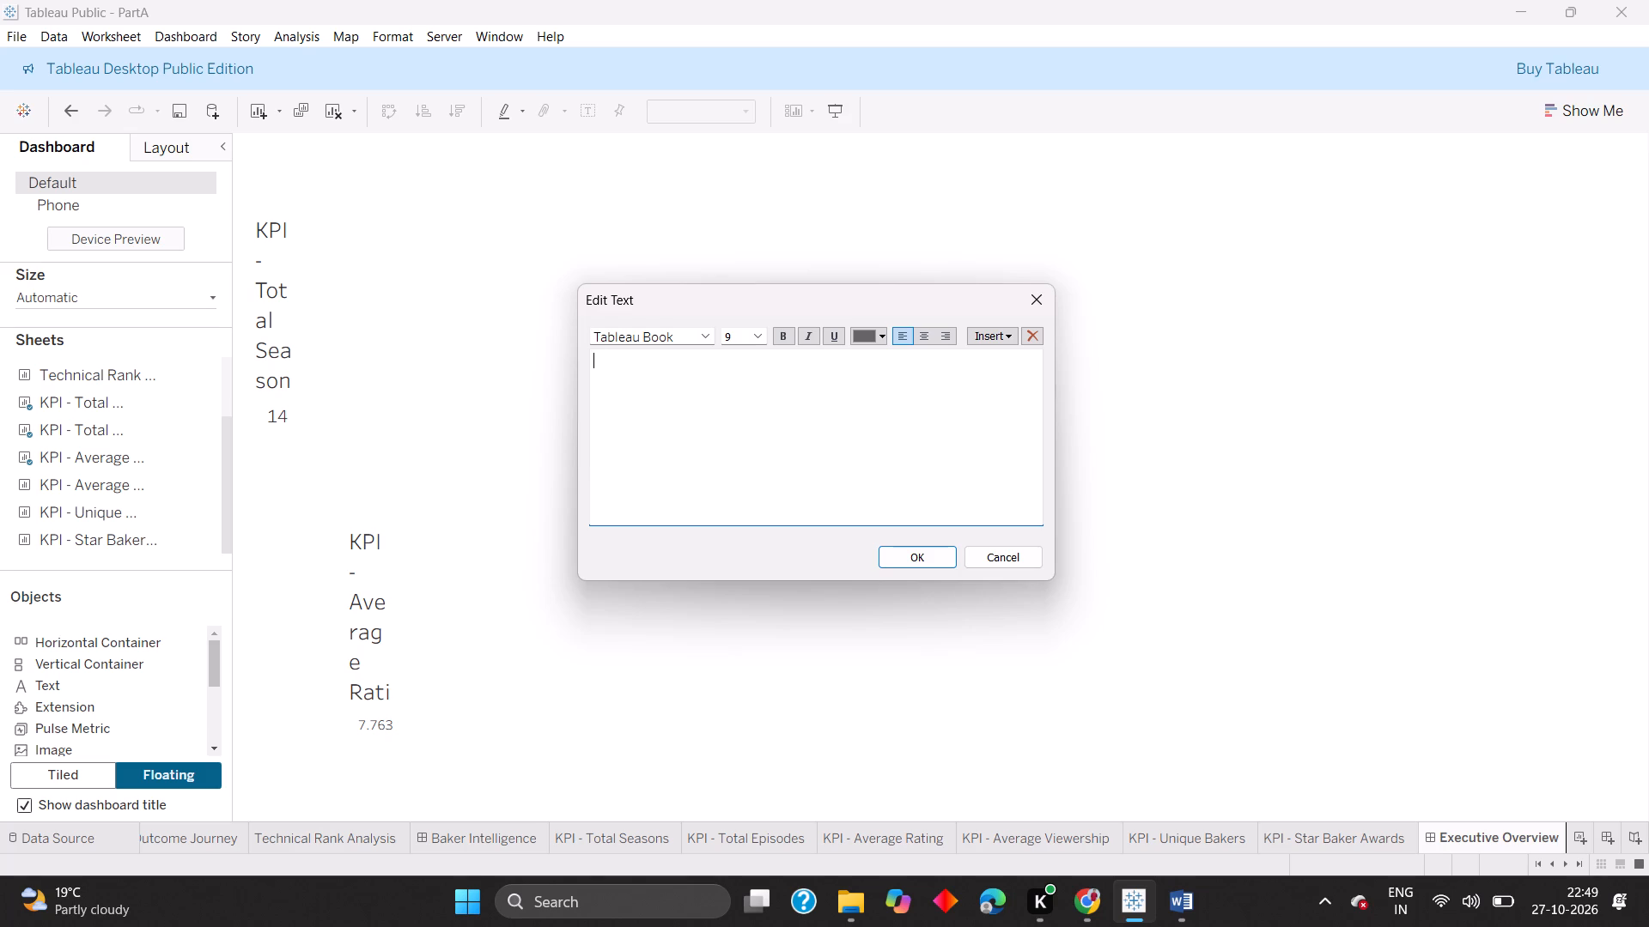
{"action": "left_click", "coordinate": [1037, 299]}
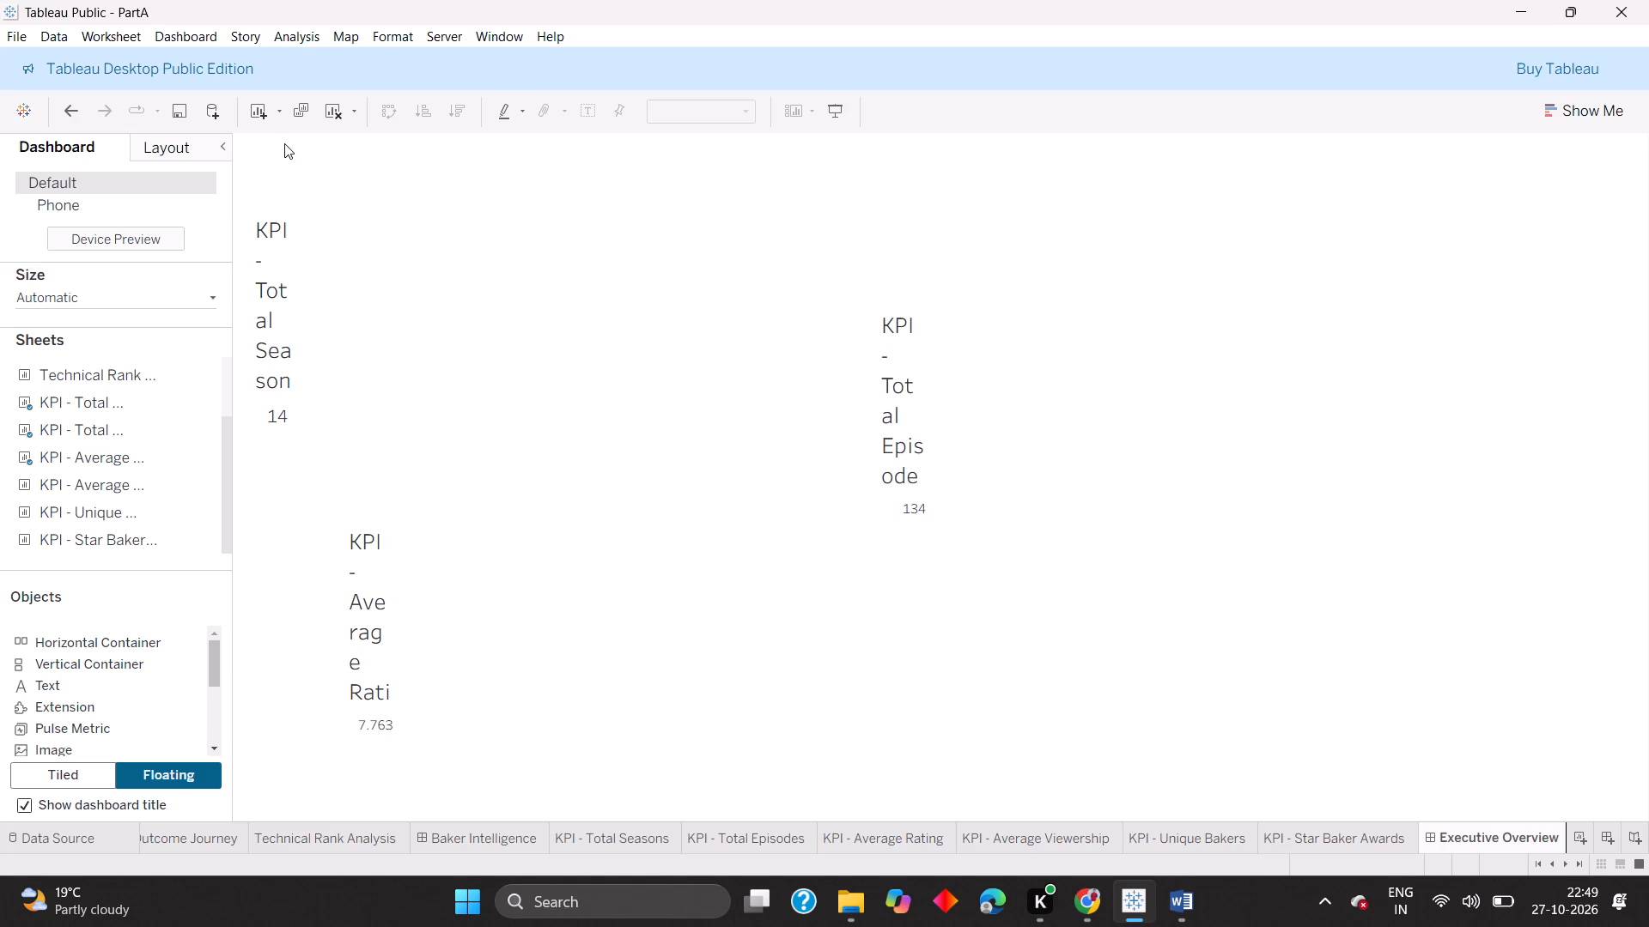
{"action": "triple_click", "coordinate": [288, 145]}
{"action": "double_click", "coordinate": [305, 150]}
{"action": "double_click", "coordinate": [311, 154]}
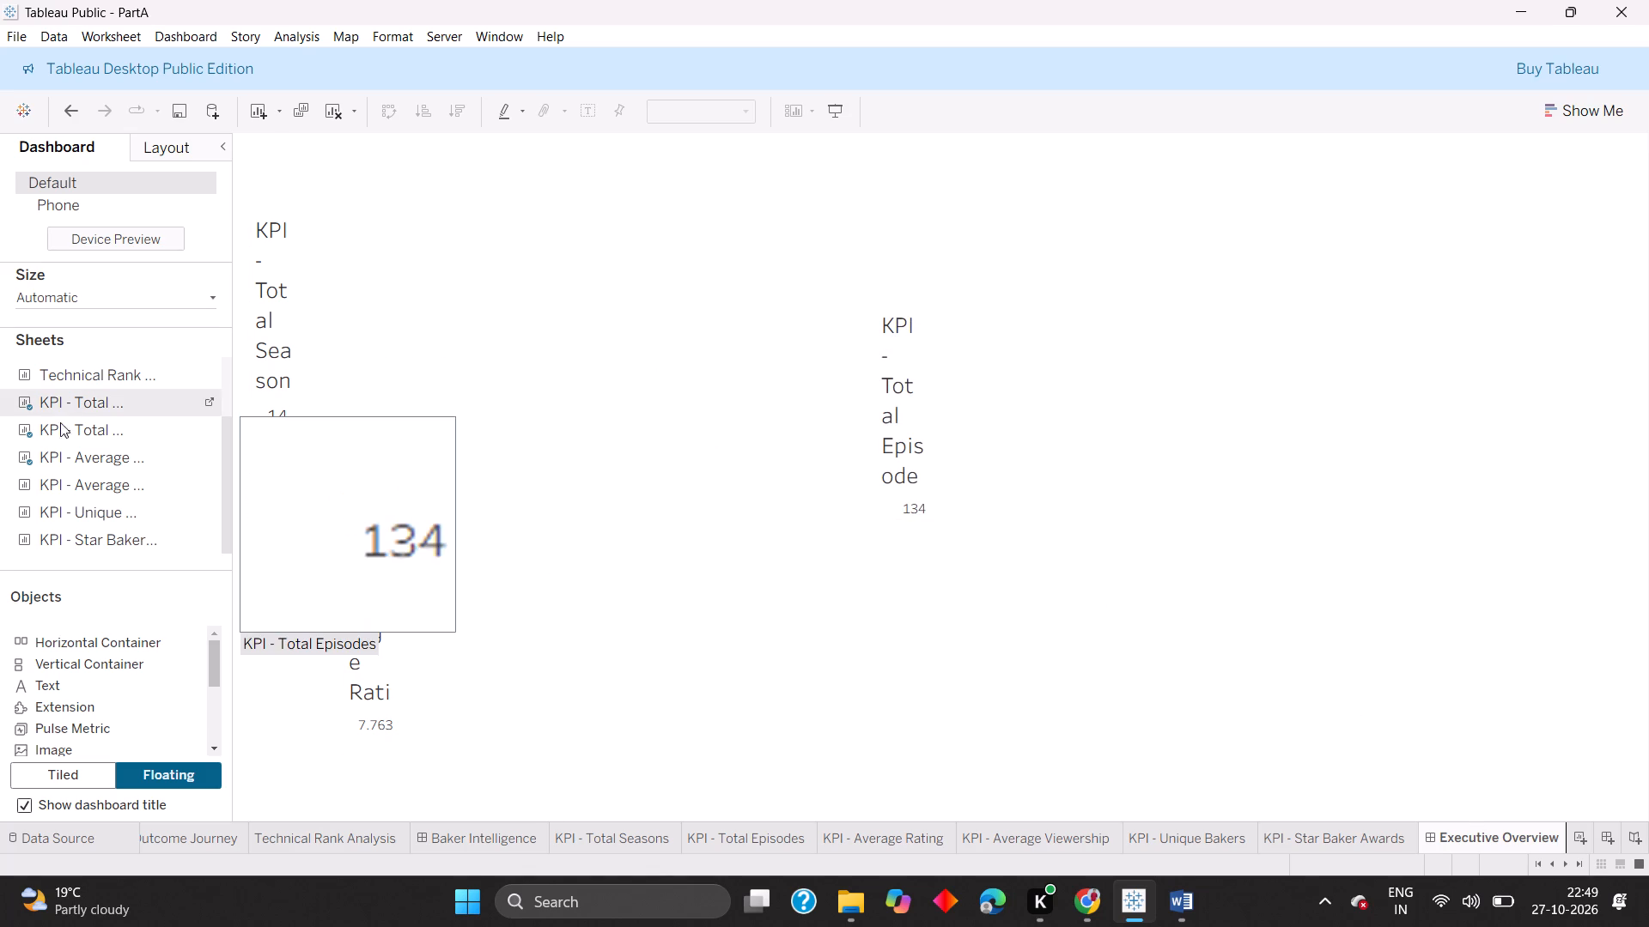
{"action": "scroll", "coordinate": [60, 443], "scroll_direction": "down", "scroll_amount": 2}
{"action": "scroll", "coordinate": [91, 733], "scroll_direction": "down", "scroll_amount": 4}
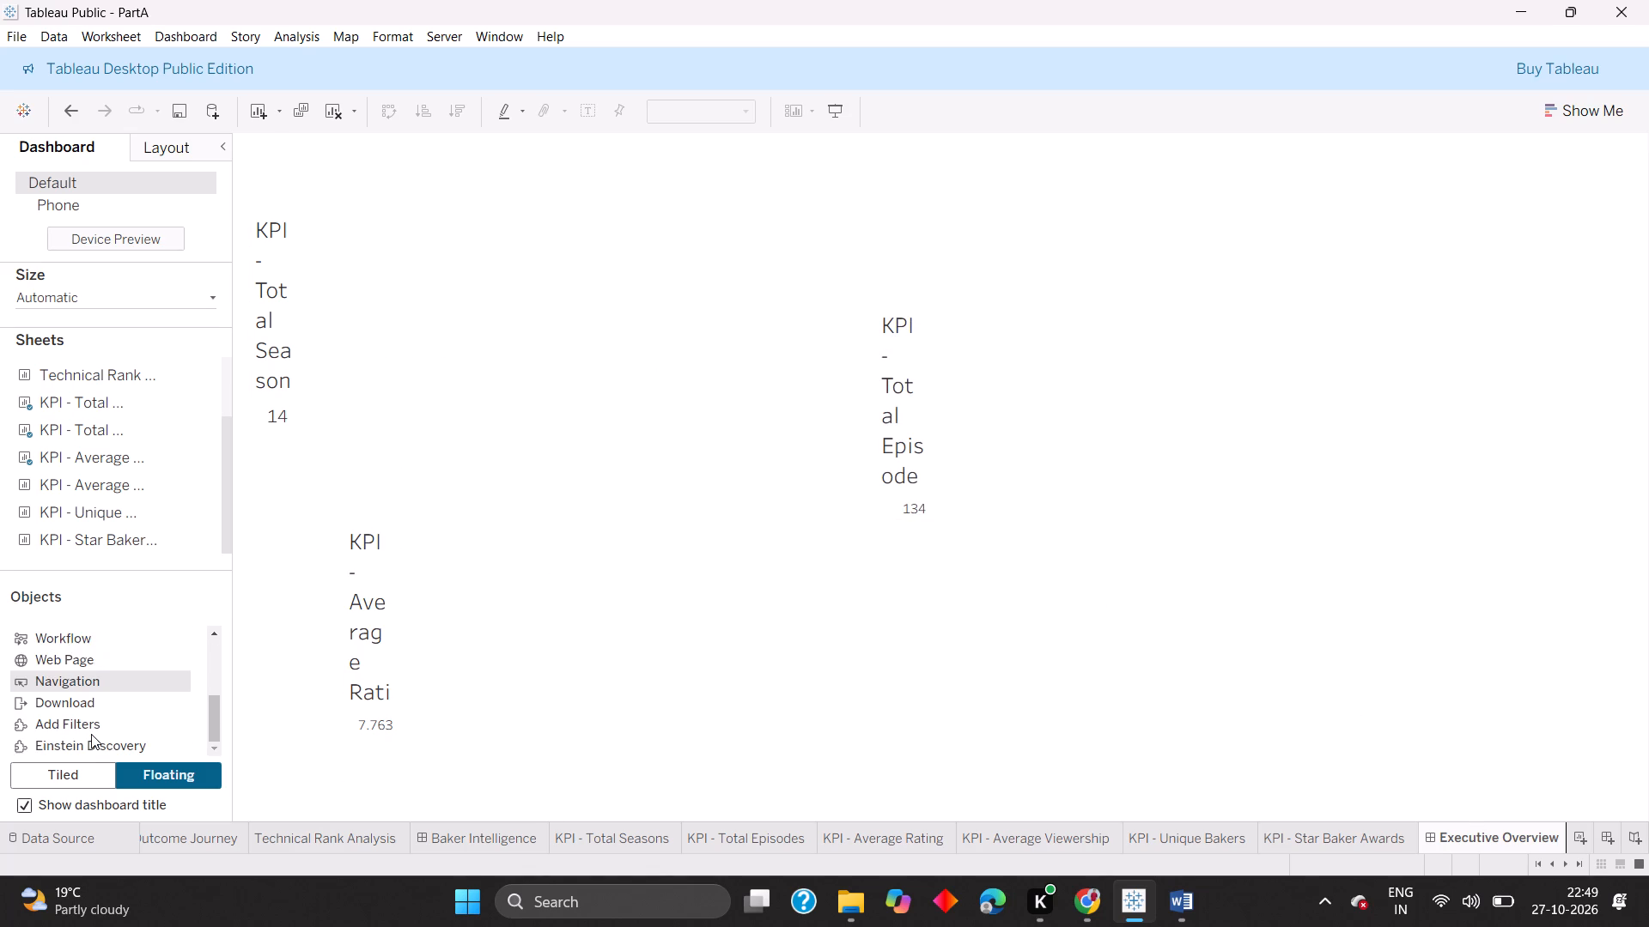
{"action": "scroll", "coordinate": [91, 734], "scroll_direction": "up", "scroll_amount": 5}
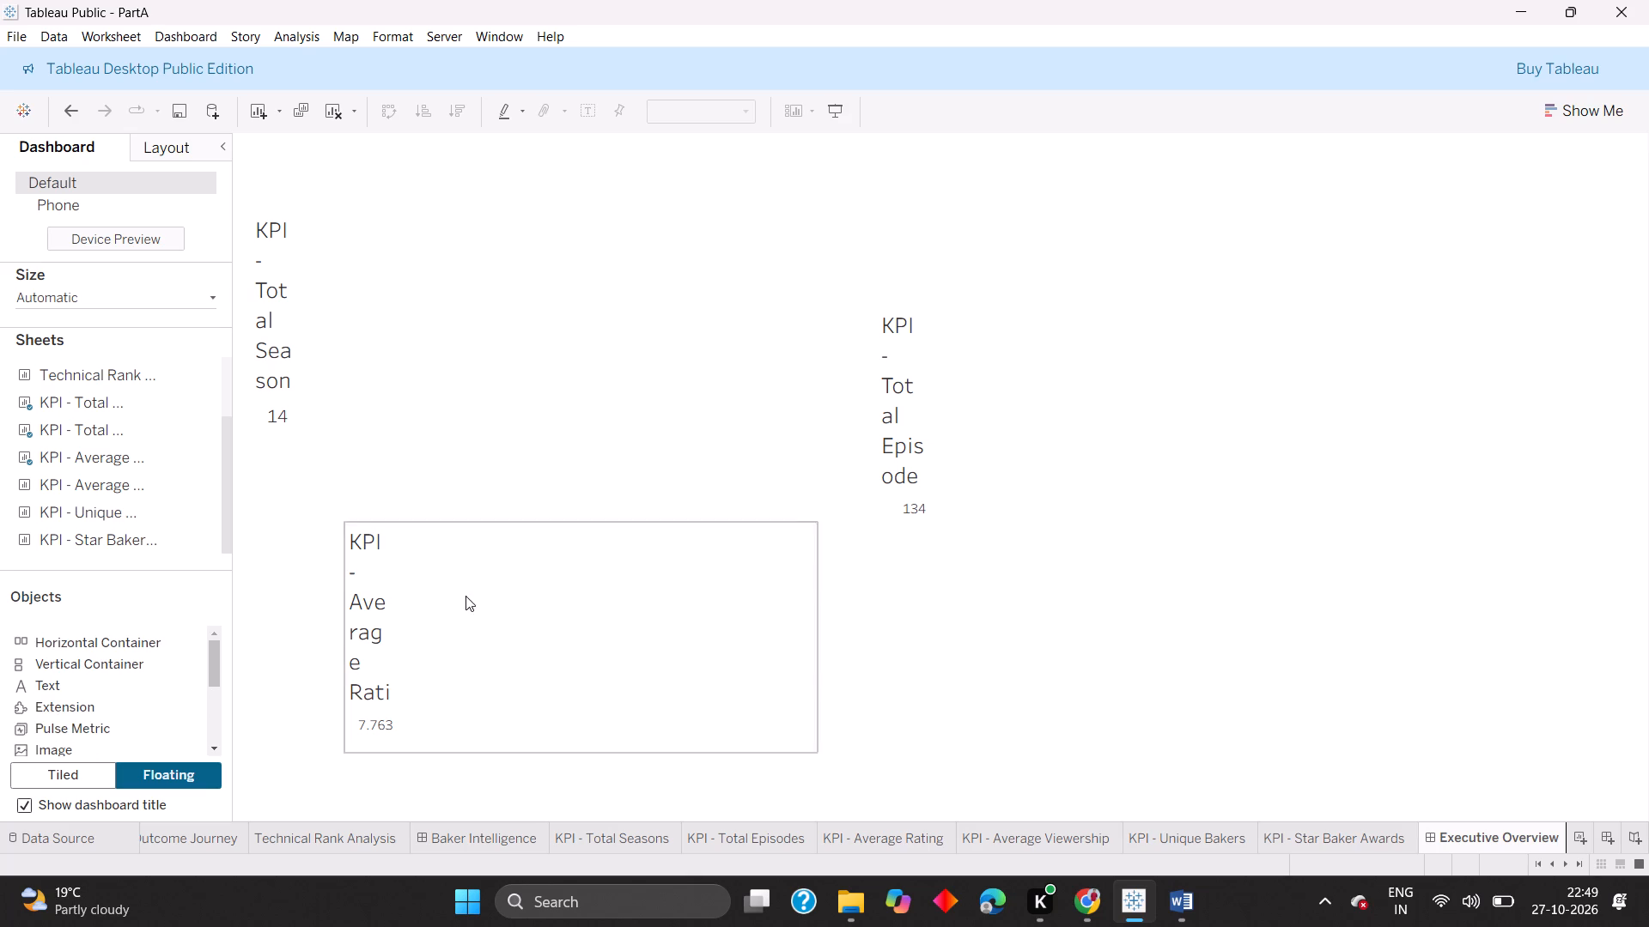
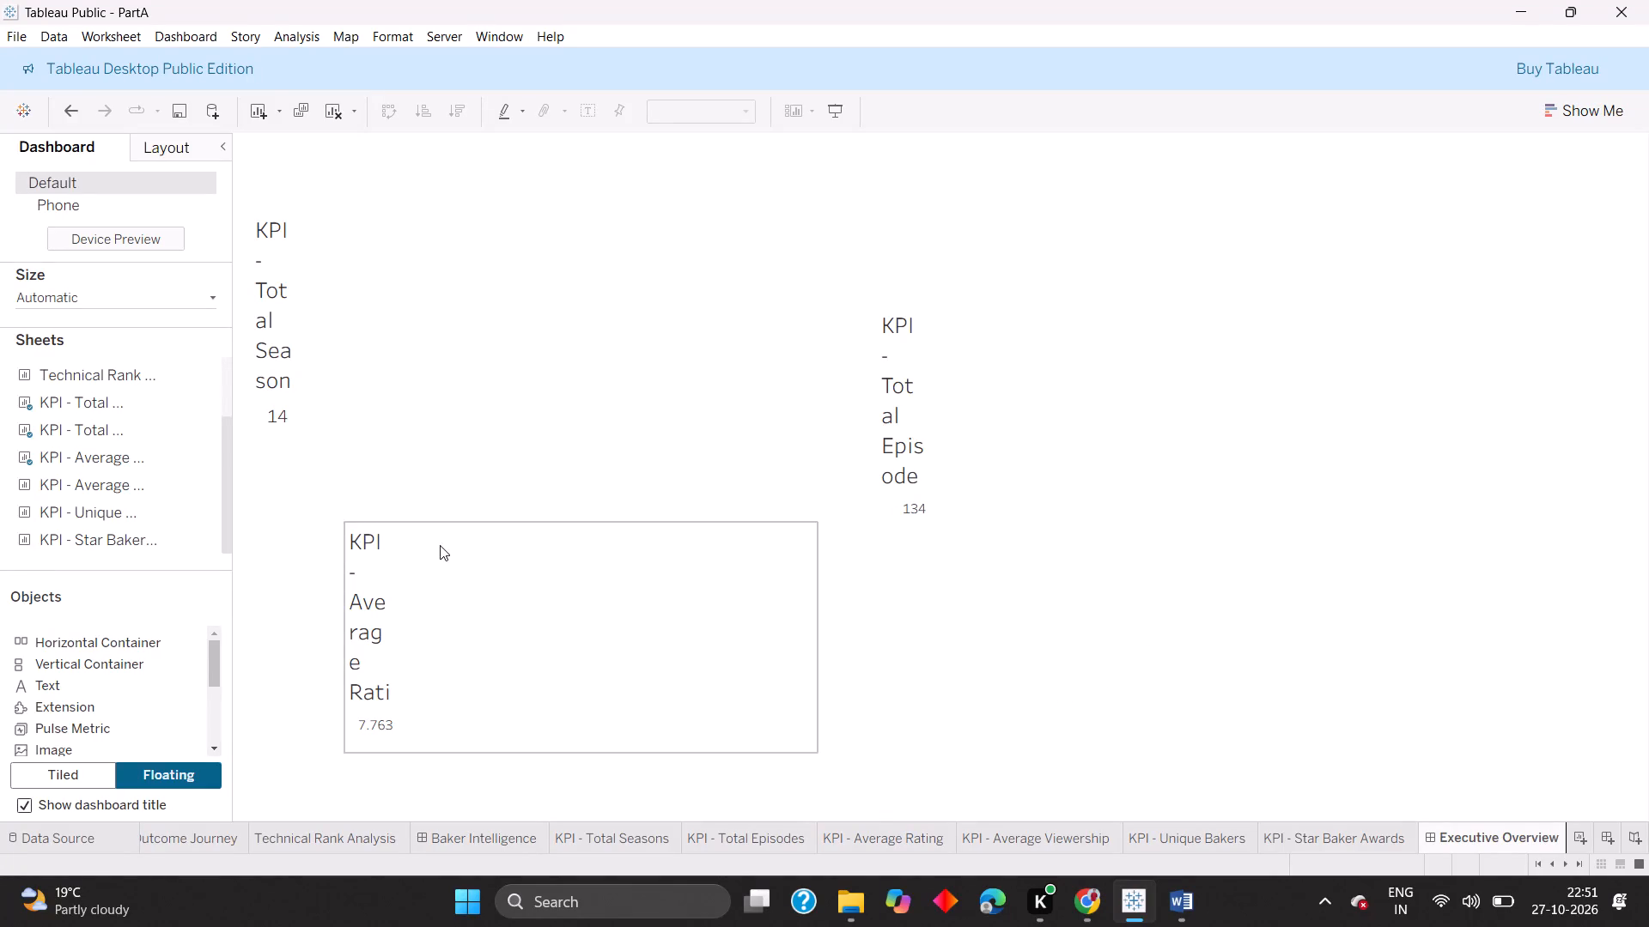
Select the floating KPI - Total Seasons view on the Executive Overview dashboard.
{"action": "left_click", "coordinate": [350, 339]}
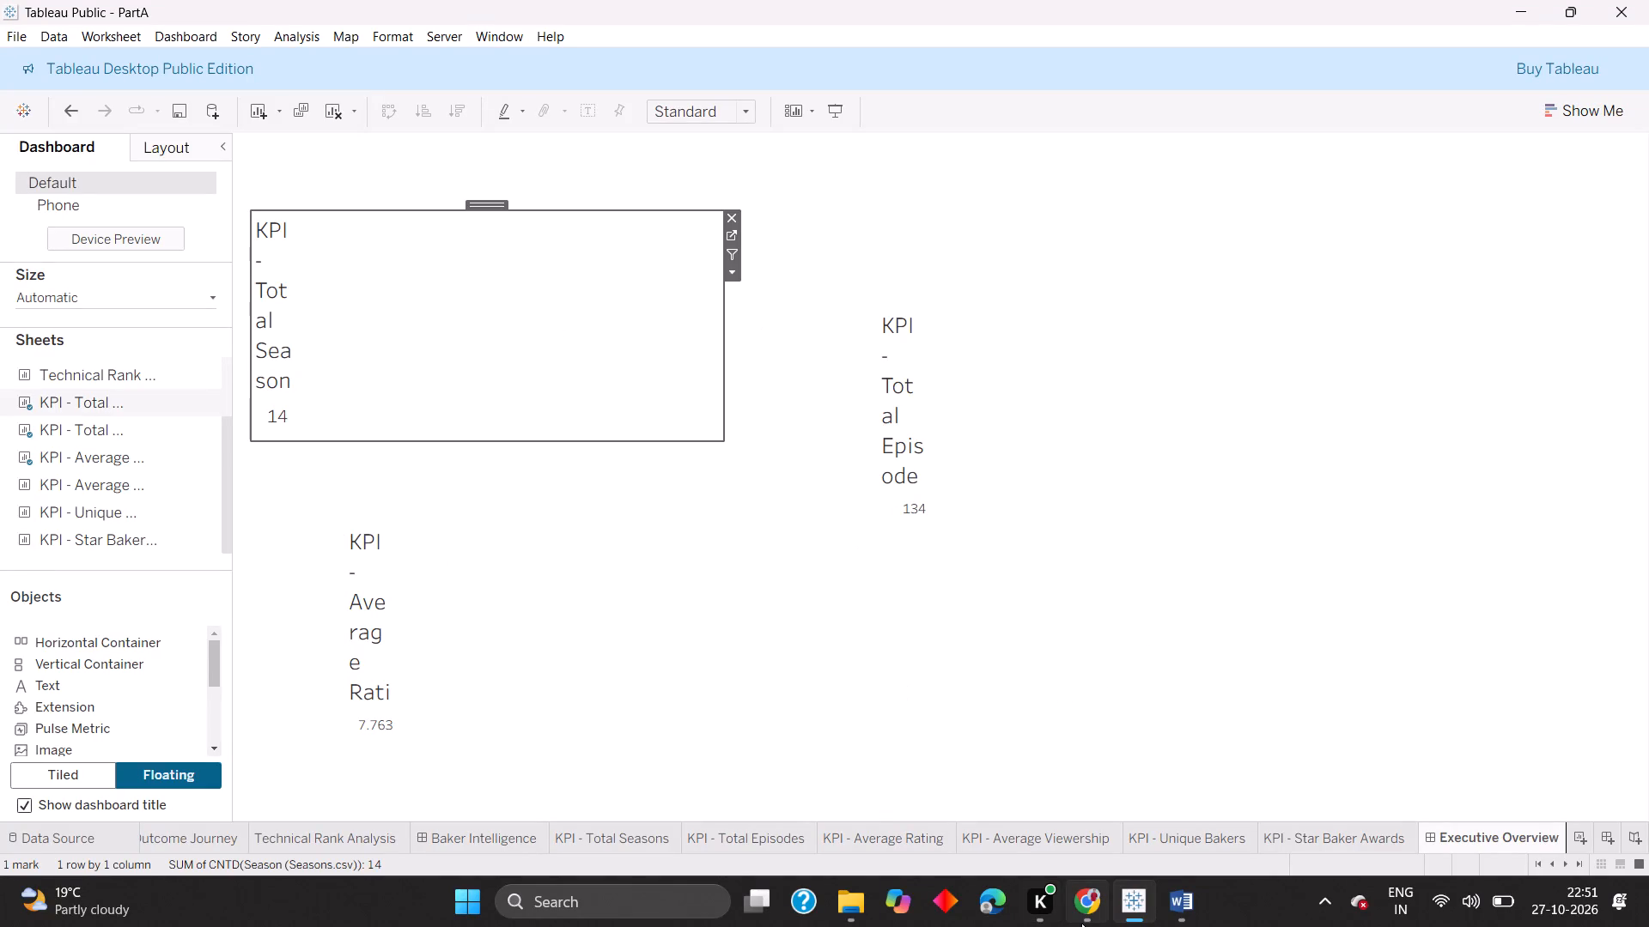
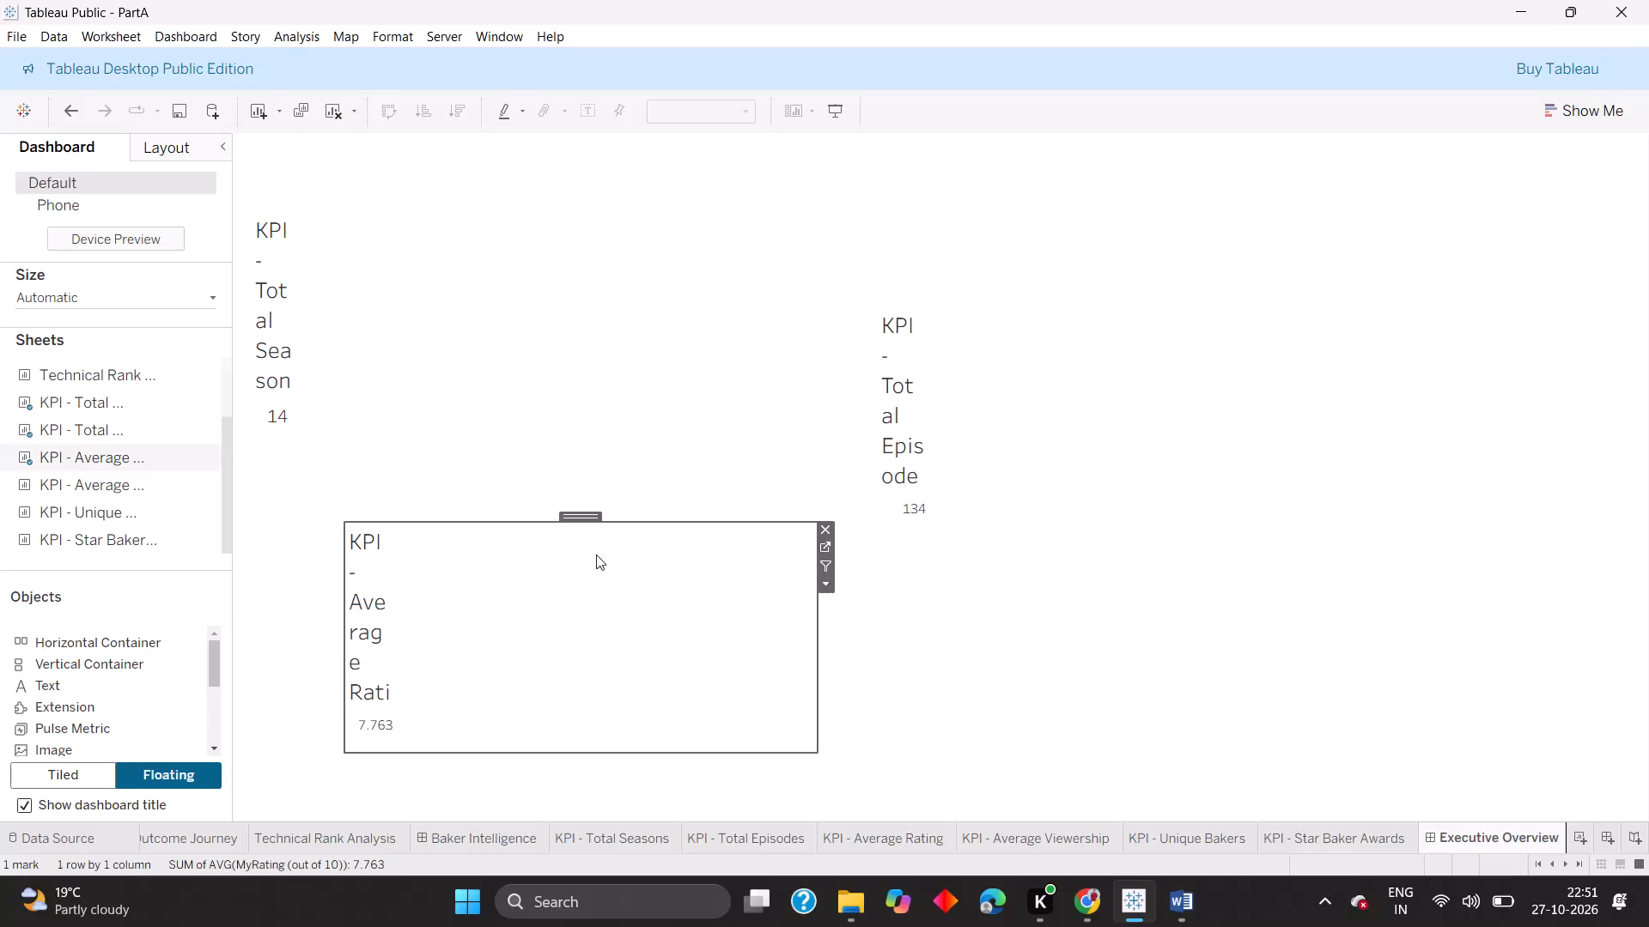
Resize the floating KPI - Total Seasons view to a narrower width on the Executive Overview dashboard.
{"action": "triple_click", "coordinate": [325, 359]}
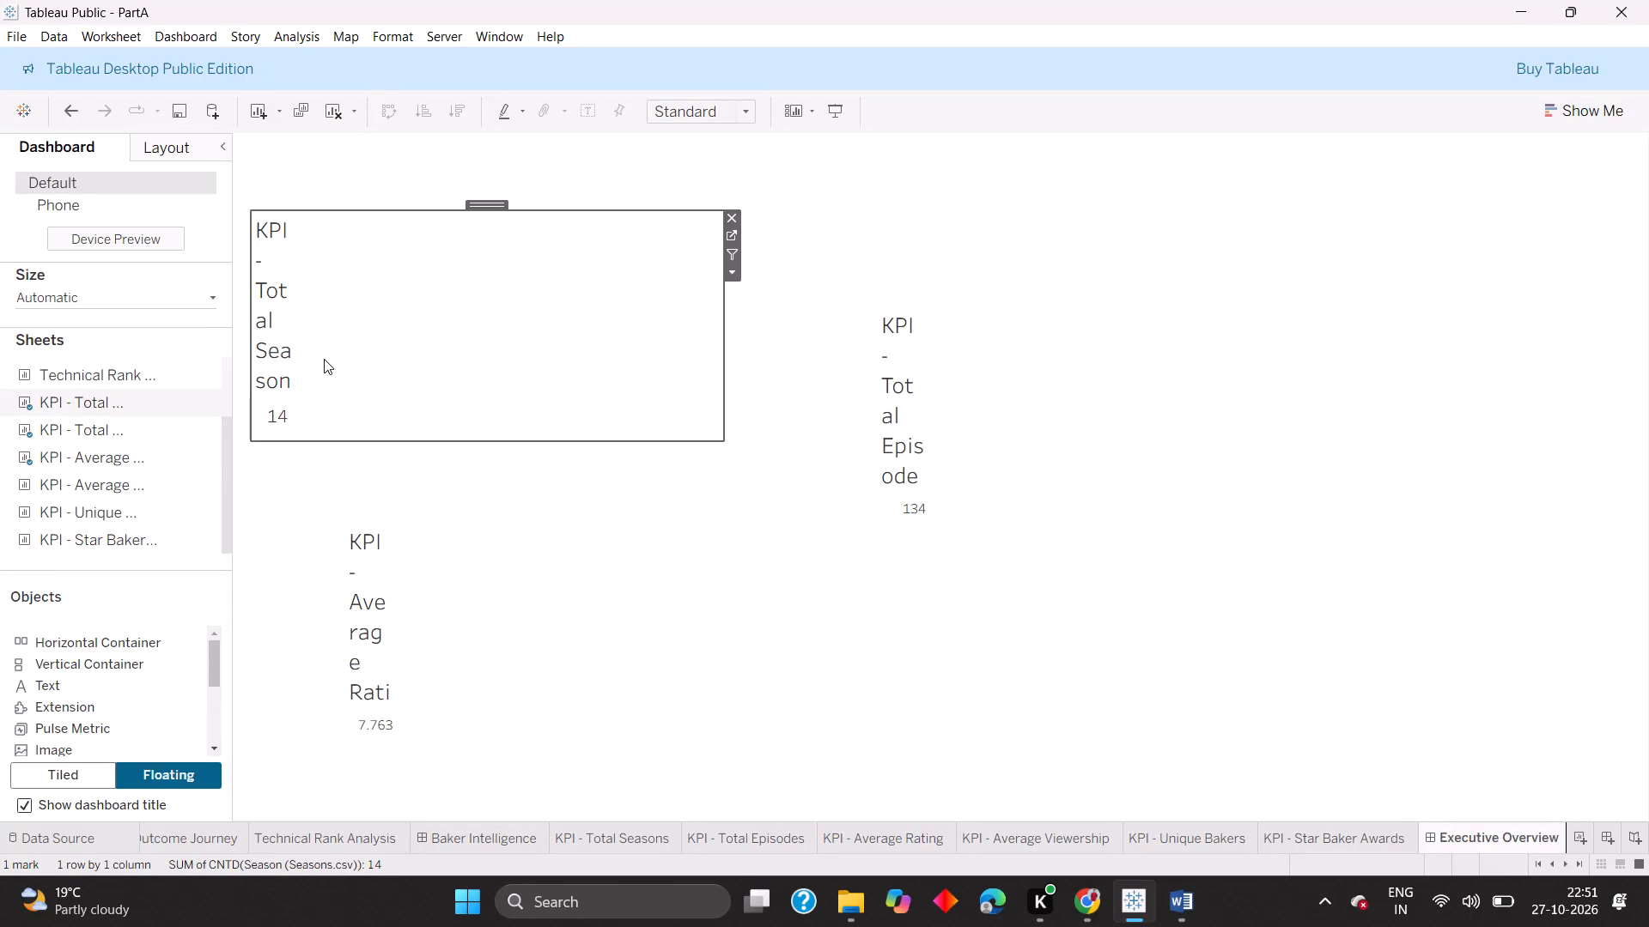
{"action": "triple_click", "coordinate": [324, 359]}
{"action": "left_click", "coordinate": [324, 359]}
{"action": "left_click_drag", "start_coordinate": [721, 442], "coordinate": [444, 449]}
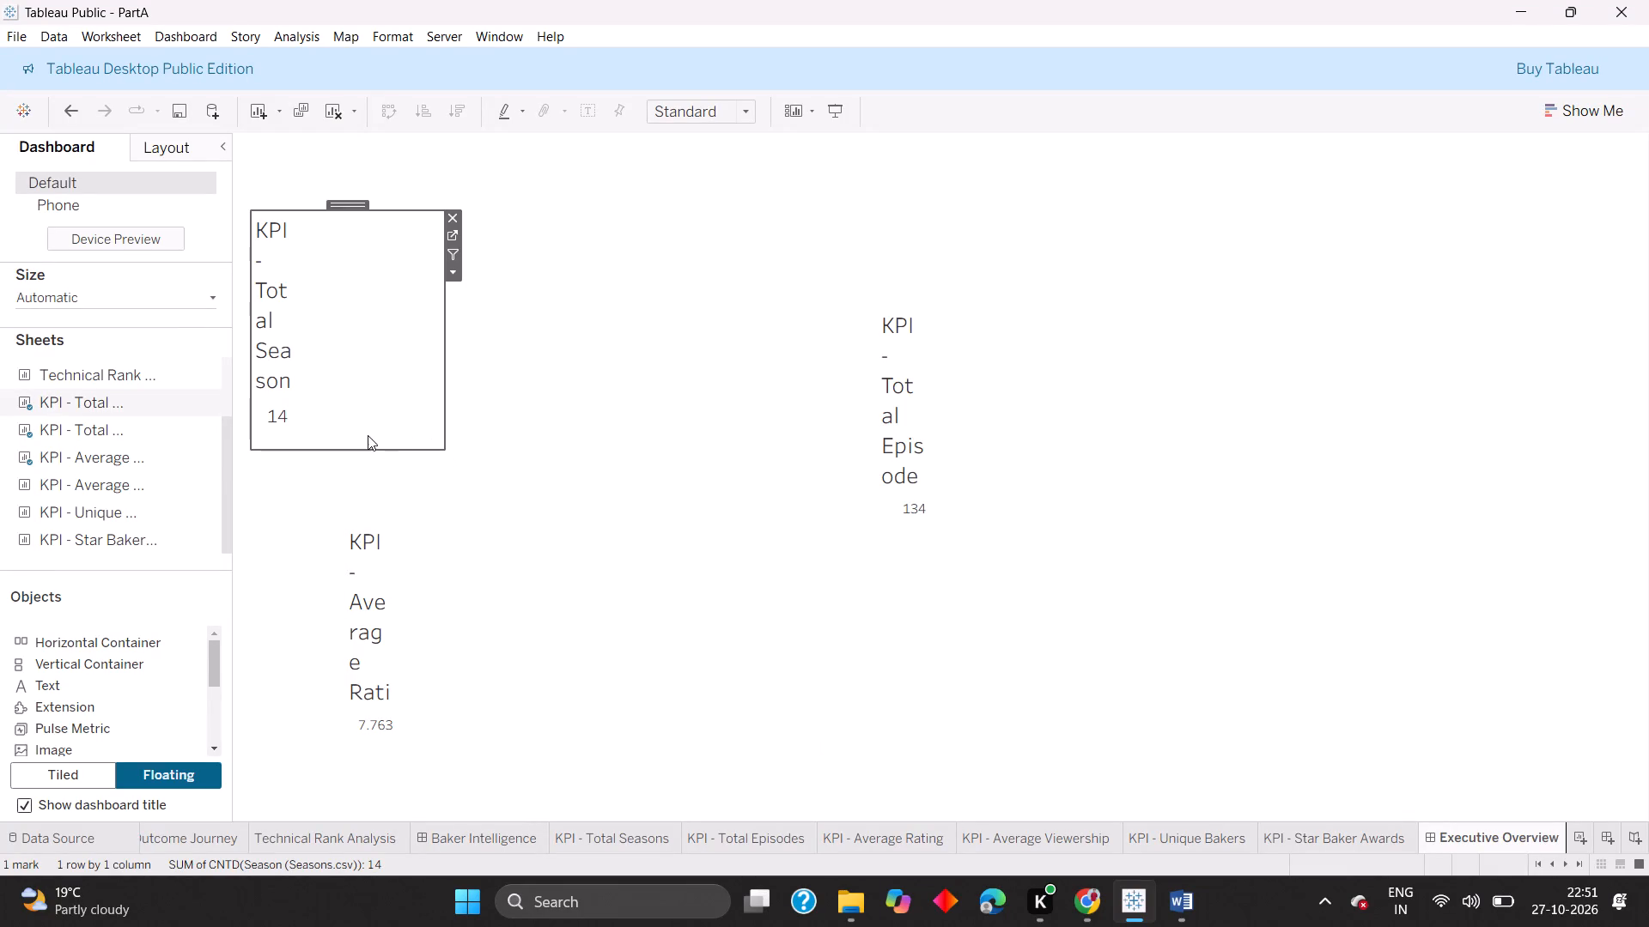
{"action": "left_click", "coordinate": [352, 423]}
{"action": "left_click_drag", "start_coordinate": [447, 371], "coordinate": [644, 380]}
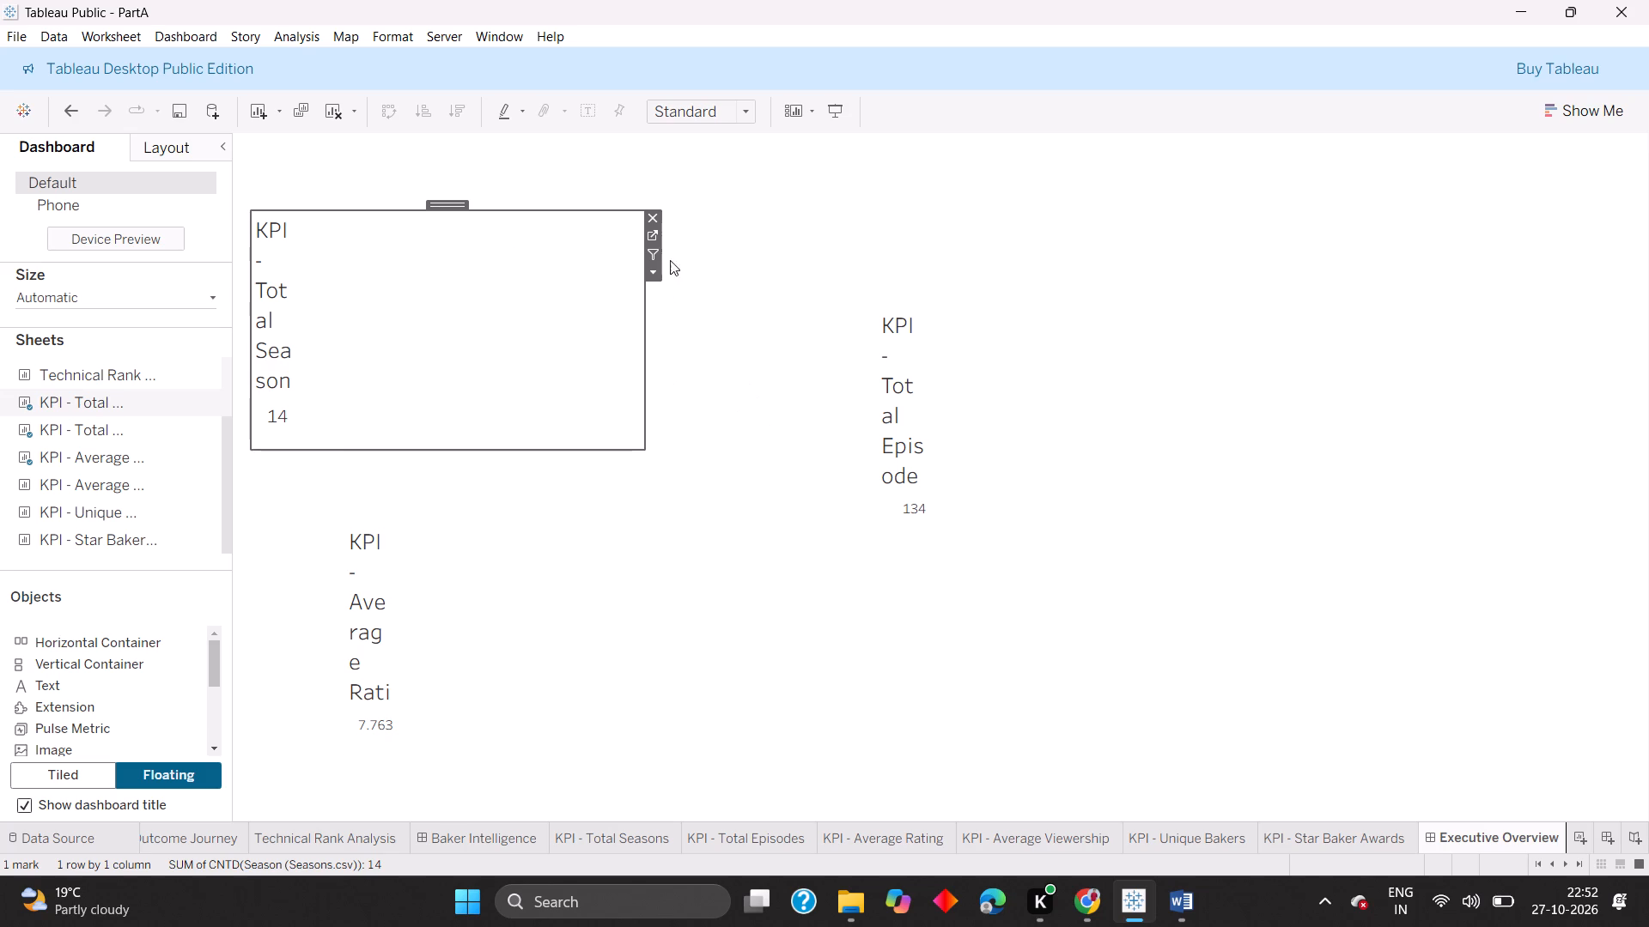
Remove the floating KPI - Total Seasons, KPI - Total Episodes and KPI - Average Rating views from the Executive Overview dashboard.
{"action": "left_click", "coordinate": [654, 216]}
{"action": "left_click", "coordinate": [886, 387]}
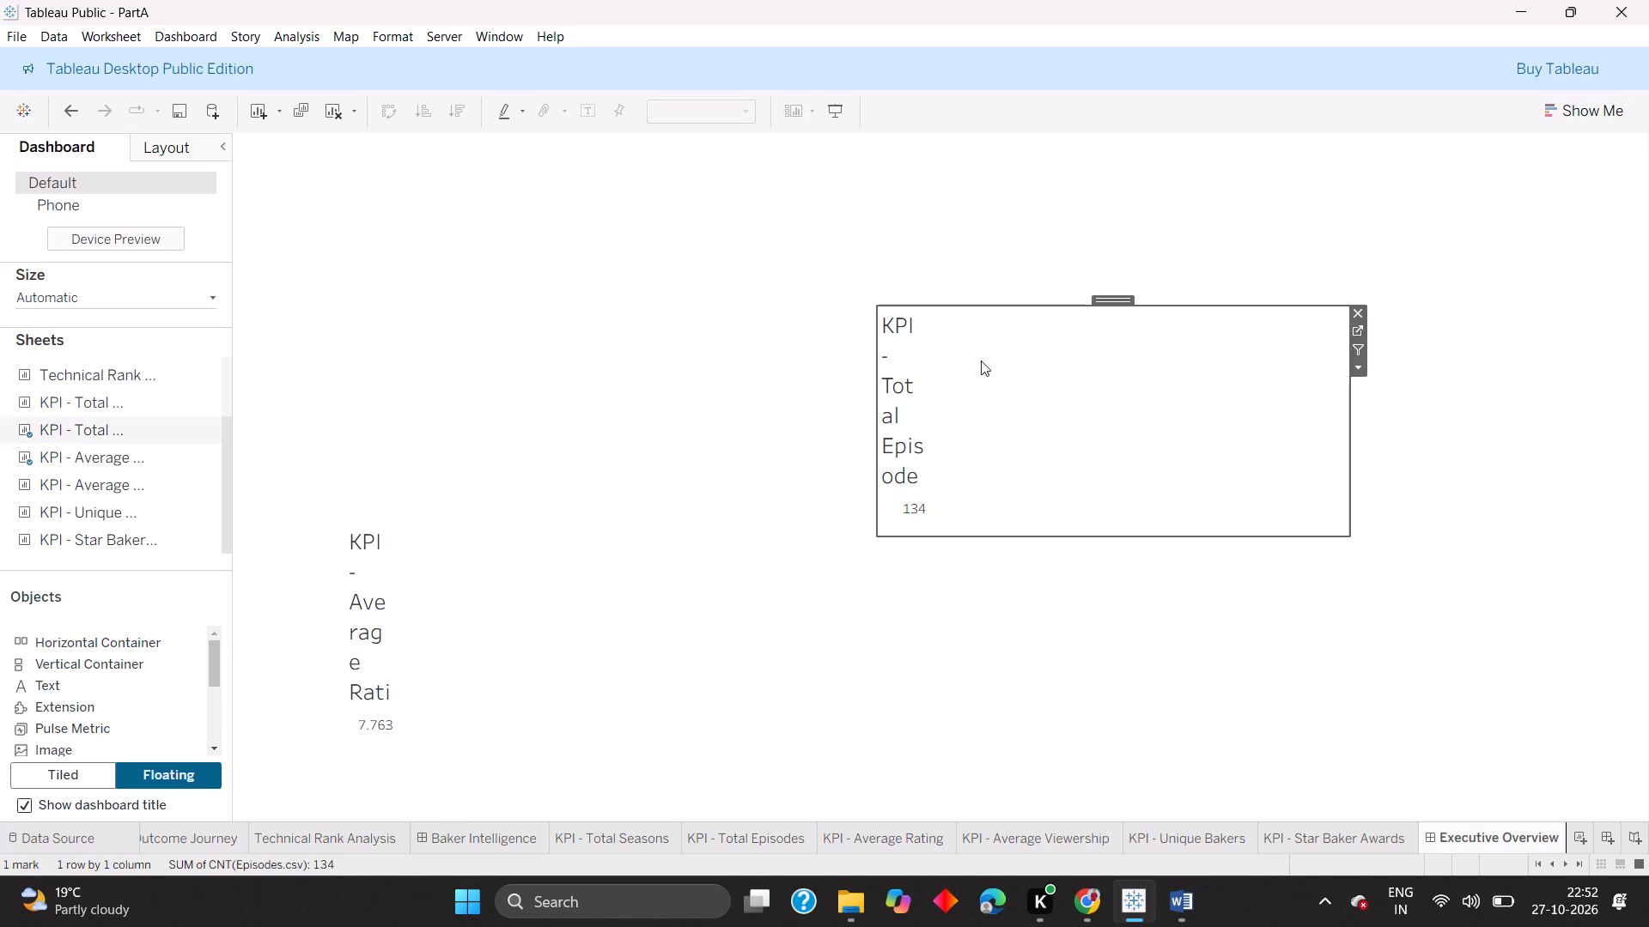
{"action": "left_click", "coordinate": [1364, 318]}
{"action": "left_click", "coordinate": [483, 581]}
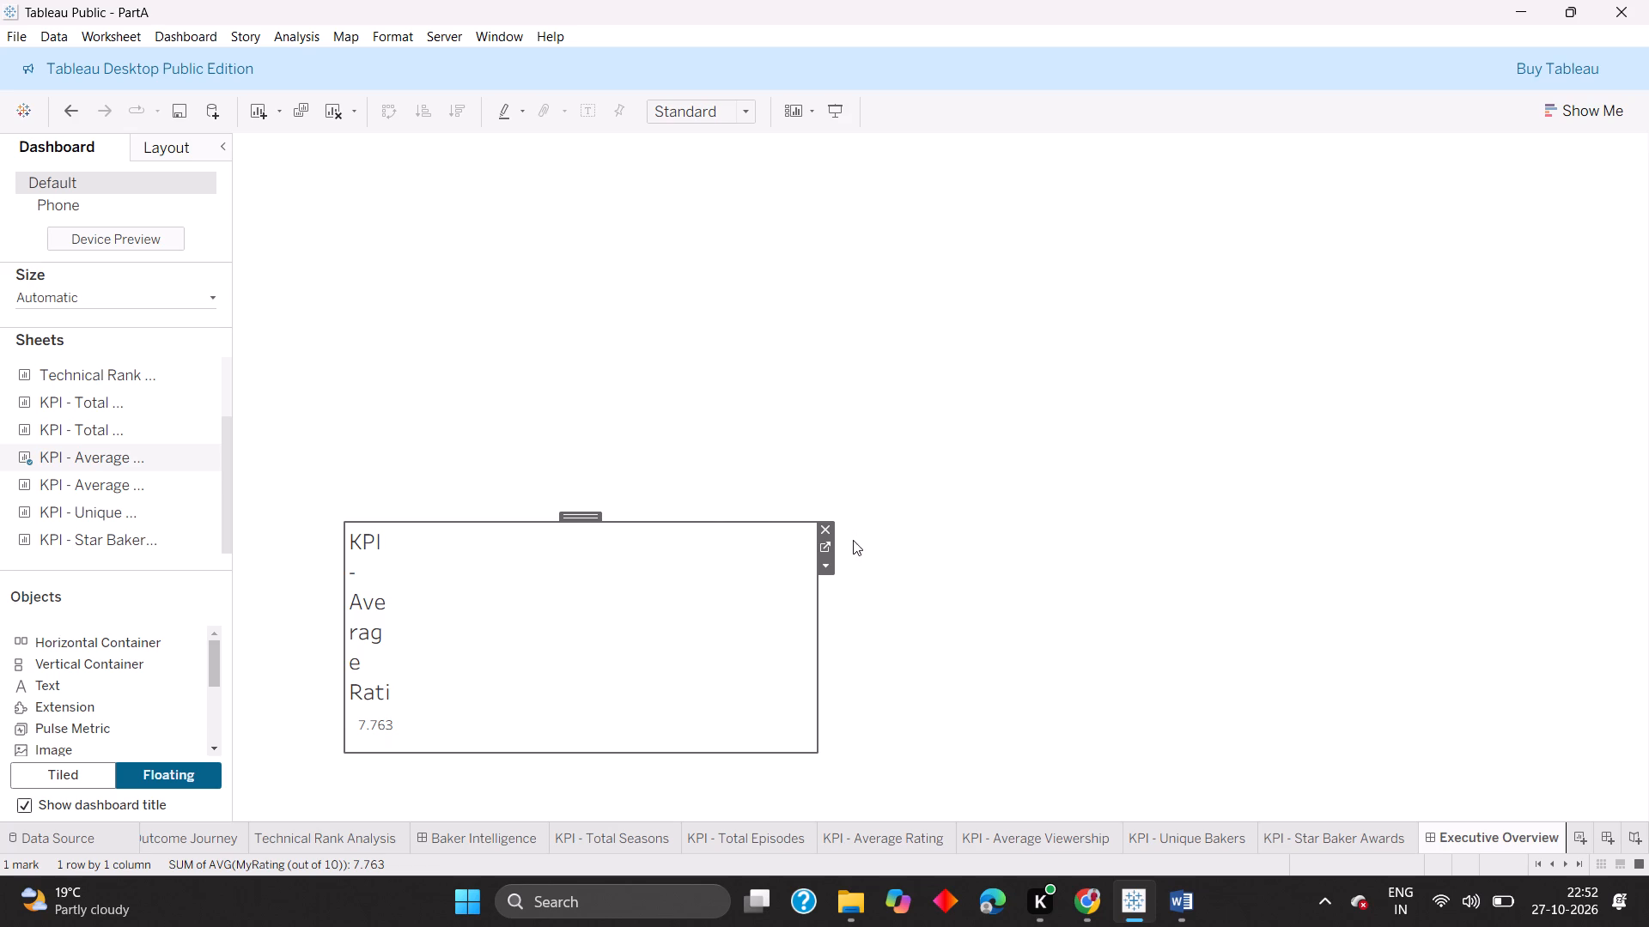
{"action": "left_click", "coordinate": [822, 531]}
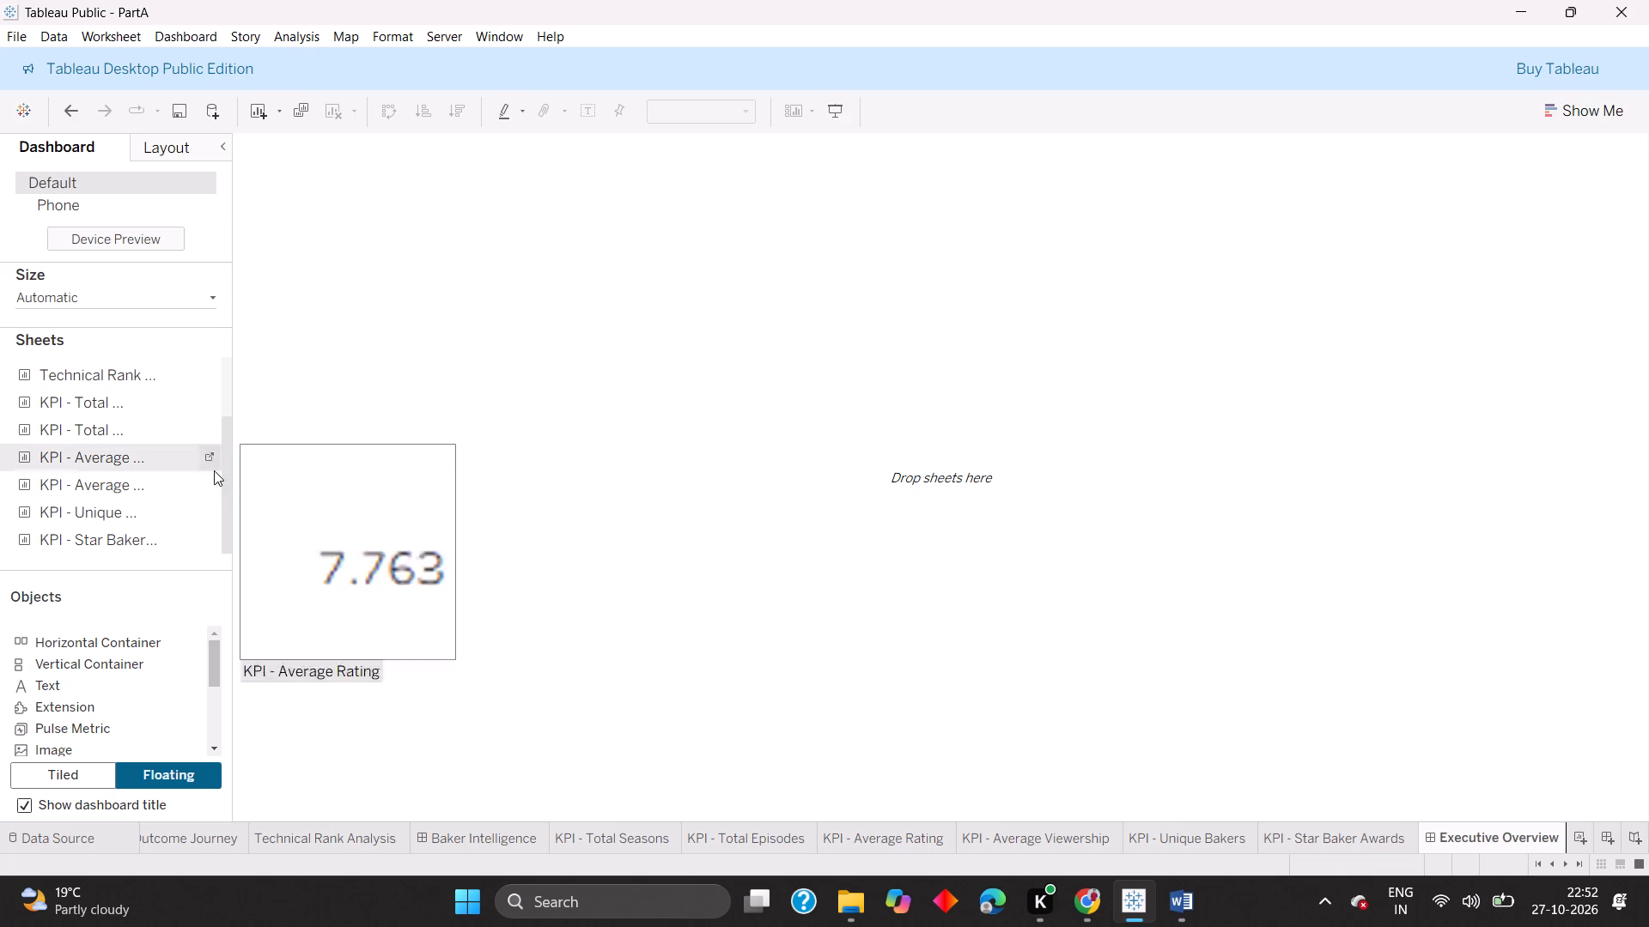
Place the KPI - Total Seasons sheet as a floating view near the dashboard's upper-left area, narrowed to about half its width and slightly taller.
{"action": "left_click_drag", "start_coordinate": [89, 403], "coordinate": [361, 214]}
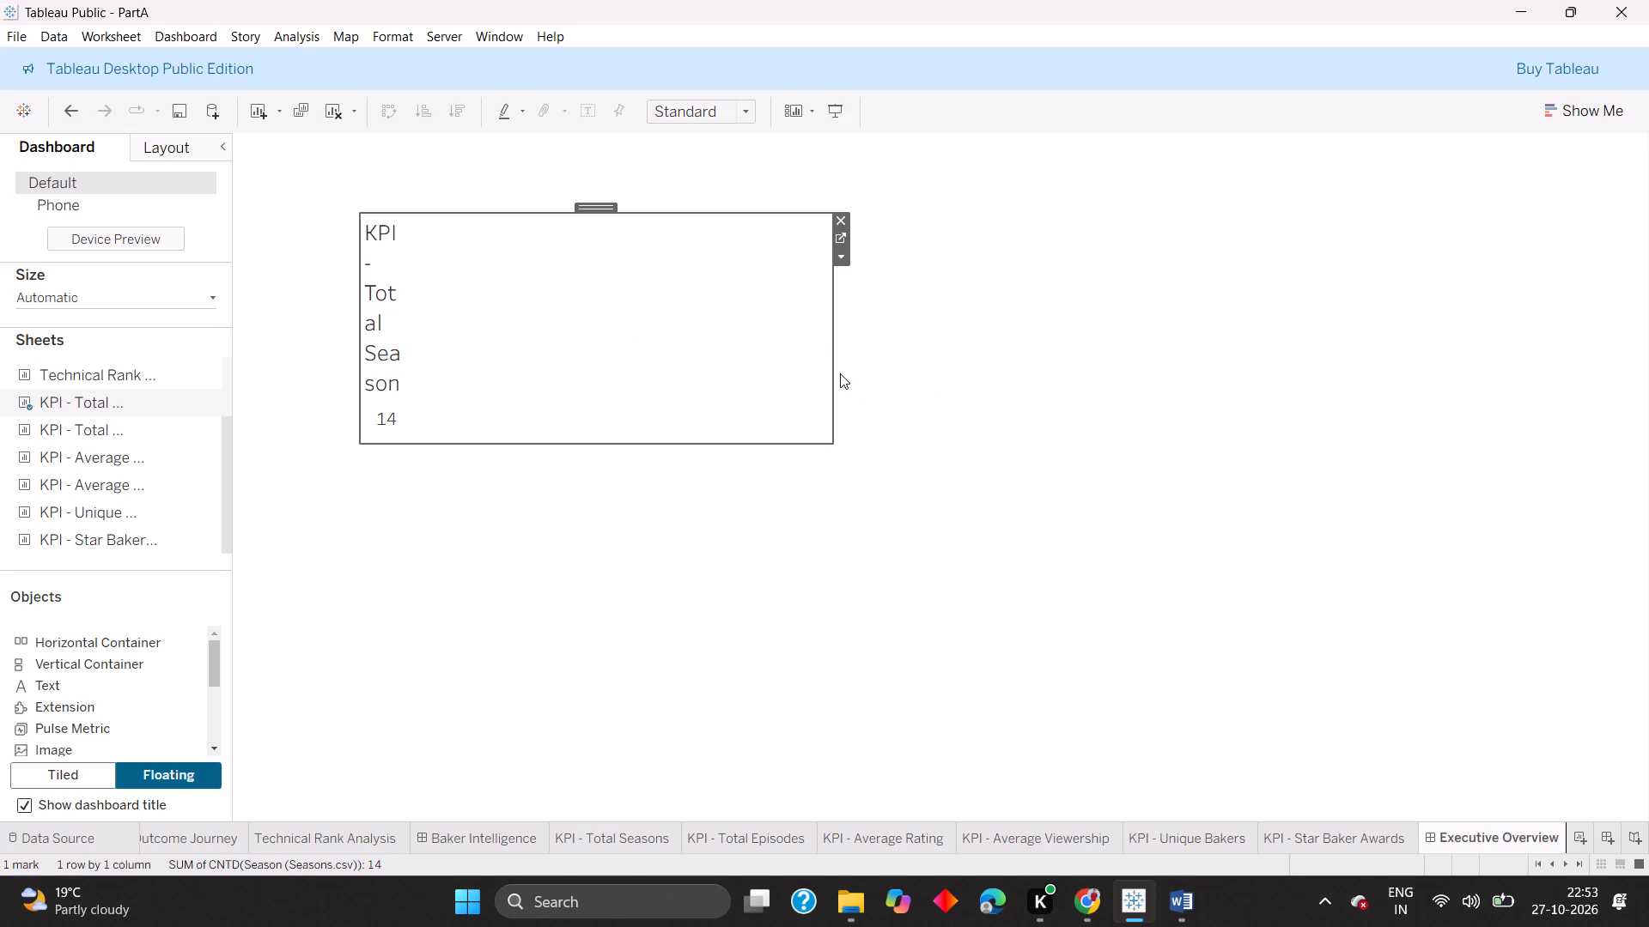
{"action": "left_click_drag", "start_coordinate": [831, 375], "coordinate": [548, 418]}
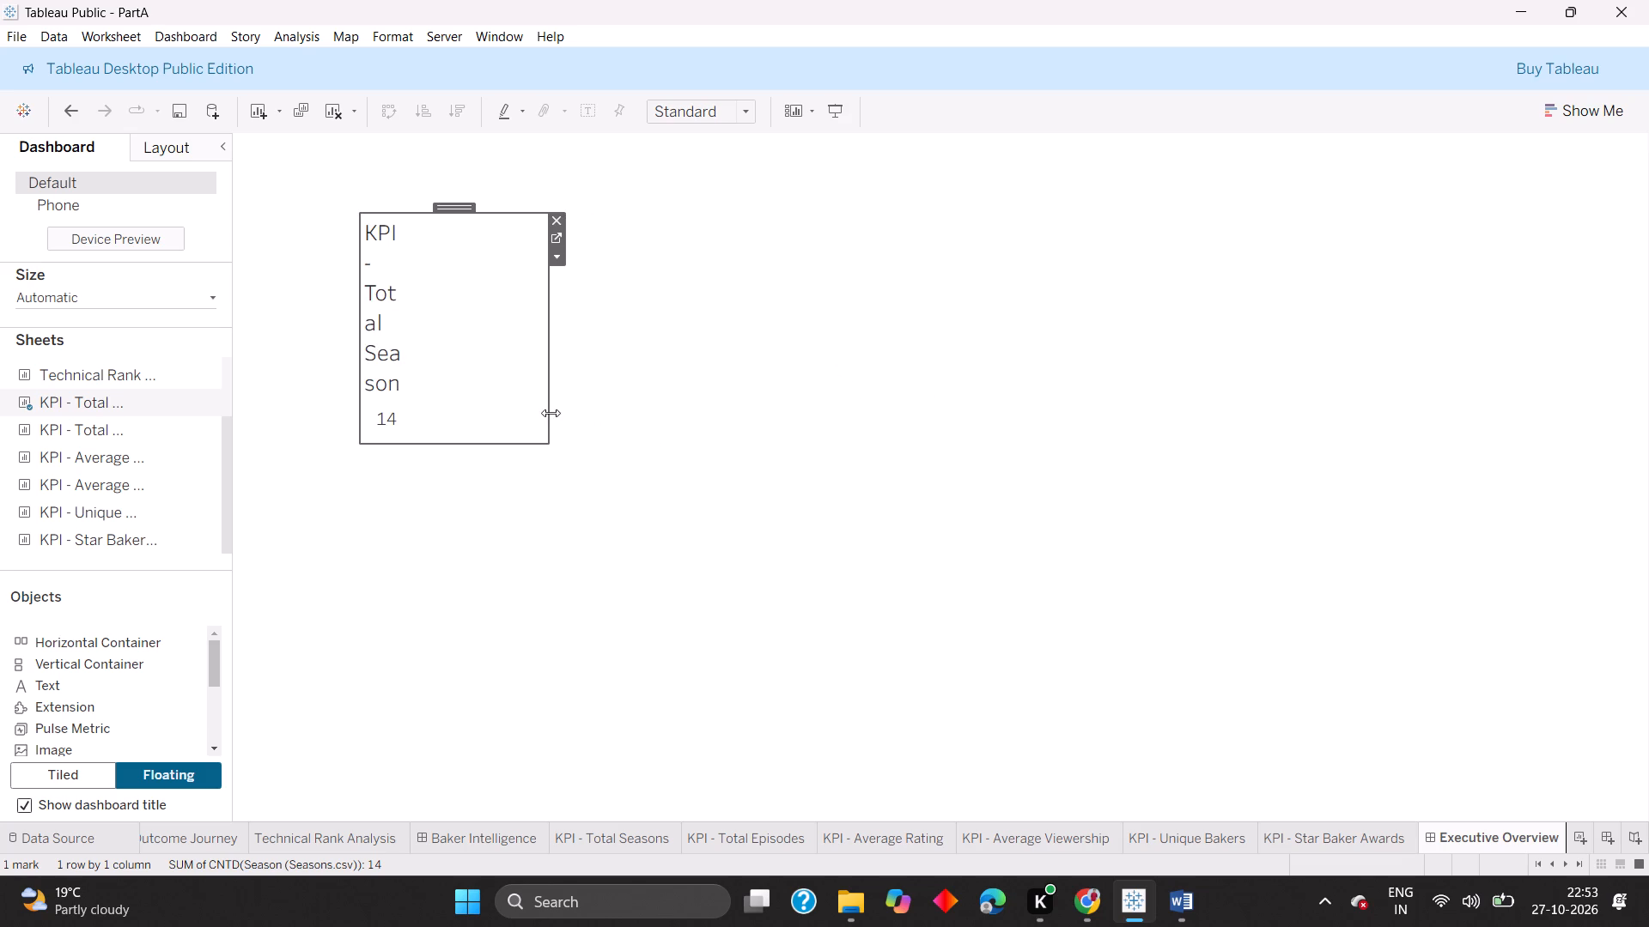
{"action": "left_click_drag", "start_coordinate": [551, 413], "coordinate": [597, 408]}
{"action": "left_click_drag", "start_coordinate": [598, 441], "coordinate": [601, 354]}
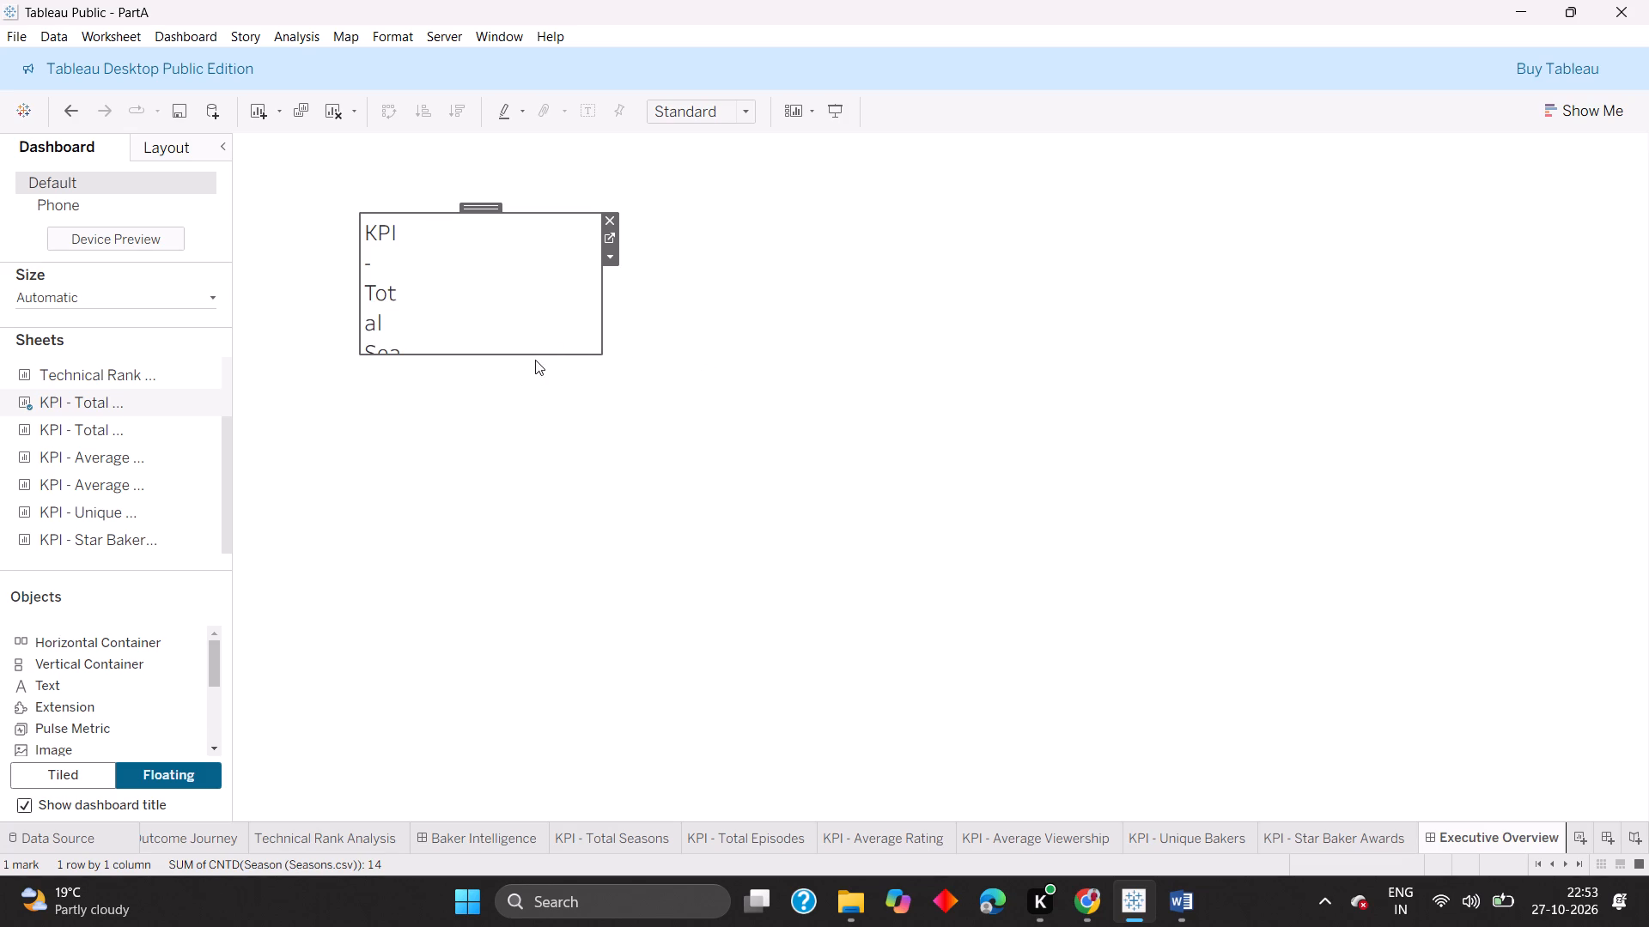
{"action": "left_click_drag", "start_coordinate": [532, 353], "coordinate": [528, 406]}
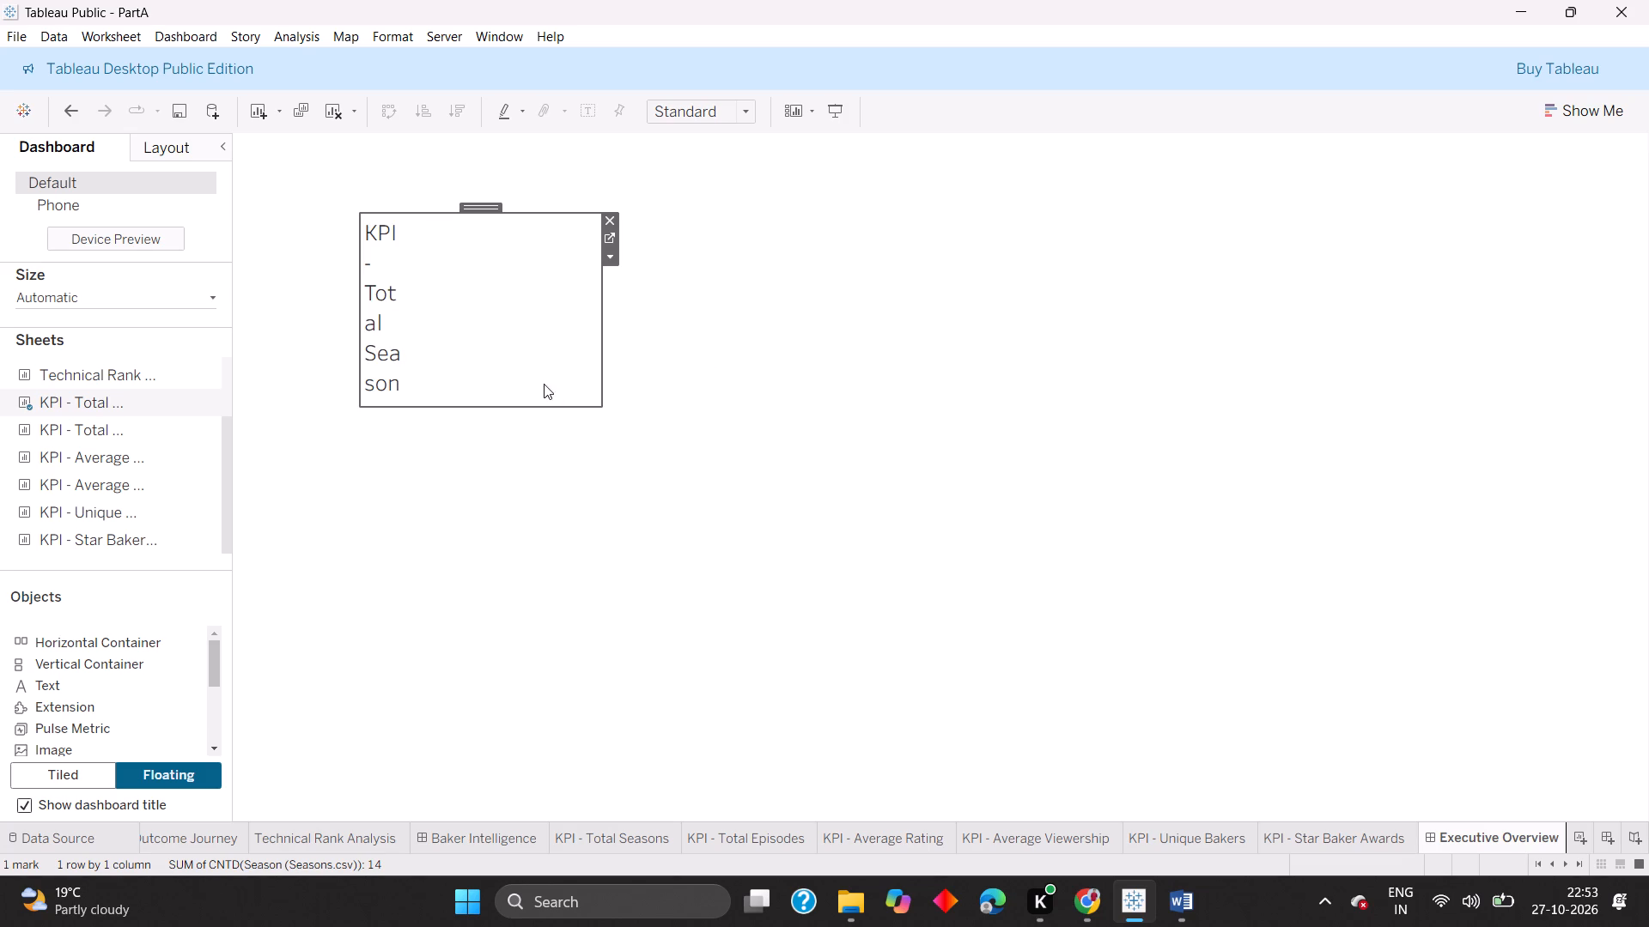
{"action": "left_click_drag", "start_coordinate": [528, 408], "coordinate": [530, 464]}
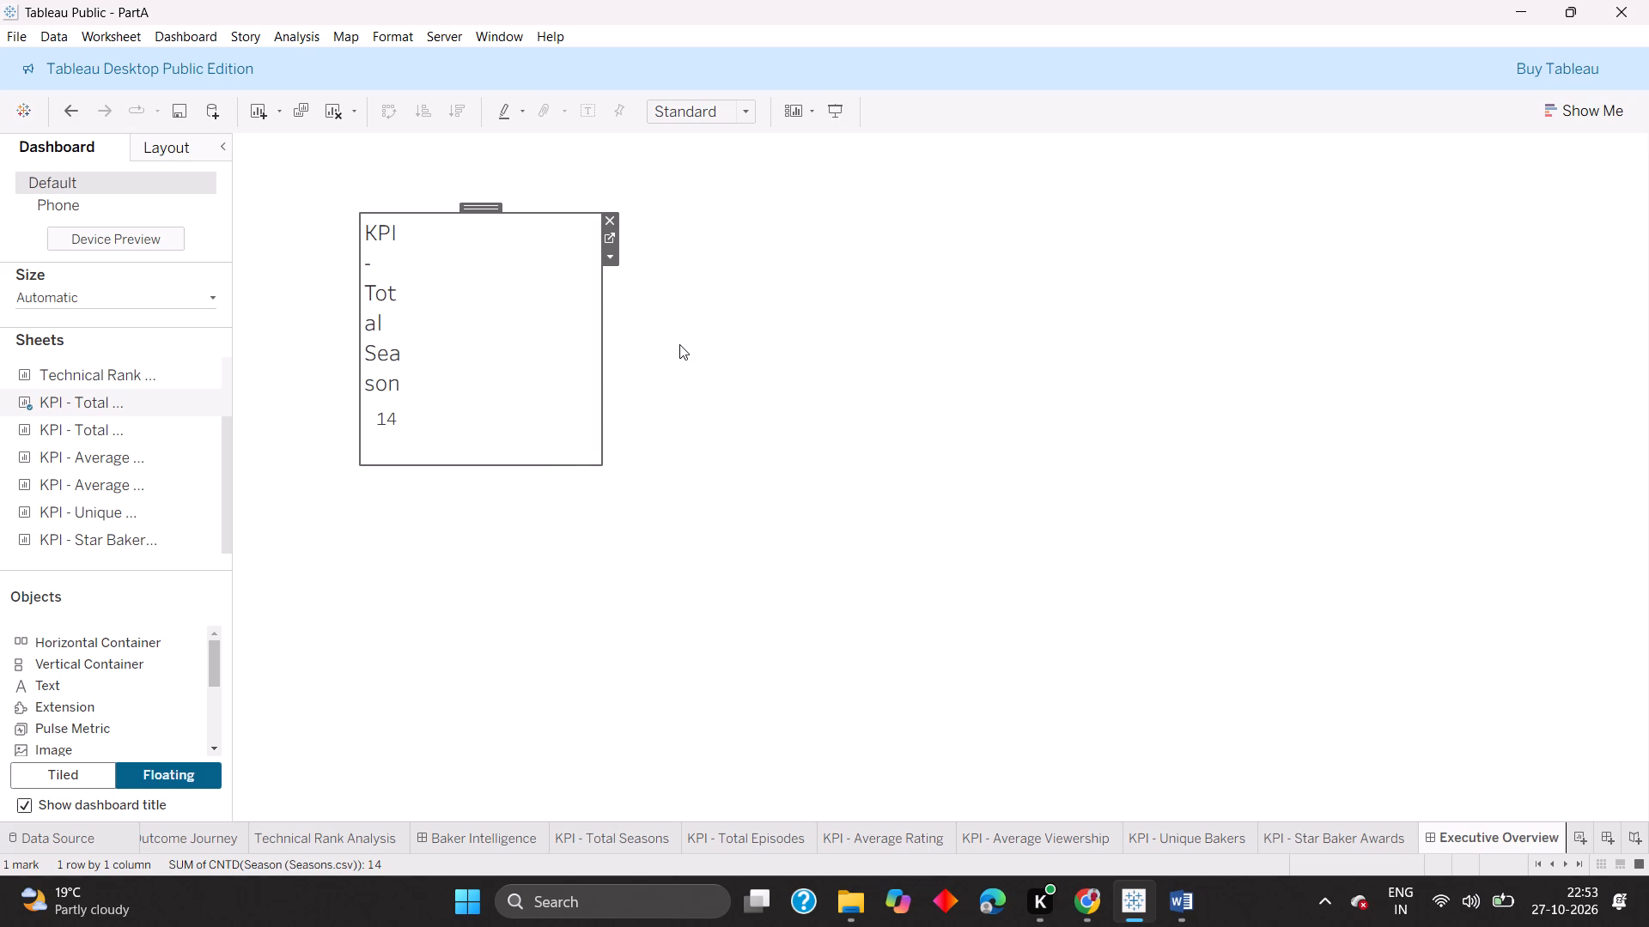
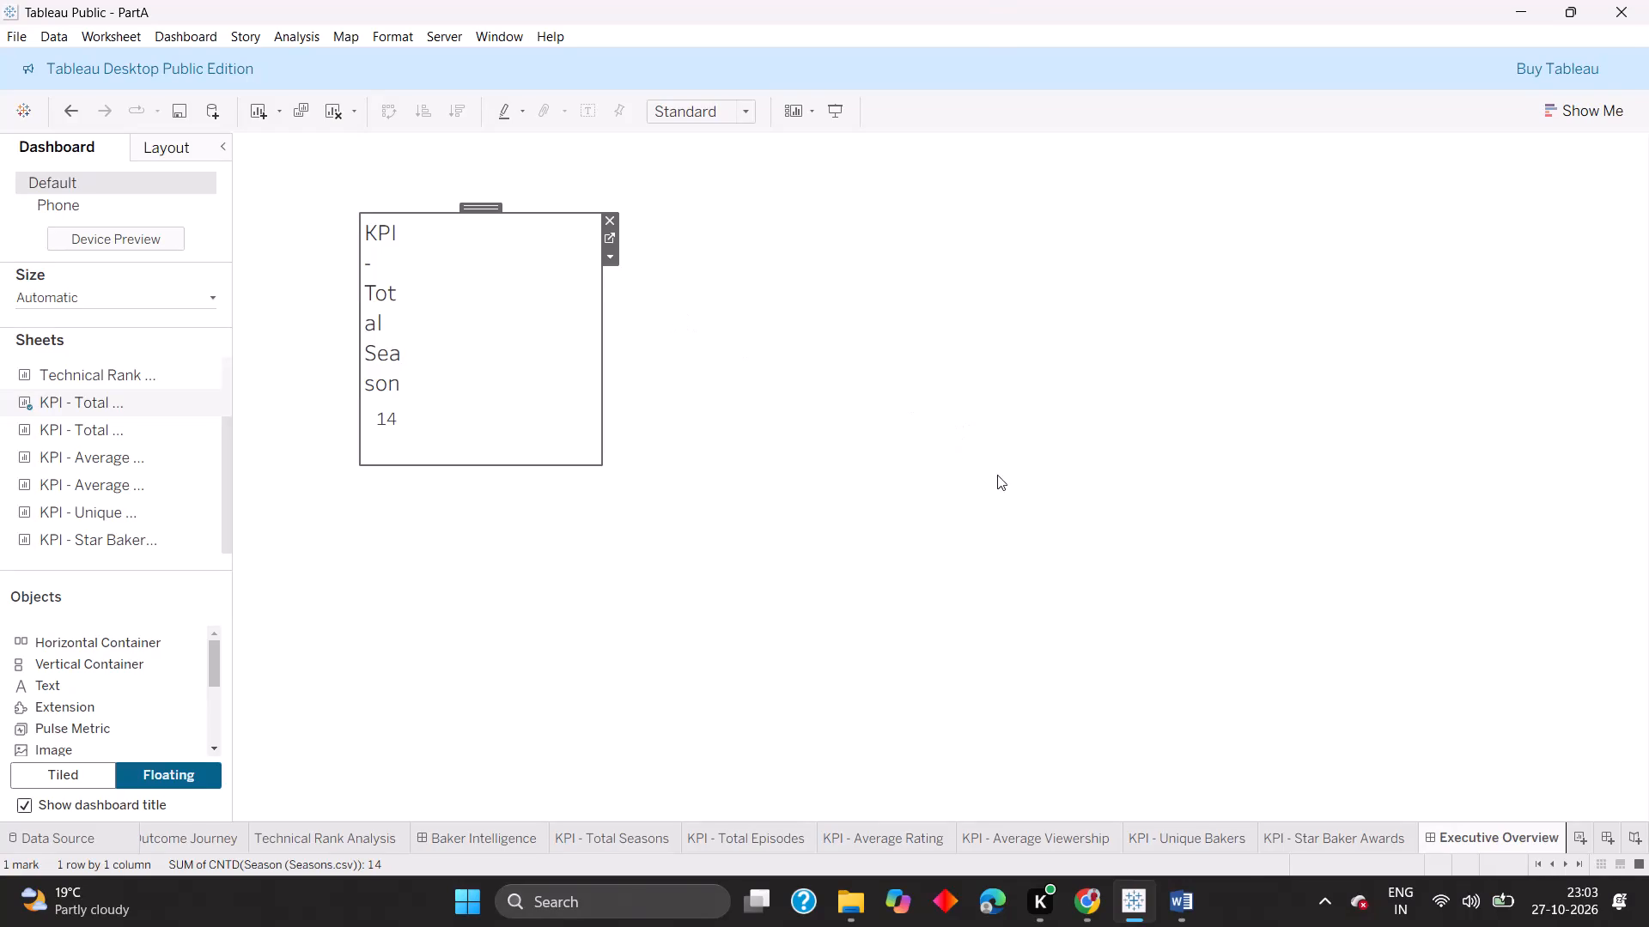
Narrow the floating KPI - Total Seasons view slightly by pulling in its right edge on the Executive Overview dashboard.
{"action": "left_click", "coordinate": [1013, 451]}
{"action": "left_click", "coordinate": [547, 415]}
{"action": "left_click_drag", "start_coordinate": [600, 350], "coordinate": [589, 350]}
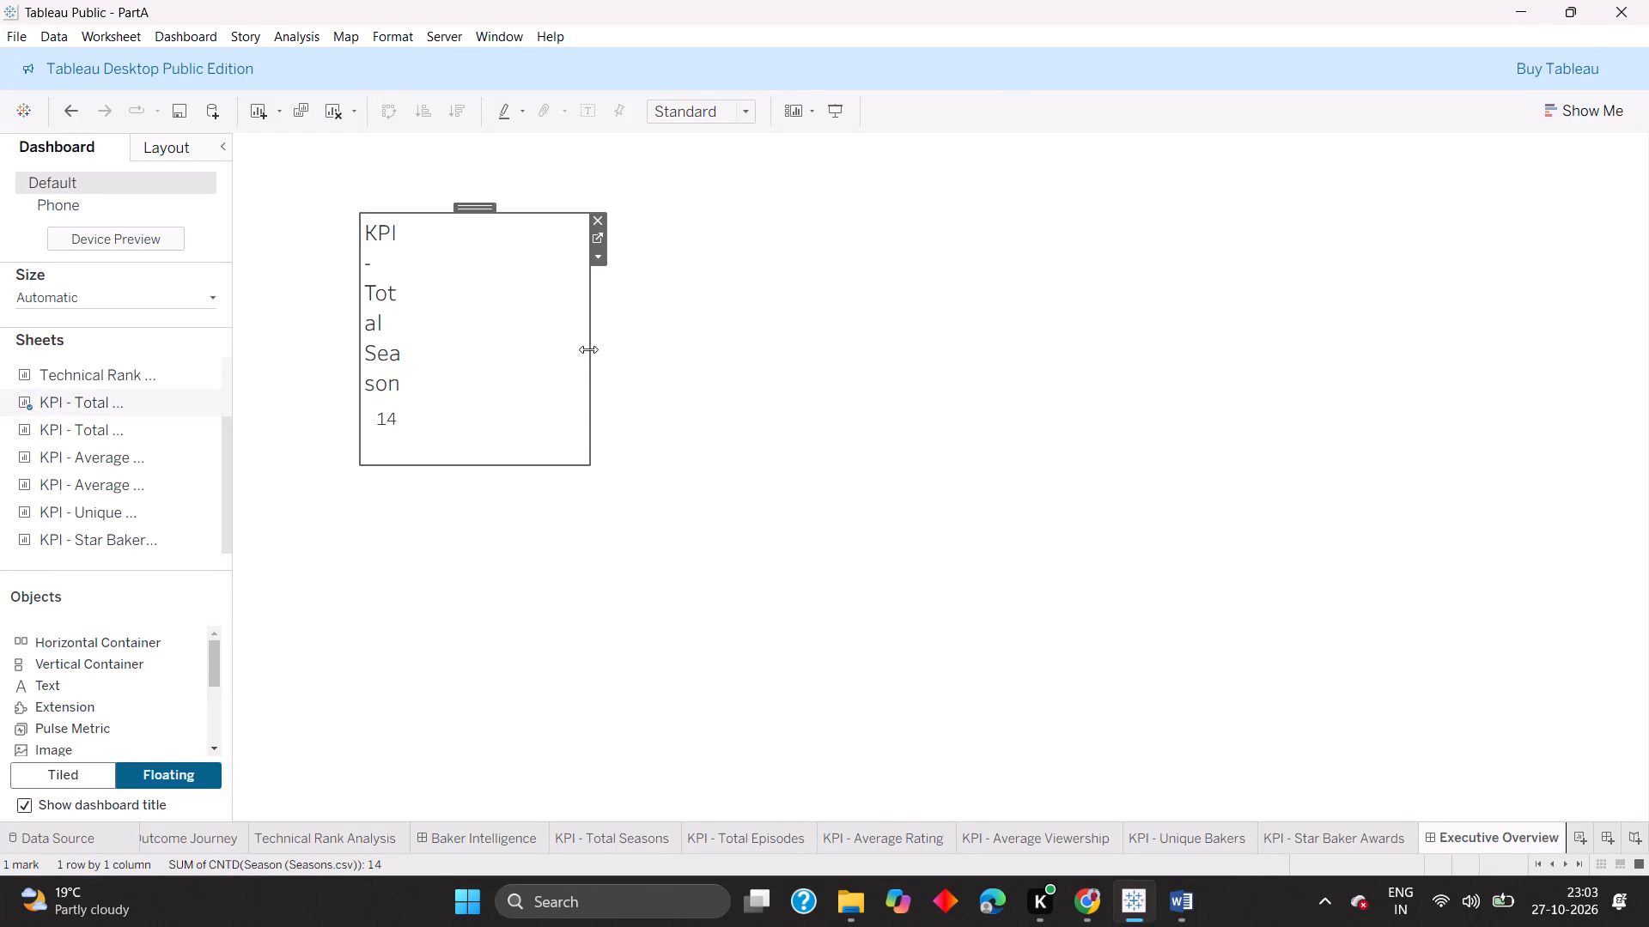
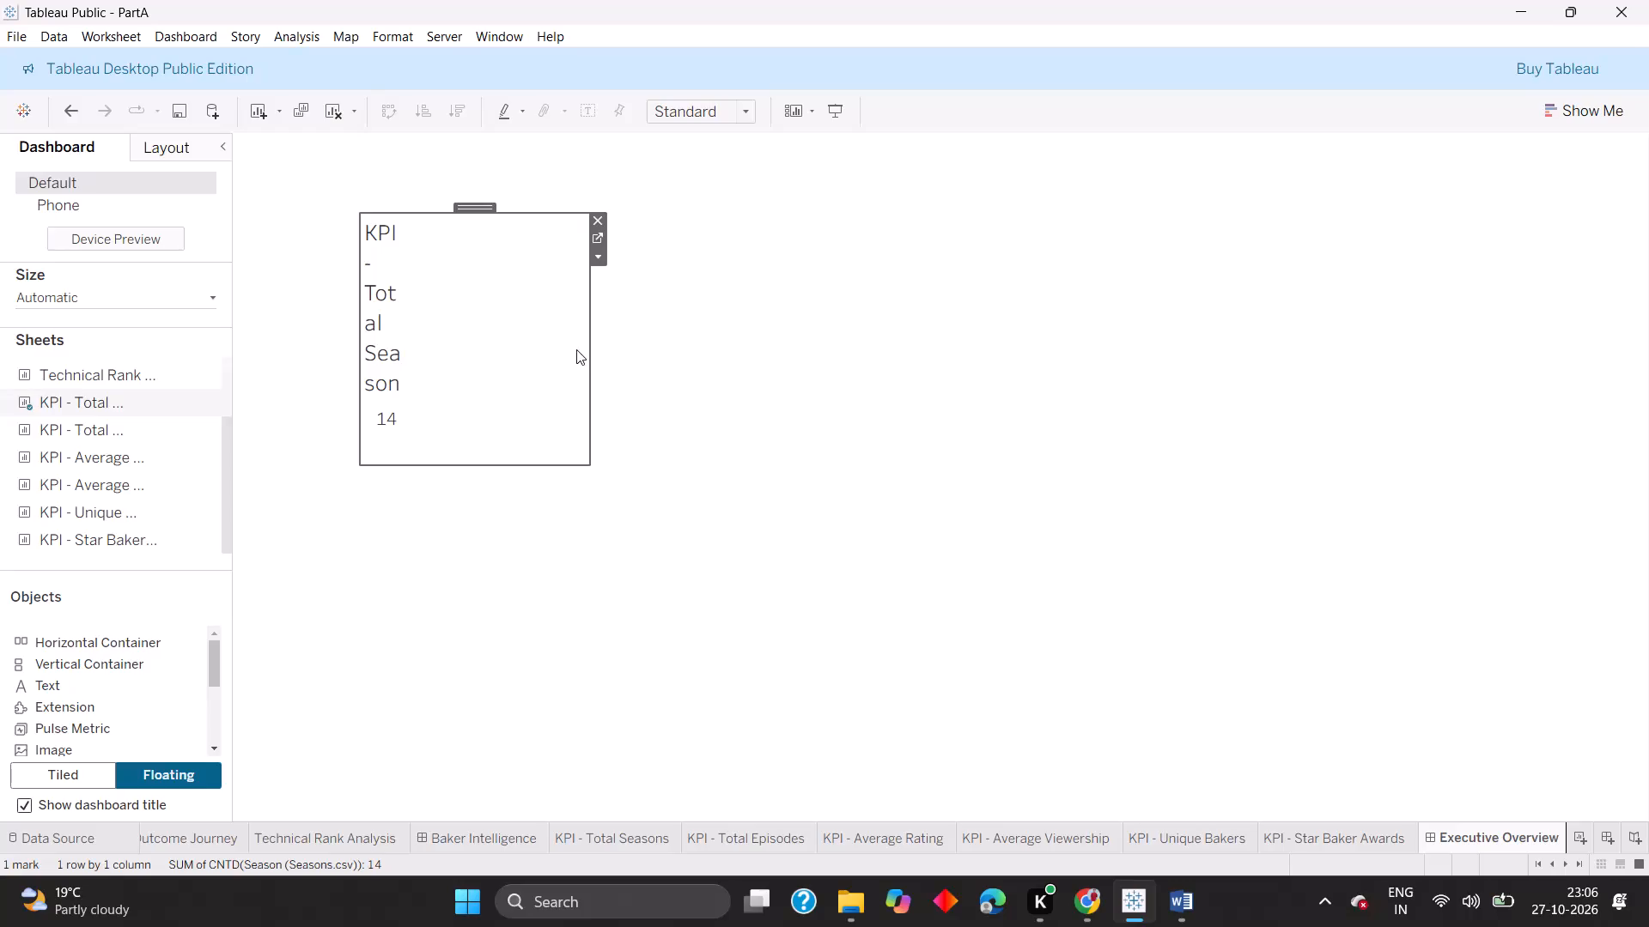
Remove the floating KPI - Total Seasons view from the Executive Overview dashboard.
{"action": "left_click", "coordinate": [593, 216]}
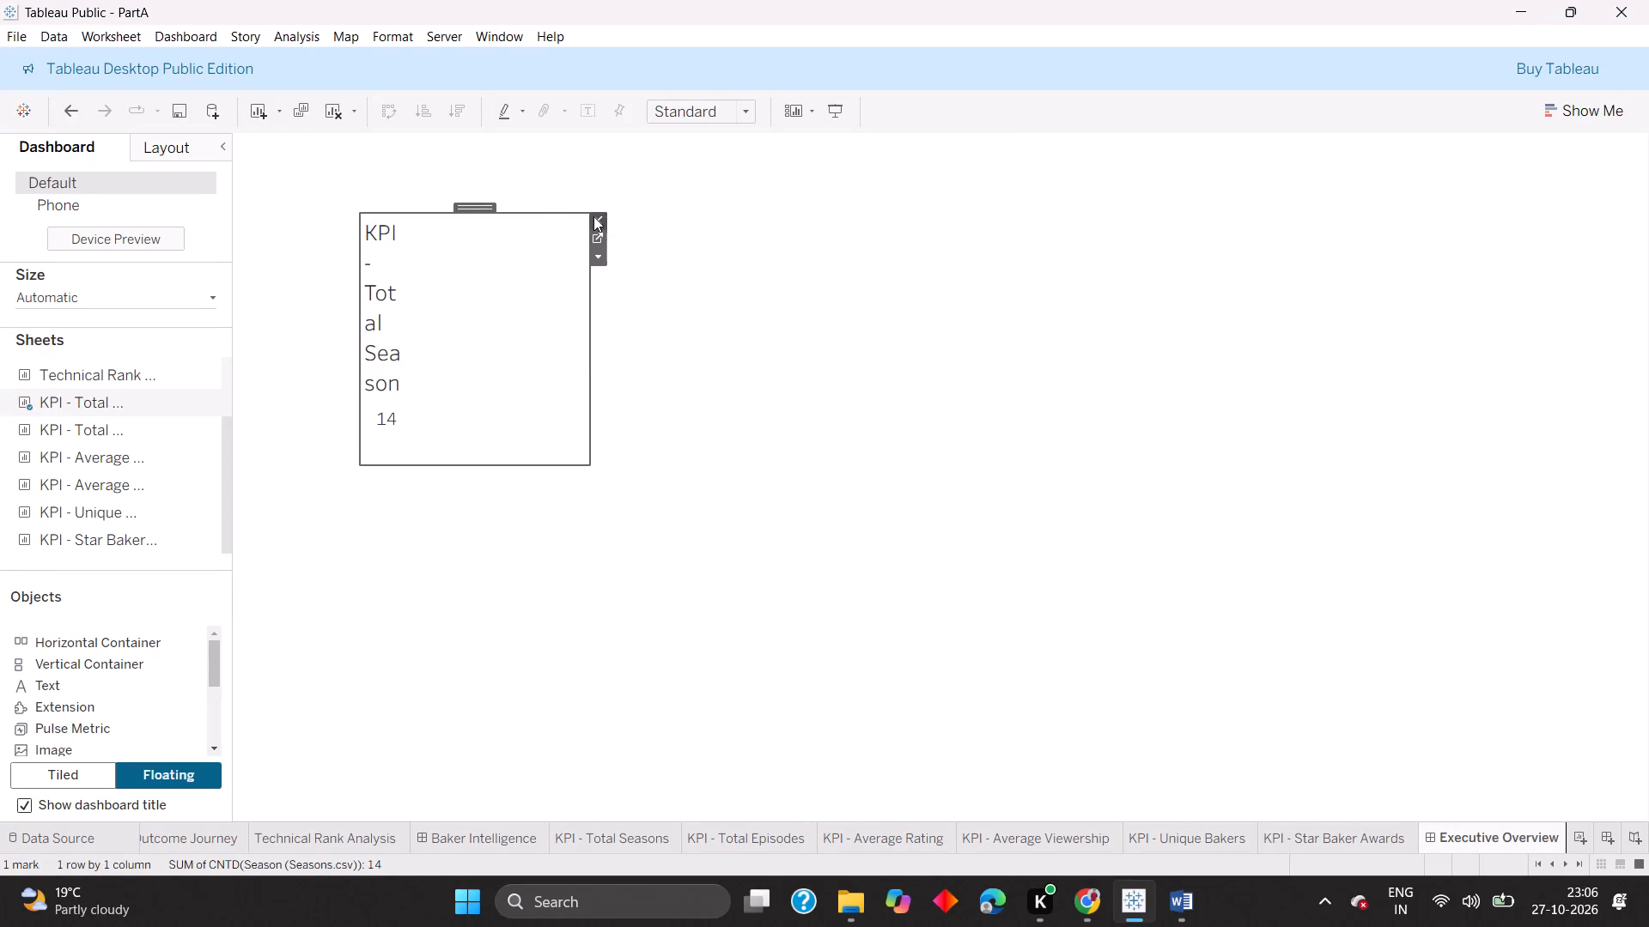
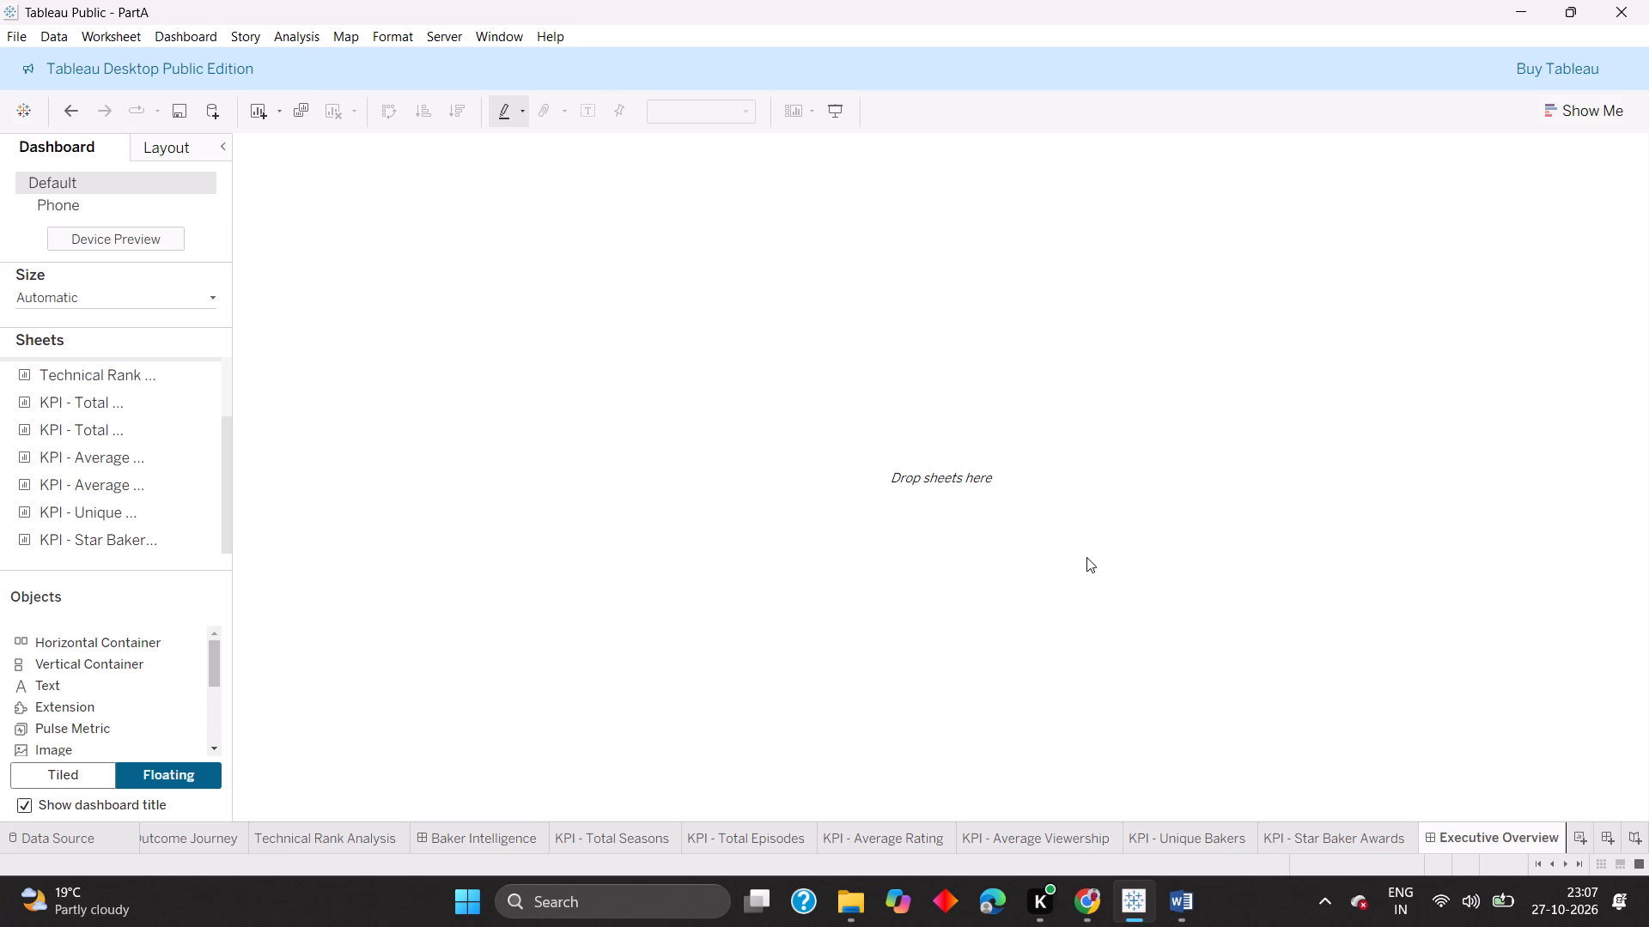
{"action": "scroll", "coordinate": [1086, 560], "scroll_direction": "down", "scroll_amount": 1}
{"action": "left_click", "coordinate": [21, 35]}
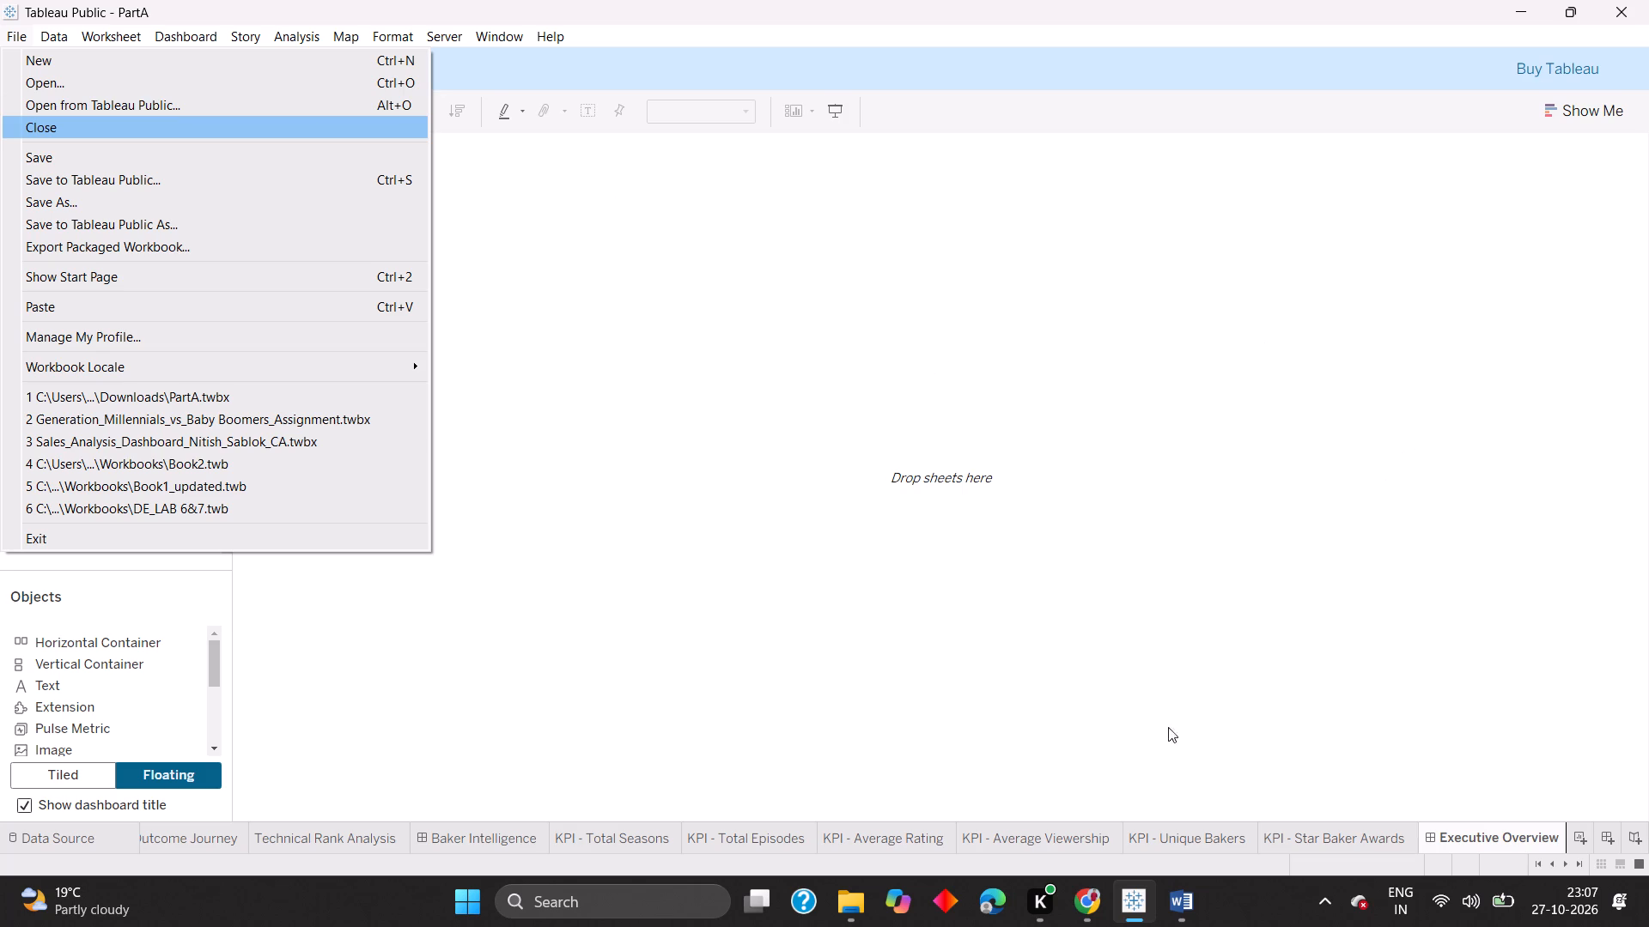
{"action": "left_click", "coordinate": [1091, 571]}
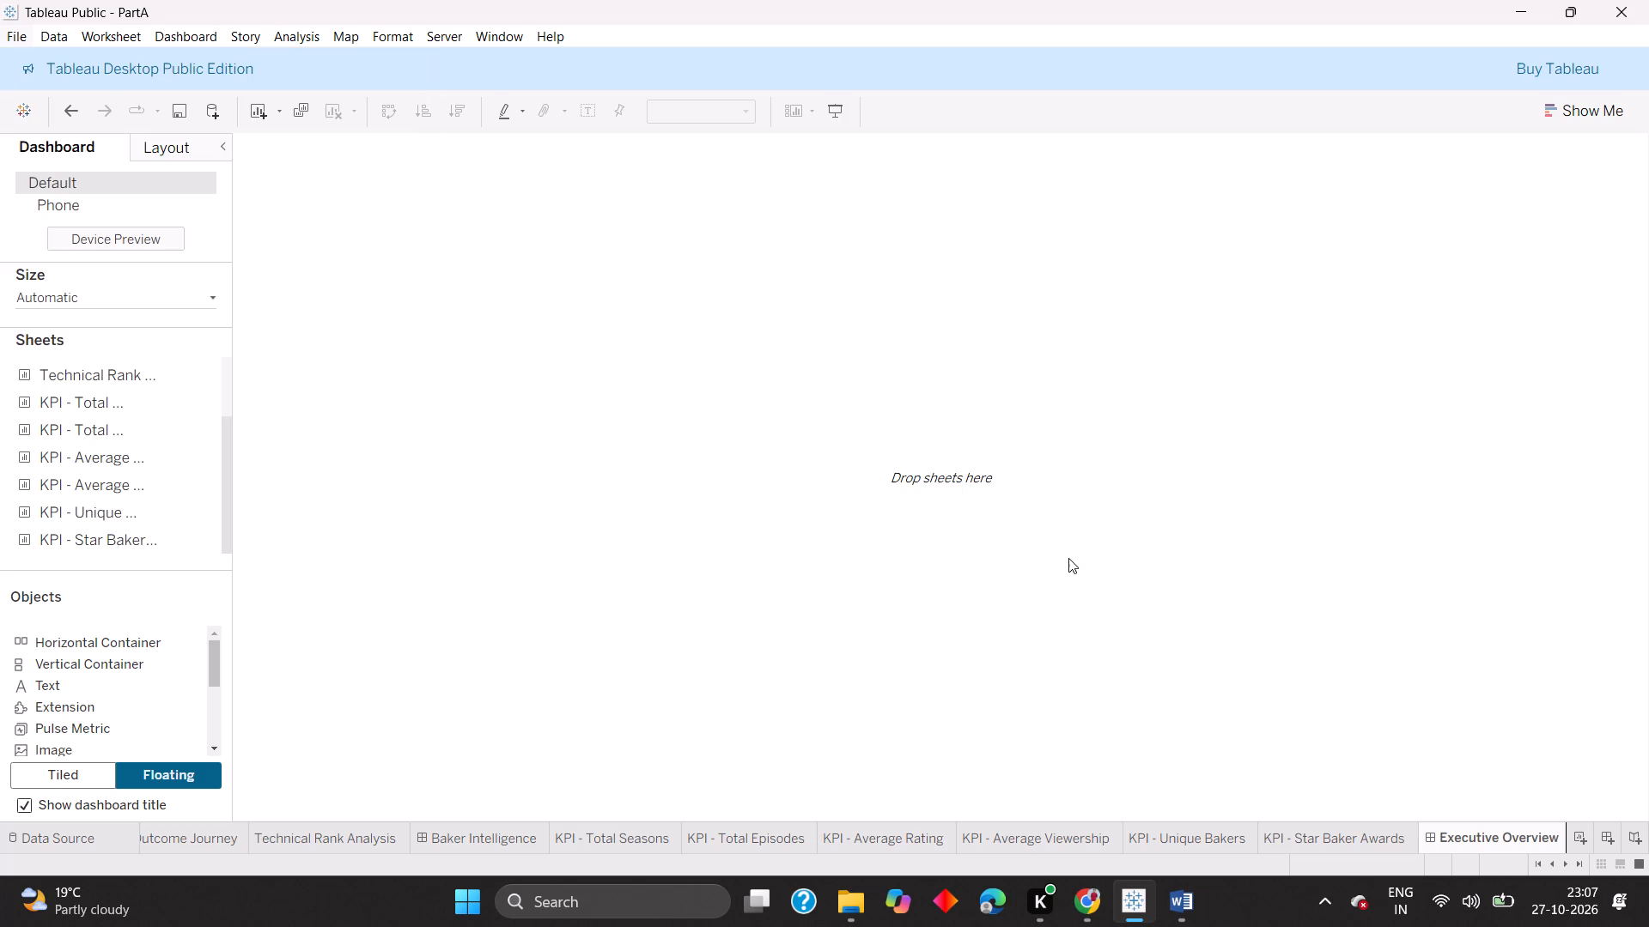
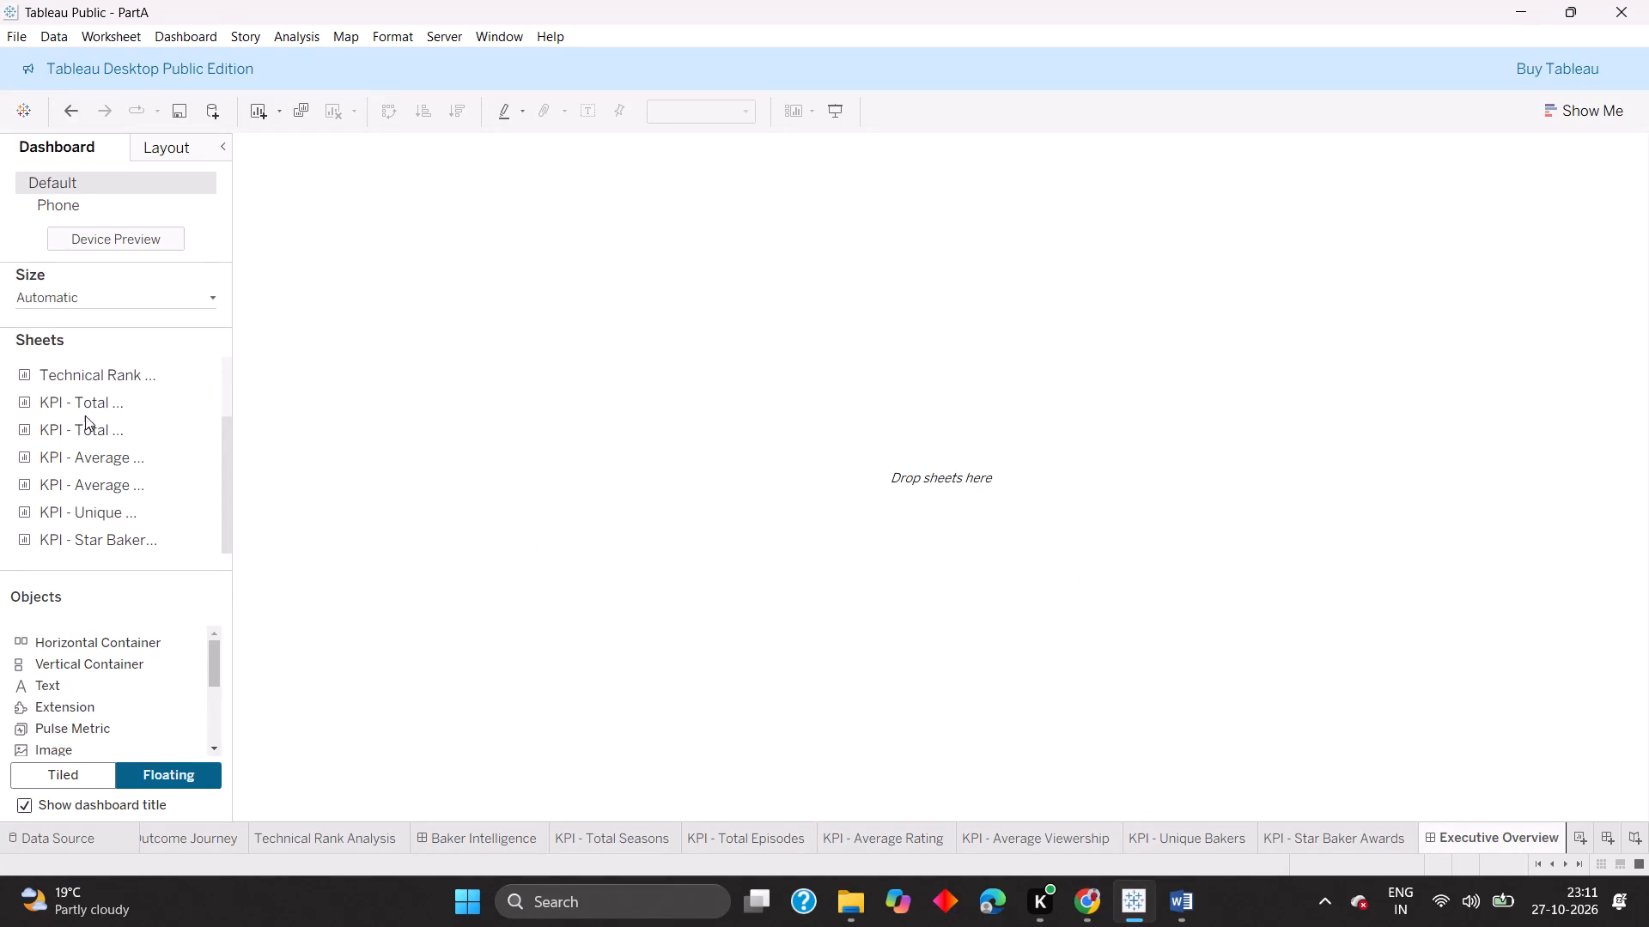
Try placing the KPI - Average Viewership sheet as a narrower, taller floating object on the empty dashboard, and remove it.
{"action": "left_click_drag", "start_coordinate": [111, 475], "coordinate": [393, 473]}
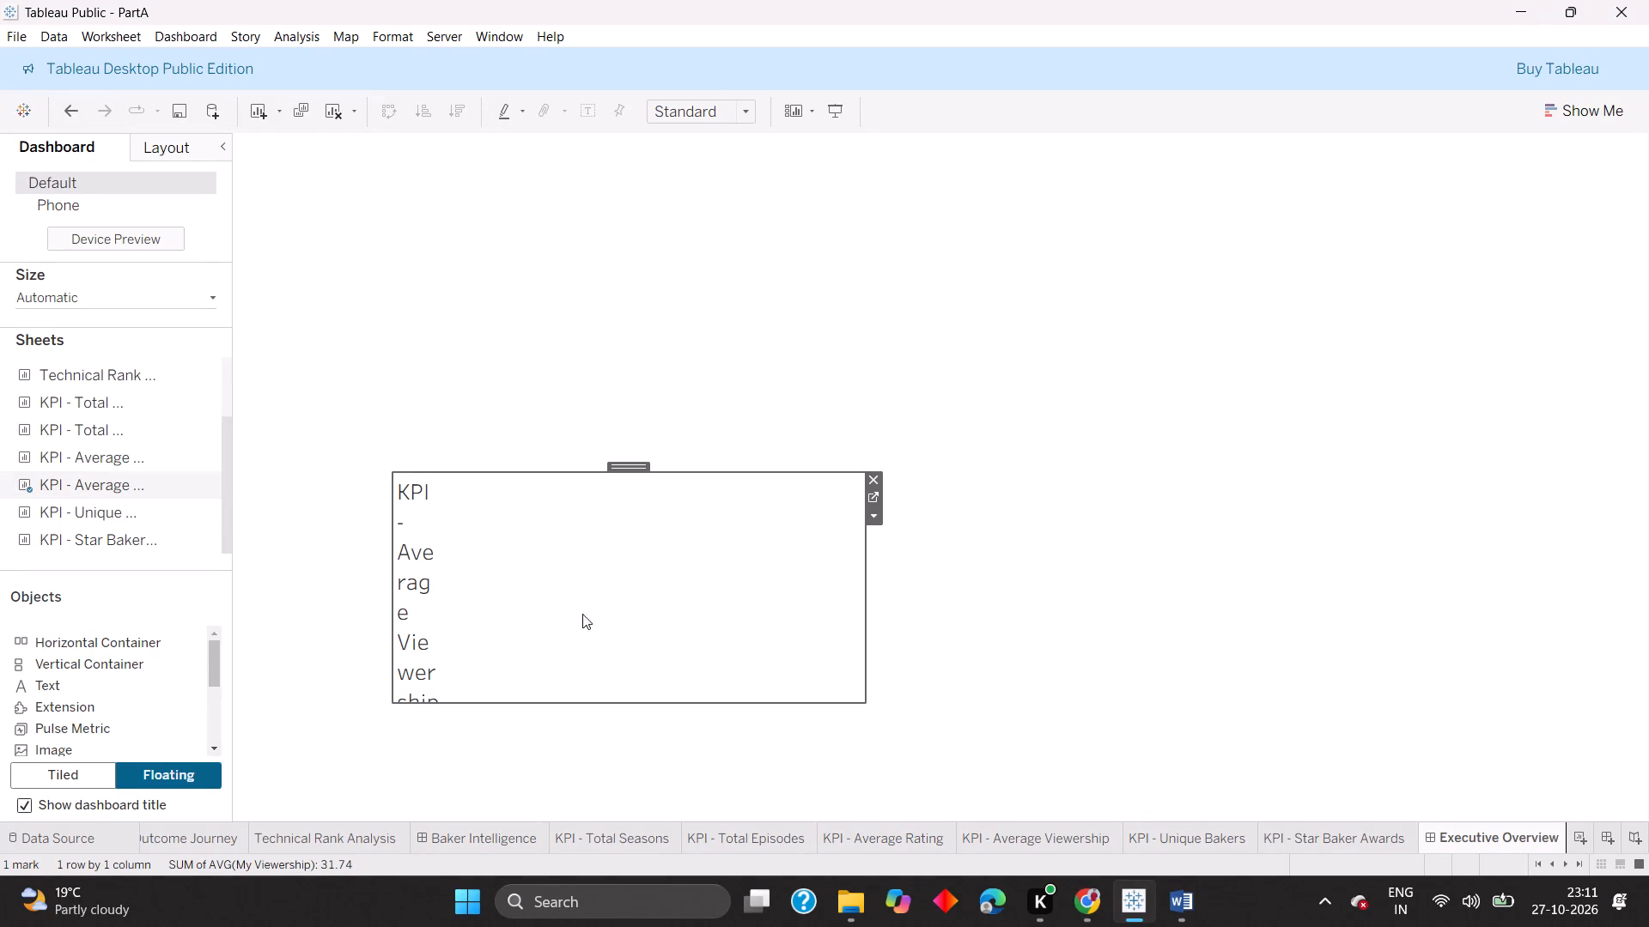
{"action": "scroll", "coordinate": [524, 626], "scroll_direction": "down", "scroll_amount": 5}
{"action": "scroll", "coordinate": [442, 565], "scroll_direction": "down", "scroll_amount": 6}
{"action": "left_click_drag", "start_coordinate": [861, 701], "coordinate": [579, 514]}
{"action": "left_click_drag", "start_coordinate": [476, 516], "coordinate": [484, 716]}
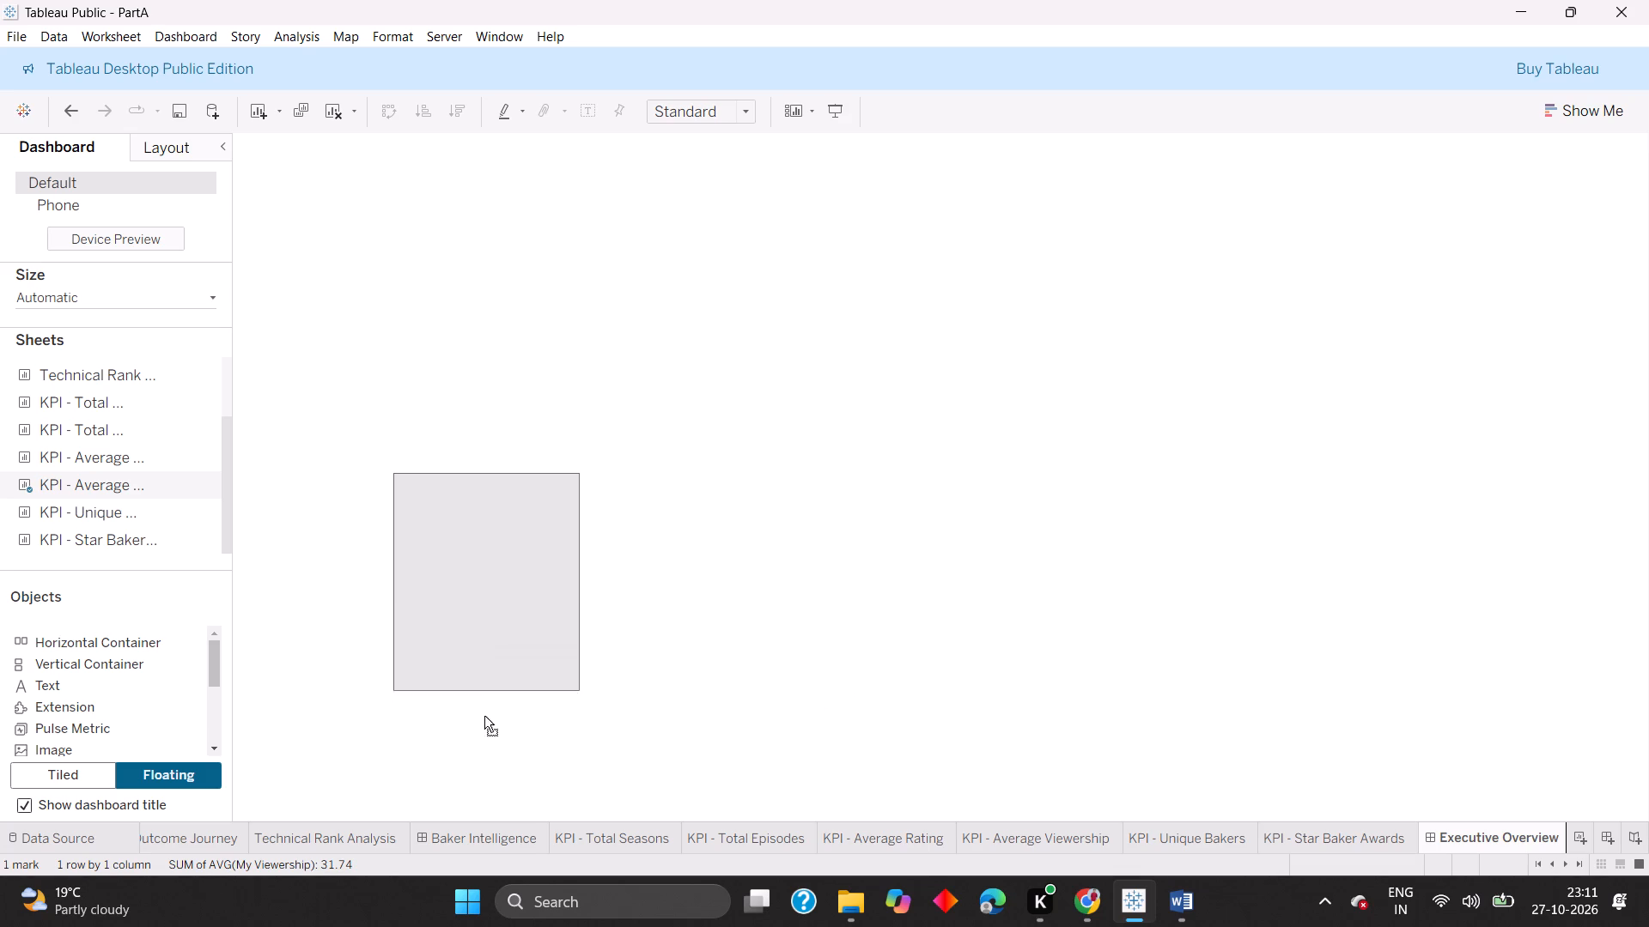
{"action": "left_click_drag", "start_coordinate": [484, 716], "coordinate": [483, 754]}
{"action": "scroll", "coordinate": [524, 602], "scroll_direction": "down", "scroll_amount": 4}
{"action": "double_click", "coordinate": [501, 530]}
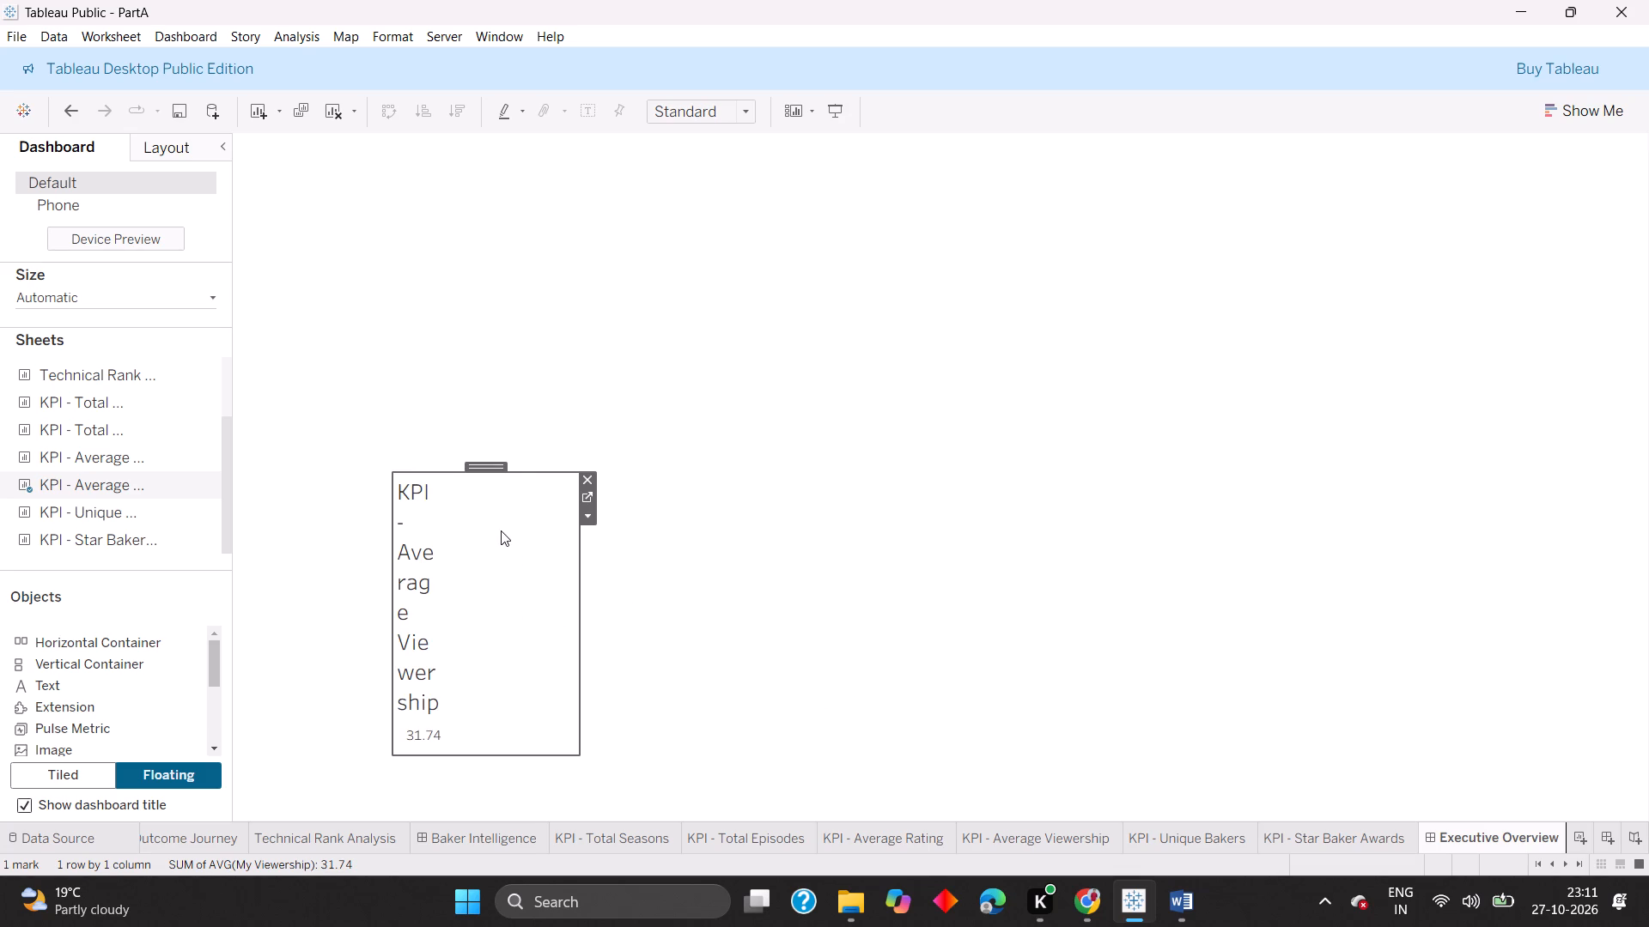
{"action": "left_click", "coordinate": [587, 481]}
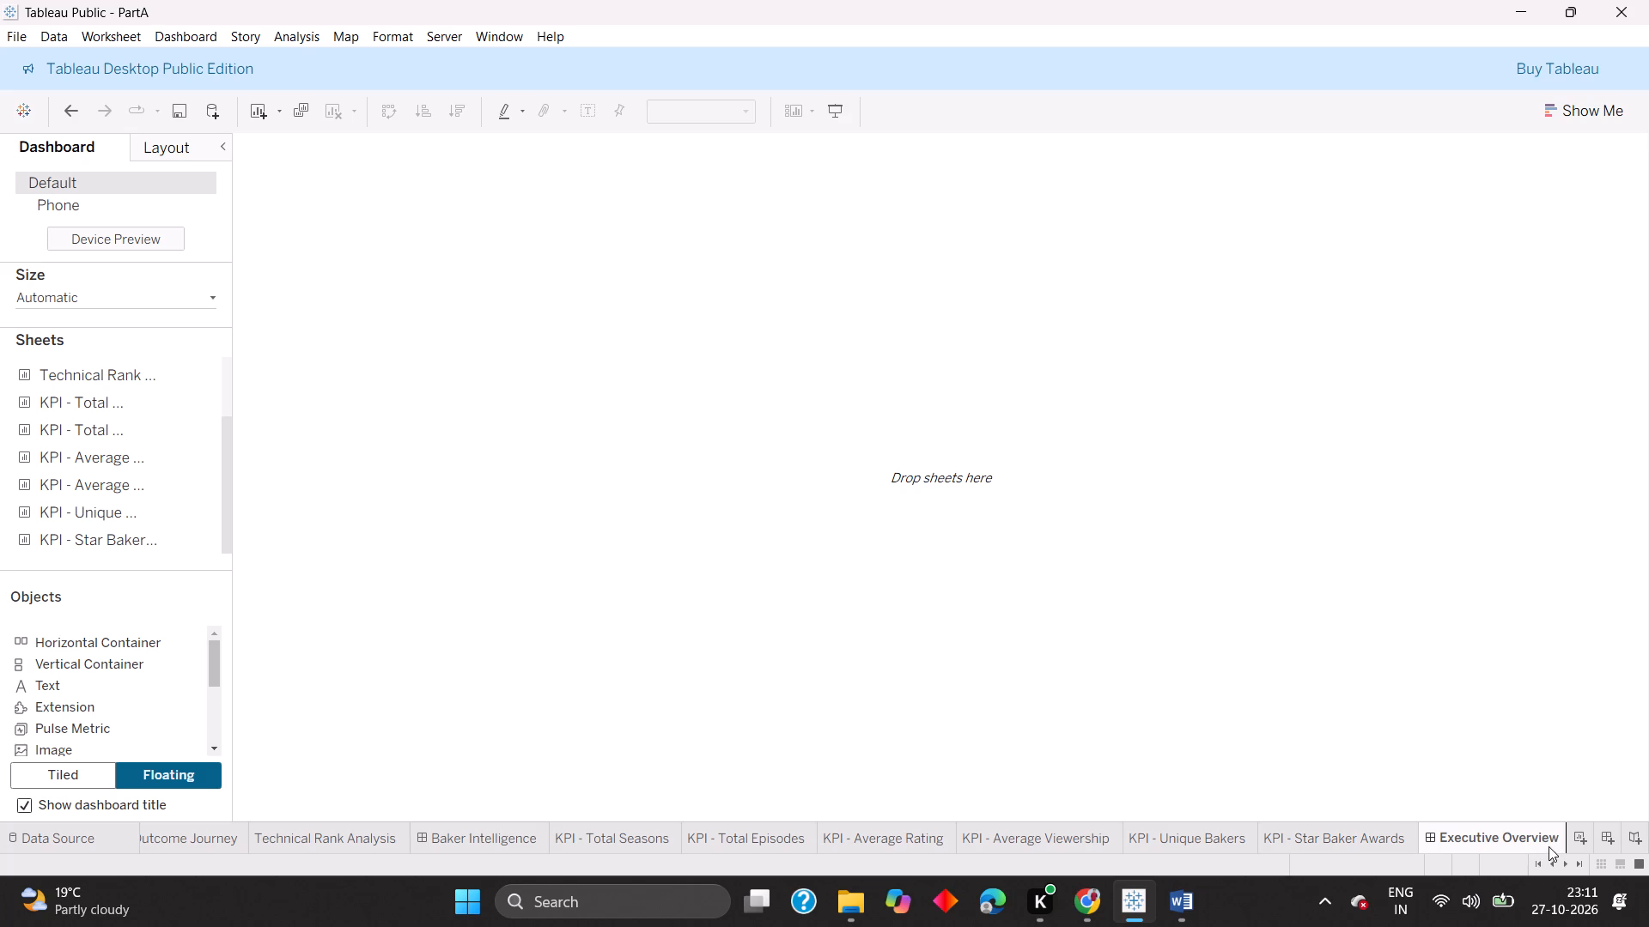
Delete the empty Executive Overview dashboard from the workbook.
{"action": "right_click", "coordinate": [1547, 836]}
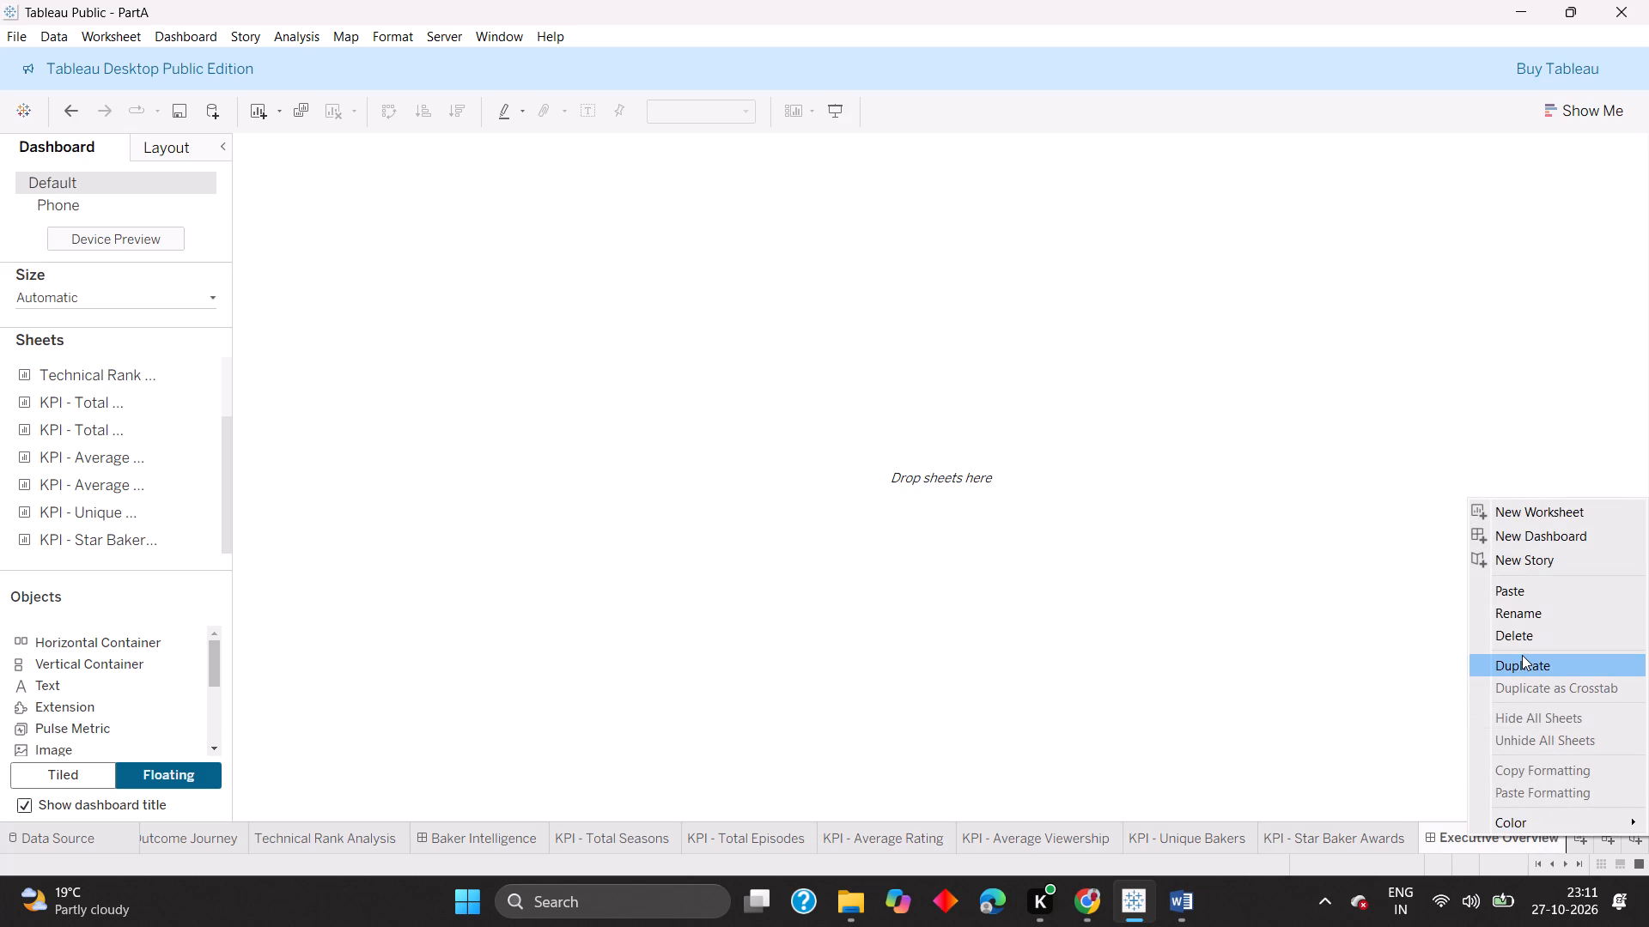
{"action": "scroll", "coordinate": [1522, 604], "scroll_direction": "down", "scroll_amount": 3}
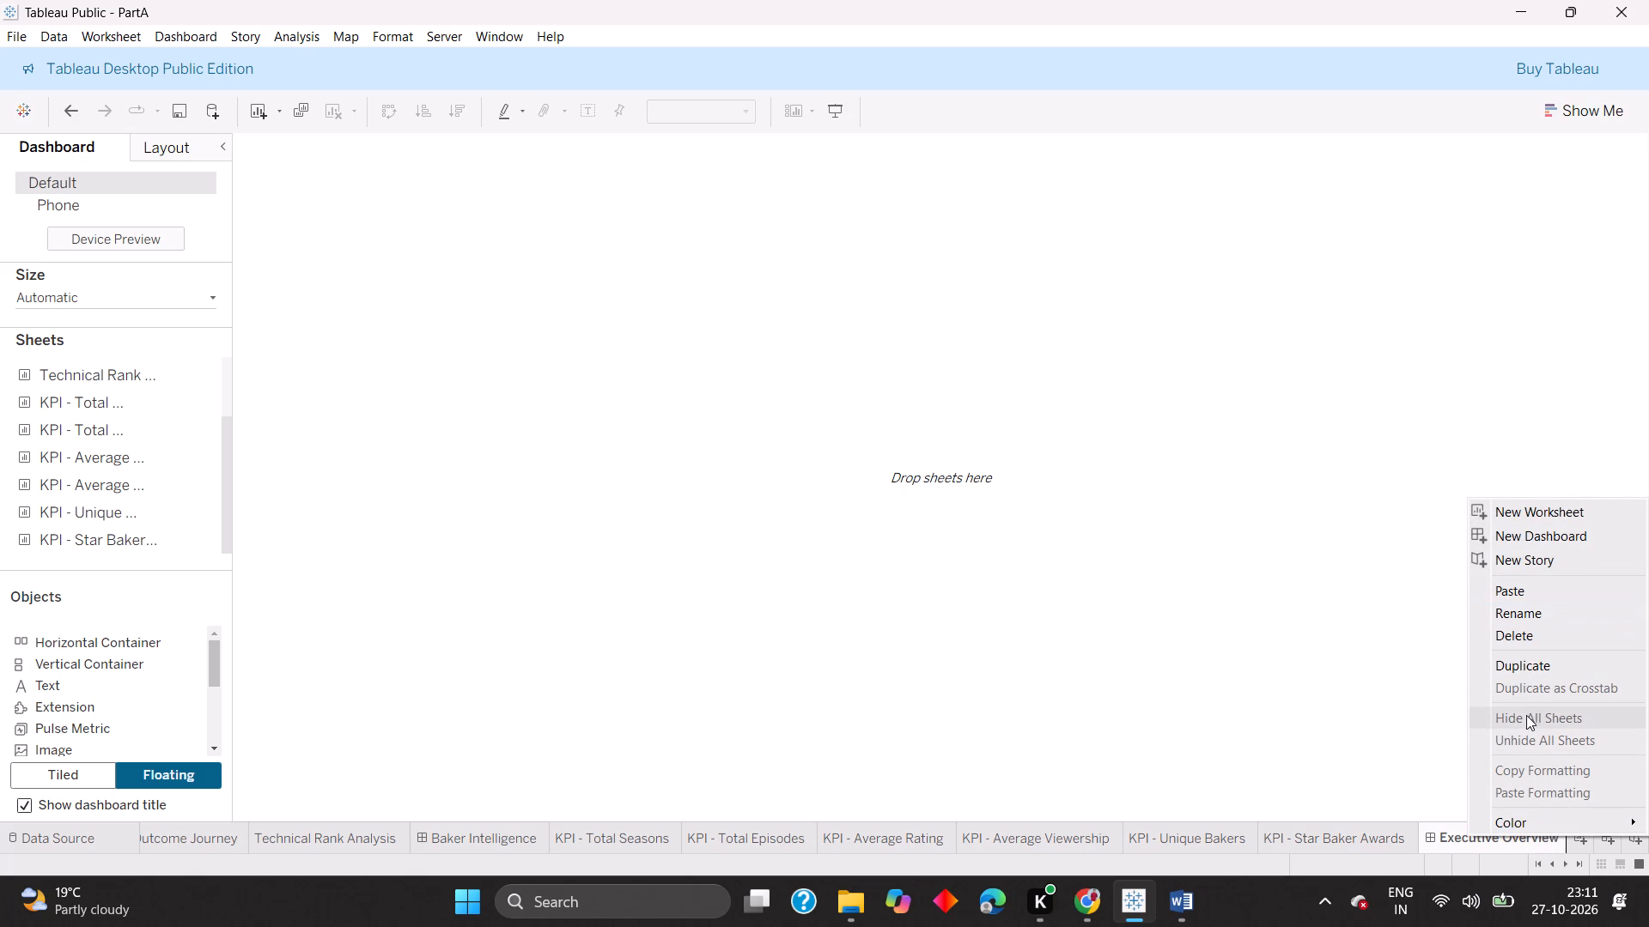
{"action": "left_click", "coordinate": [1527, 636]}
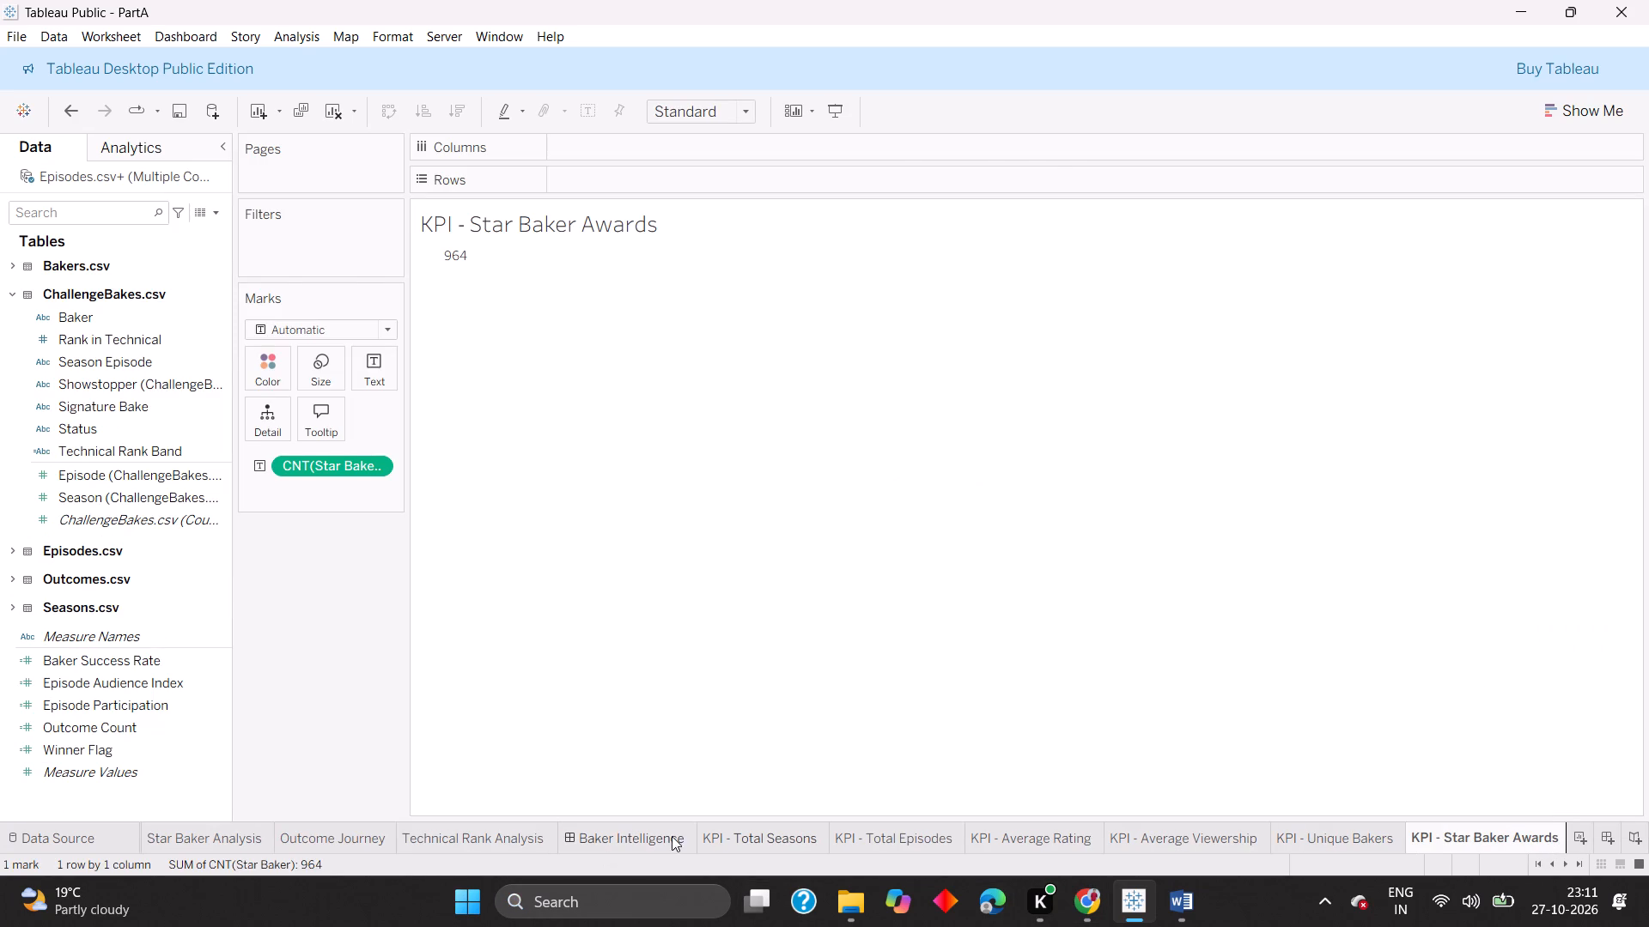
Duplicate the Baker Intelligence dashboard and move the copy directly after KPI - Unique Bakers in the sheet order.
{"action": "left_click", "coordinate": [643, 841]}
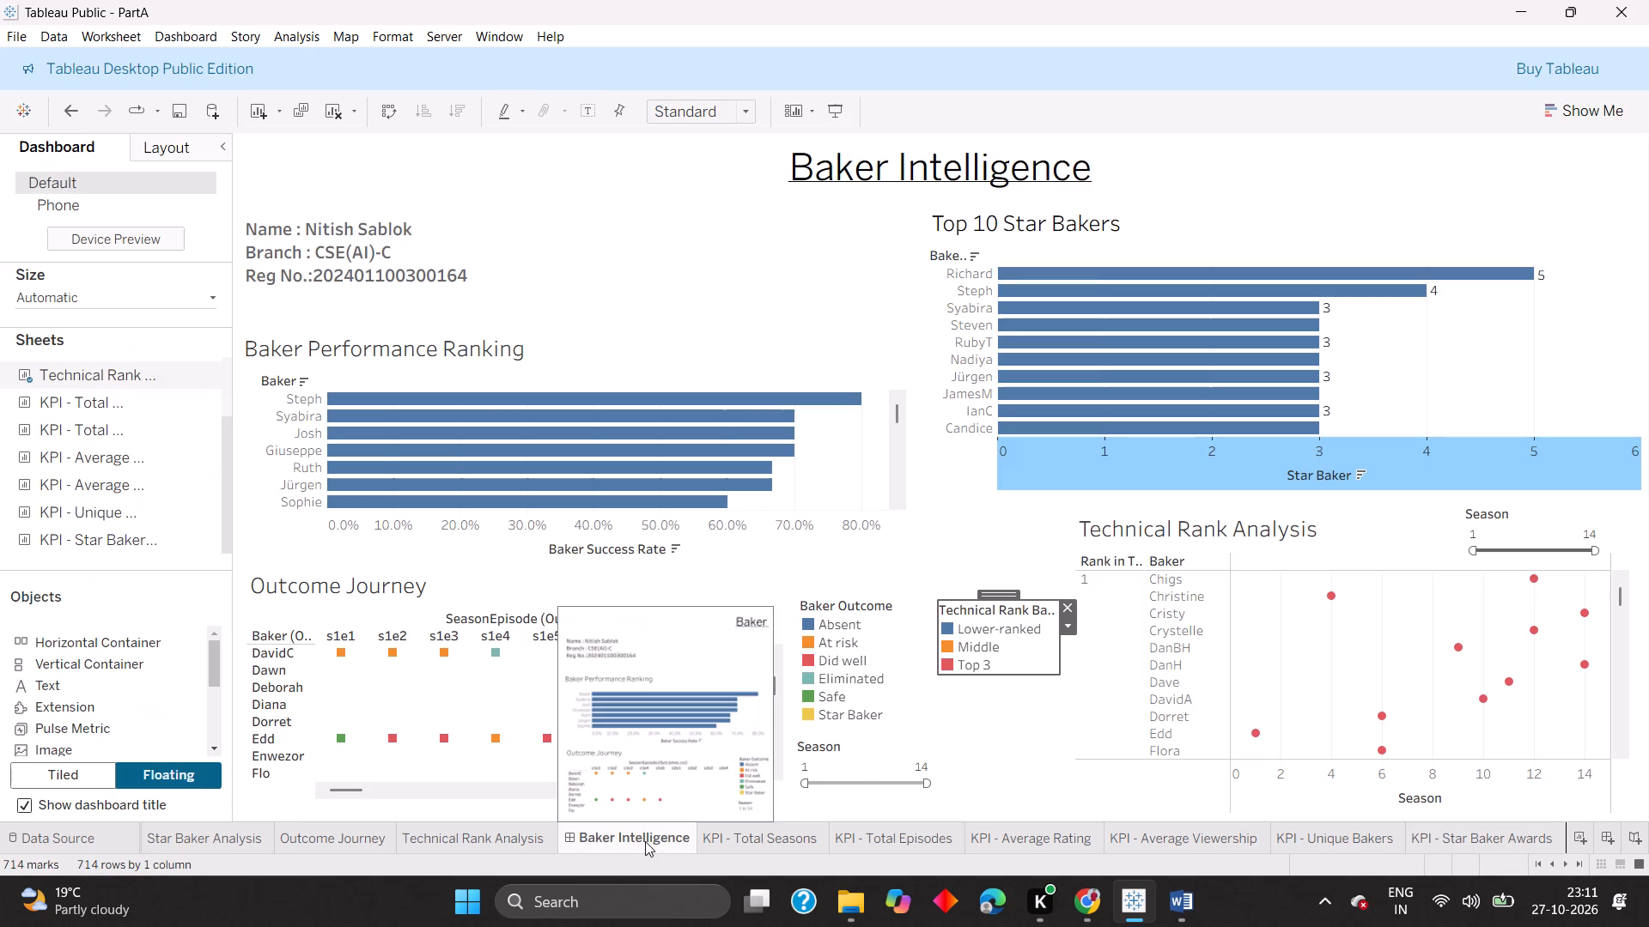
{"action": "right_click", "coordinate": [645, 841]}
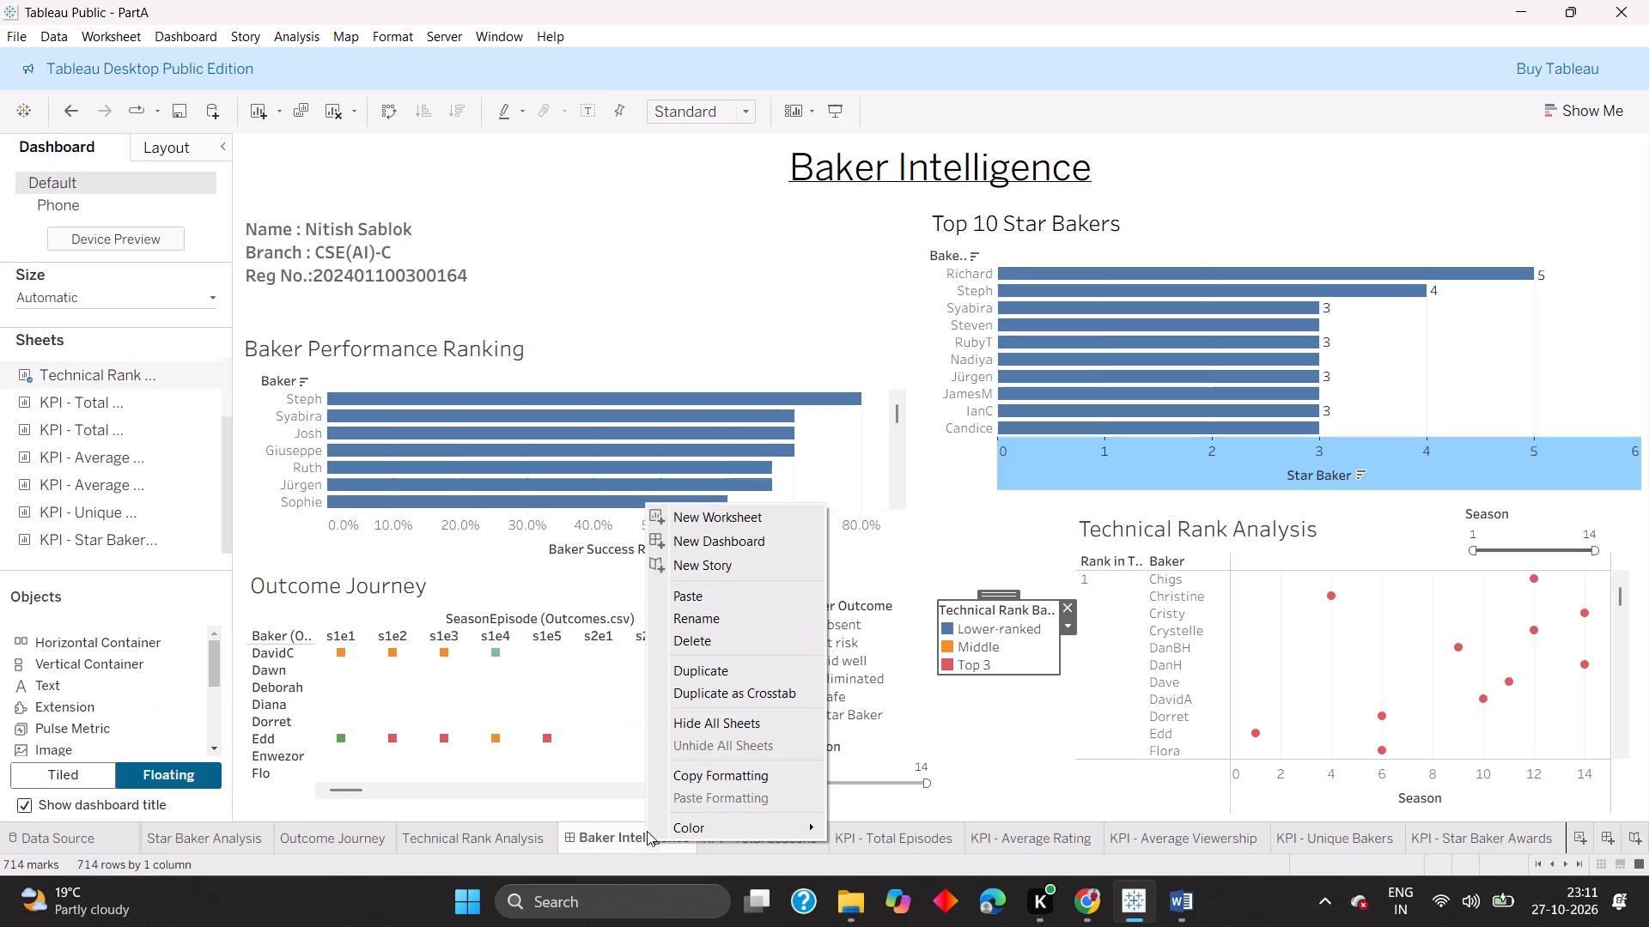
{"action": "left_click", "coordinate": [724, 667]}
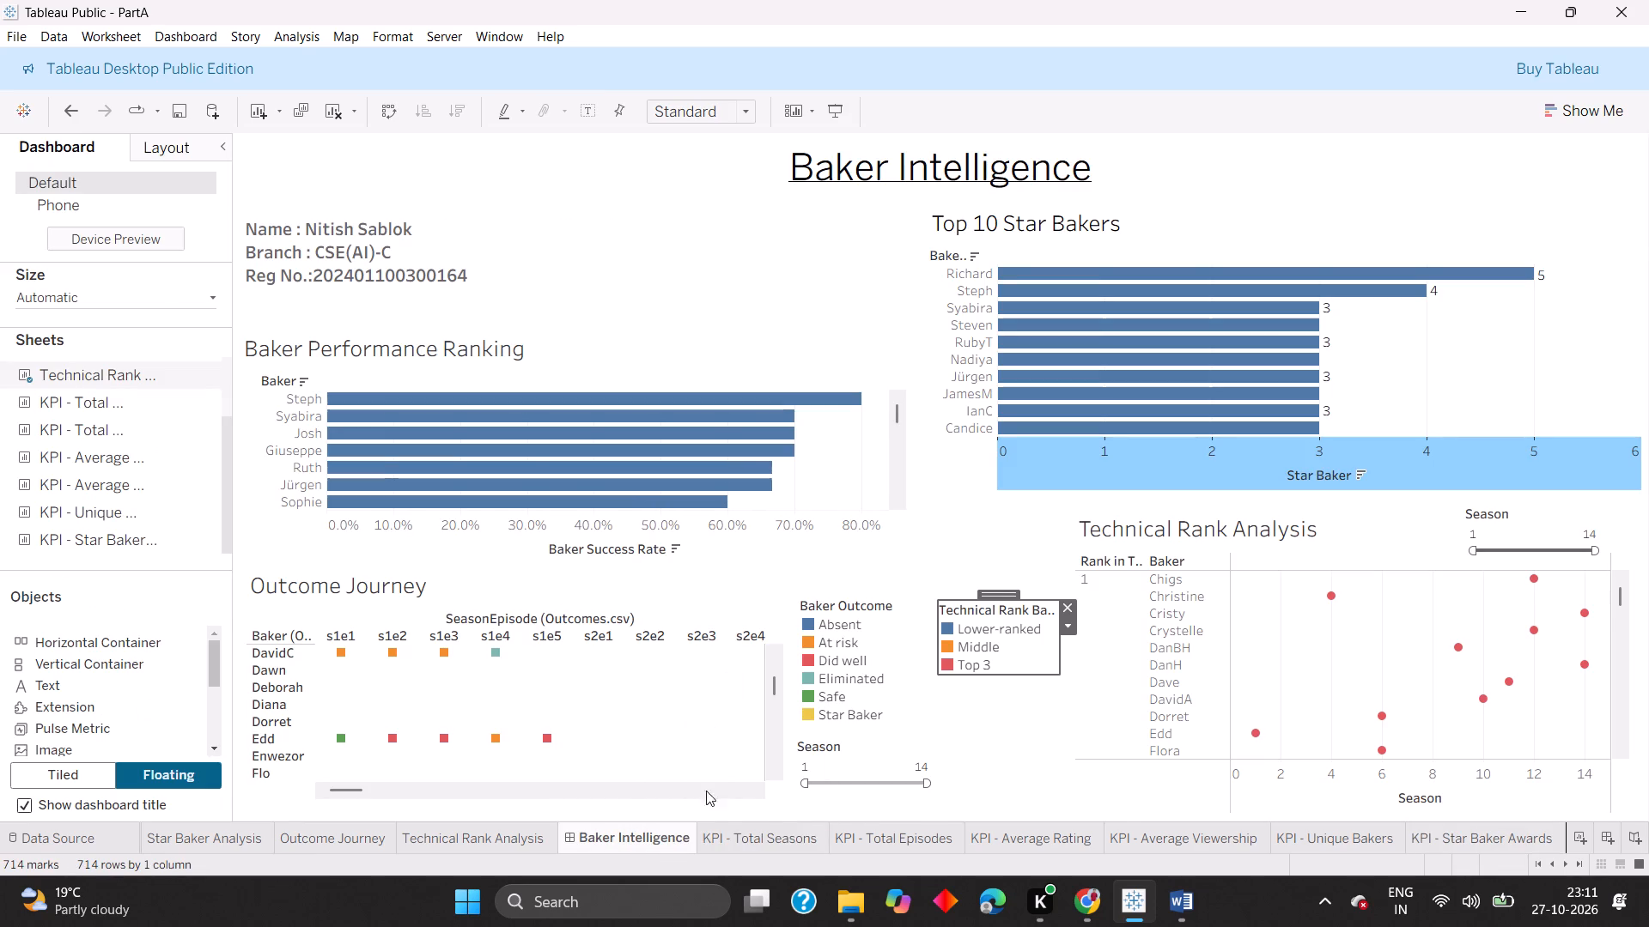
{"action": "left_click_drag", "start_coordinate": [731, 835], "coordinate": [804, 839]}
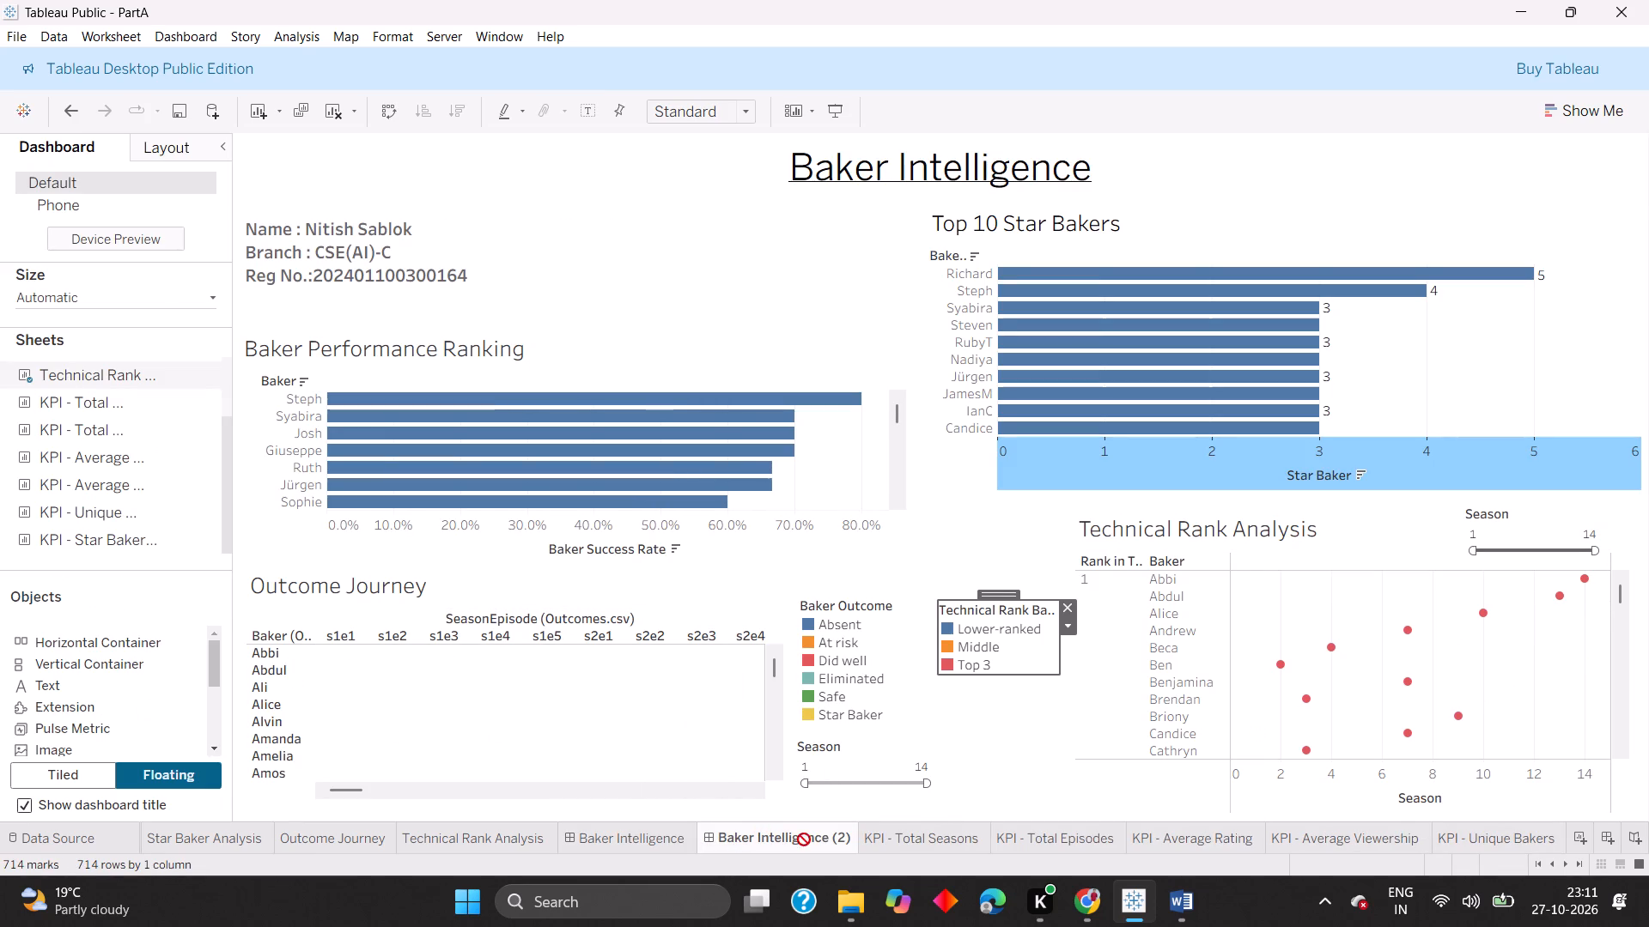
{"action": "left_click_drag", "start_coordinate": [804, 839], "coordinate": [1562, 838]}
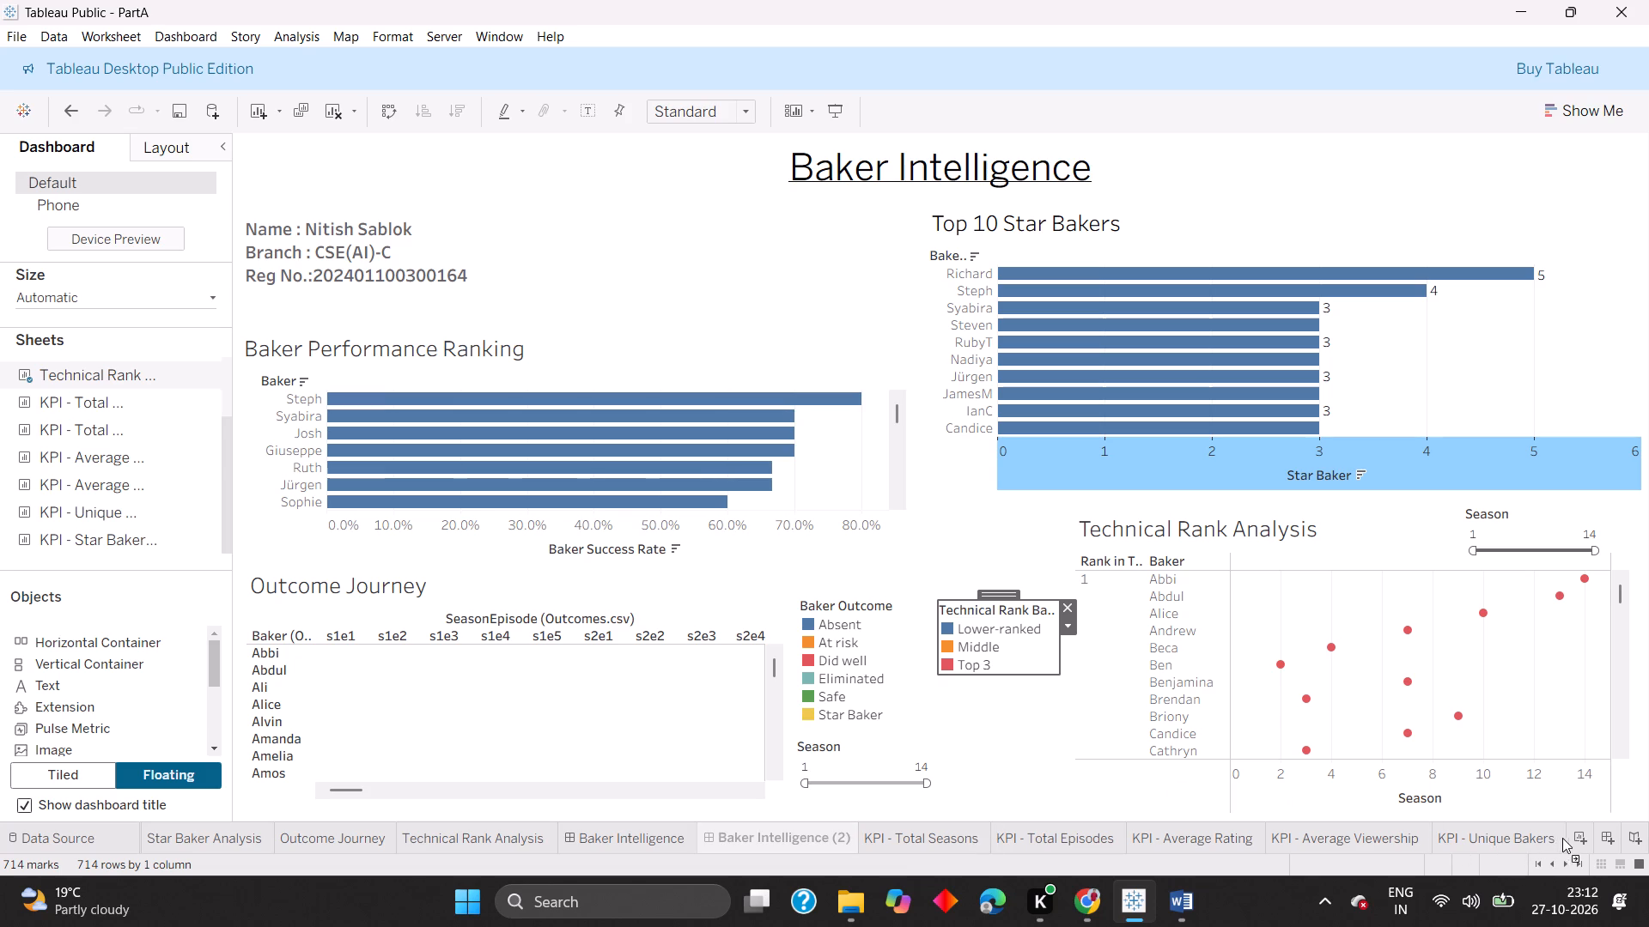
{"action": "left_click_drag", "start_coordinate": [1562, 838], "coordinate": [1564, 836]}
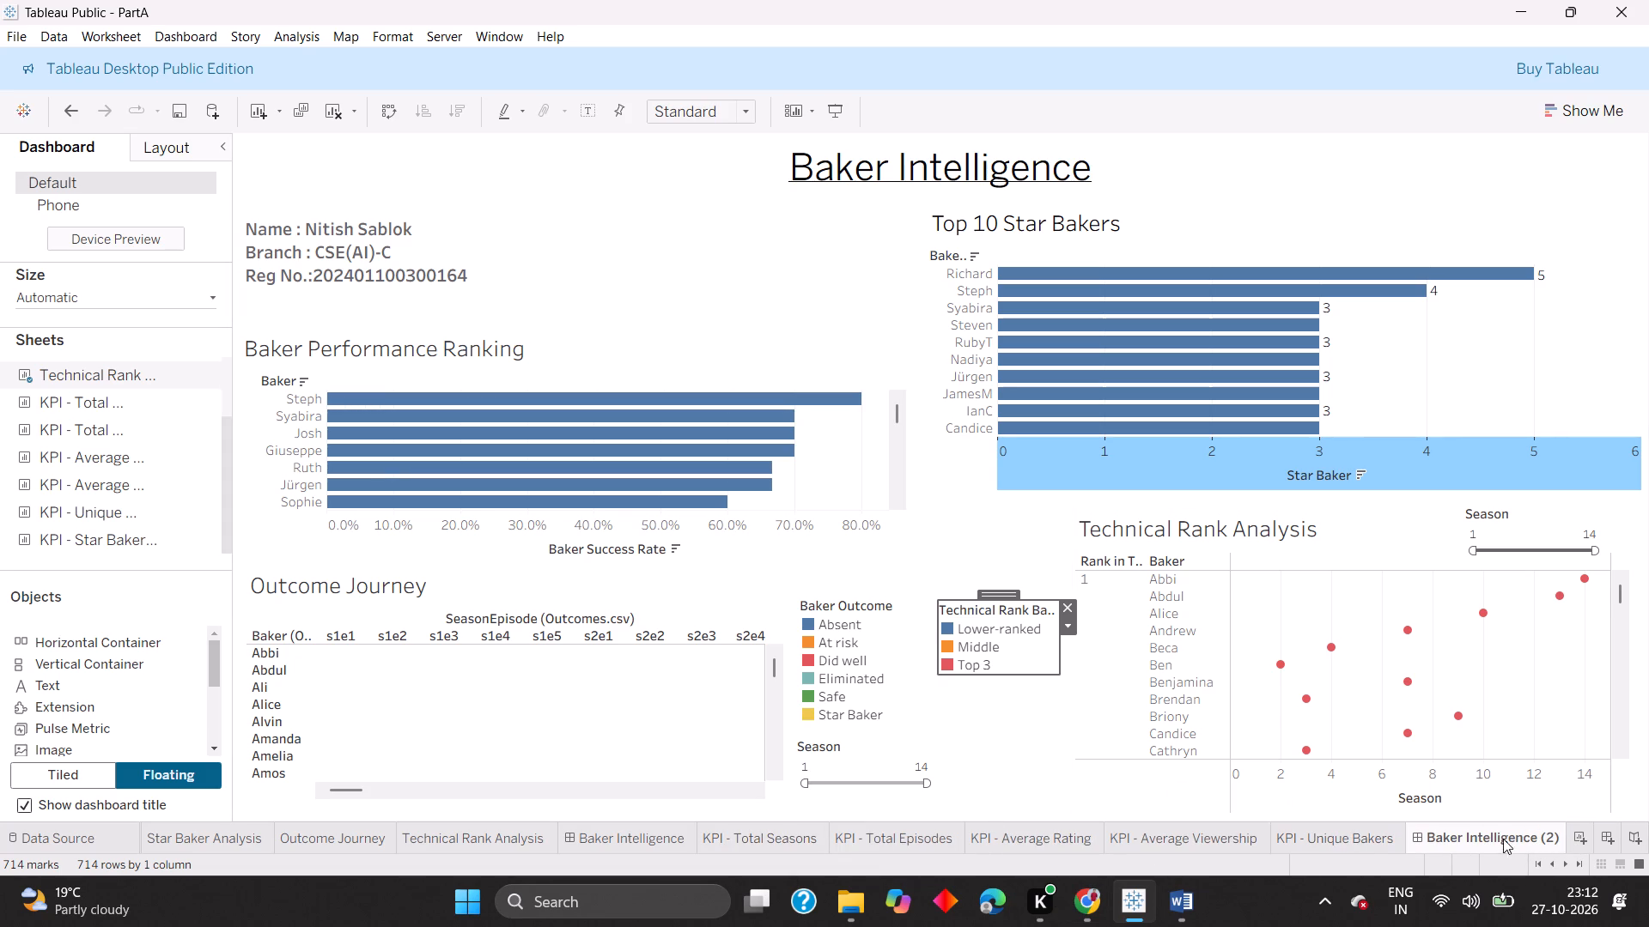
{"action": "left_click", "coordinate": [1447, 835]}
Remove the Baker Performance Ranking and Top 10 Star Bakers charts from the duplicated dashboard.
{"action": "left_click", "coordinate": [700, 355]}
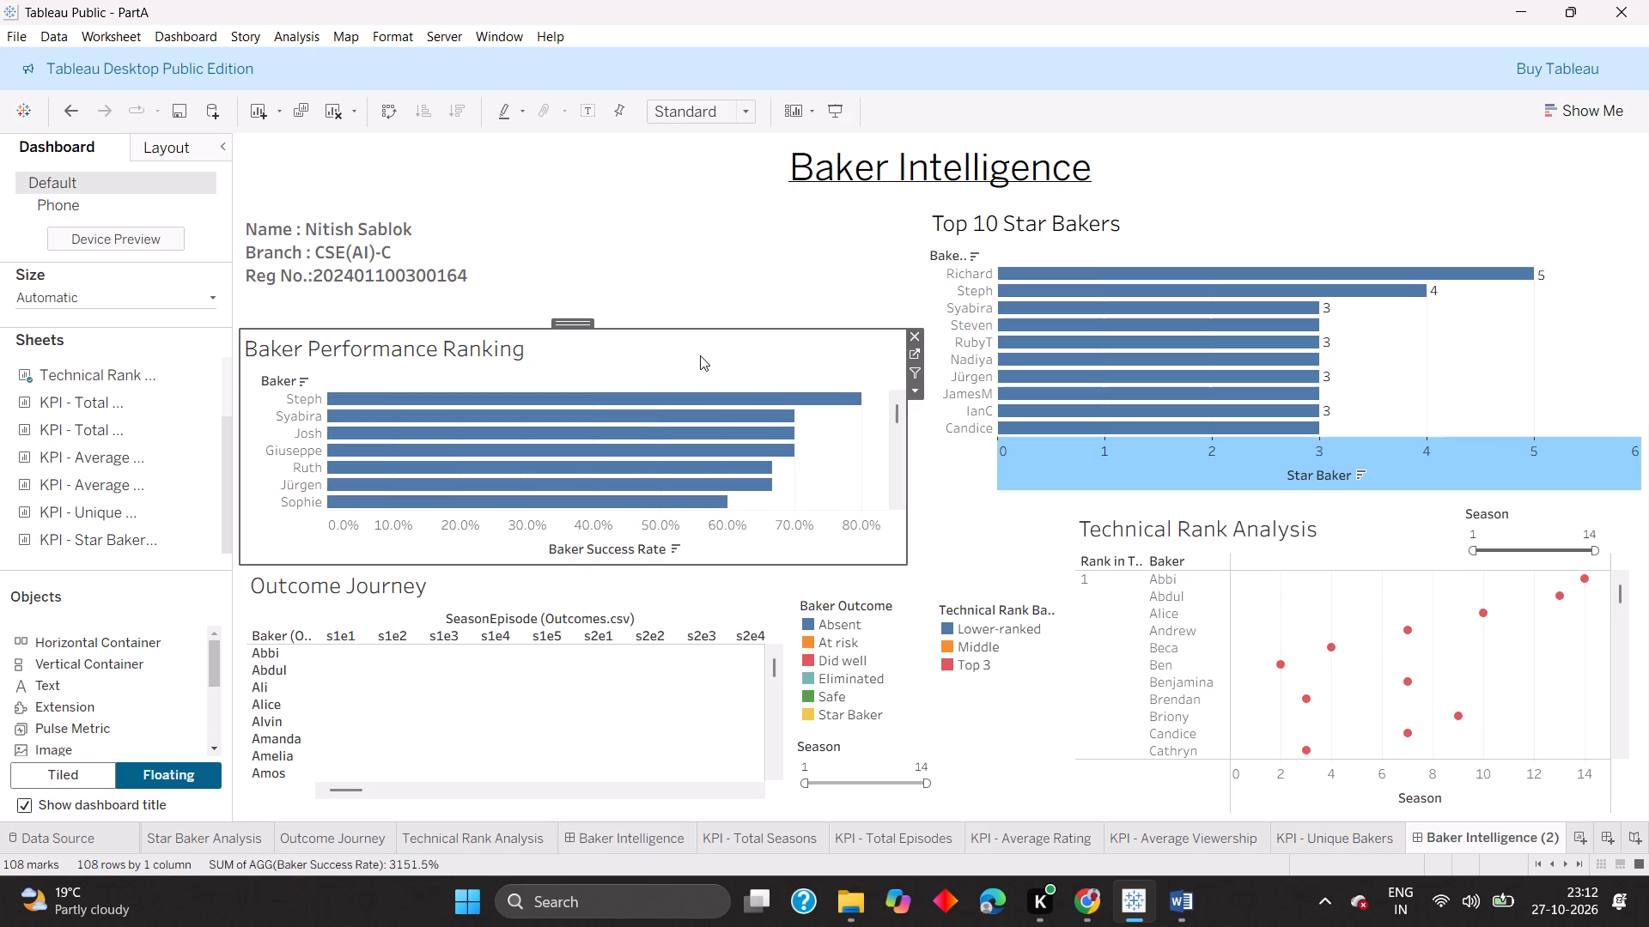
{"action": "key", "text": "BackSpace"}
{"action": "left_click", "coordinate": [913, 337]}
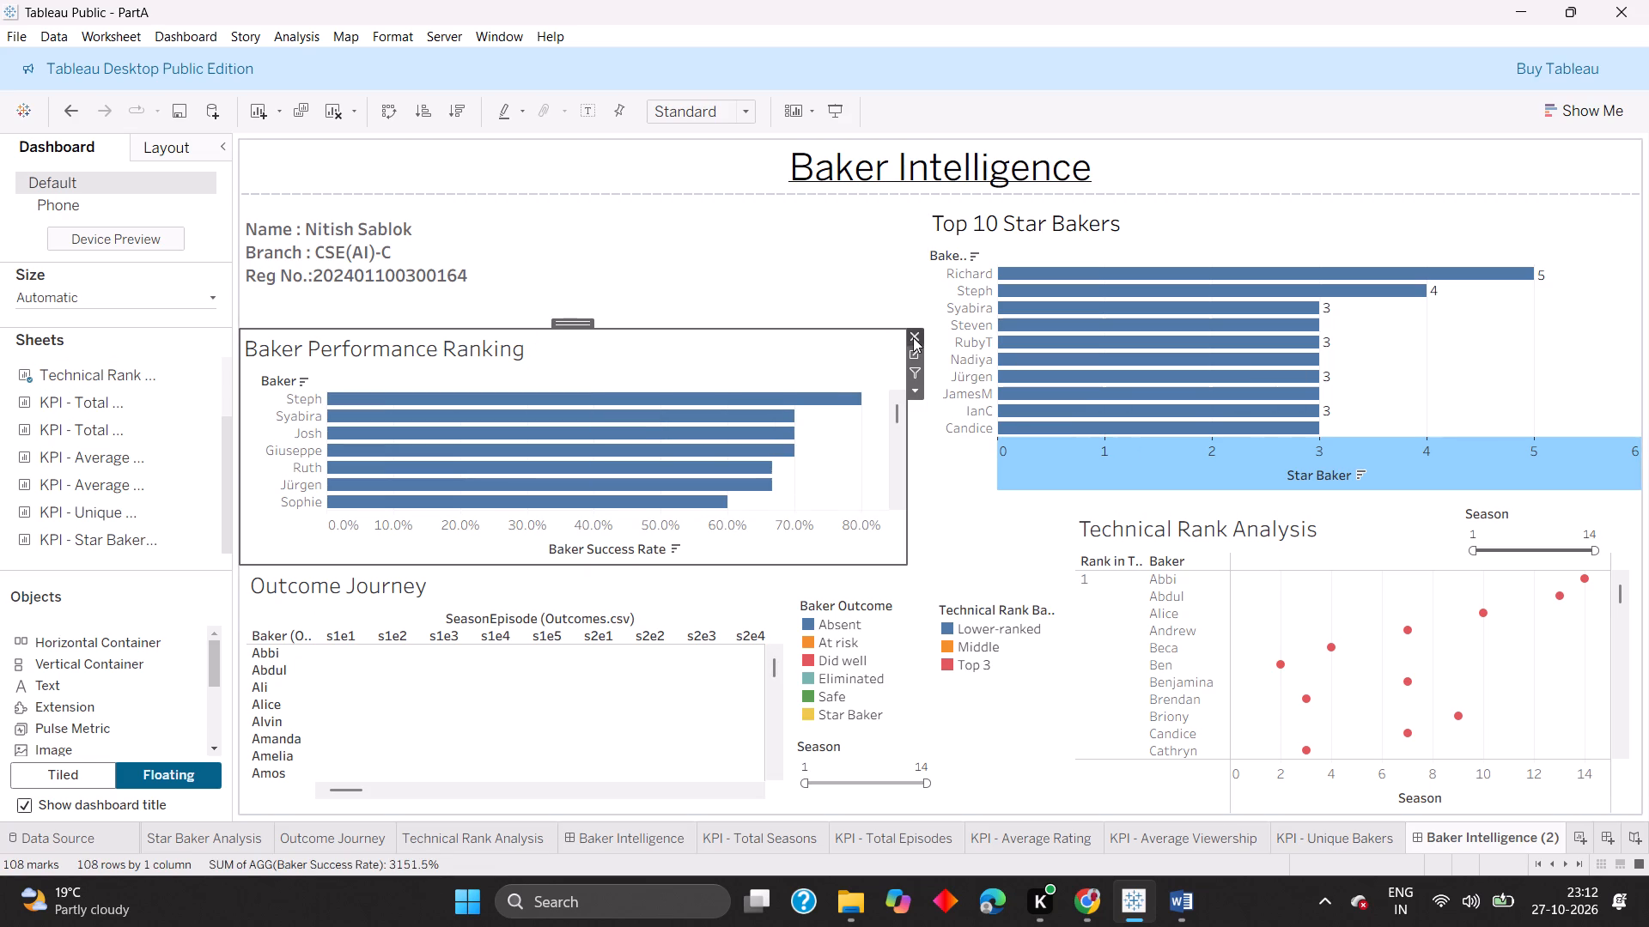
{"action": "left_click", "coordinate": [1473, 295]}
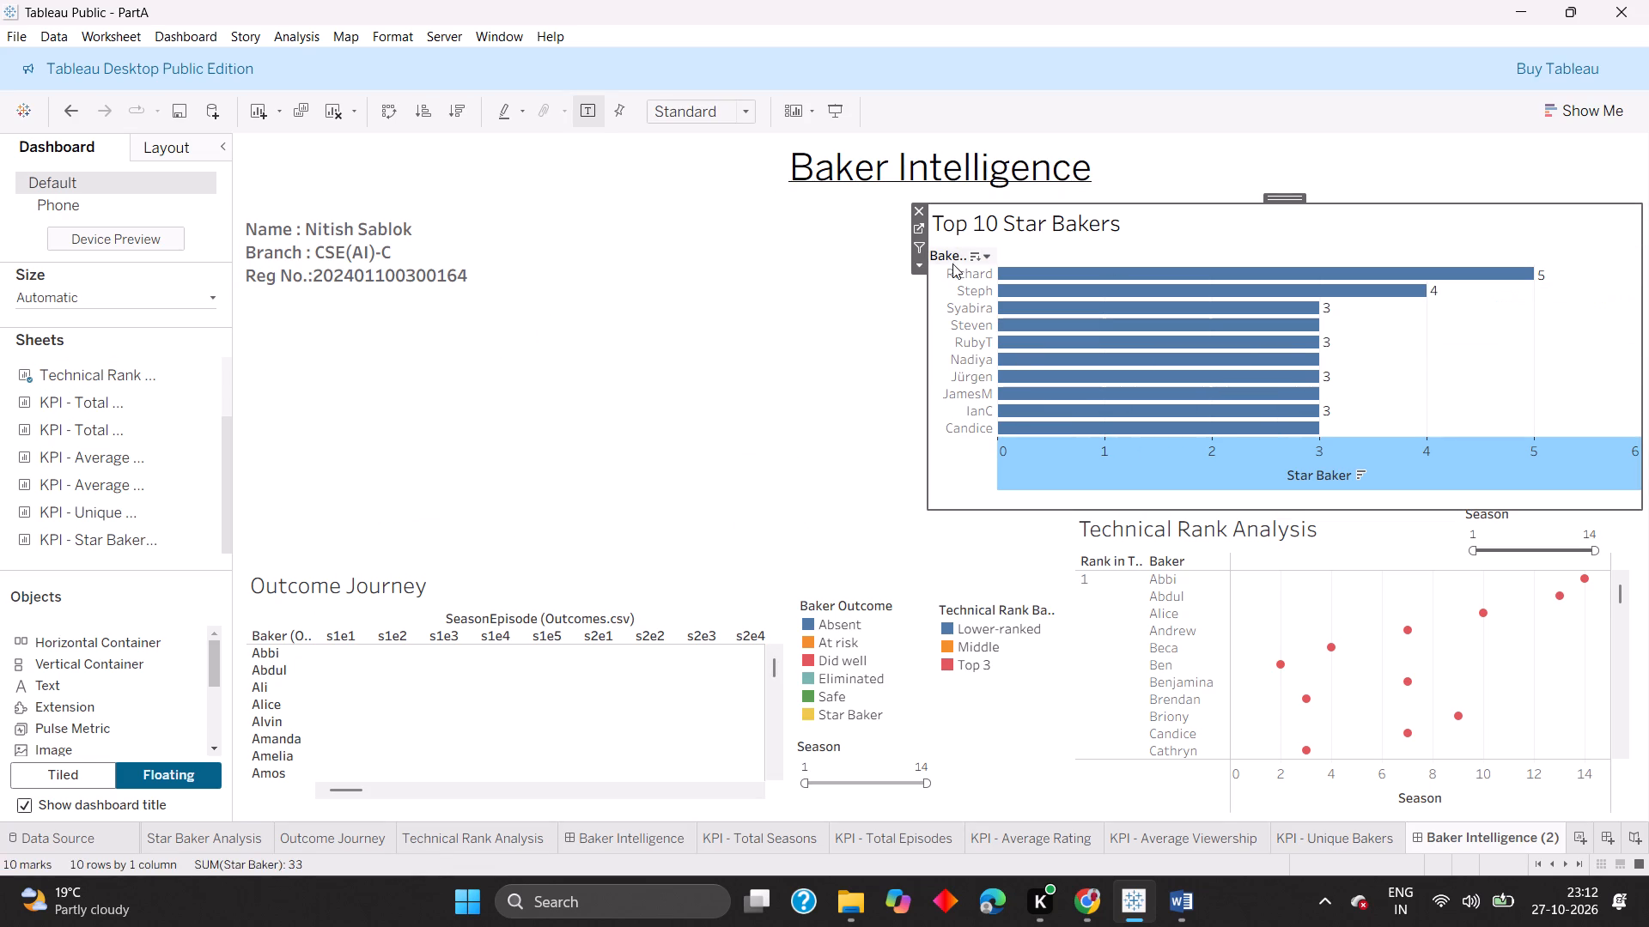
{"action": "left_click", "coordinate": [926, 210]}
Remove the Baker Outcome and Technical Rank Band legends and the Season filter above Technical Rank Analysis from the duplicated dashboard.
{"action": "left_click", "coordinate": [920, 598]}
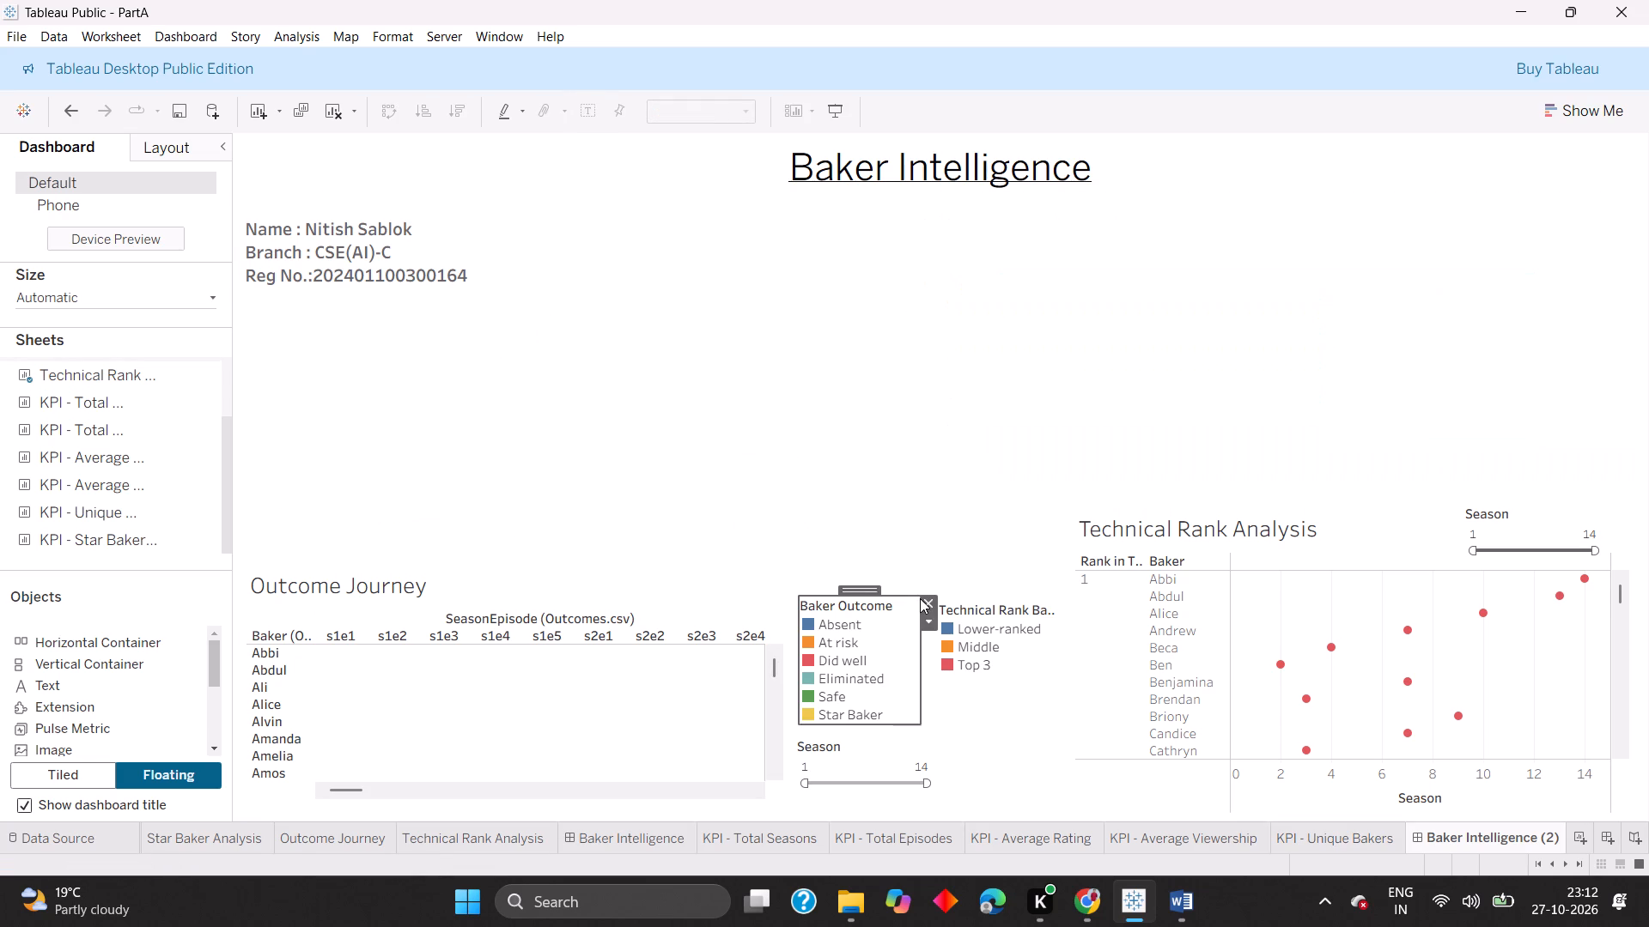
{"action": "left_click", "coordinate": [933, 597]}
{"action": "left_click", "coordinate": [991, 591]}
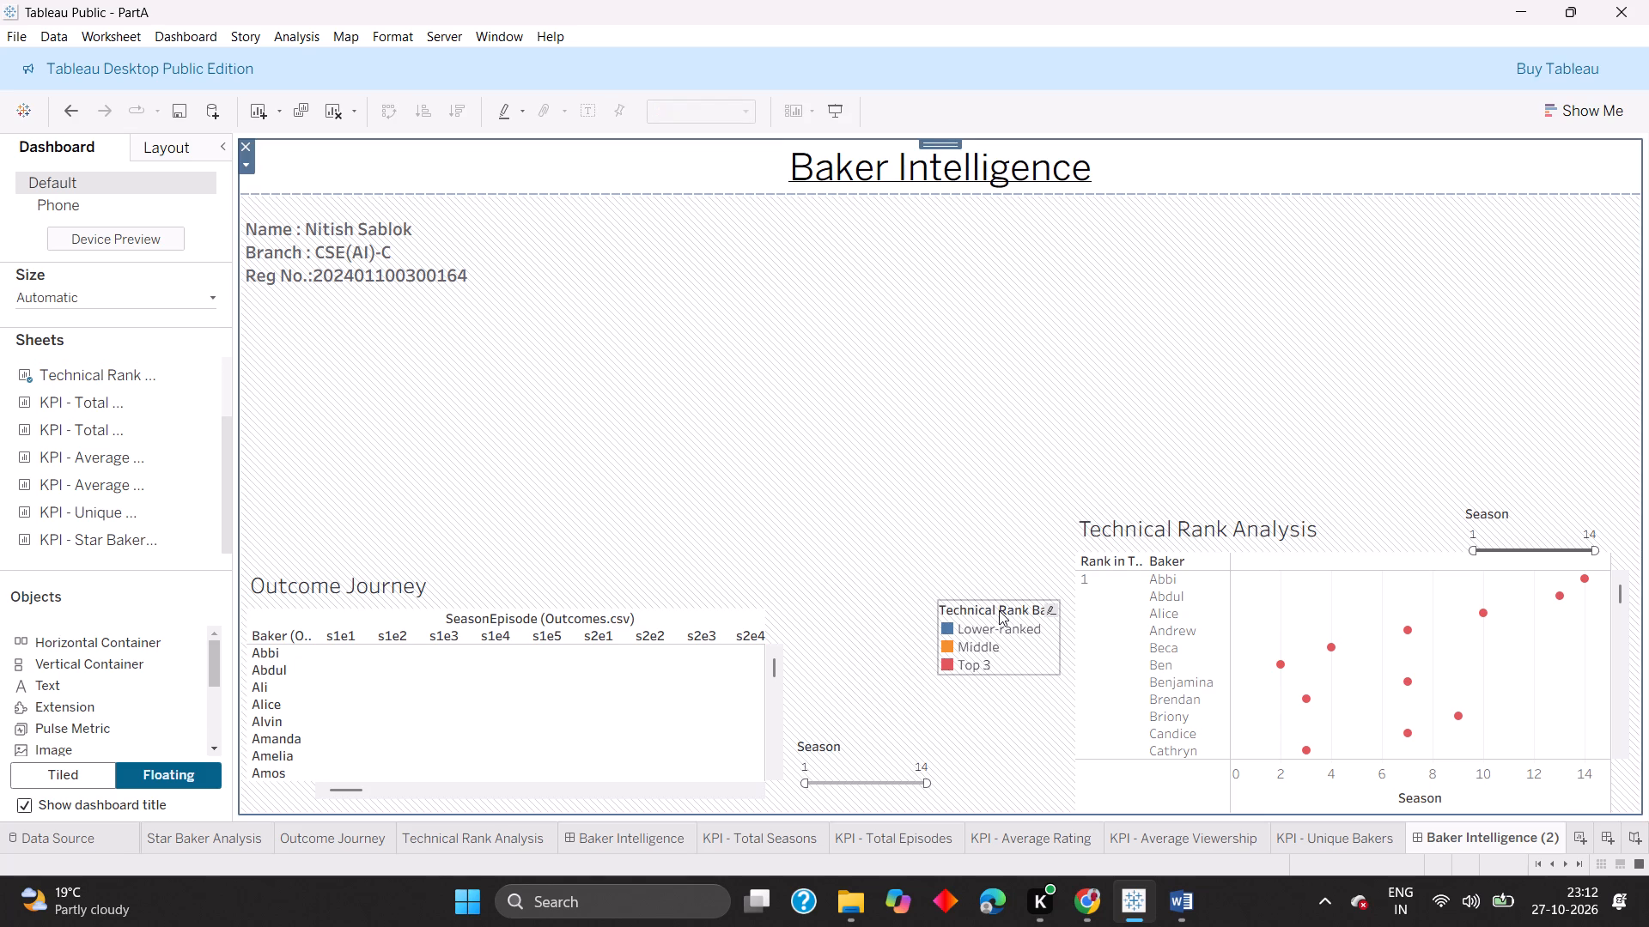
{"action": "left_click", "coordinate": [1007, 622]}
{"action": "left_click", "coordinate": [1066, 612]}
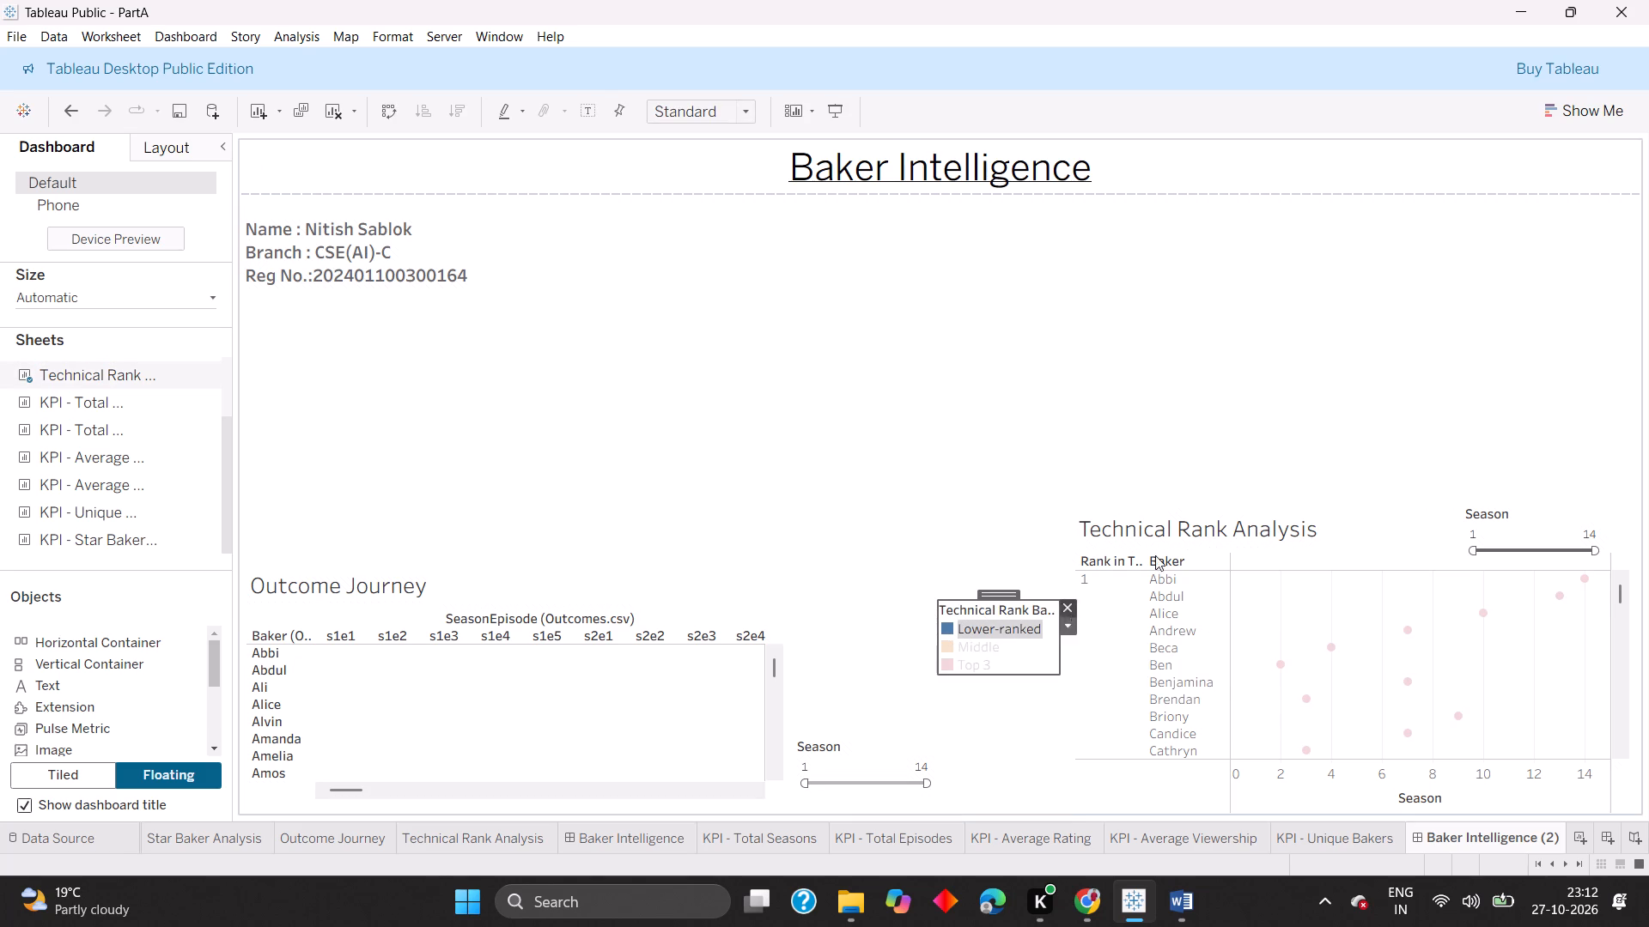
{"action": "left_click", "coordinate": [1413, 512]}
{"action": "left_click", "coordinate": [1644, 505]}
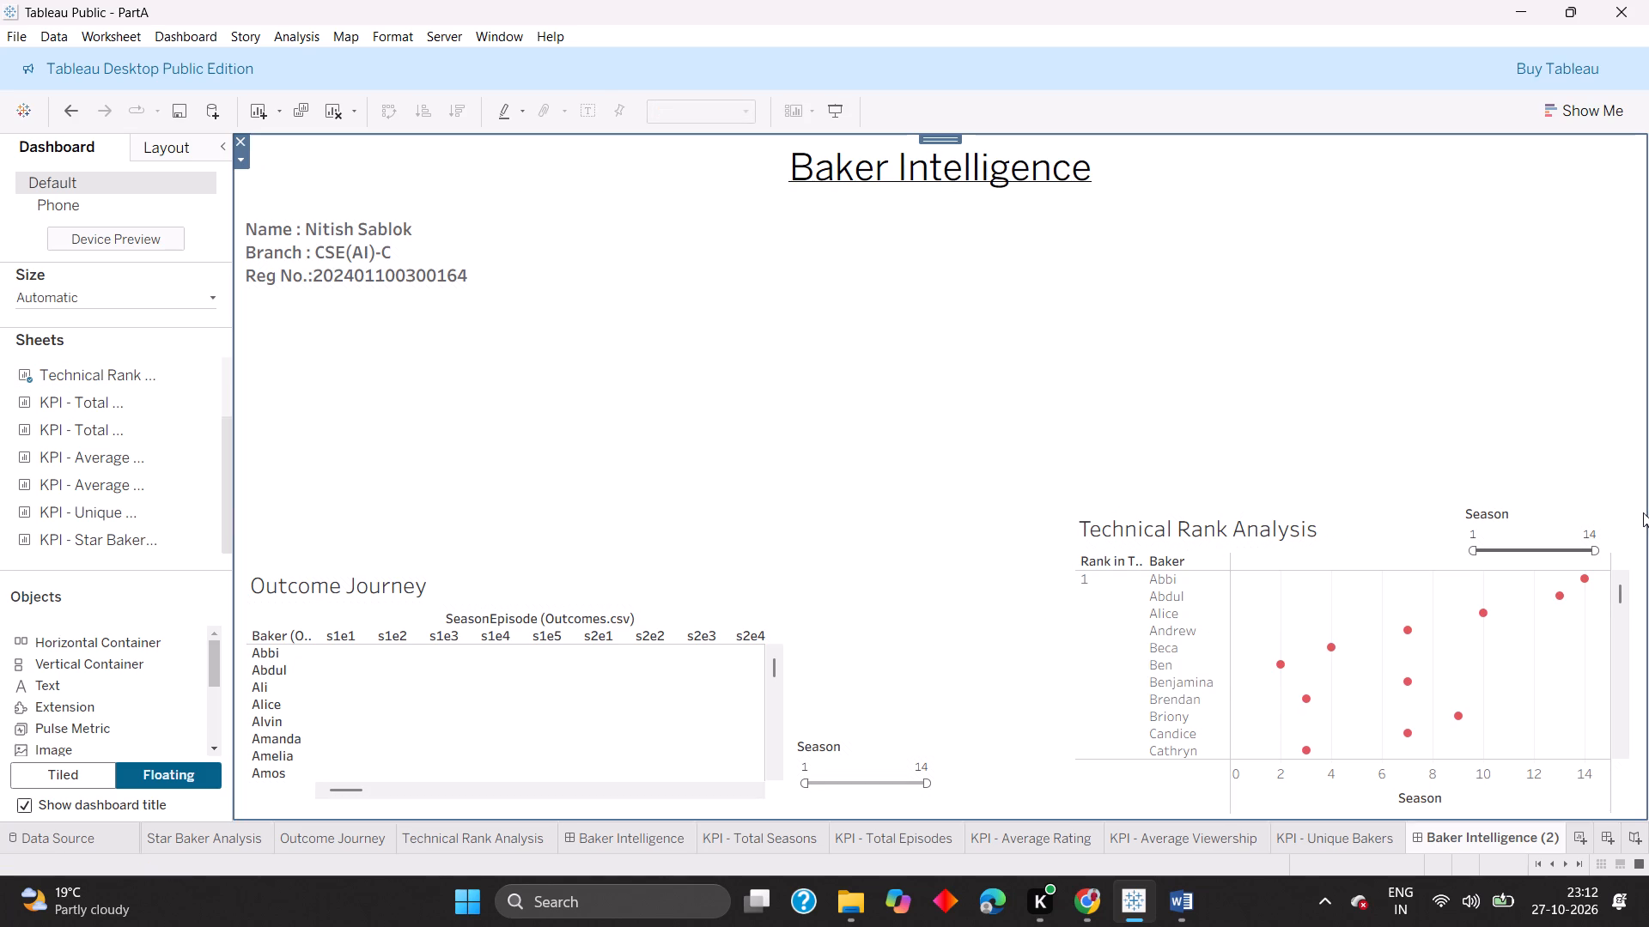
{"action": "left_click", "coordinate": [1551, 521]}
{"action": "left_click", "coordinate": [1617, 509]}
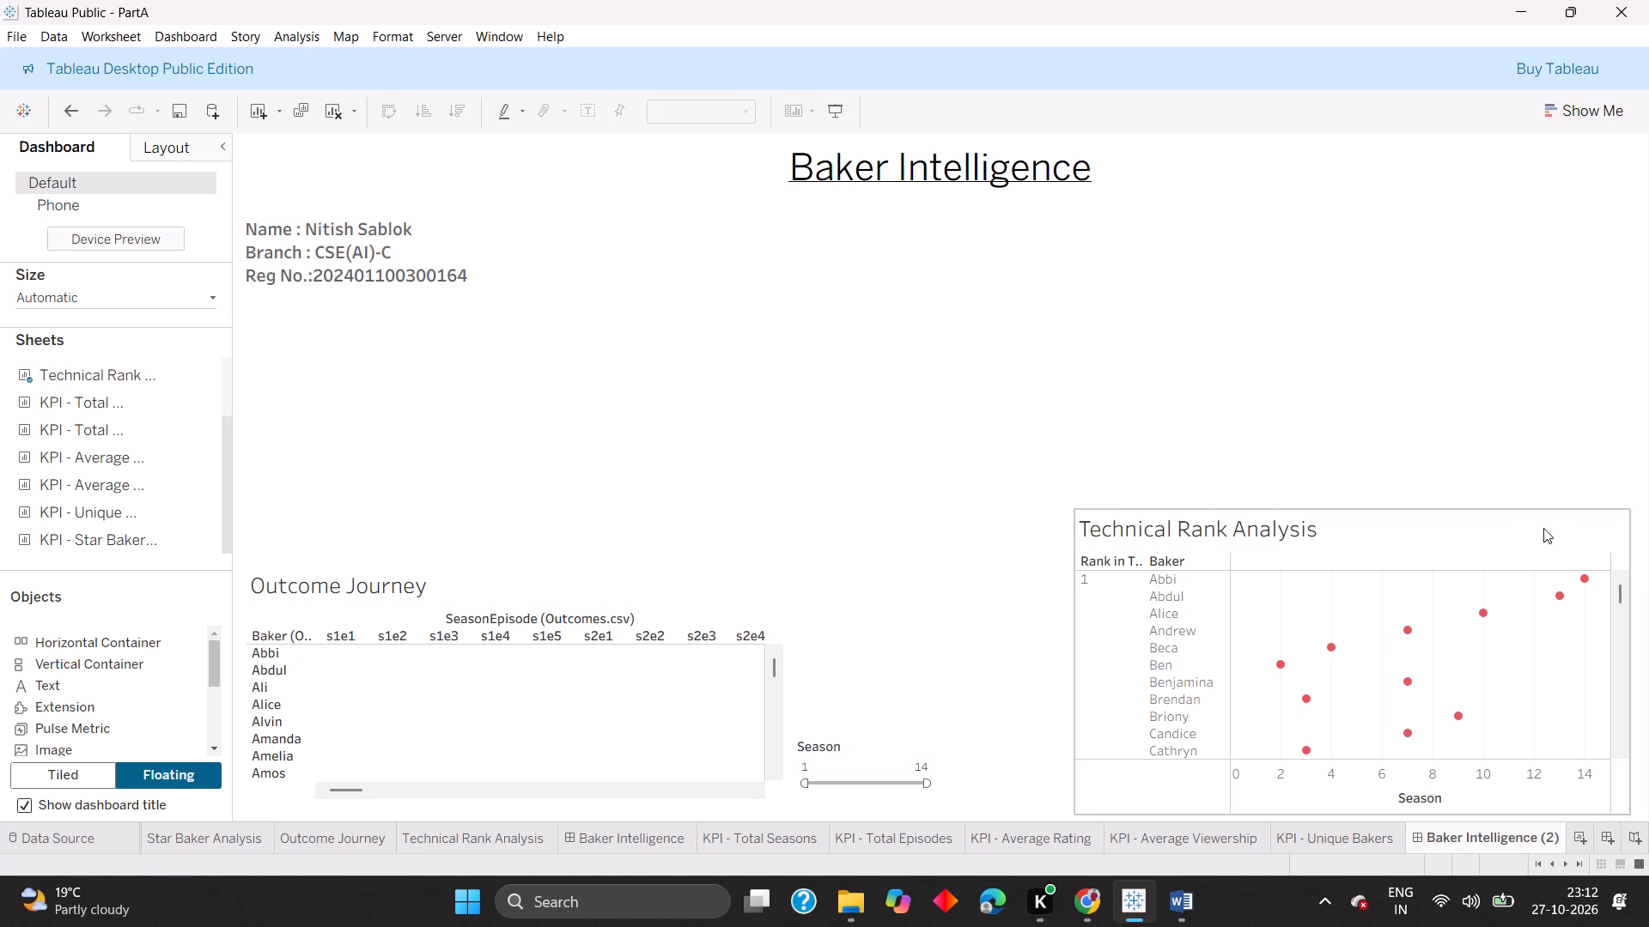
Remove the Technical Rank Analysis and Outcome Journey sheets from the duplicated dashboard.
{"action": "left_click", "coordinate": [1500, 529]}
{"action": "left_click", "coordinate": [1638, 512]}
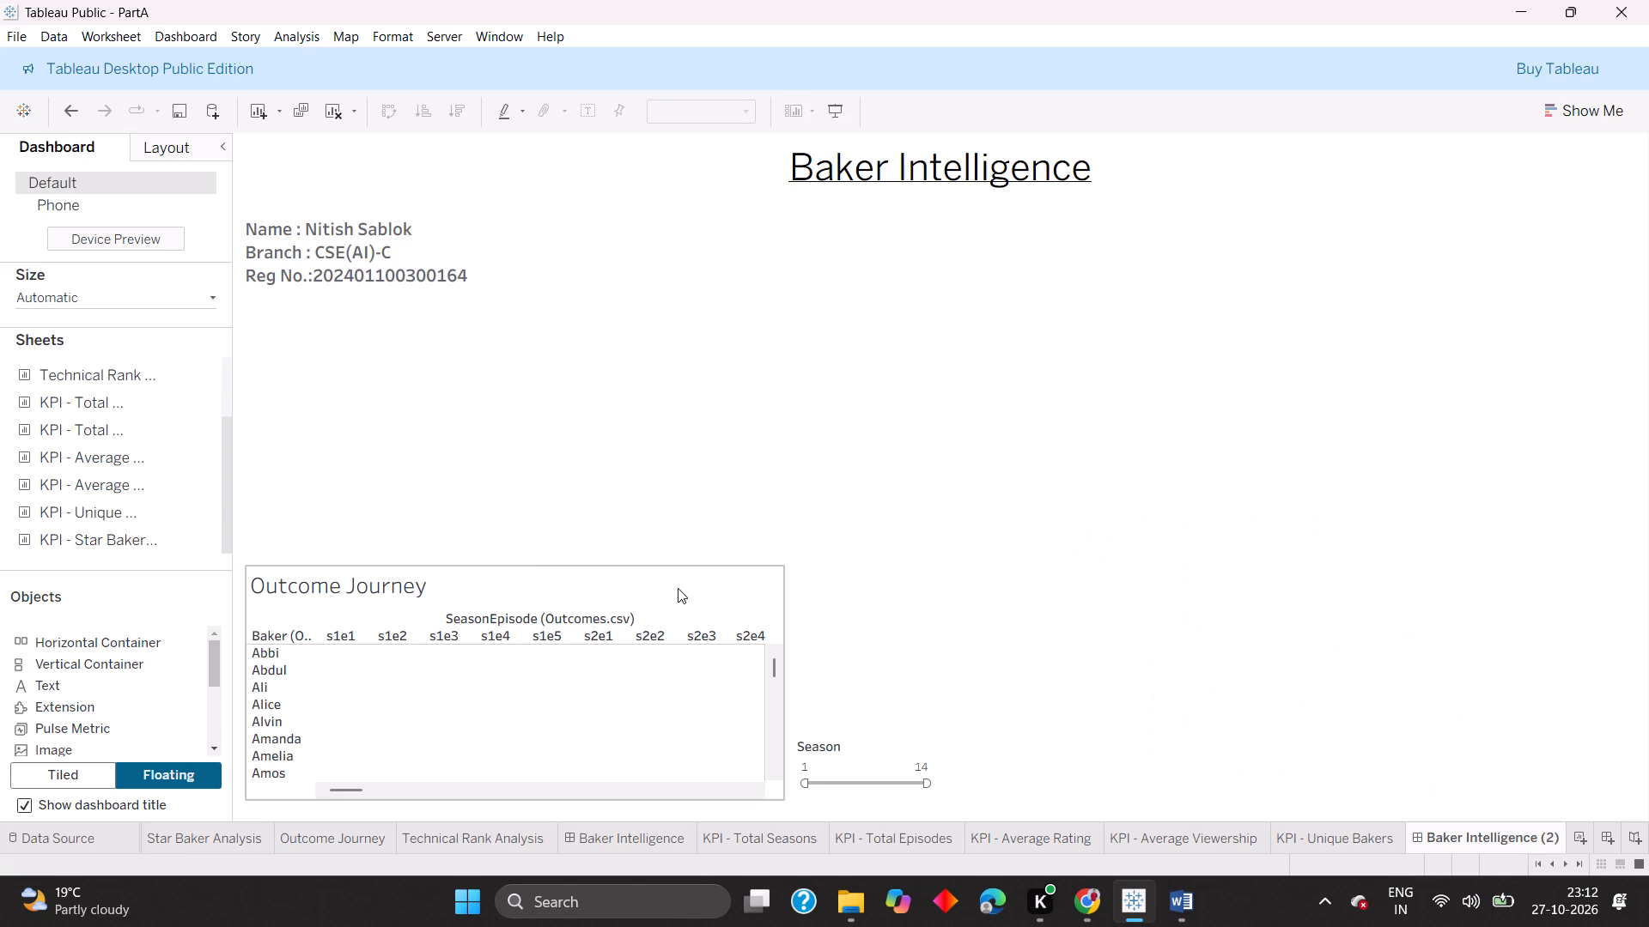
{"action": "left_click", "coordinate": [631, 587]}
{"action": "left_click", "coordinate": [788, 576]}
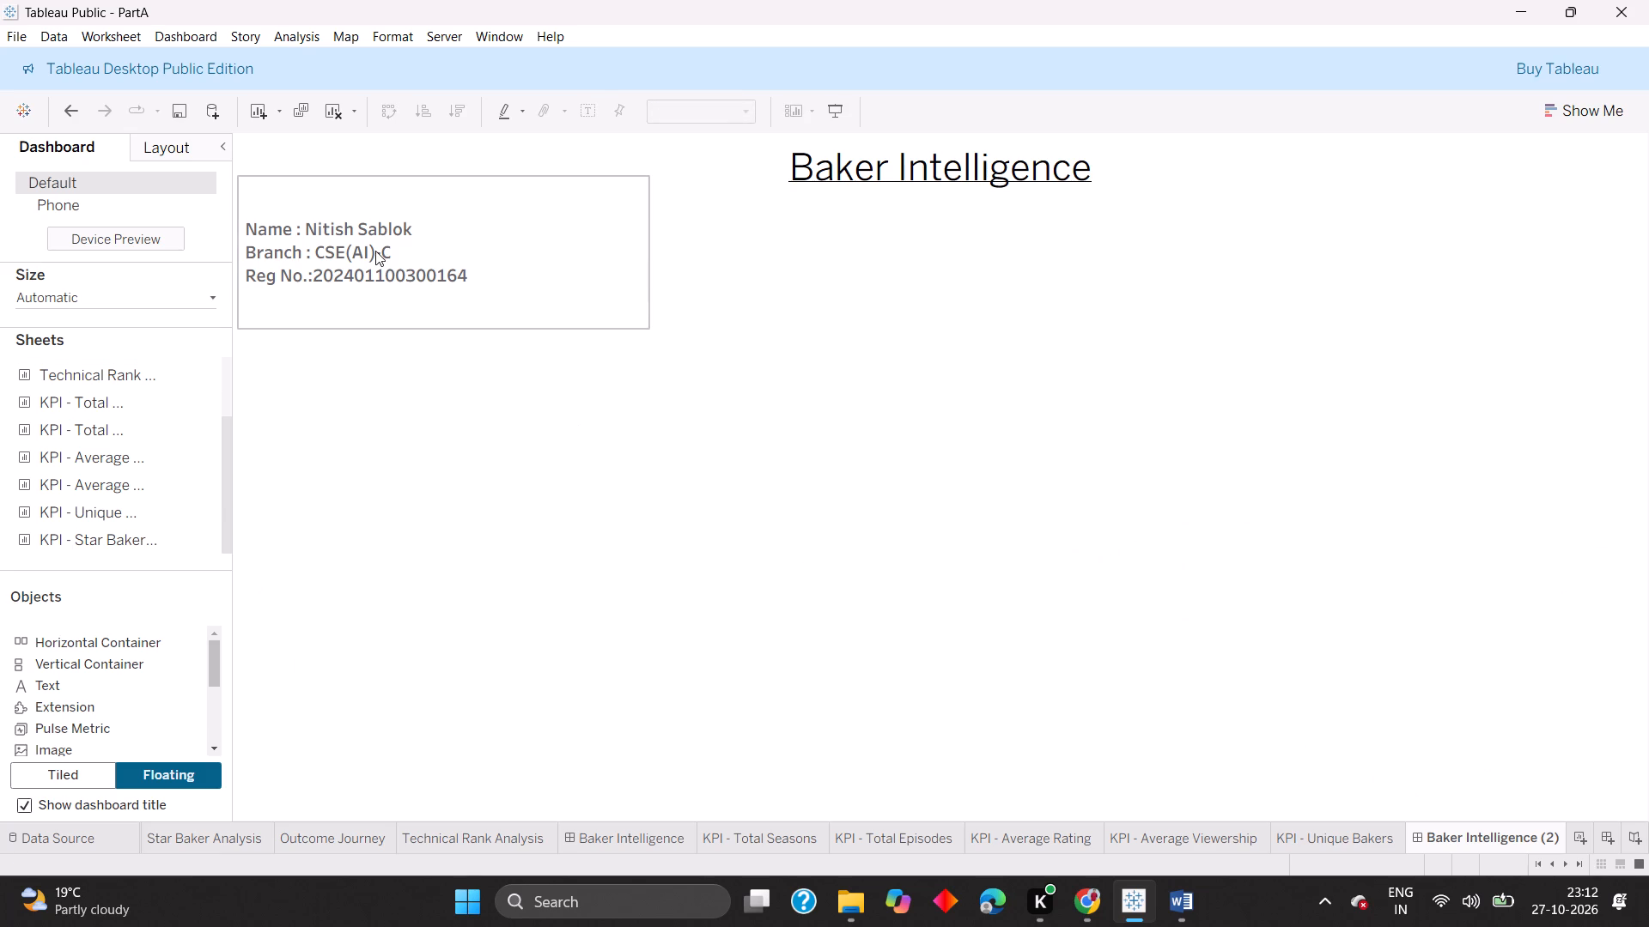
Remove the text box with the student's name, branch and registration number from the duplicated dashboard.
{"action": "left_click", "coordinate": [375, 251]}
{"action": "left_click", "coordinate": [656, 182]}
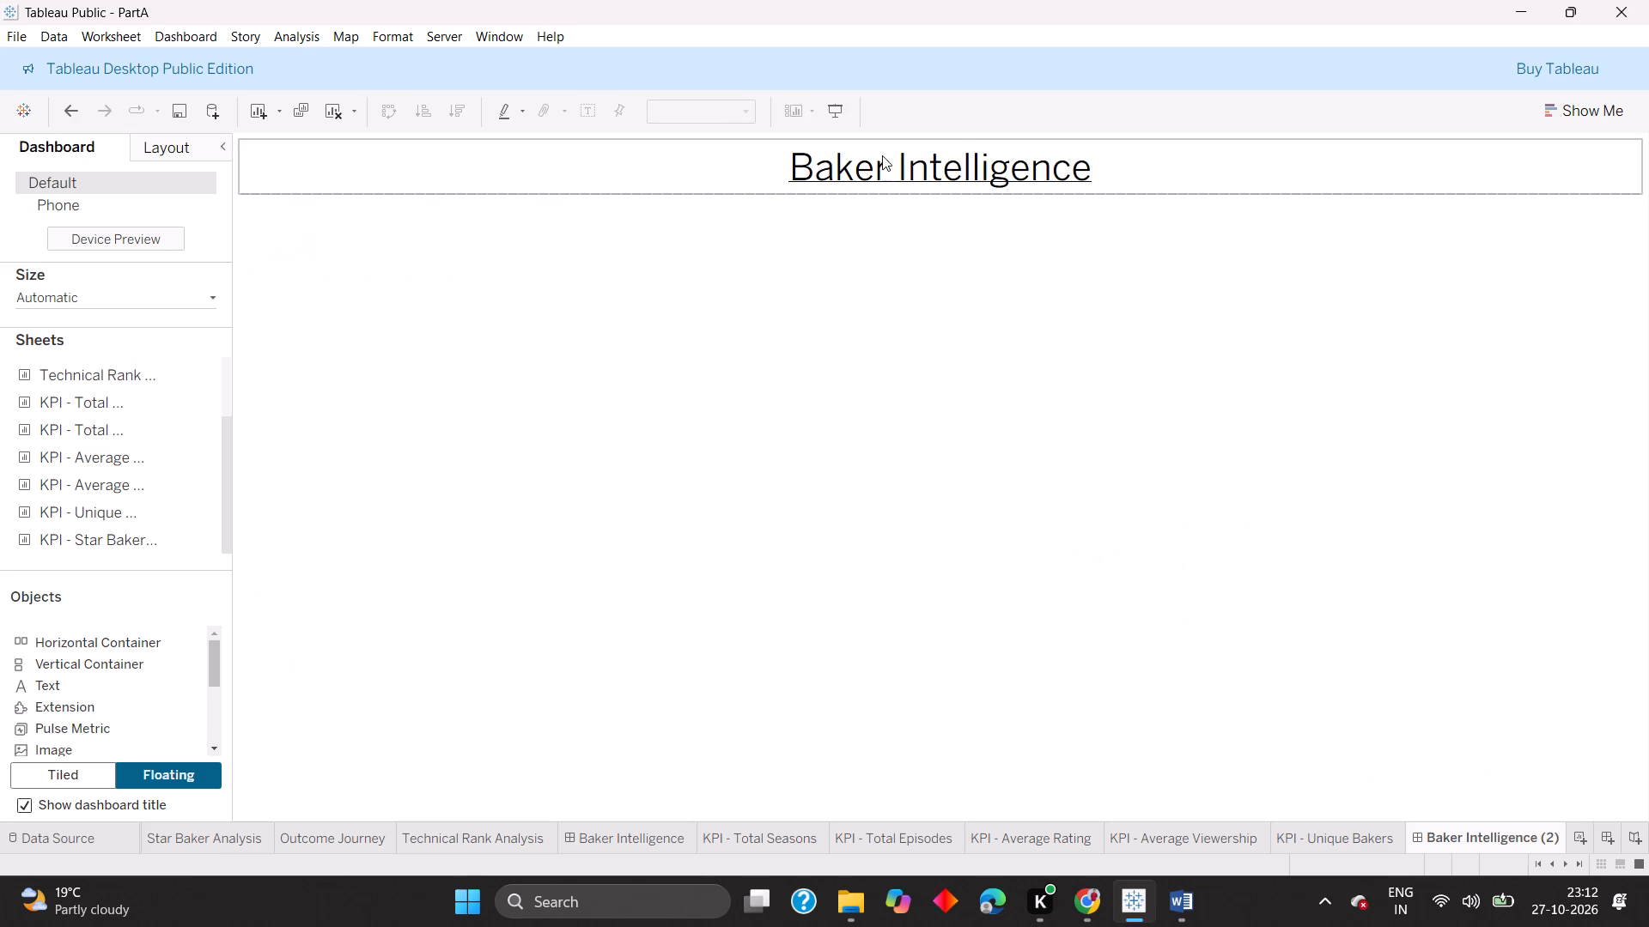
Change the duplicated dashboard's title text to "Executive Overview".
{"action": "left_click", "coordinate": [886, 161]}
{"action": "double_click", "coordinate": [886, 161]}
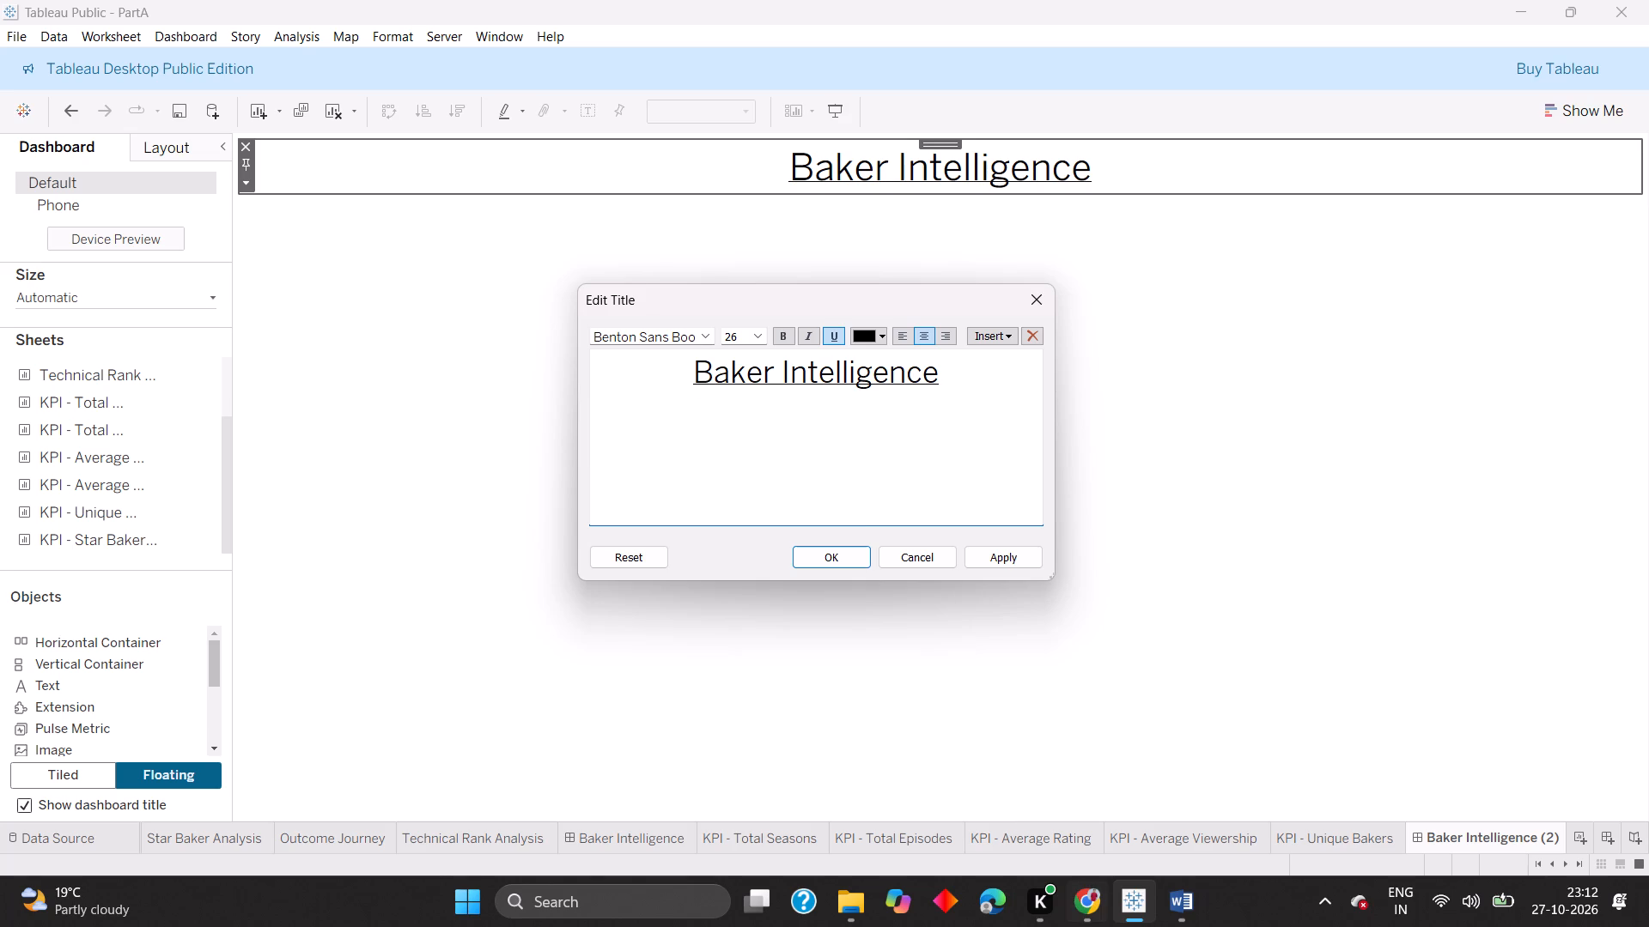
{"action": "left_click_drag", "start_coordinate": [939, 378], "coordinate": [645, 367]}
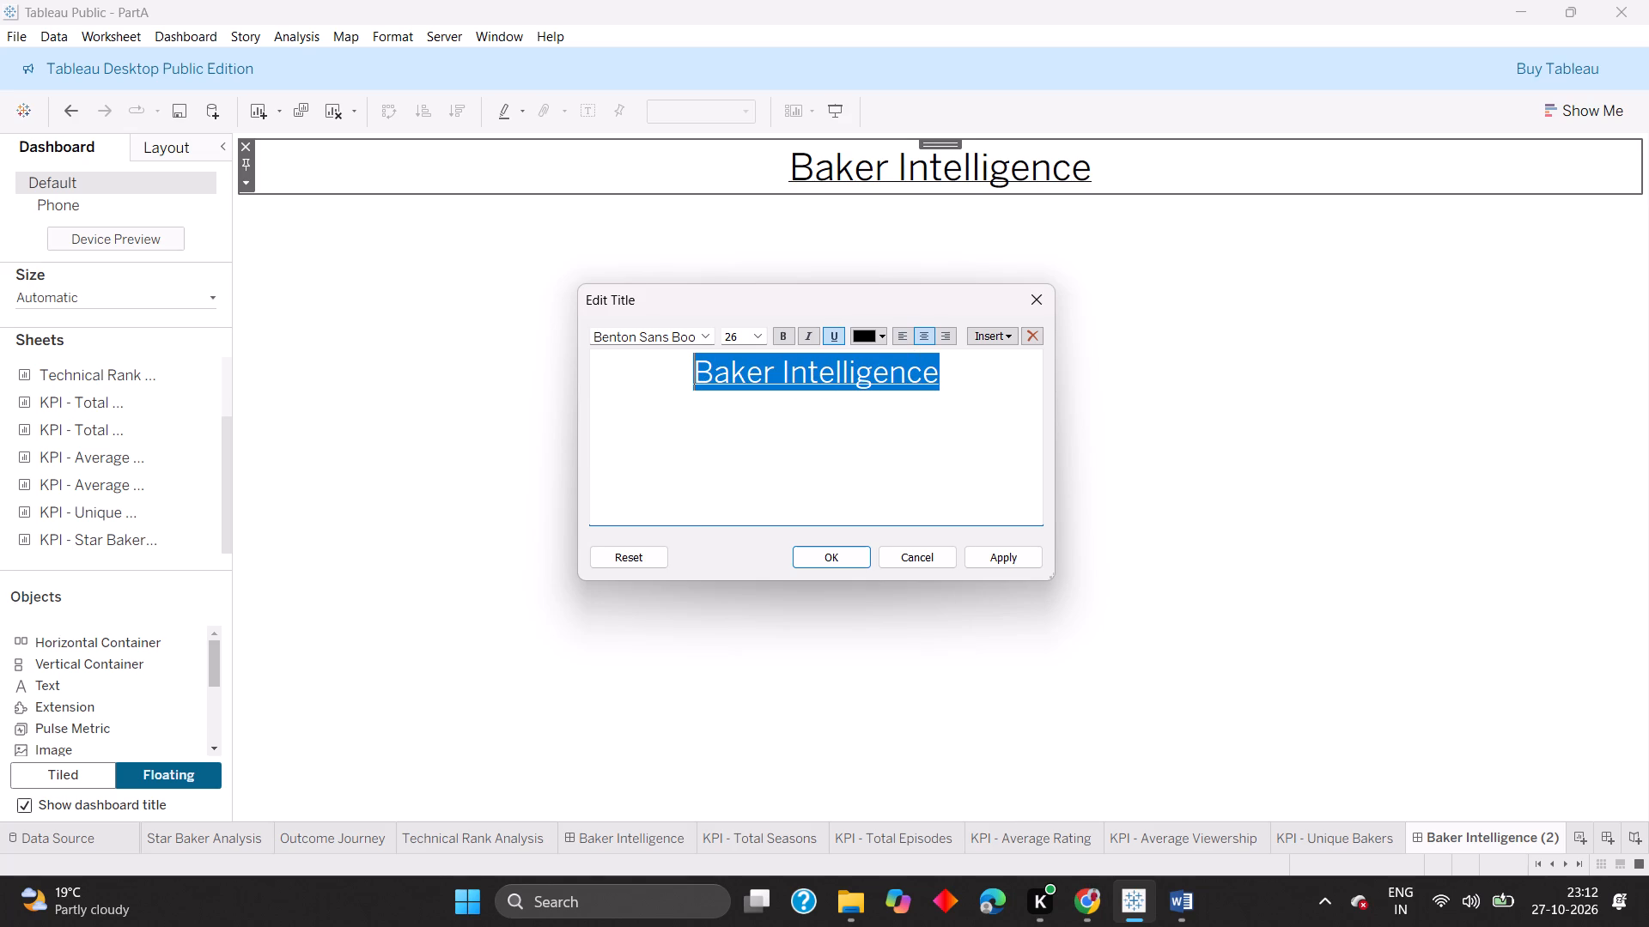
{"action": "key", "text": "super+v"}
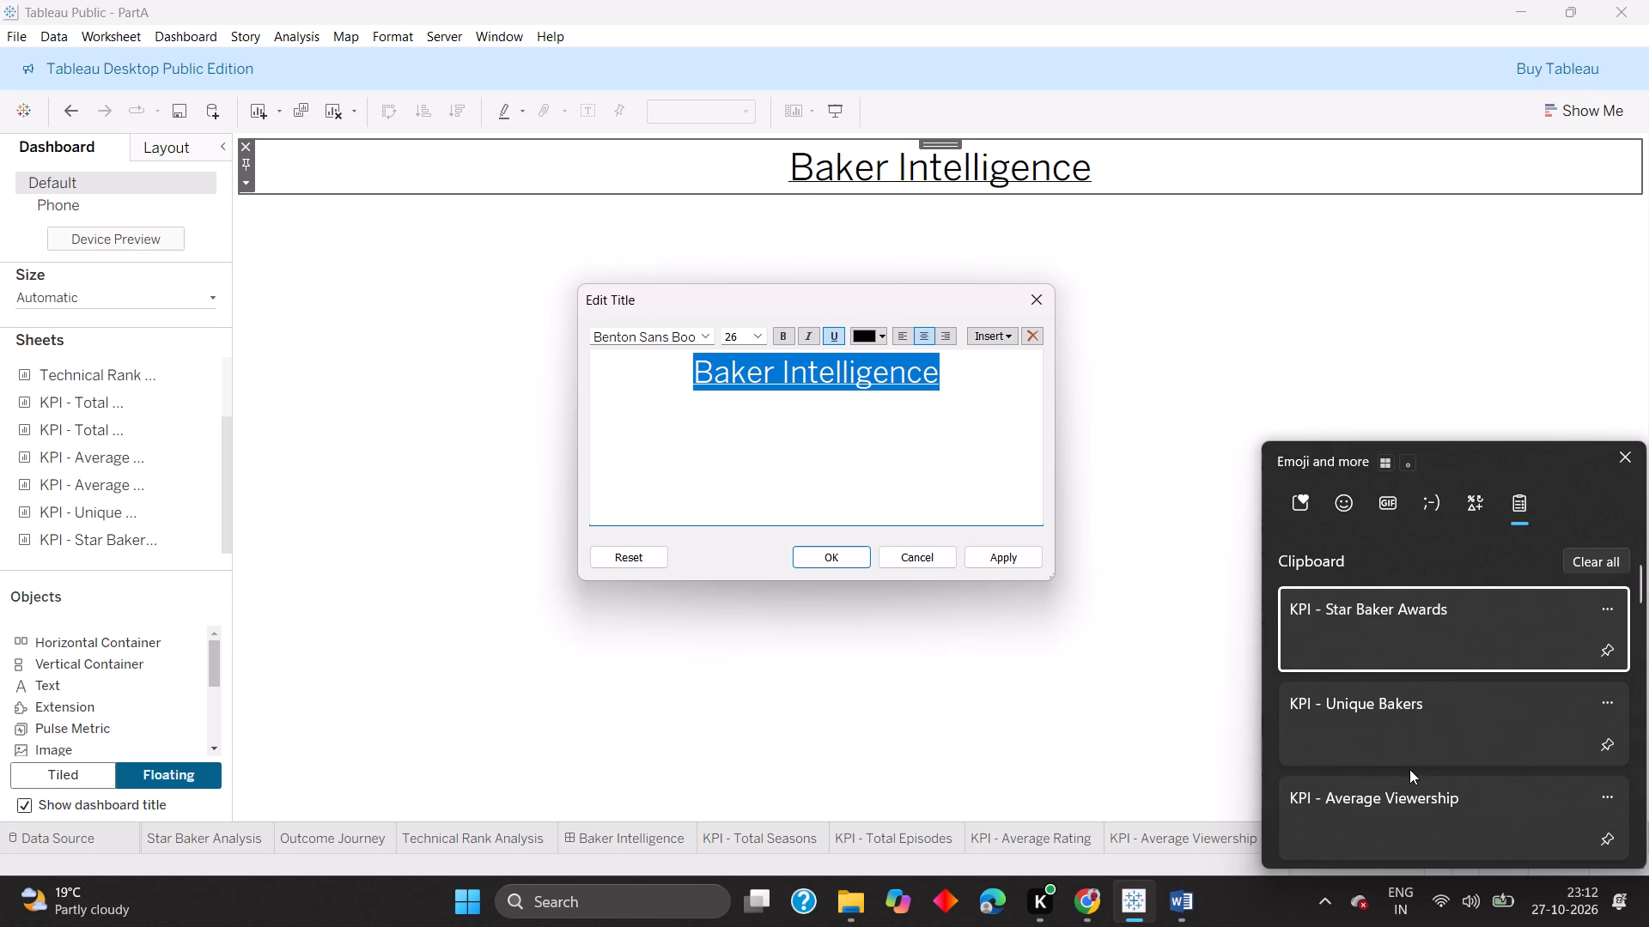
{"action": "scroll", "coordinate": [1409, 771], "scroll_direction": "down", "scroll_amount": 3}
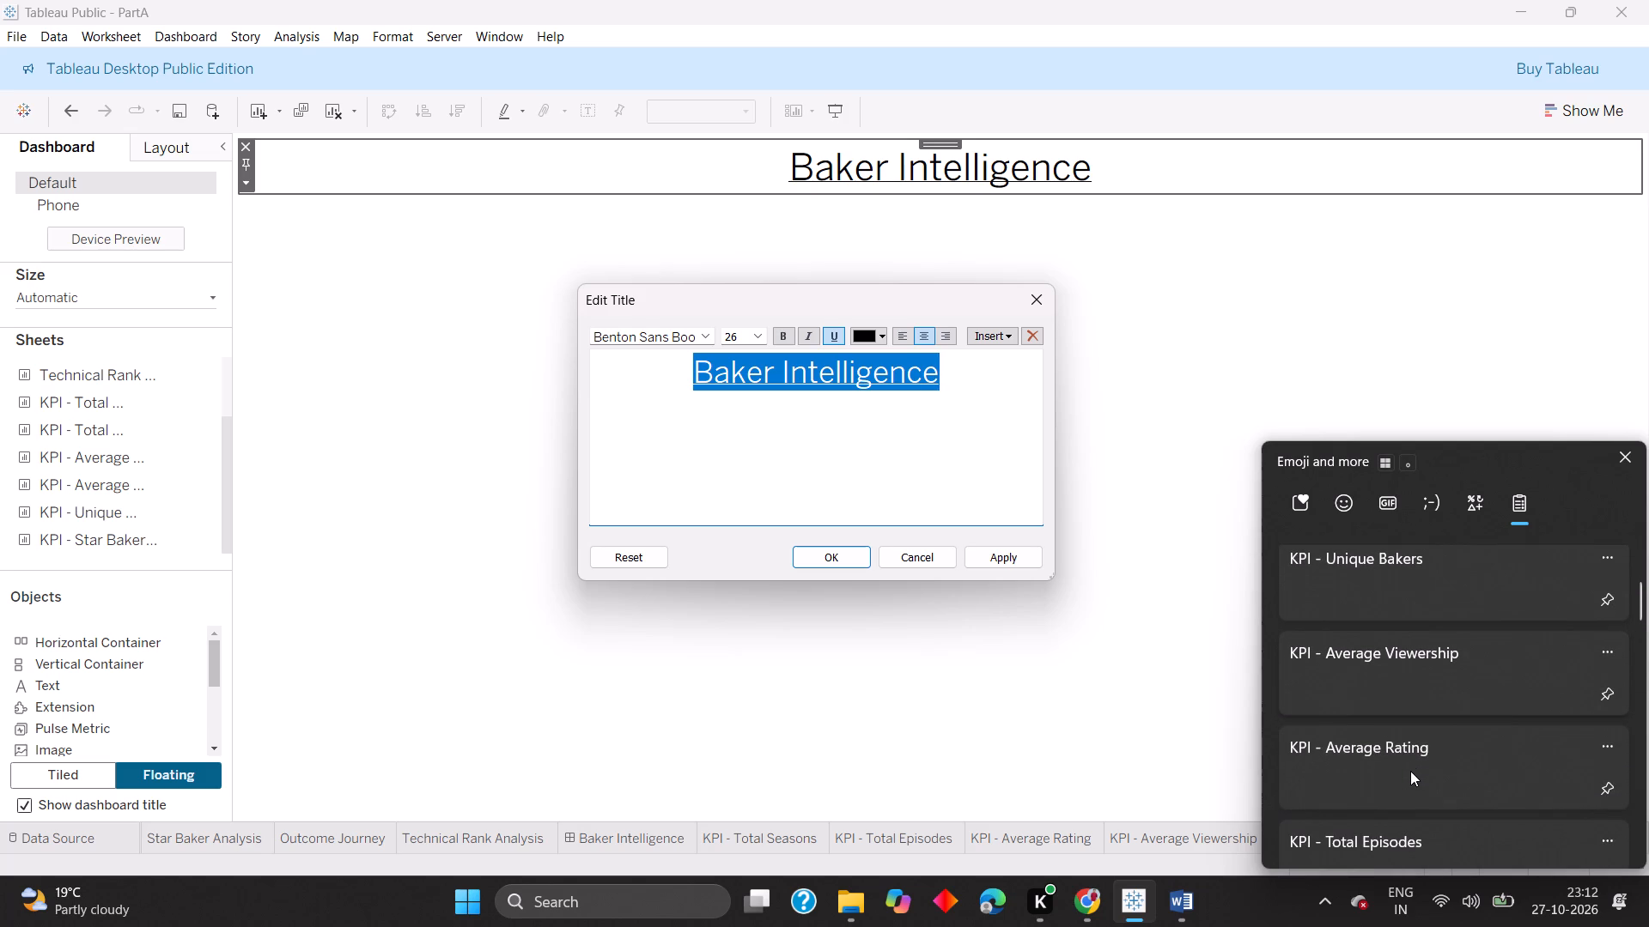
{"action": "scroll", "coordinate": [1409, 773], "scroll_direction": "down", "scroll_amount": 1}
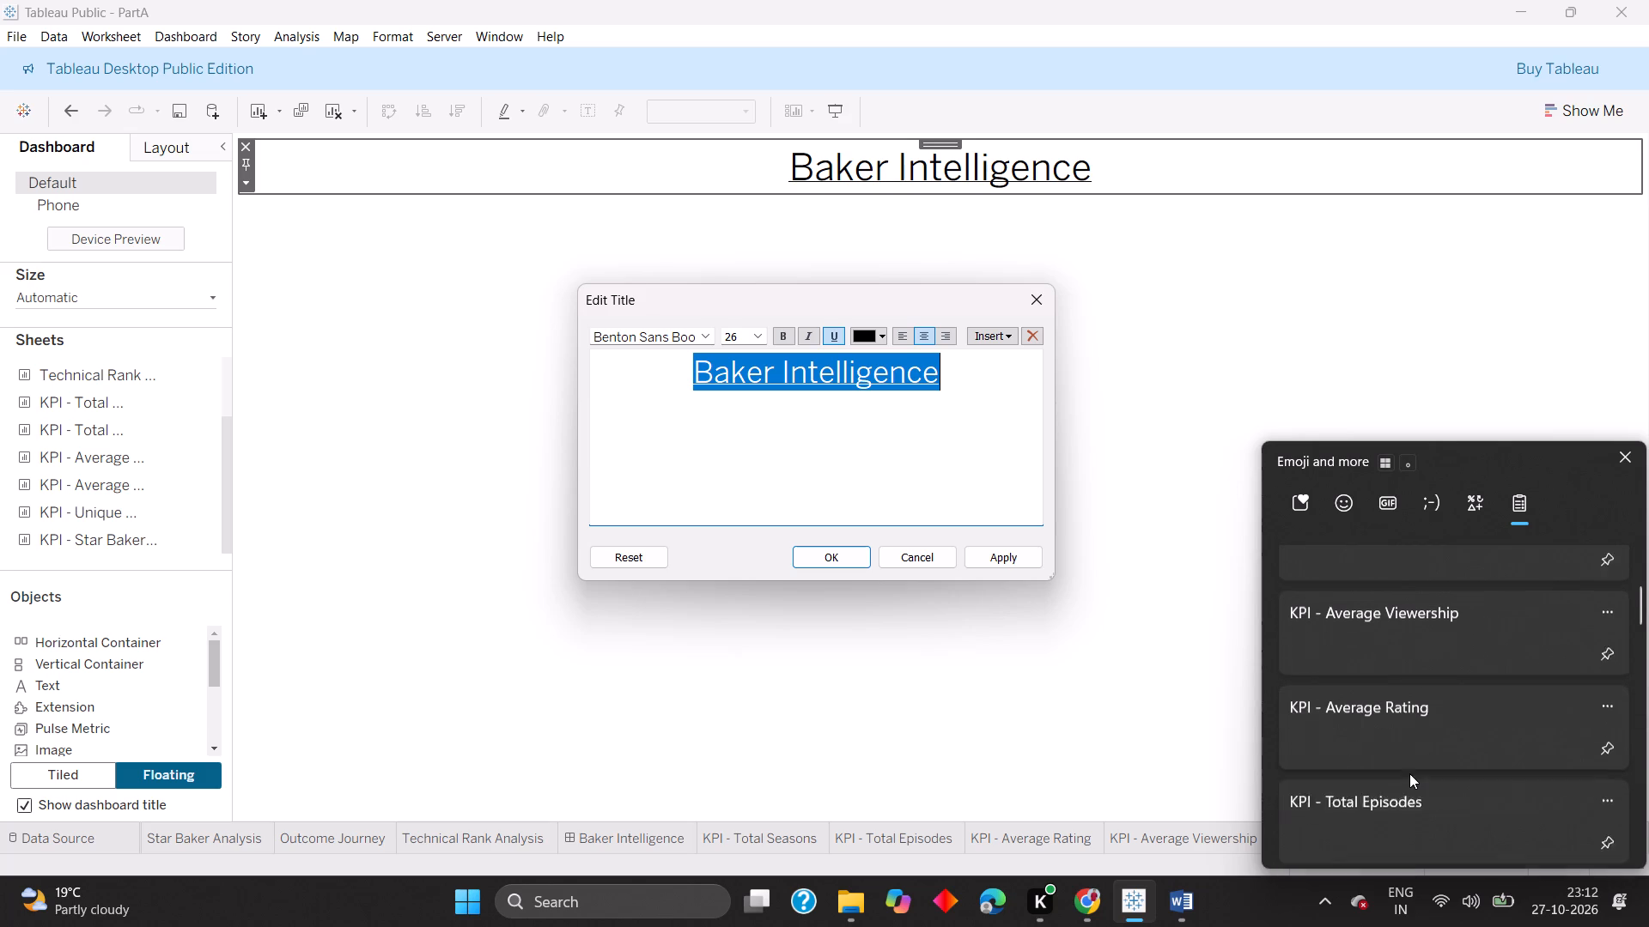
{"action": "scroll", "coordinate": [1409, 773], "scroll_direction": "down", "scroll_amount": 1}
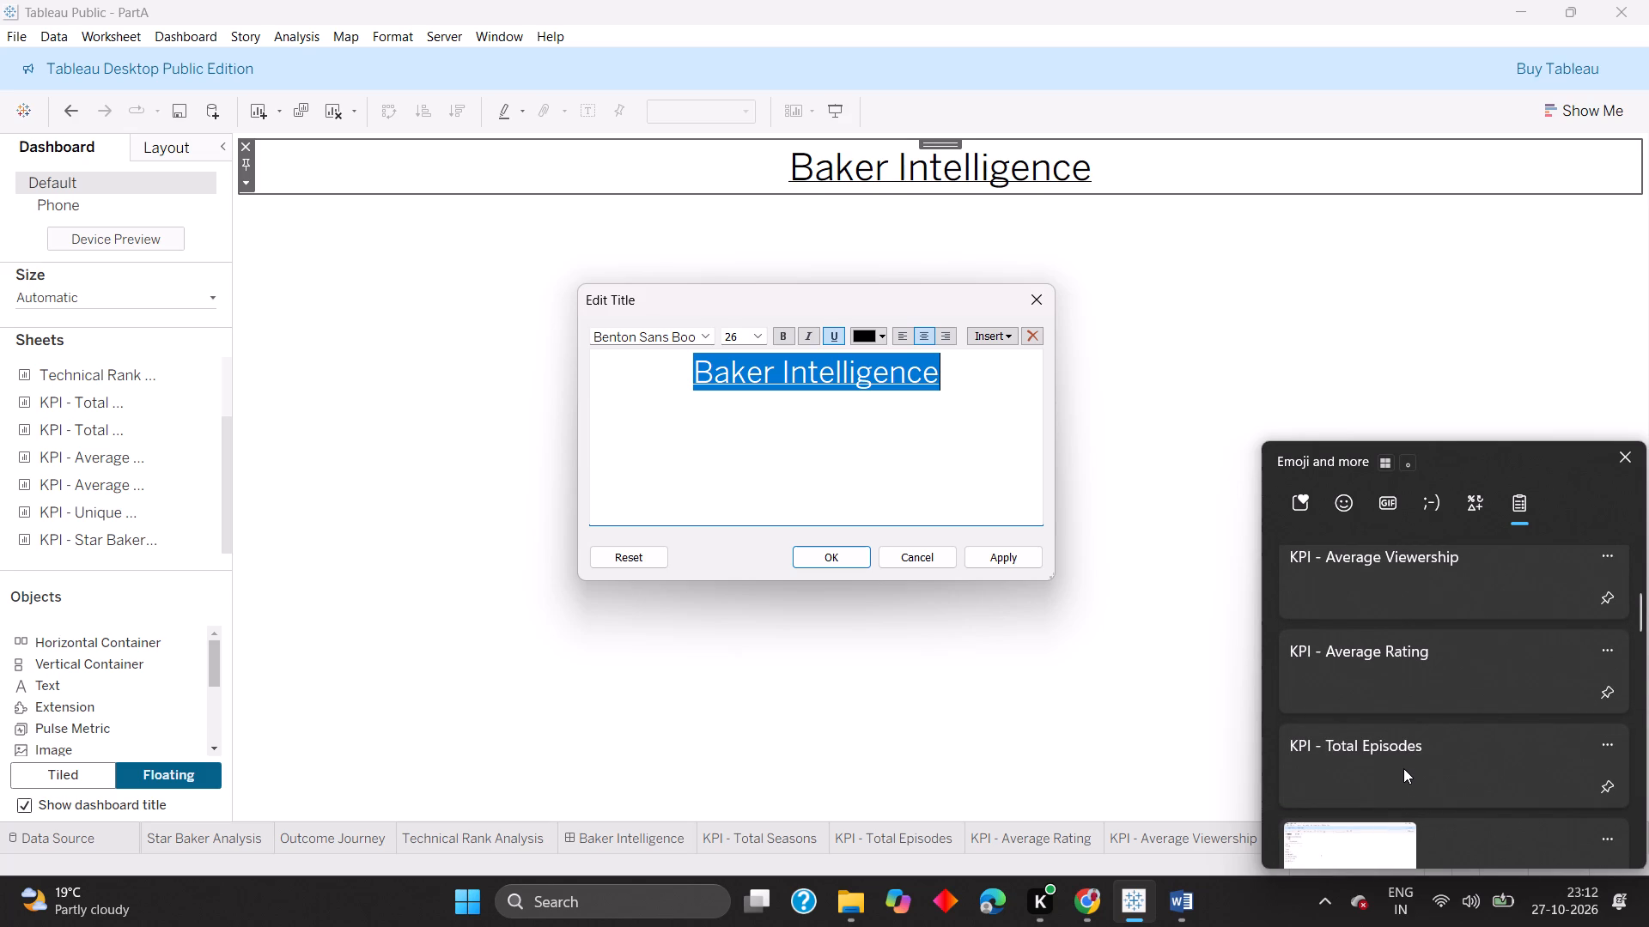
{"action": "scroll", "coordinate": [1311, 802], "scroll_direction": "down", "scroll_amount": 8}
{"action": "scroll", "coordinate": [1315, 717], "scroll_direction": "down", "scroll_amount": 5}
{"action": "scroll", "coordinate": [1315, 723], "scroll_direction": "up", "scroll_amount": 3}
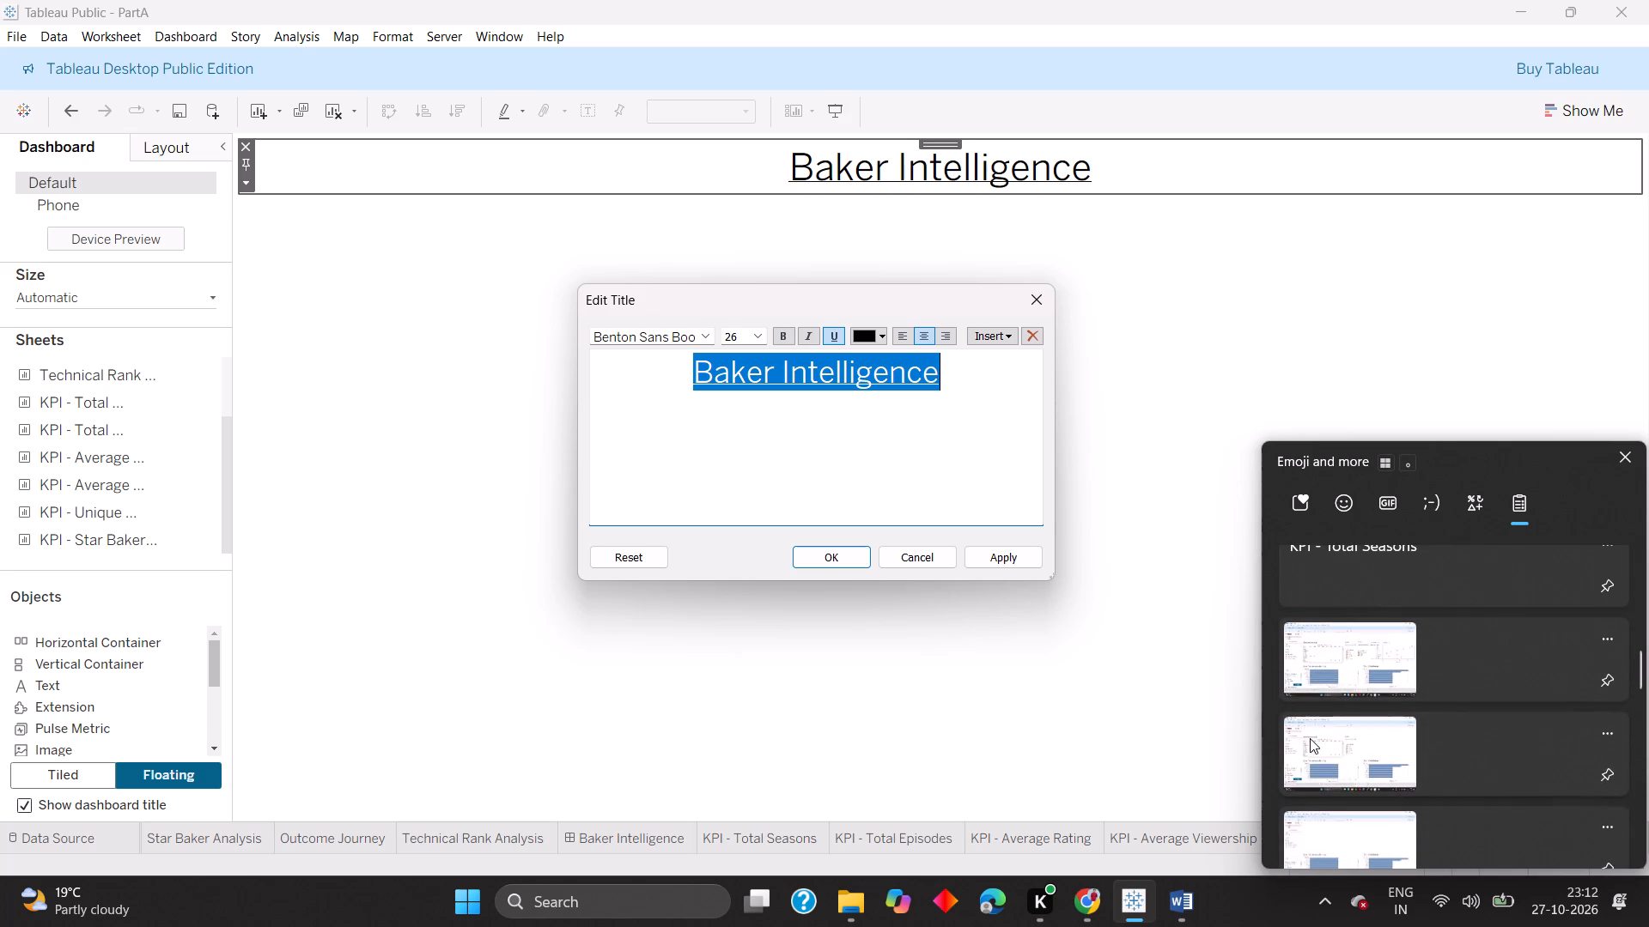
{"action": "left_click", "coordinate": [1628, 458]}
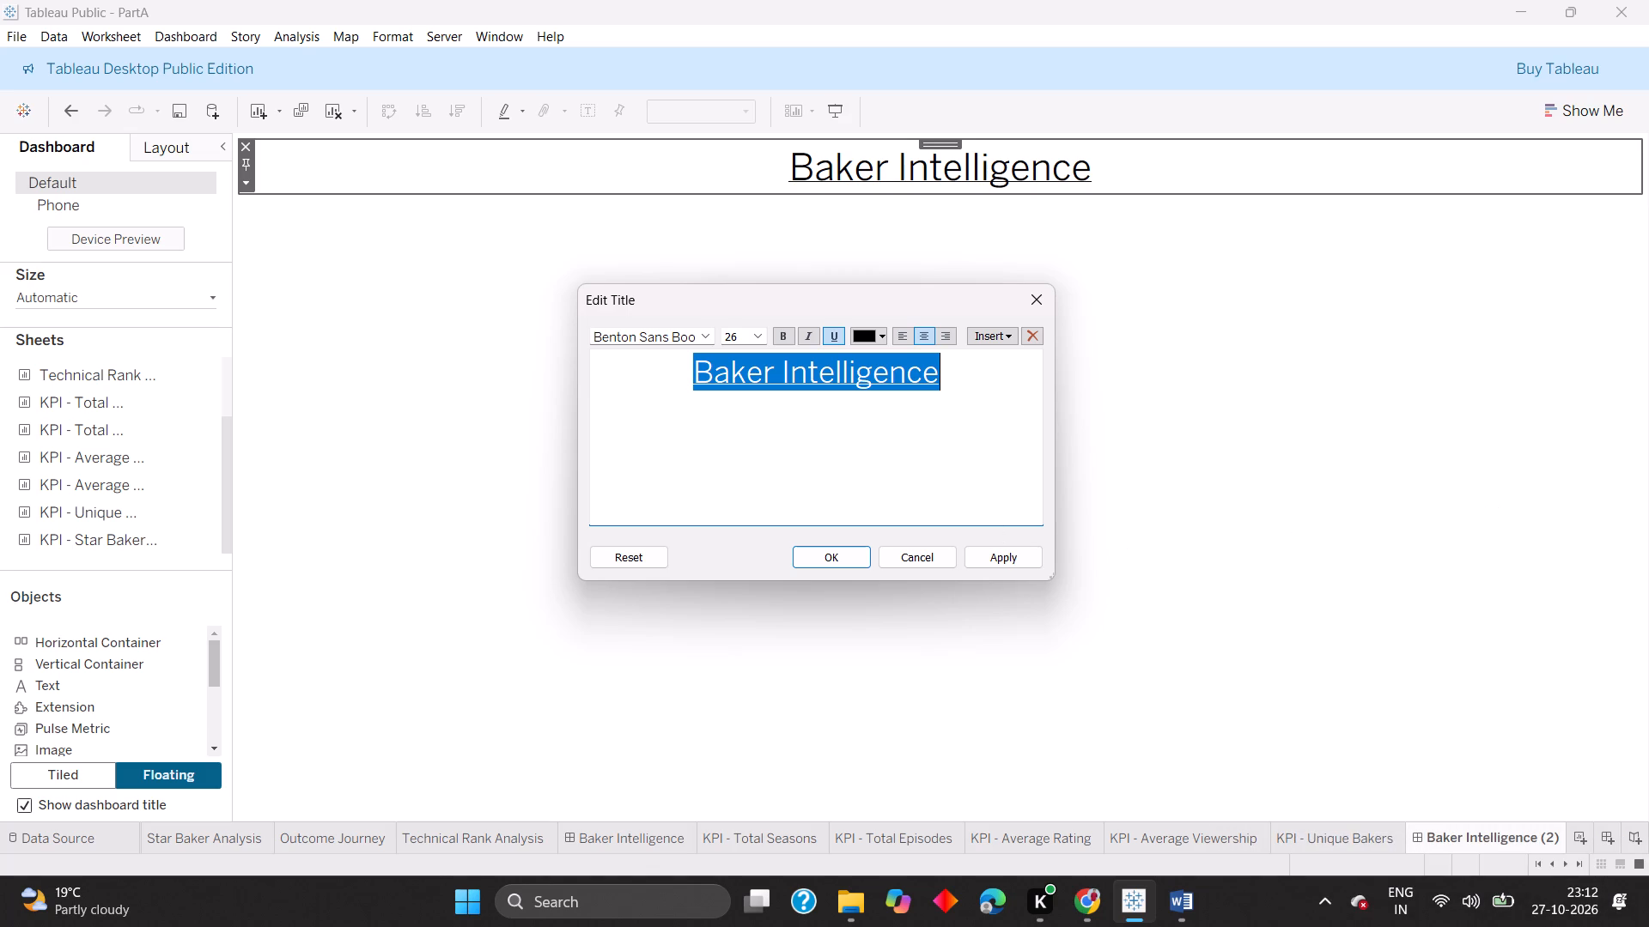
{"action": "key", "text": "BackSpace"}
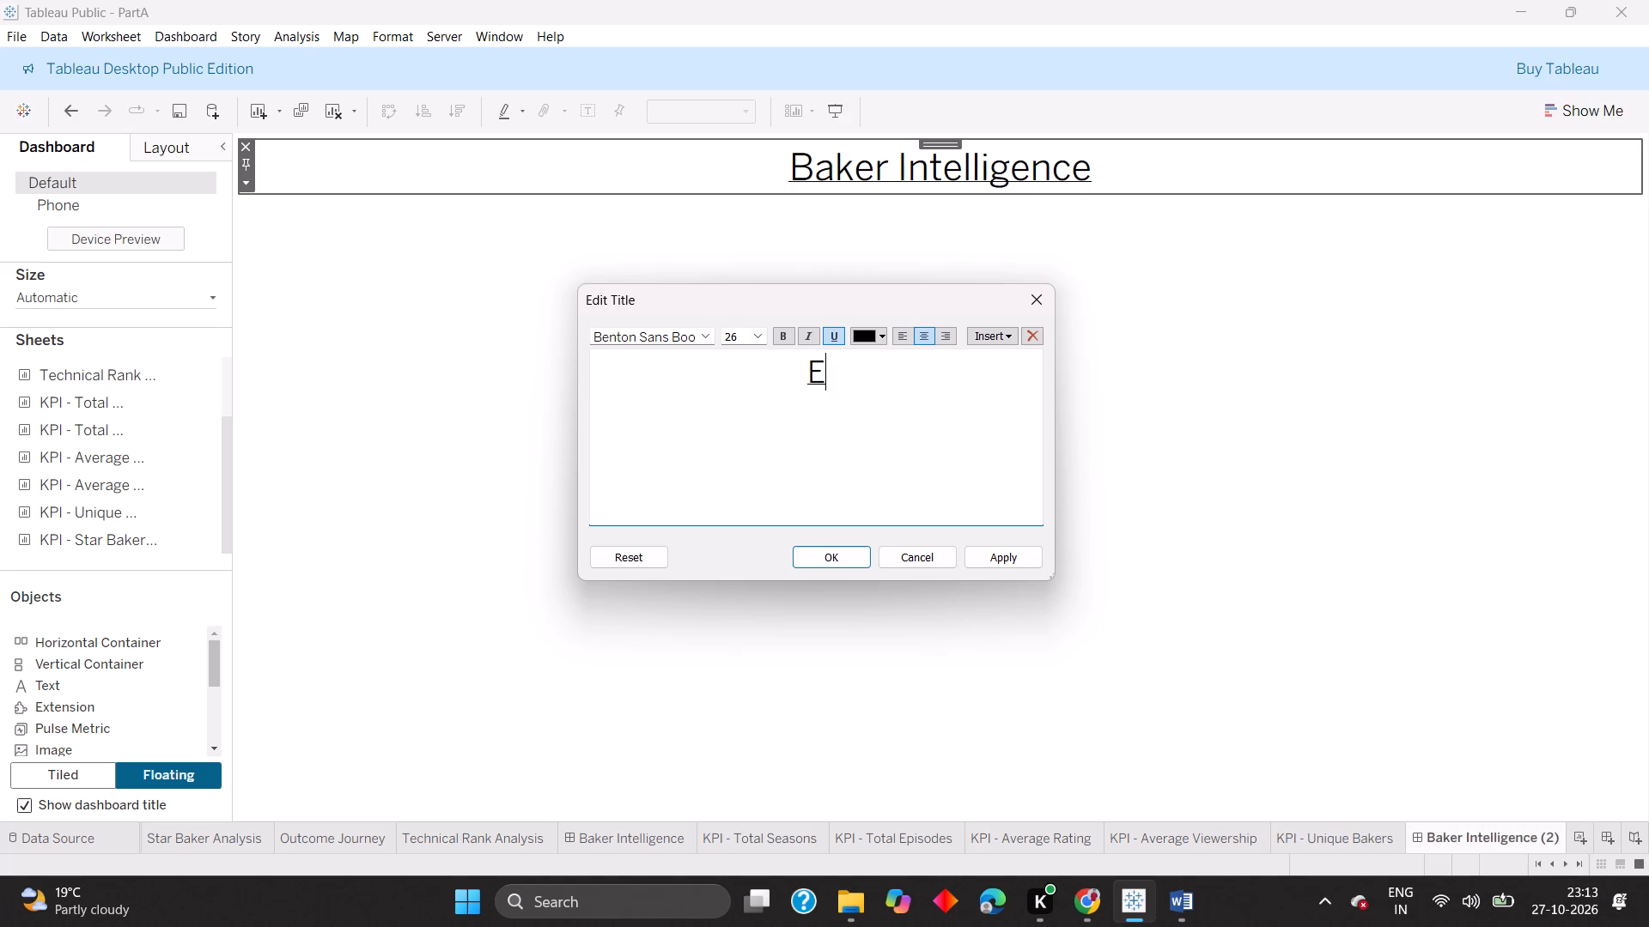
{"action": "type", "text": "xecutive"}
{"action": "key", "text": "space"}
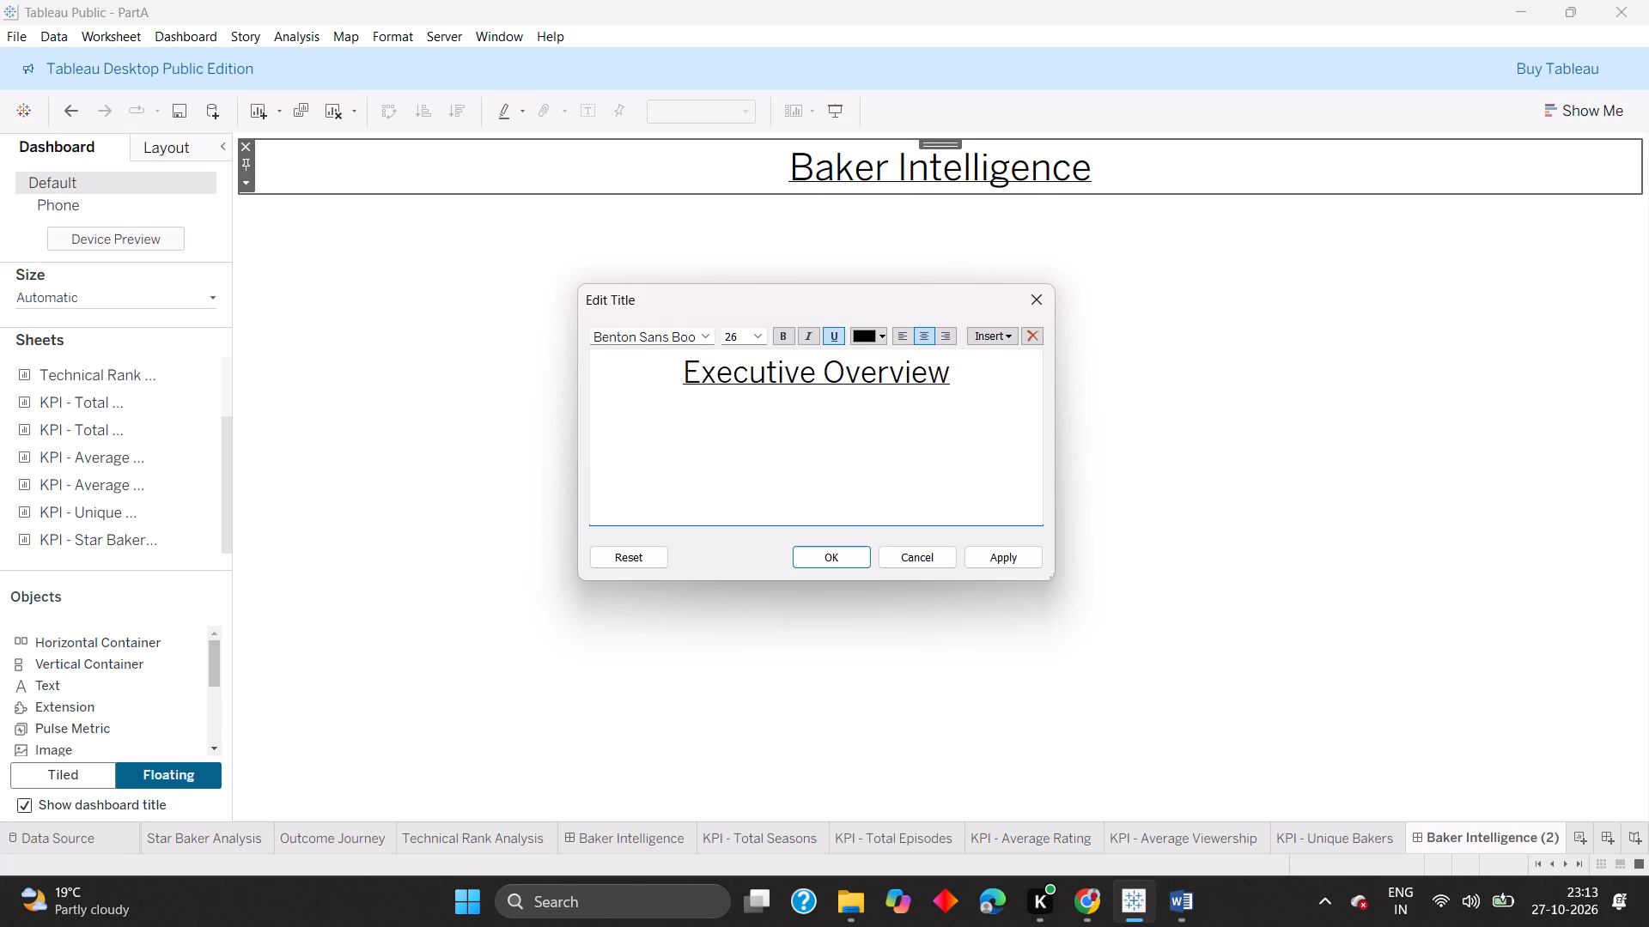
{"action": "left_click", "coordinate": [850, 566]}
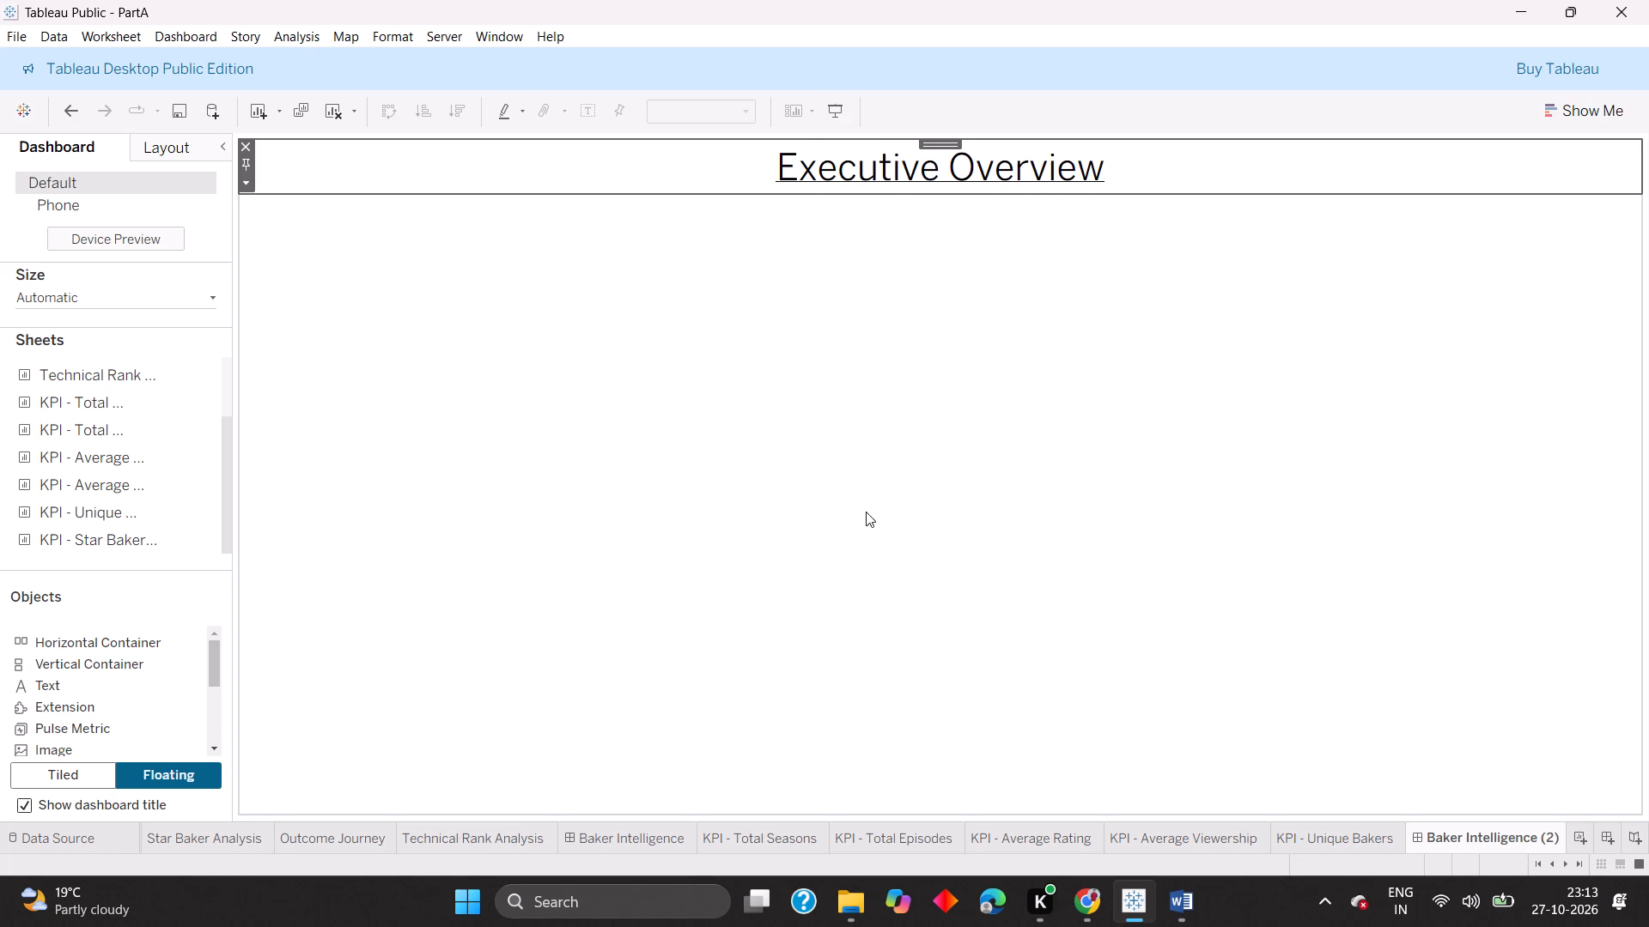
{"action": "left_click", "coordinate": [864, 429]}
{"action": "left_click", "coordinate": [443, 159]}
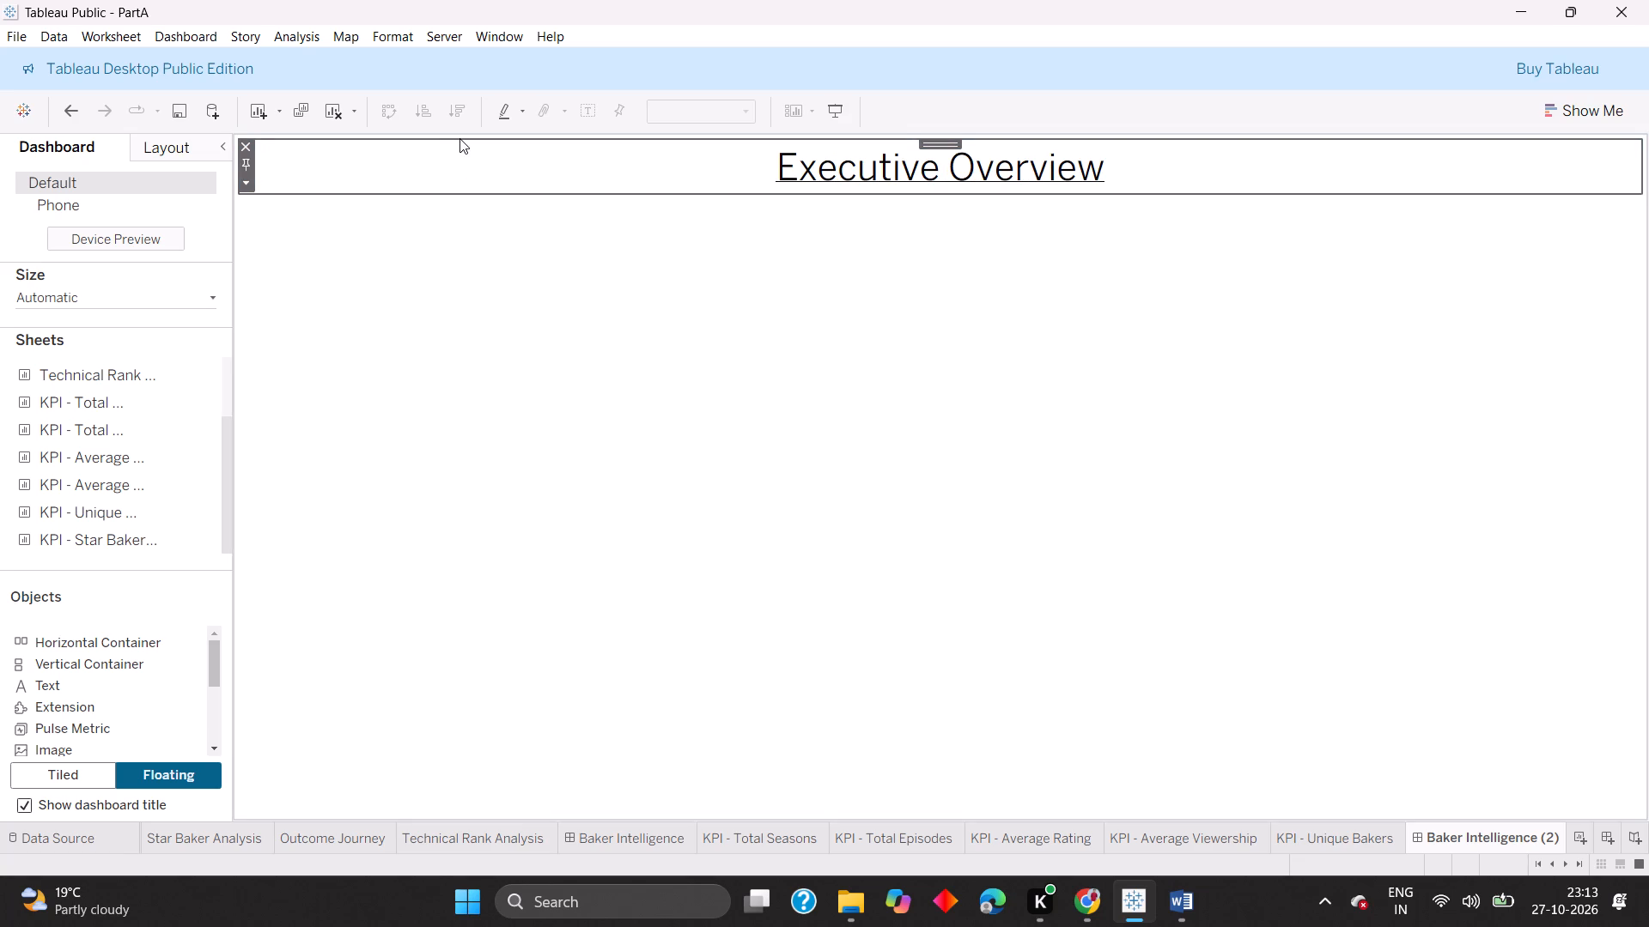
{"action": "left_click", "coordinate": [459, 138]}
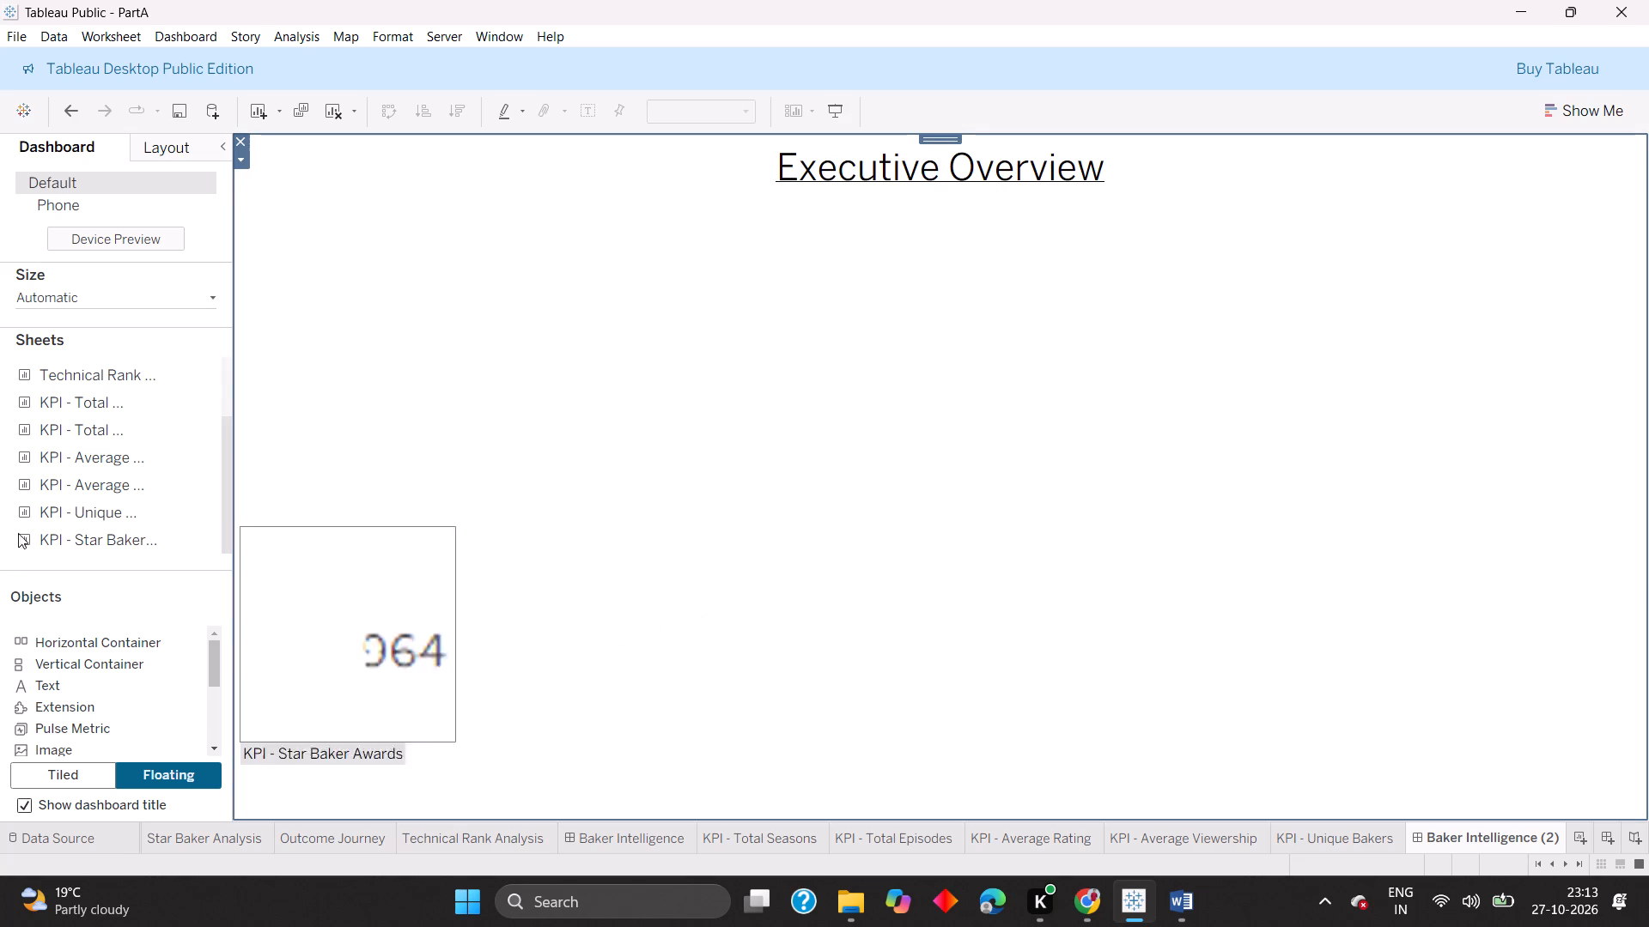
Add the KPI - Total Seasons sheet as a floating object below the dashboard title, at about x 145, y 217.
{"action": "left_click_drag", "start_coordinate": [94, 407], "coordinate": [357, 319]}
{"action": "left_click", "coordinate": [392, 502]}
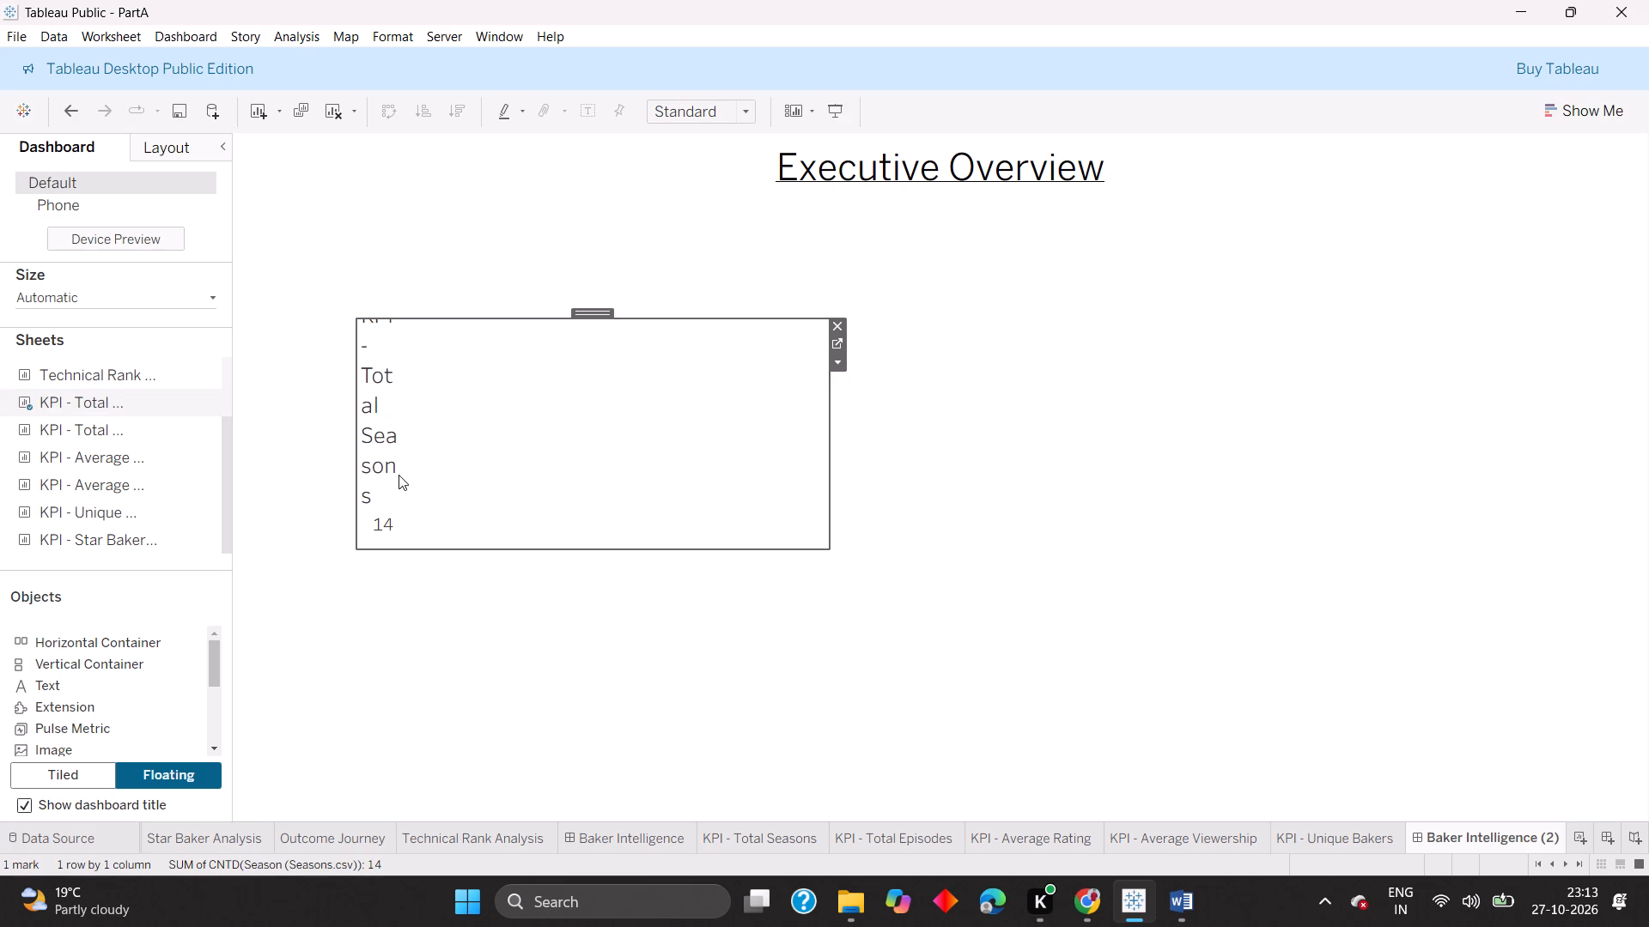
Clear the title text of the KPI - Total Seasons sheet on the dashboard.
{"action": "left_click", "coordinate": [400, 467]}
{"action": "triple_click", "coordinate": [377, 463]}
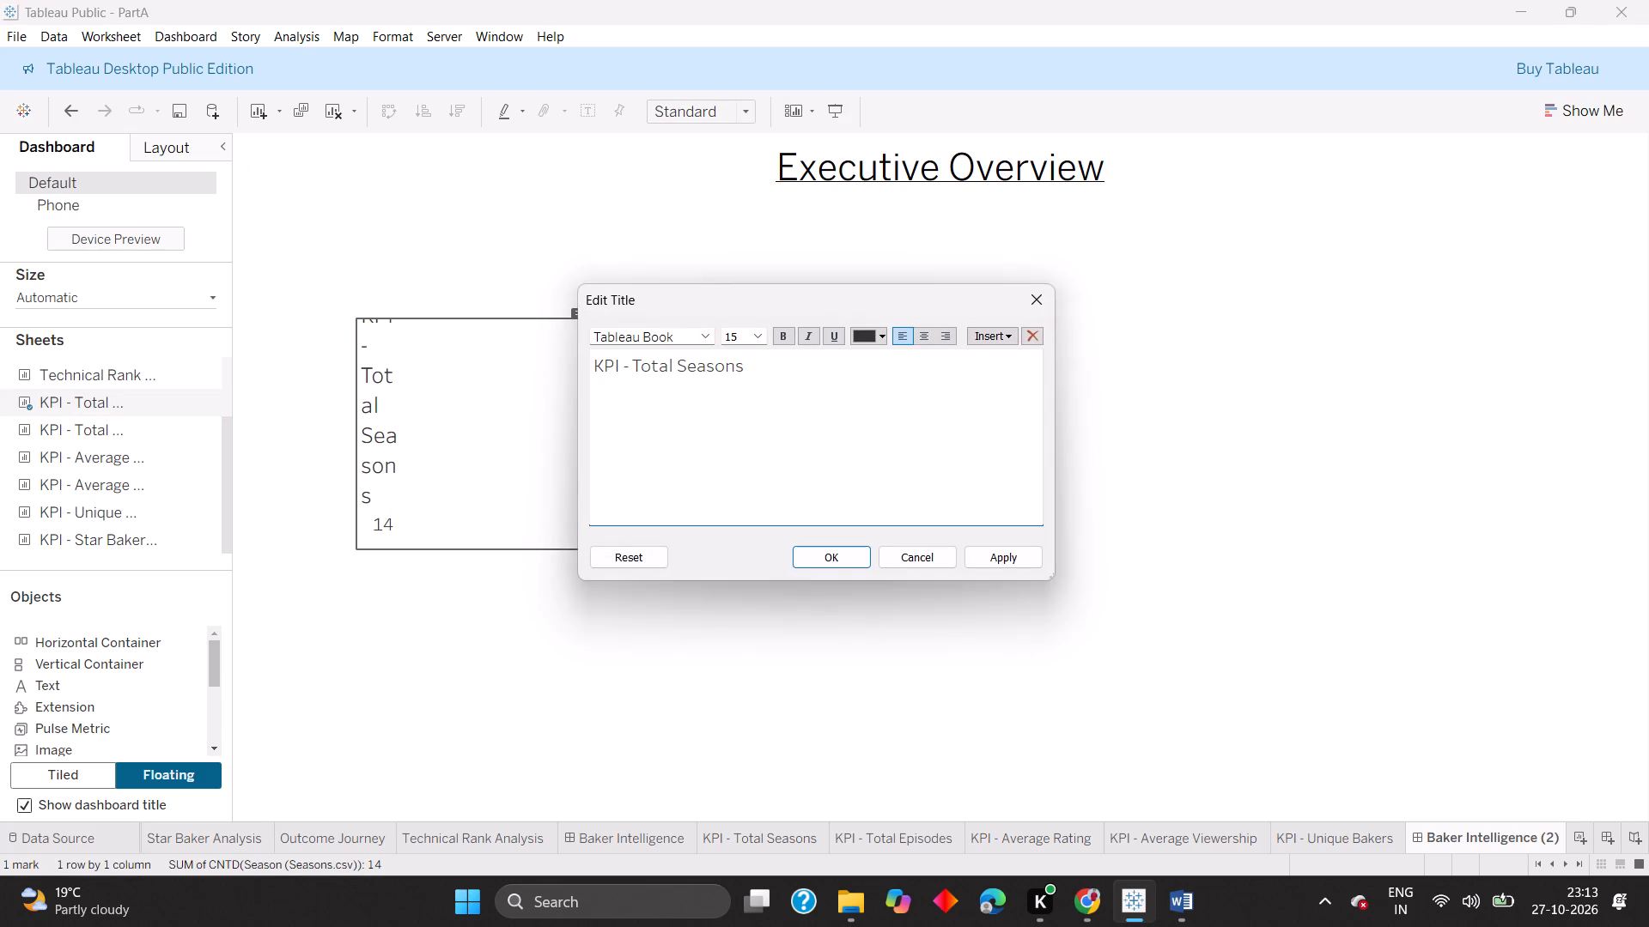
{"action": "double_click", "coordinate": [719, 379]}
{"action": "key", "text": "ctrl+a"}
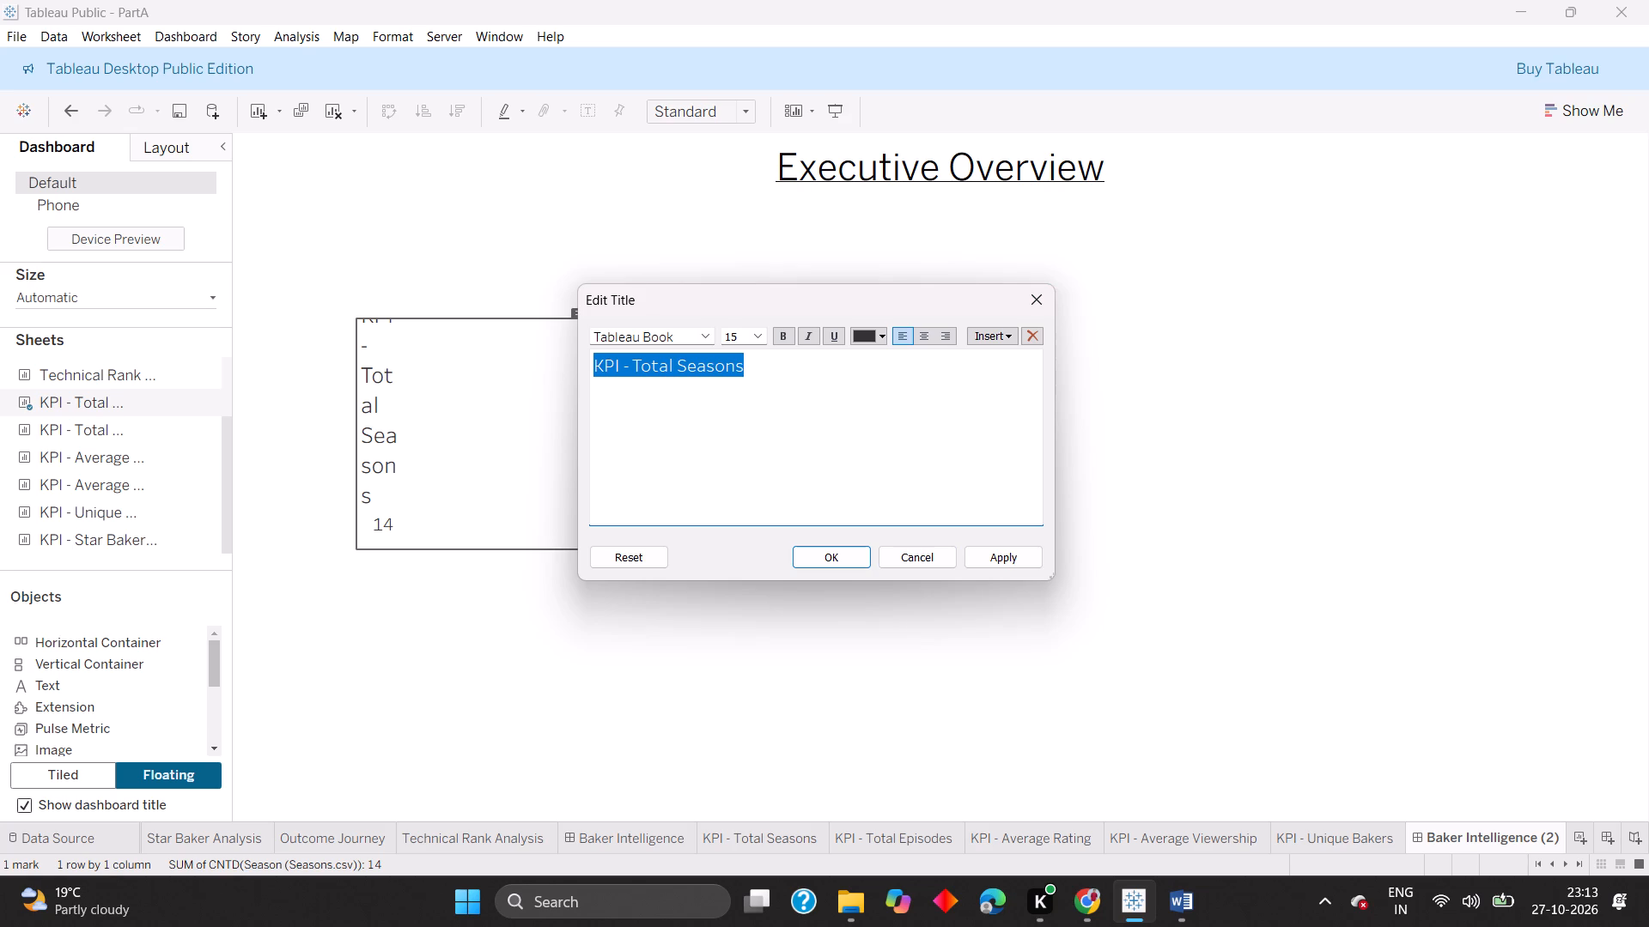
{"action": "key", "text": "BackSpace"}
{"action": "left_click", "coordinate": [852, 554]}
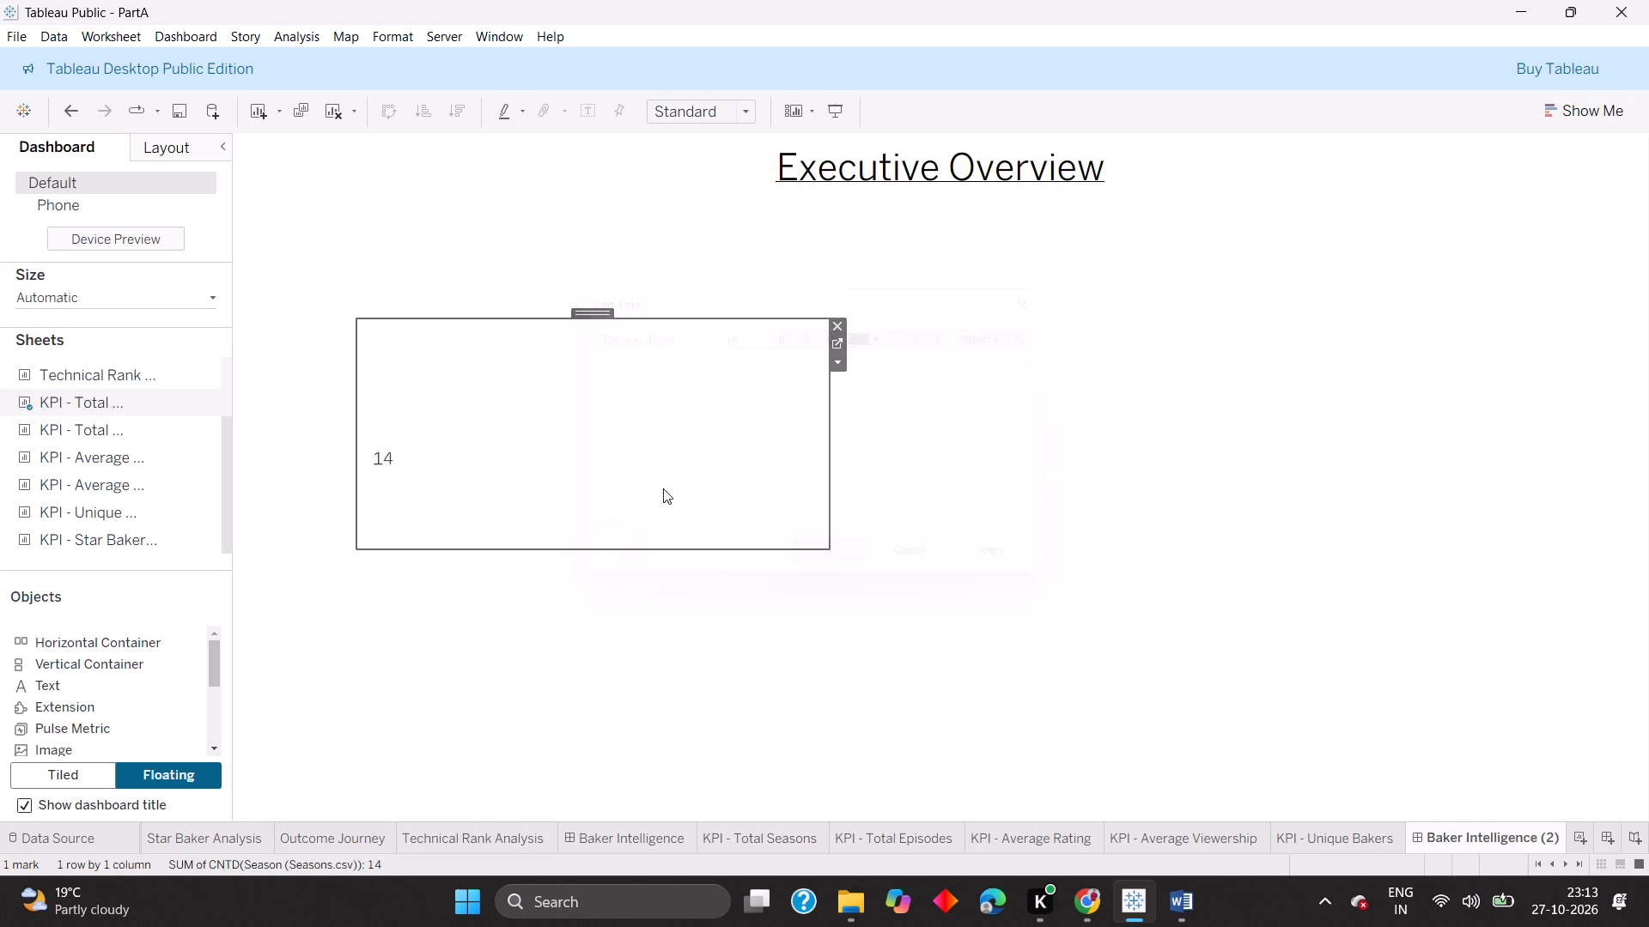
Shrink the floating KPI - Total Seasons sheet to about 78 by 77 pixels.
{"action": "left_click", "coordinate": [277, 306]}
{"action": "left_click", "coordinate": [462, 360]}
{"action": "left_click", "coordinate": [831, 553]}
{"action": "left_click", "coordinate": [795, 526]}
{"action": "left_click_drag", "start_coordinate": [826, 546], "coordinate": [424, 385]}
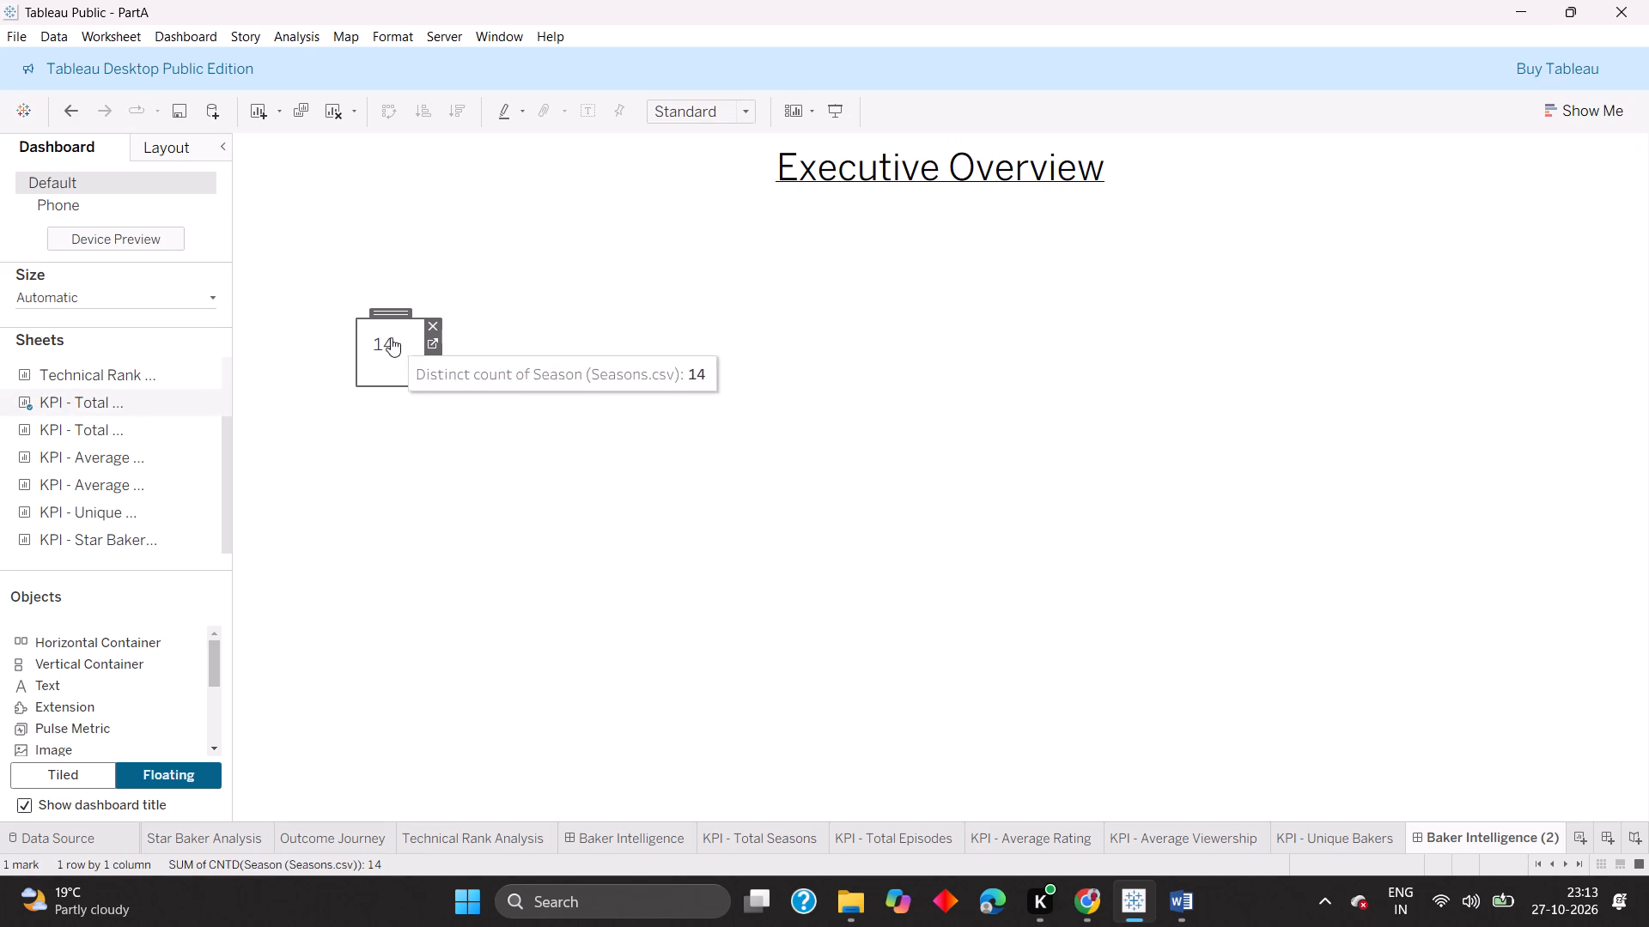
Set the KPI - Total Seasons sheet to Fit Width.
{"action": "left_click", "coordinate": [388, 325]}
{"action": "right_click", "coordinate": [410, 324]}
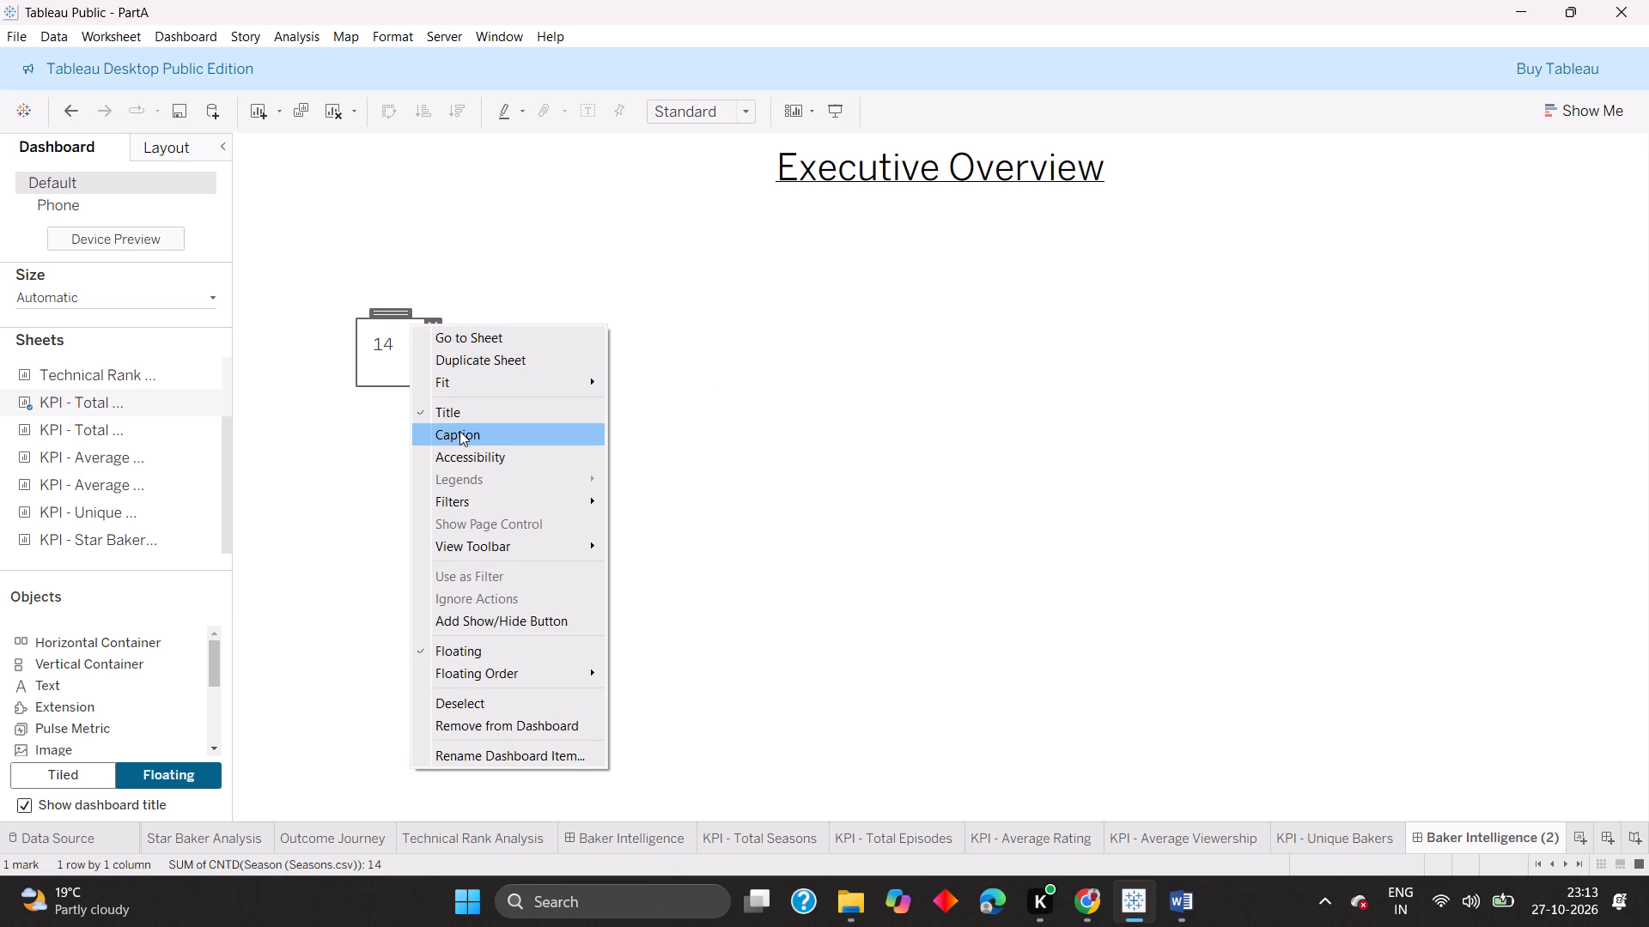
{"action": "left_click", "coordinate": [475, 379]}
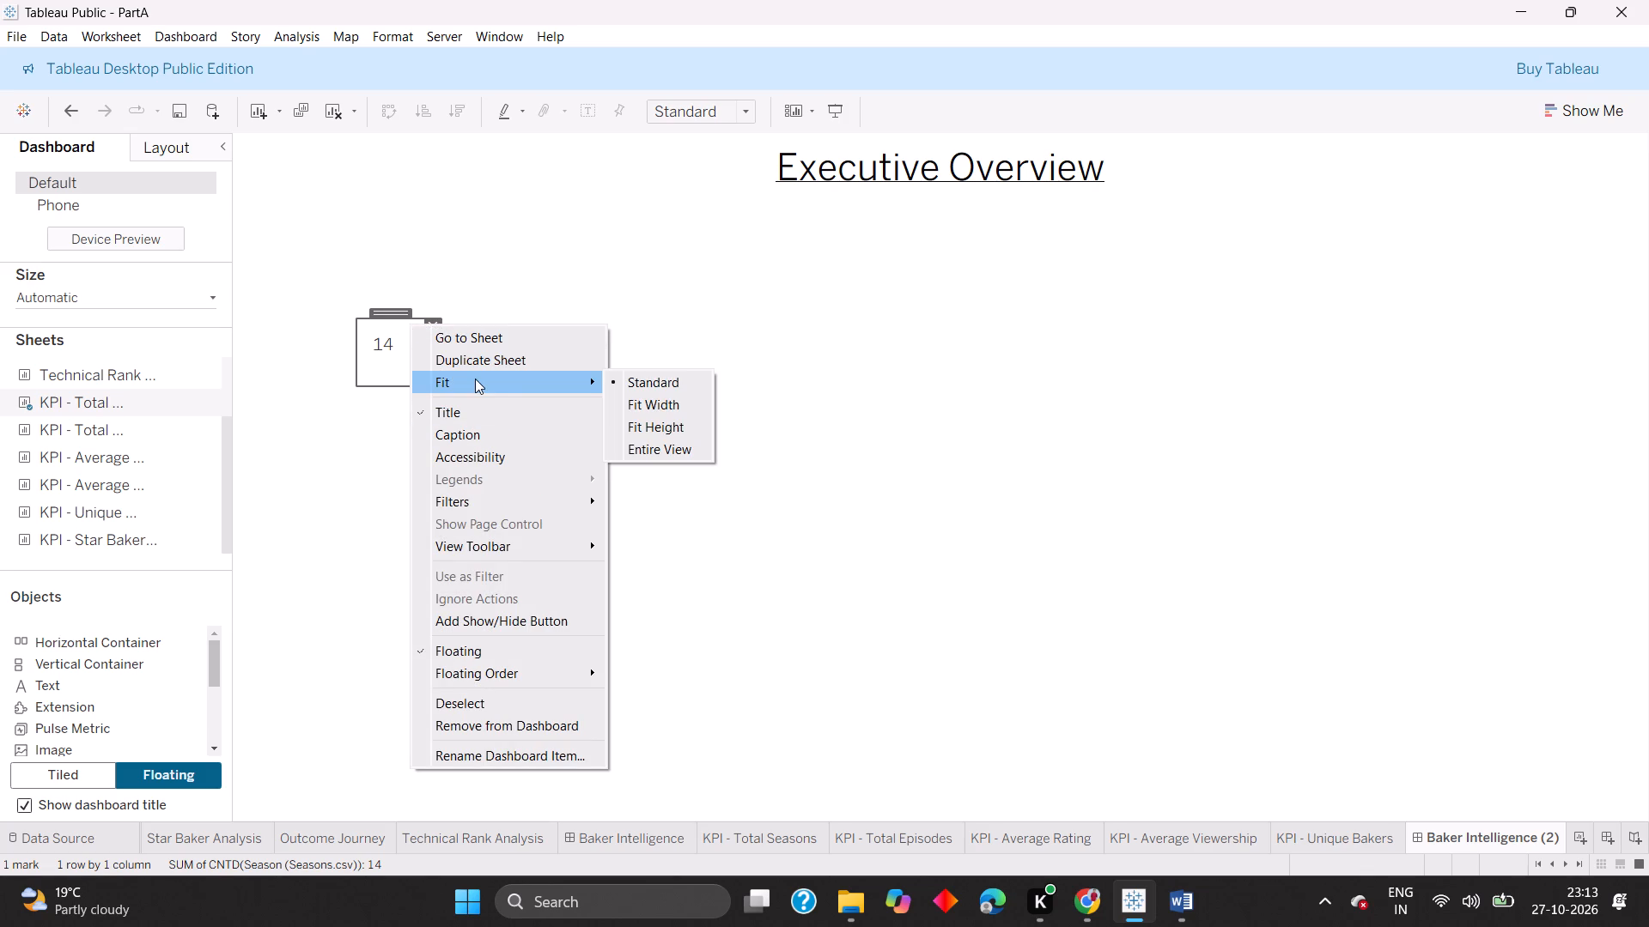
{"action": "left_click", "coordinate": [648, 402]}
Paste "KPI - Star Baker Awards" as the title of the floating KPI - Total Seasons sheet.
{"action": "left_click", "coordinate": [407, 325]}
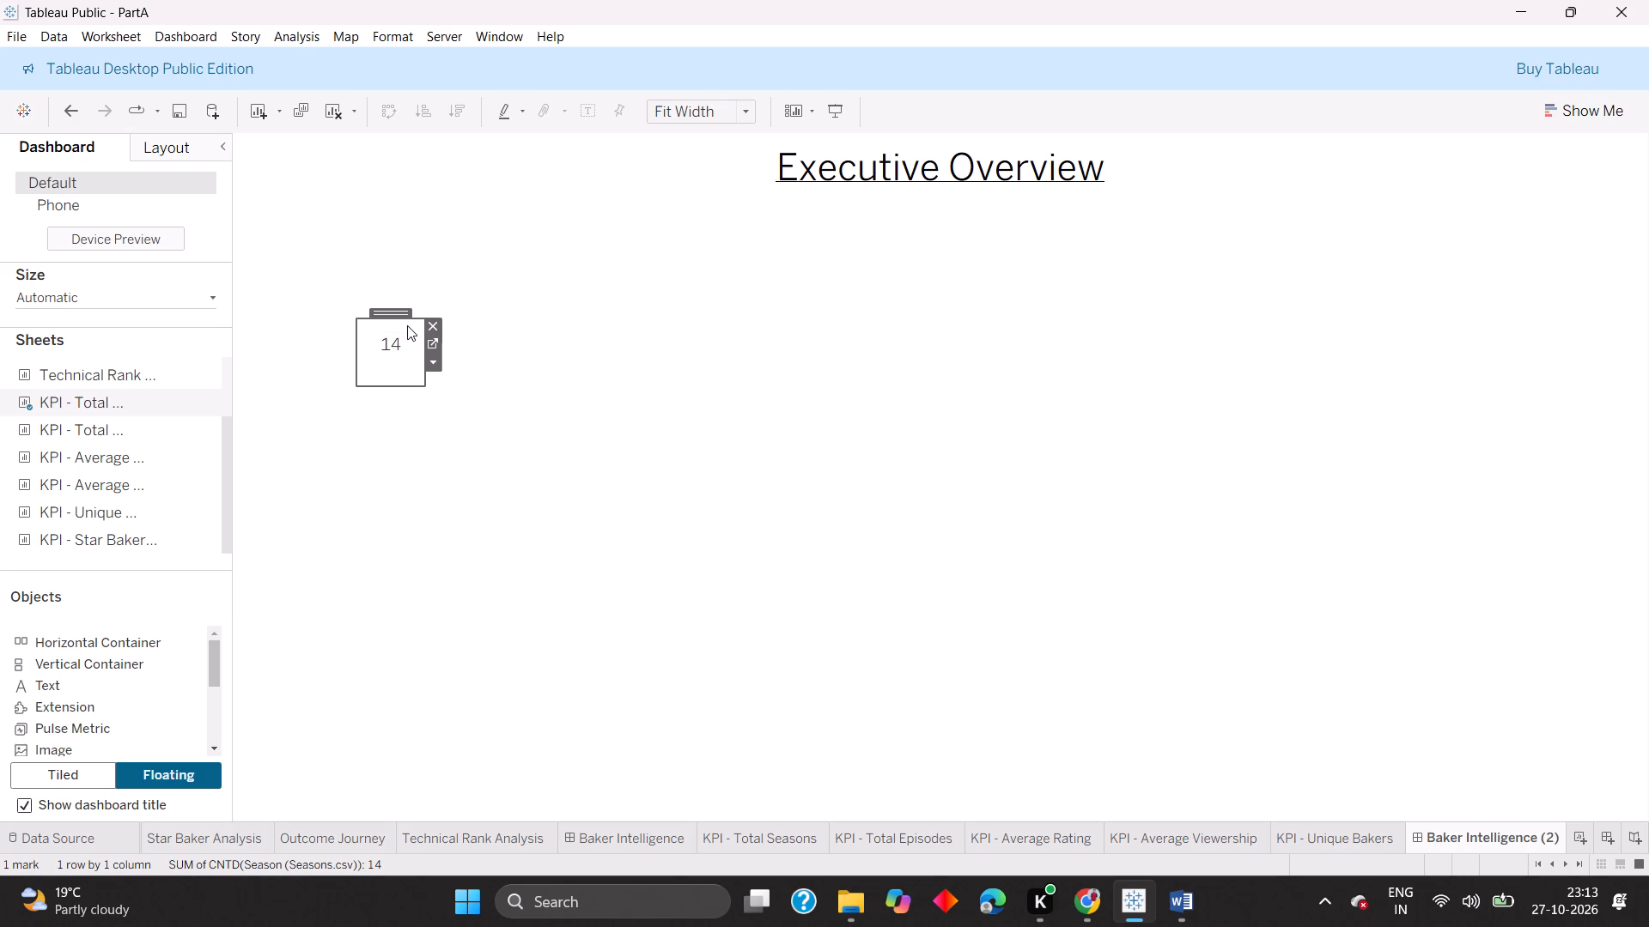
{"action": "double_click", "coordinate": [407, 325]}
{"action": "left_click", "coordinate": [615, 371]}
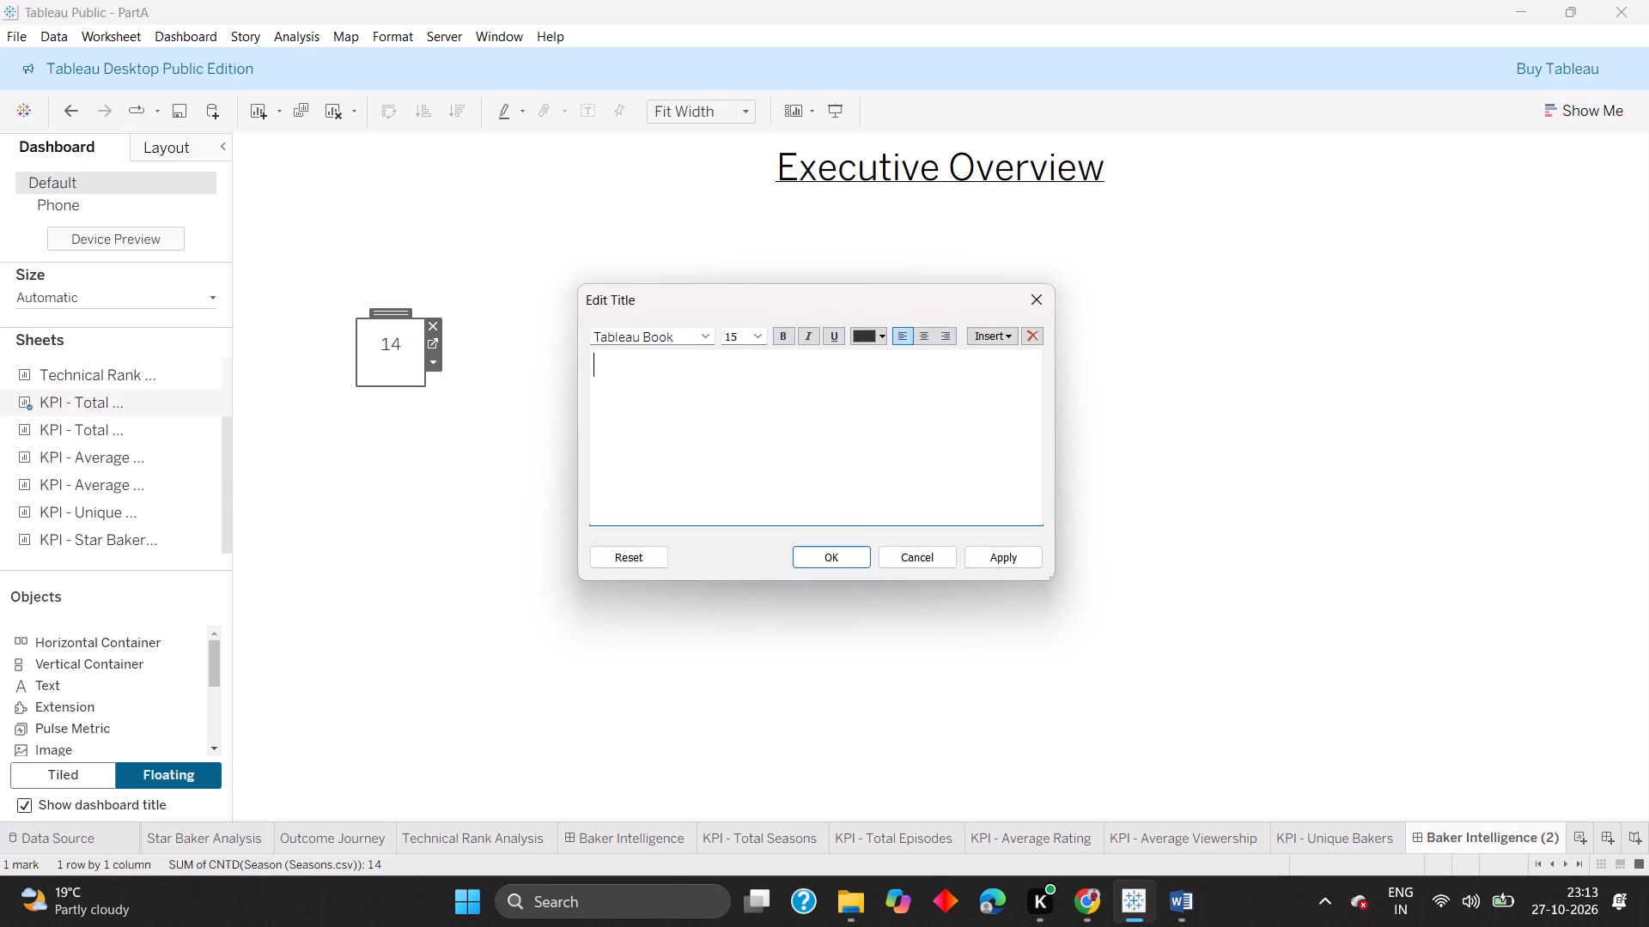
{"action": "key", "text": "ctrl+v"}
{"action": "left_click", "coordinate": [816, 554]}
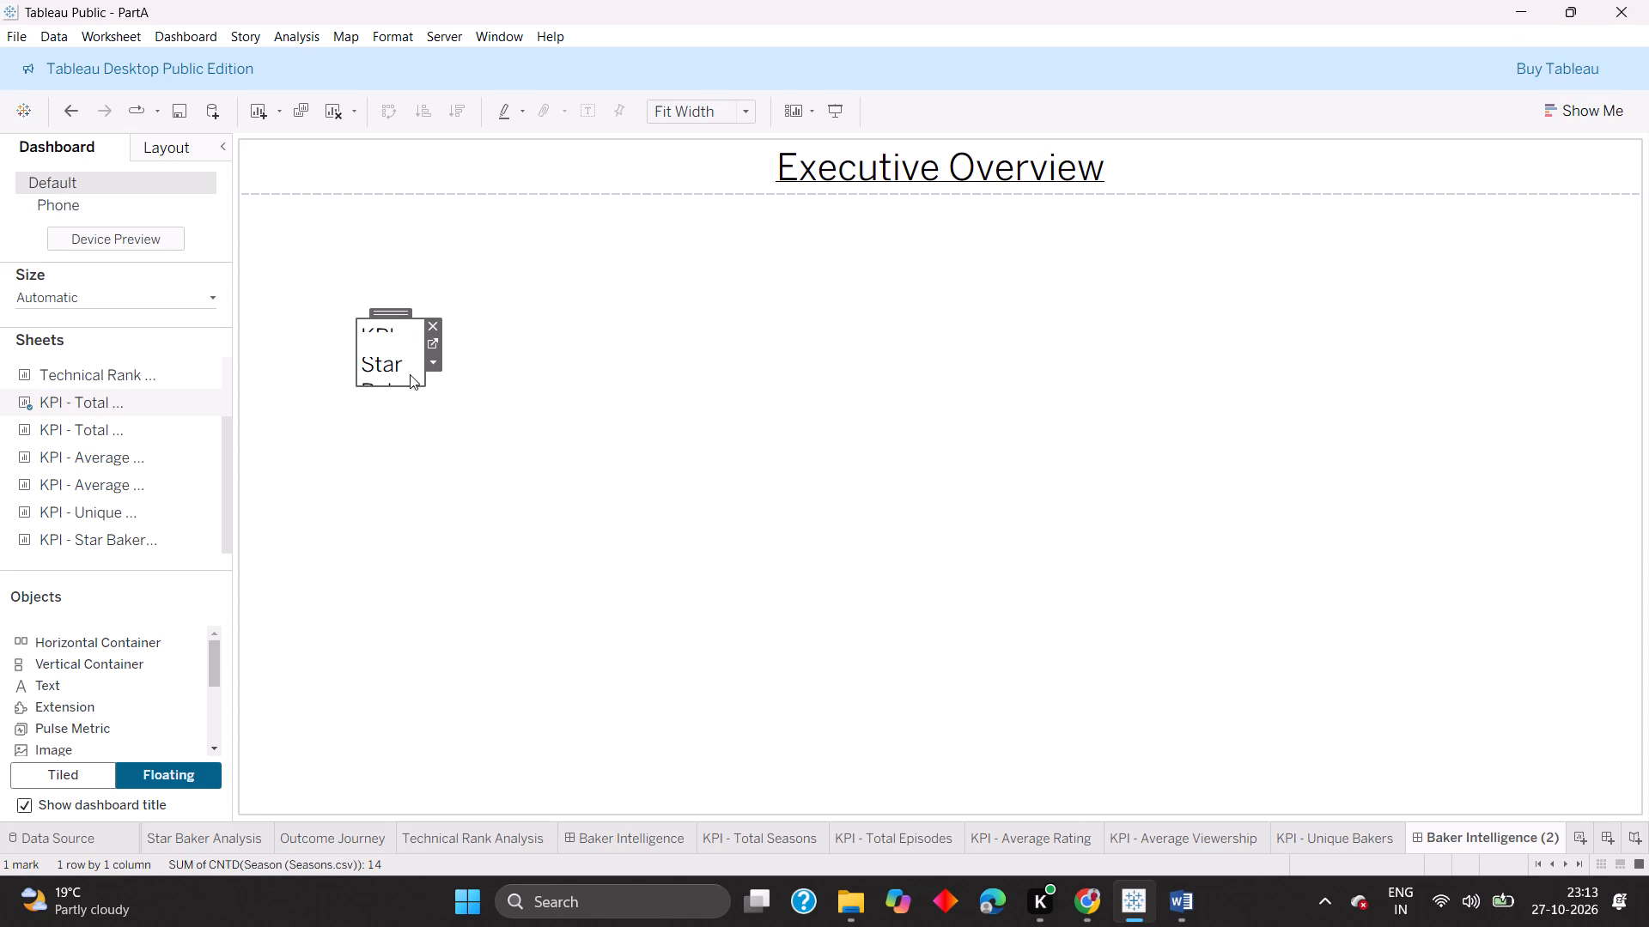
Examine the title formatting and layout options of the floating KPI - Total Seasons sheet.
{"action": "right_click", "coordinate": [397, 345]}
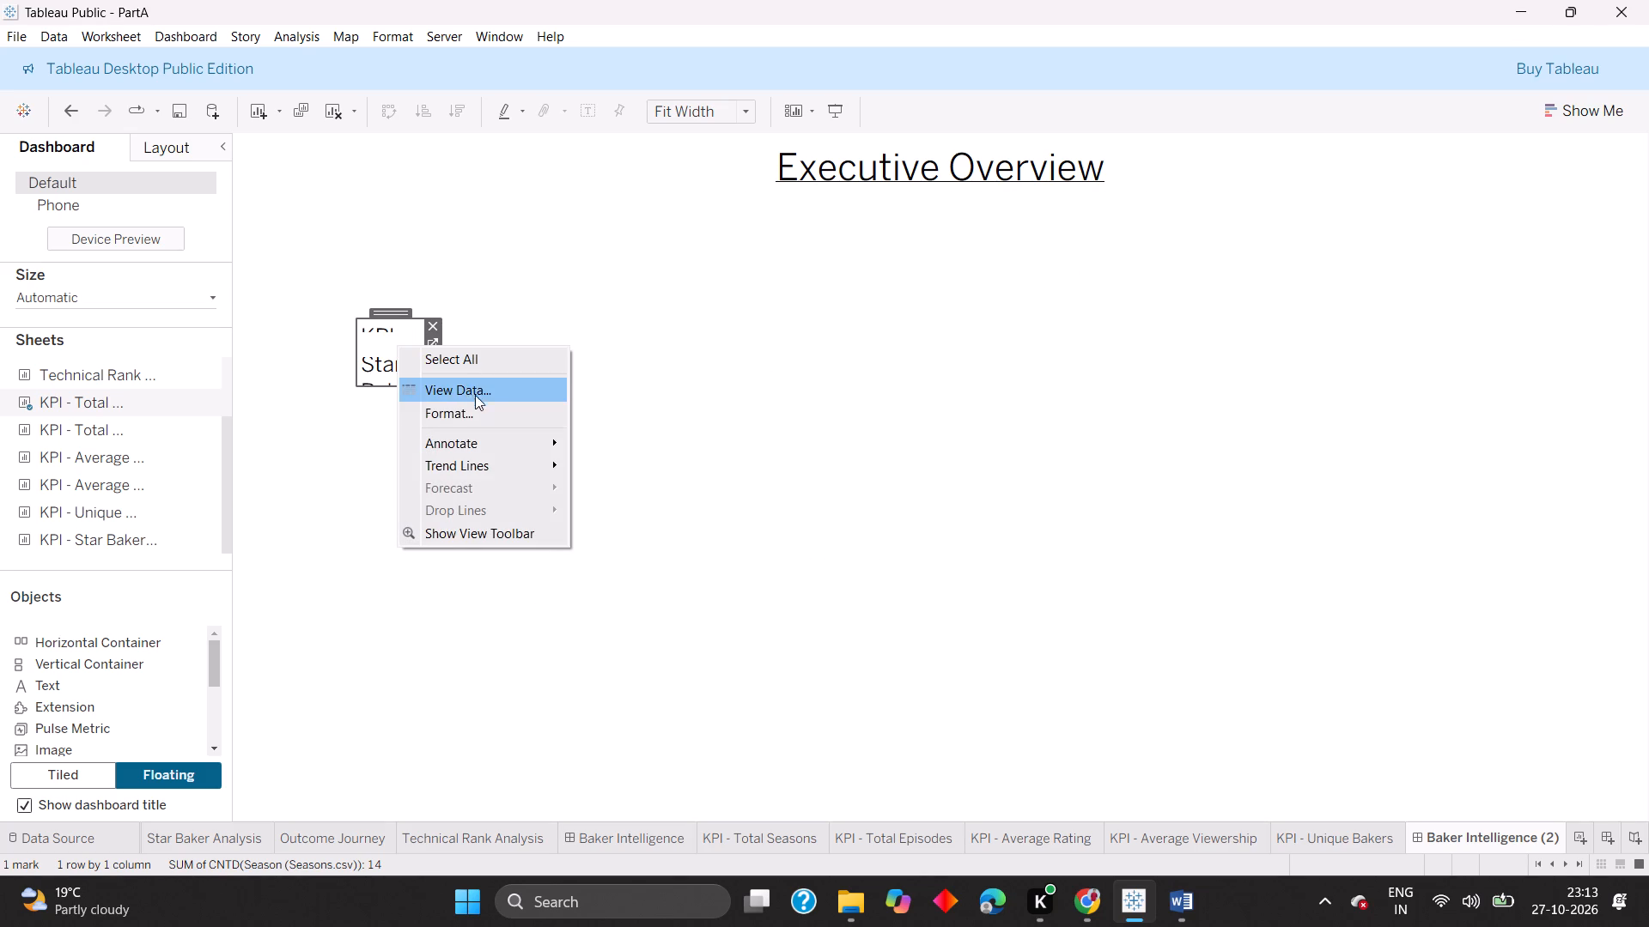
{"action": "left_click", "coordinate": [617, 385]}
{"action": "right_click", "coordinate": [391, 363]}
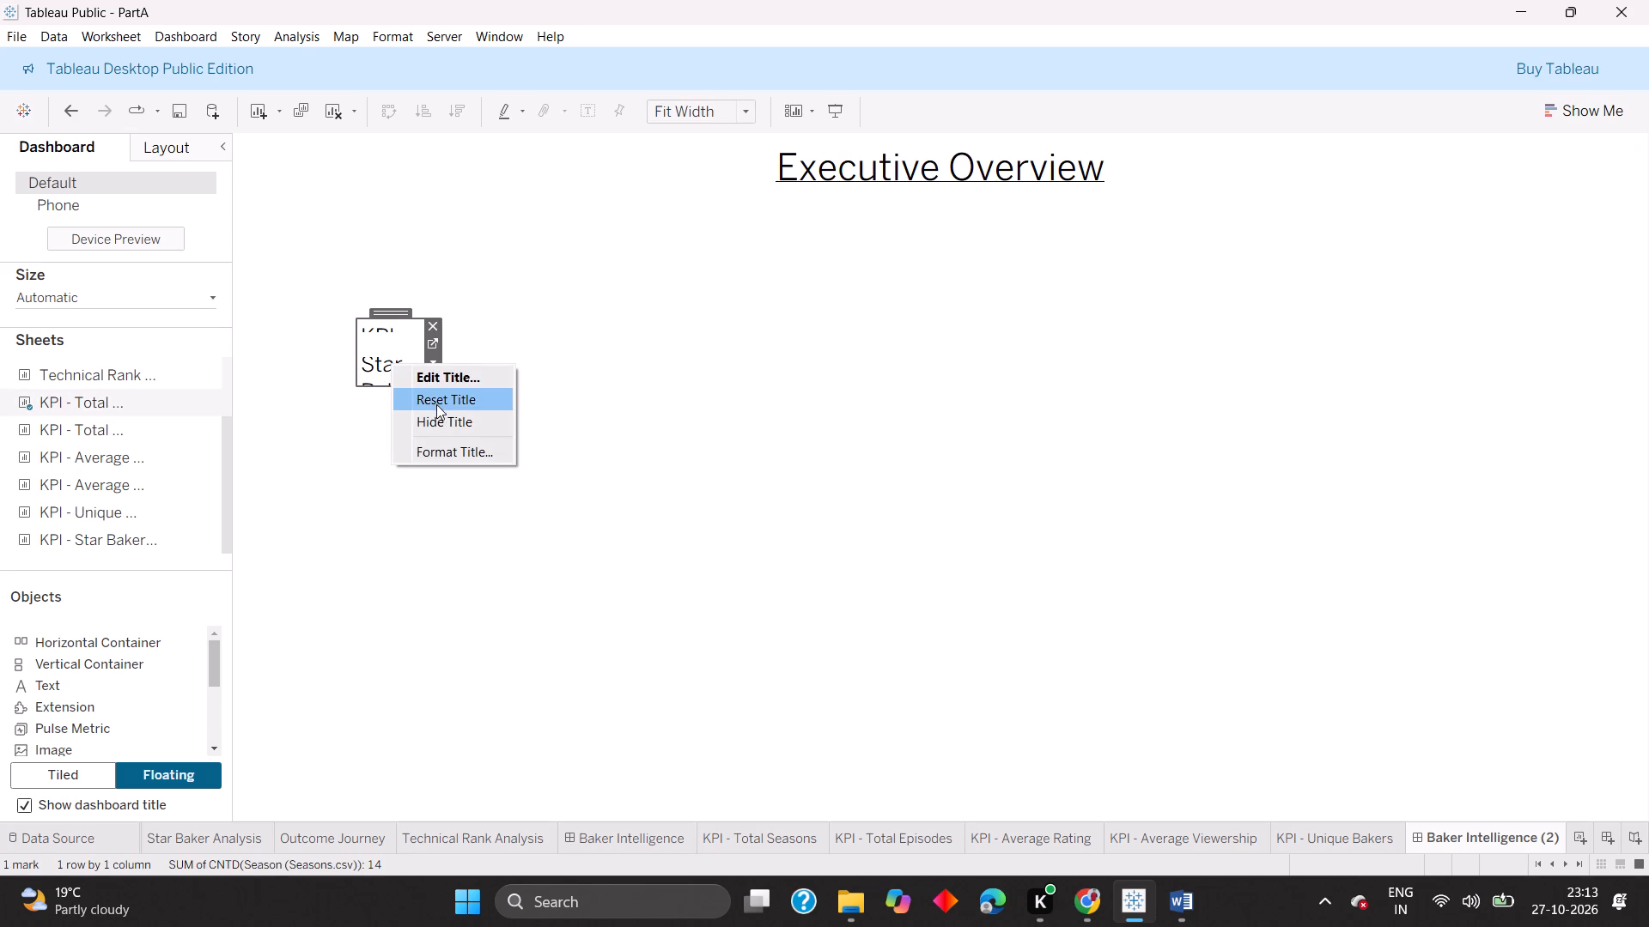
{"action": "left_click", "coordinate": [459, 451]}
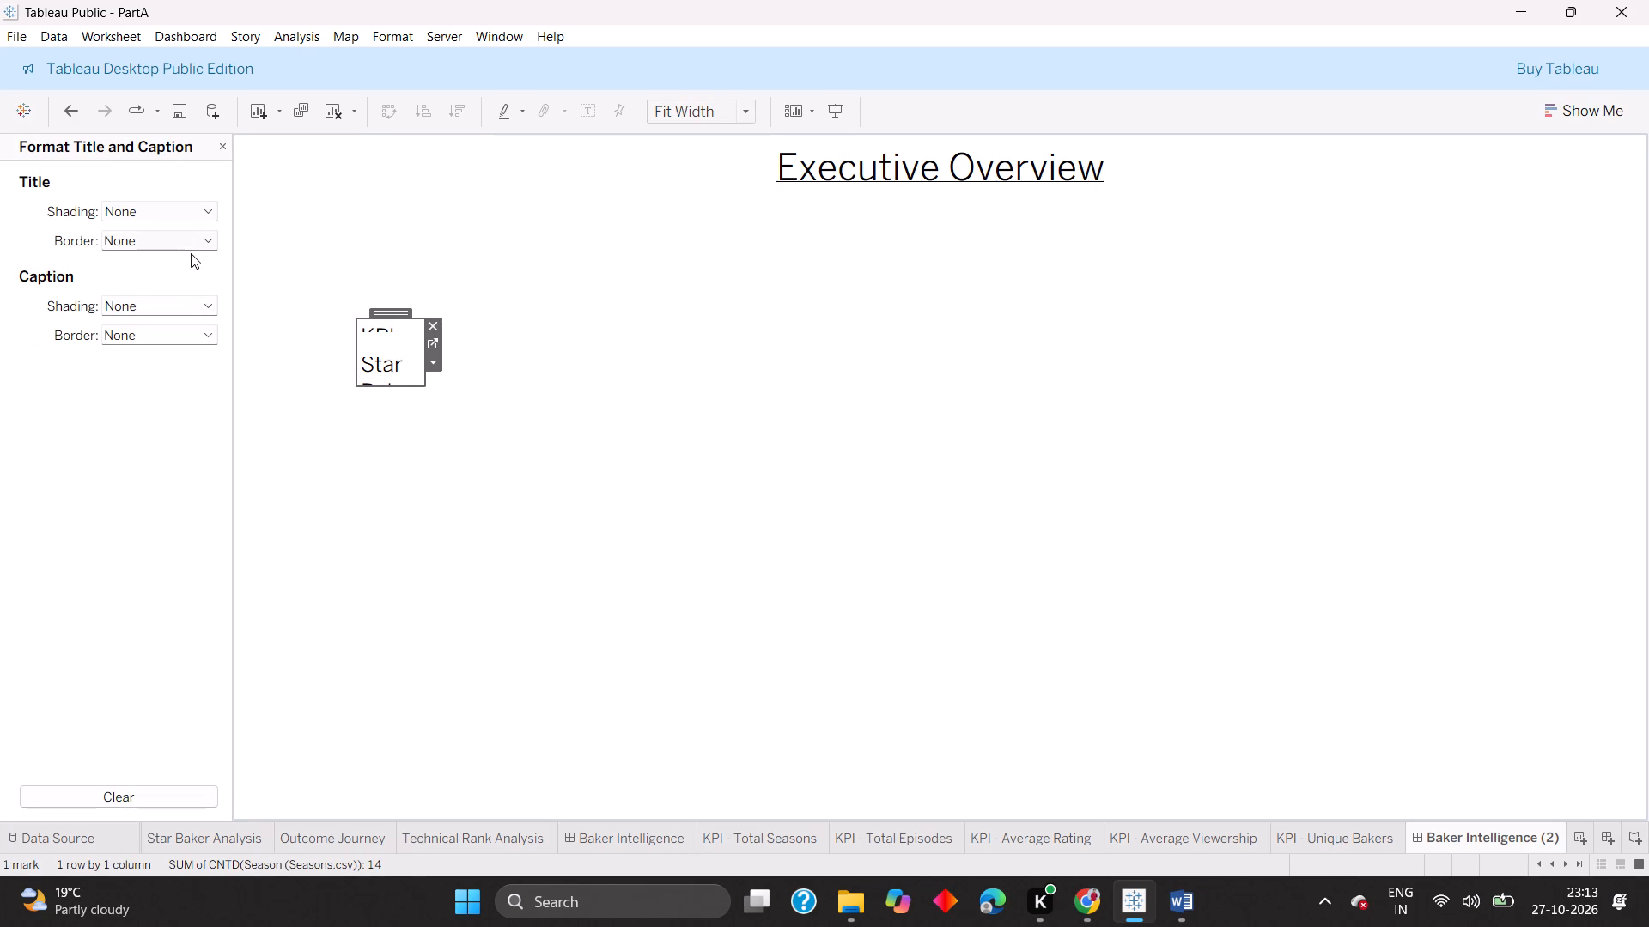
{"action": "scroll", "coordinate": [48, 250], "scroll_direction": "up", "scroll_amount": 1}
{"action": "left_click", "coordinate": [219, 142]}
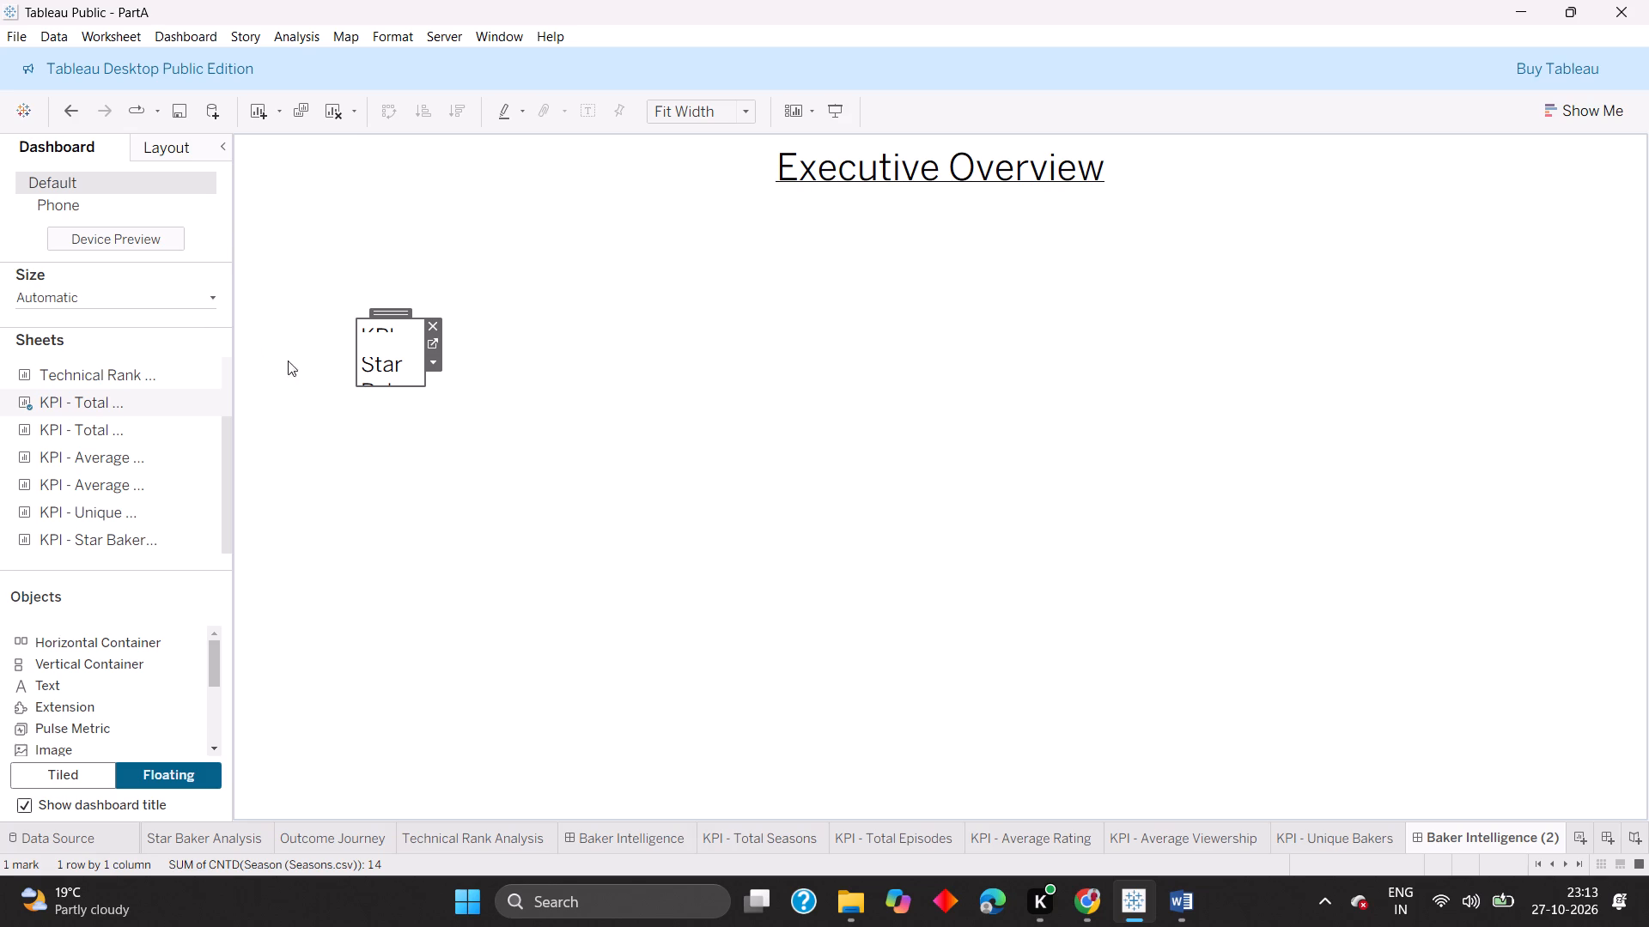
{"action": "left_click", "coordinate": [167, 145]}
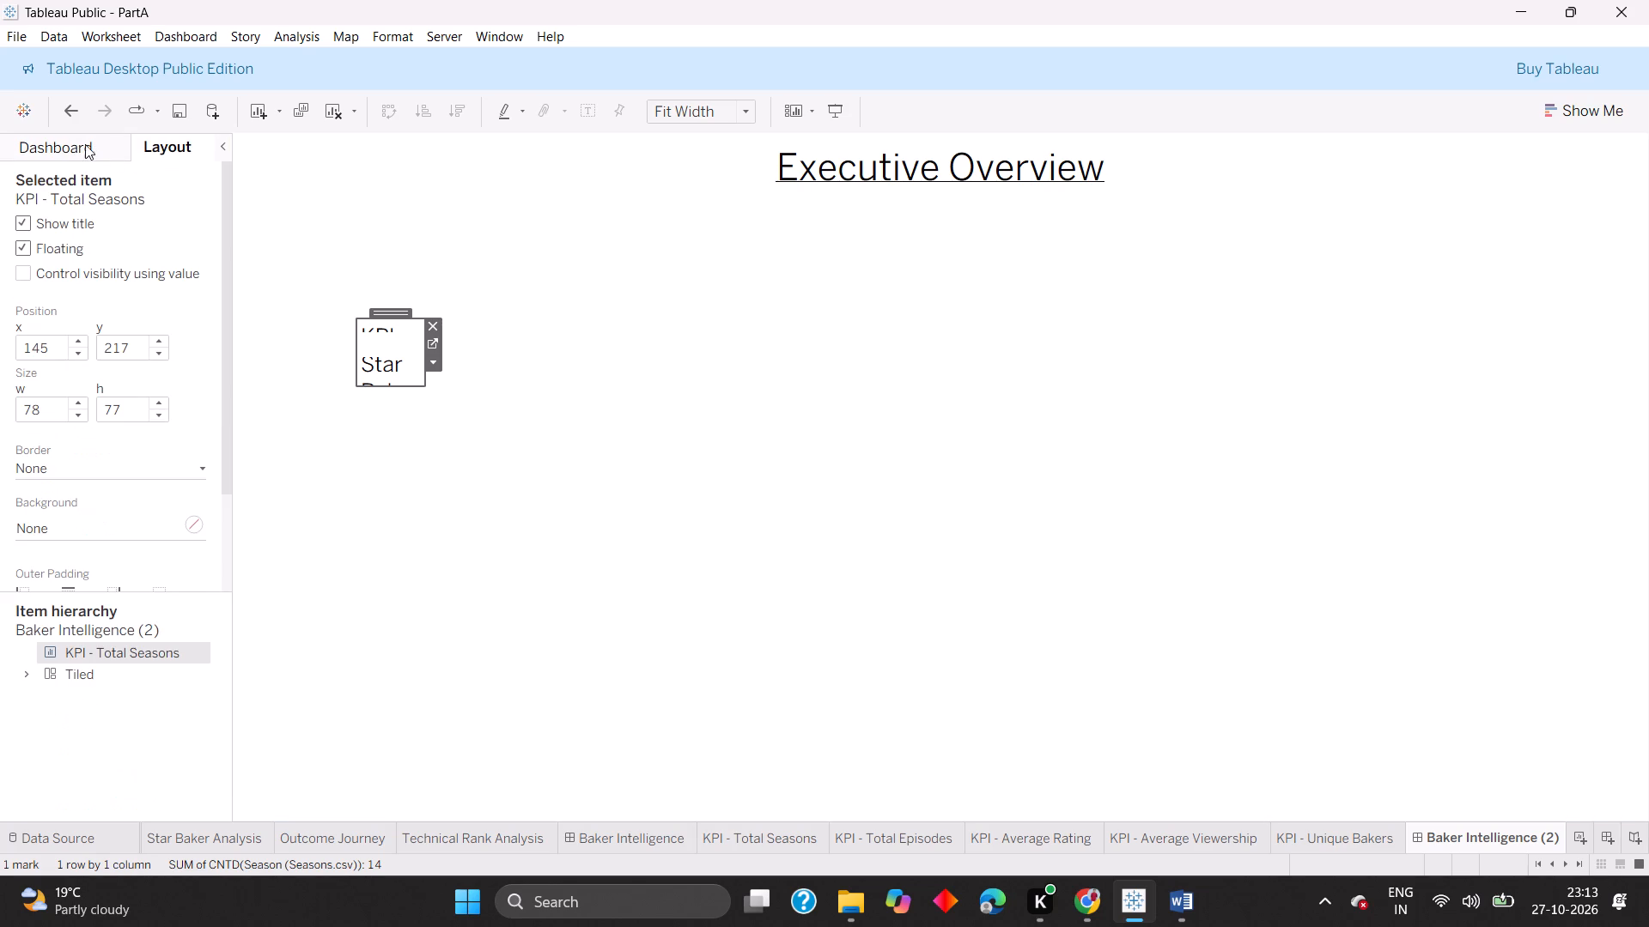
{"action": "left_click", "coordinate": [80, 144]}
{"action": "left_click", "coordinate": [157, 148]}
{"action": "scroll", "coordinate": [76, 430], "scroll_direction": "down", "scroll_amount": 3}
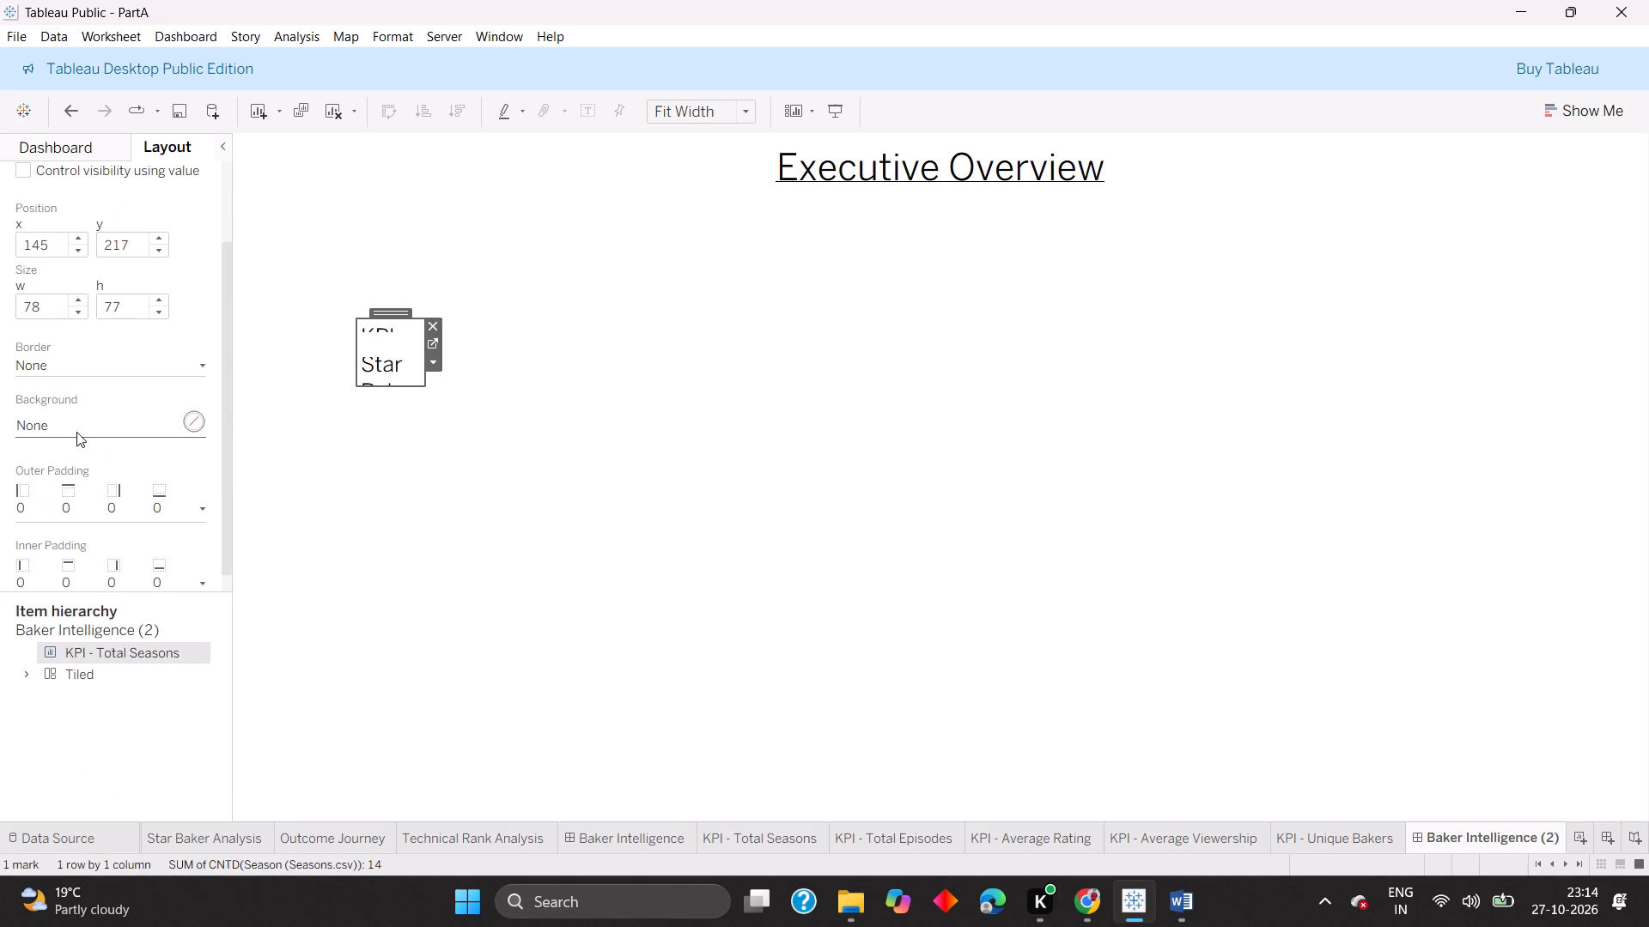
{"action": "scroll", "coordinate": [76, 432], "scroll_direction": "down", "scroll_amount": 1}
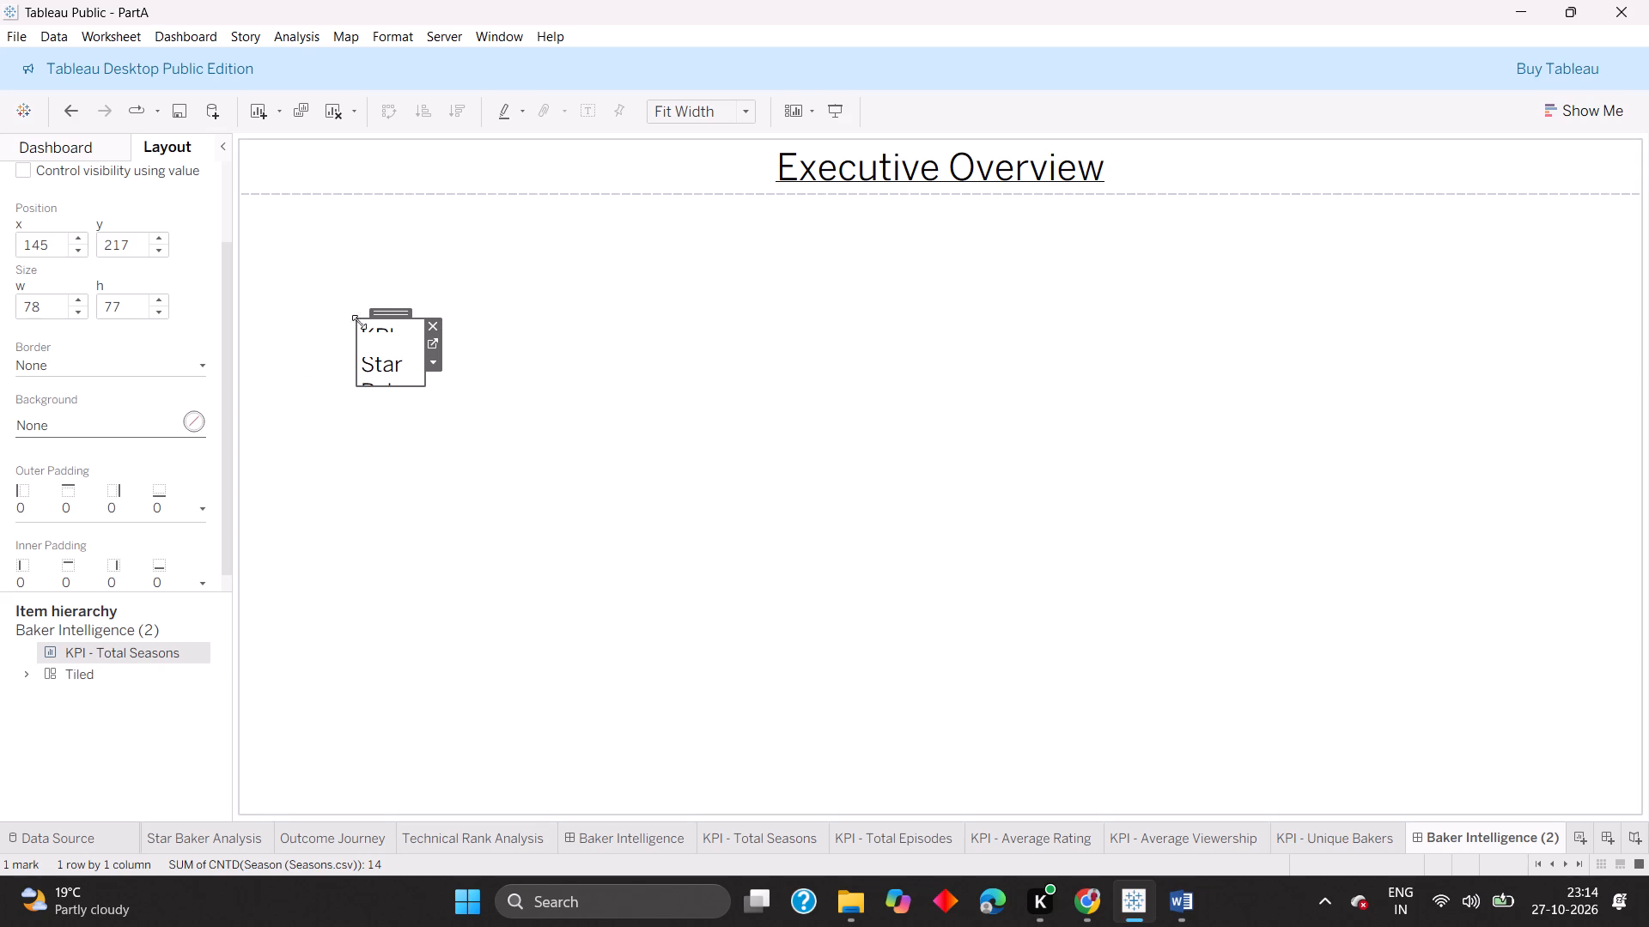
{"action": "scroll", "coordinate": [373, 327], "scroll_direction": "down", "scroll_amount": 4}
{"action": "scroll", "coordinate": [384, 367], "scroll_direction": "up", "scroll_amount": 1}
{"action": "left_click", "coordinate": [60, 142]}
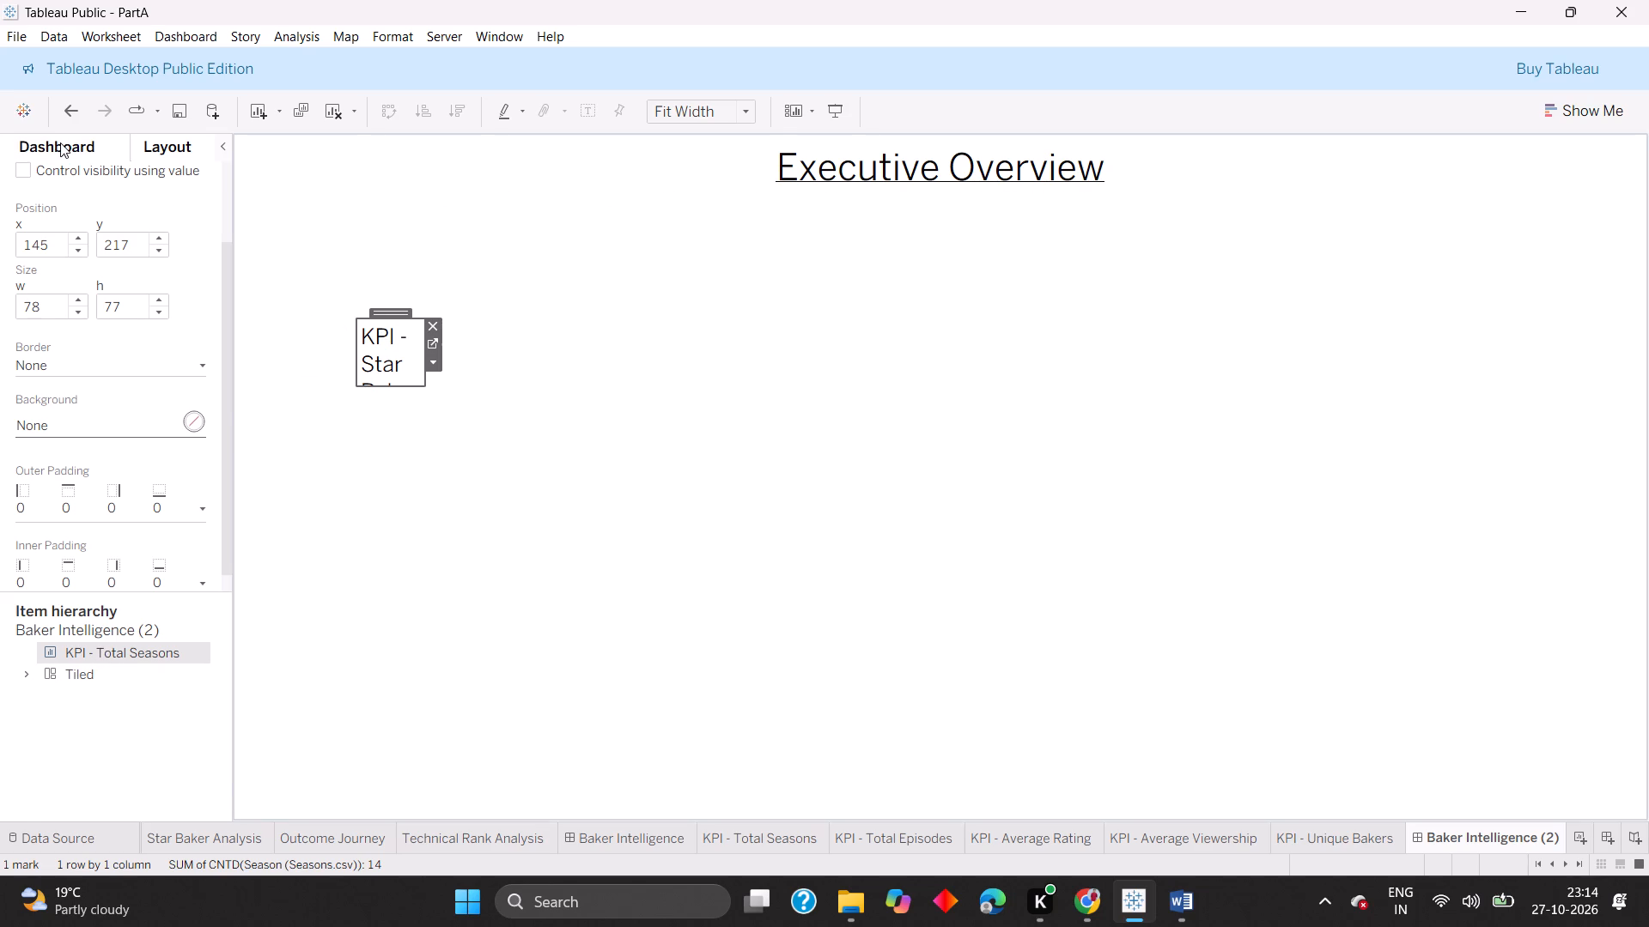
Replace the floating KPI - Total Seasons sheet's title text with "KPI - Total Seasons" from the clipboard history.
{"action": "double_click", "coordinate": [399, 367]}
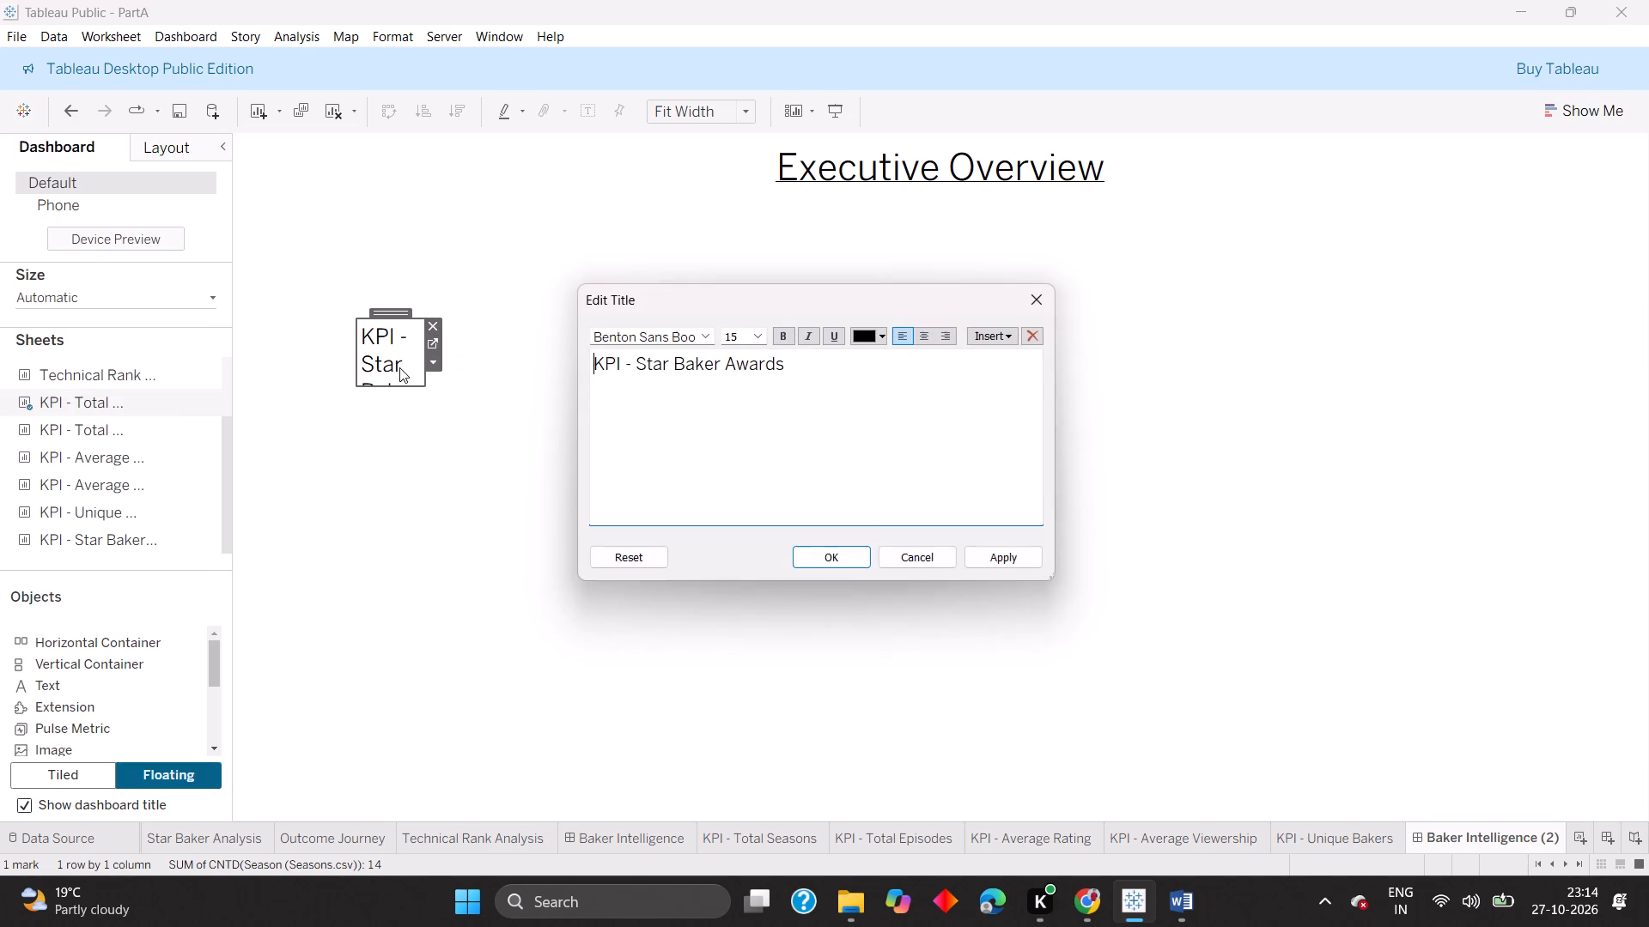
{"action": "left_click_drag", "start_coordinate": [781, 363], "coordinate": [596, 375]}
{"action": "left_click_drag", "start_coordinate": [596, 375], "coordinate": [593, 367]}
{"action": "key", "text": "super+v"}
{"action": "scroll", "coordinate": [1466, 769], "scroll_direction": "down", "scroll_amount": 3}
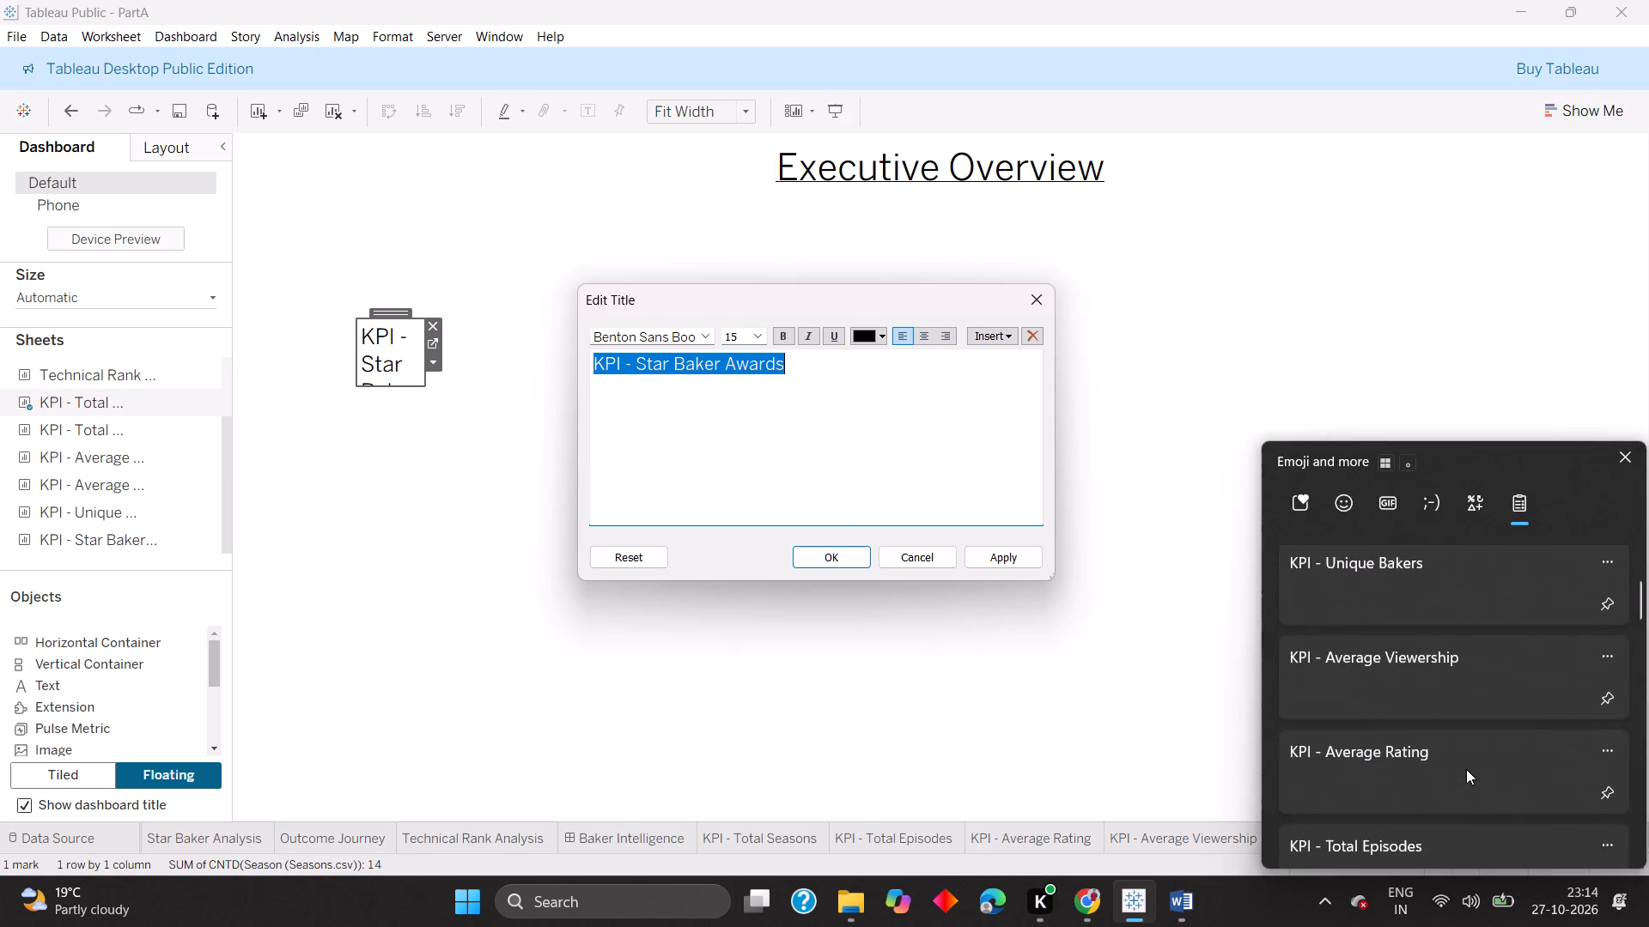
{"action": "scroll", "coordinate": [1463, 769], "scroll_direction": "down", "scroll_amount": 9}
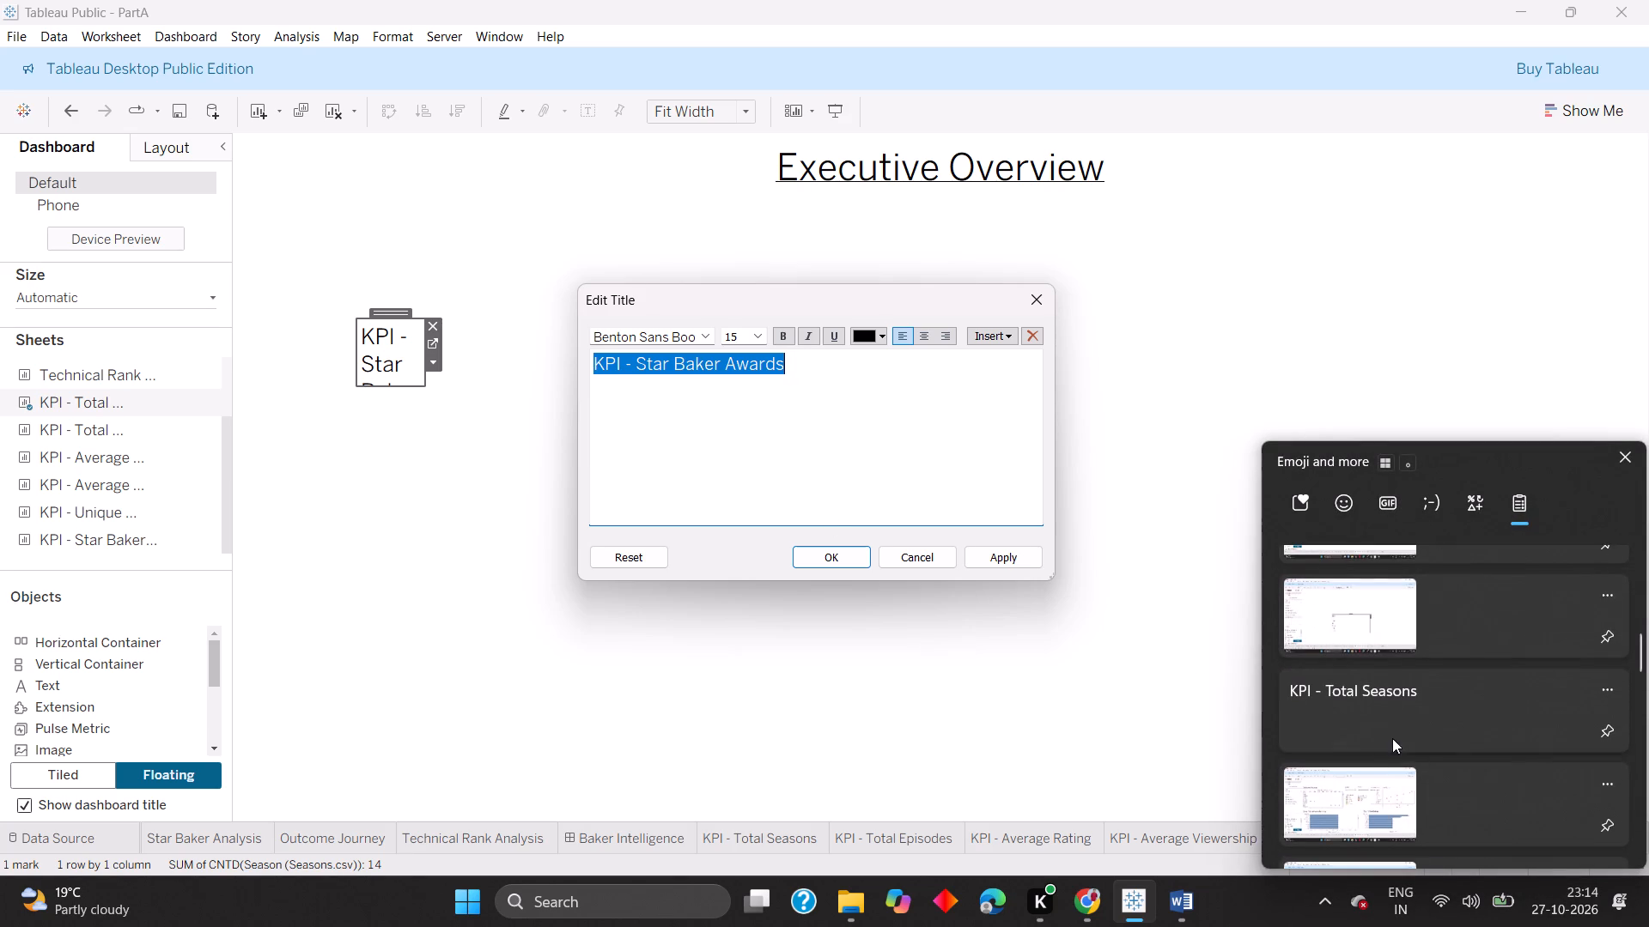
{"action": "left_click", "coordinate": [1392, 738]}
{"action": "key", "text": "ctrl+v"}
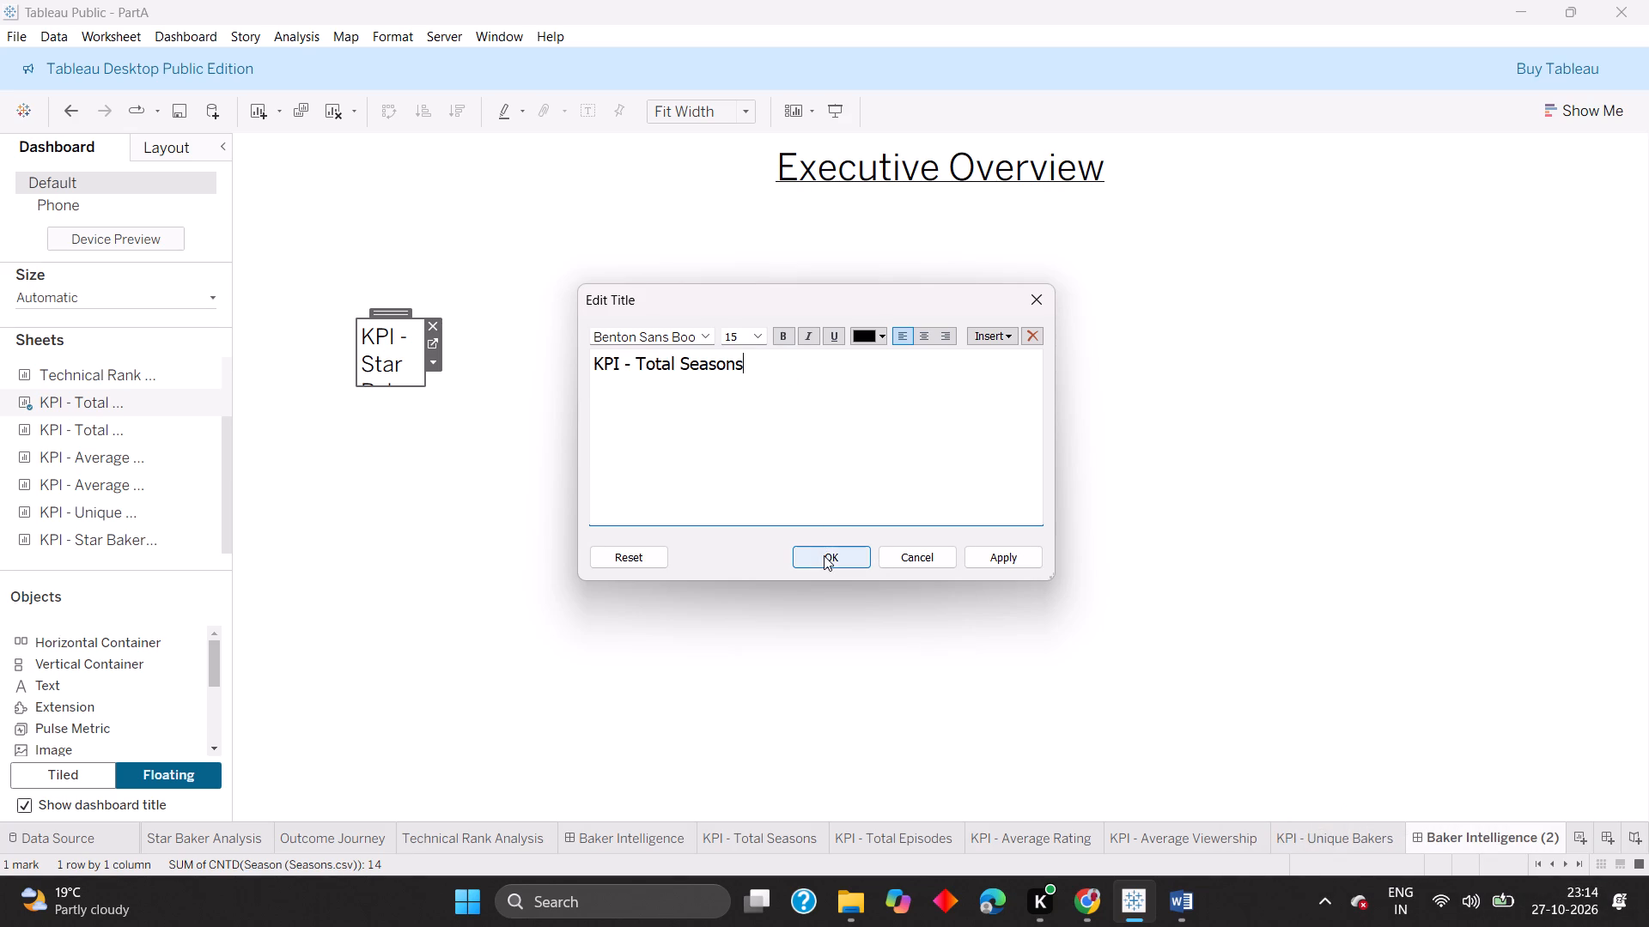
{"action": "left_click", "coordinate": [824, 555]}
Clear the text formatting of the floating KPI - Total Seasons sheet's title.
{"action": "right_click", "coordinate": [415, 357]}
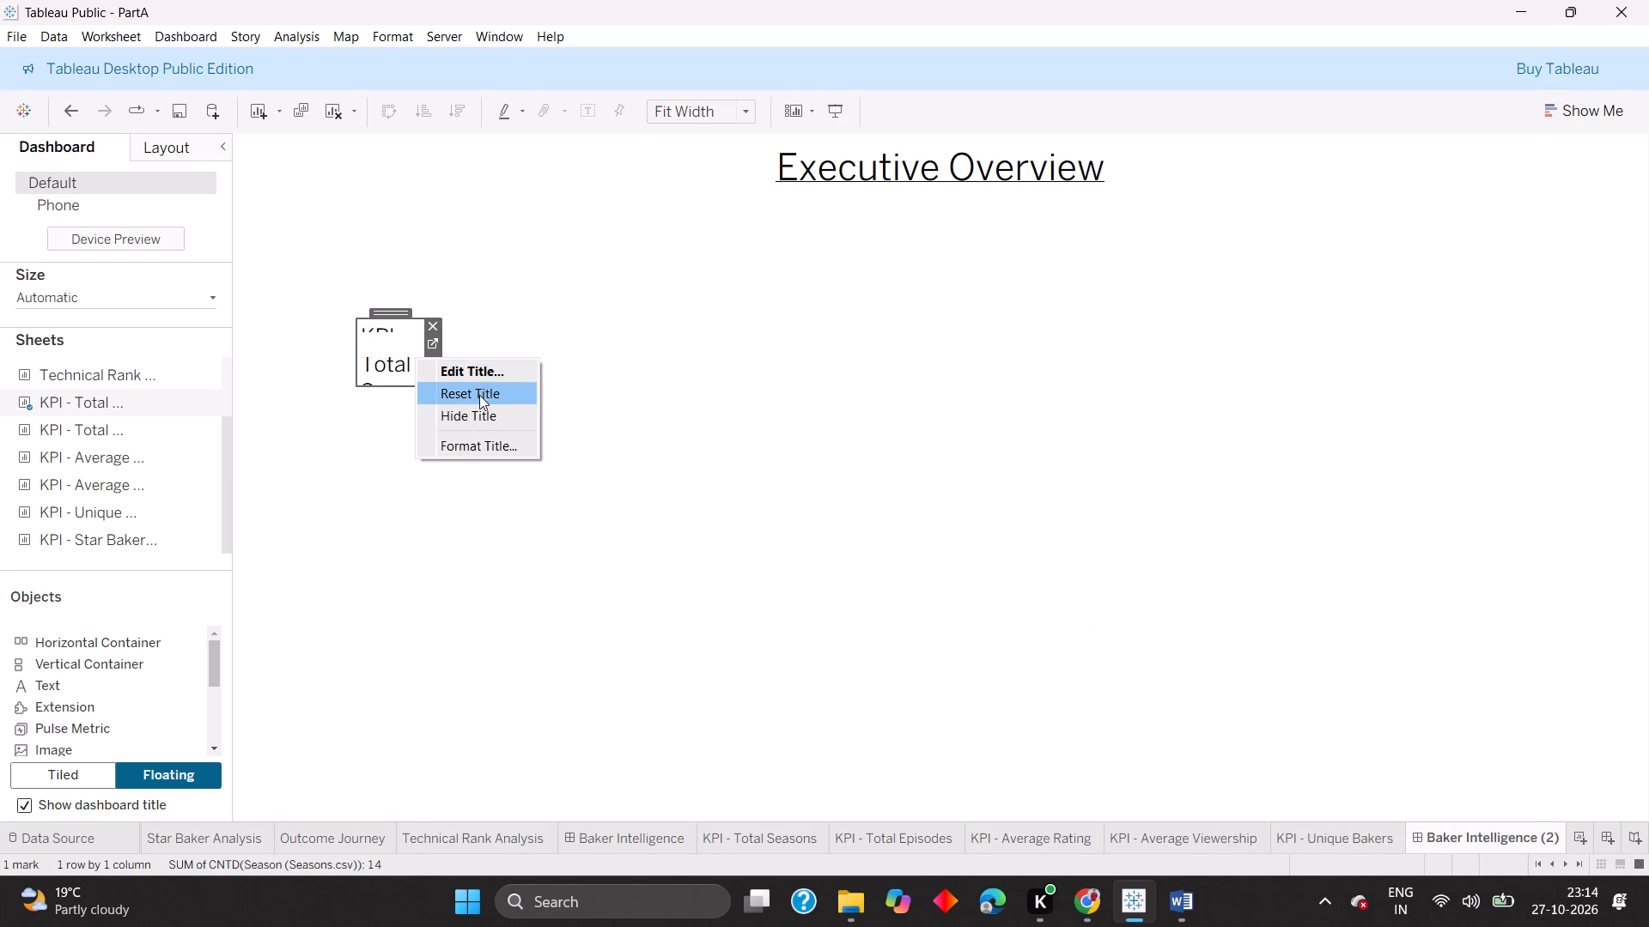
{"action": "left_click", "coordinate": [482, 374]}
{"action": "left_click", "coordinate": [728, 377]}
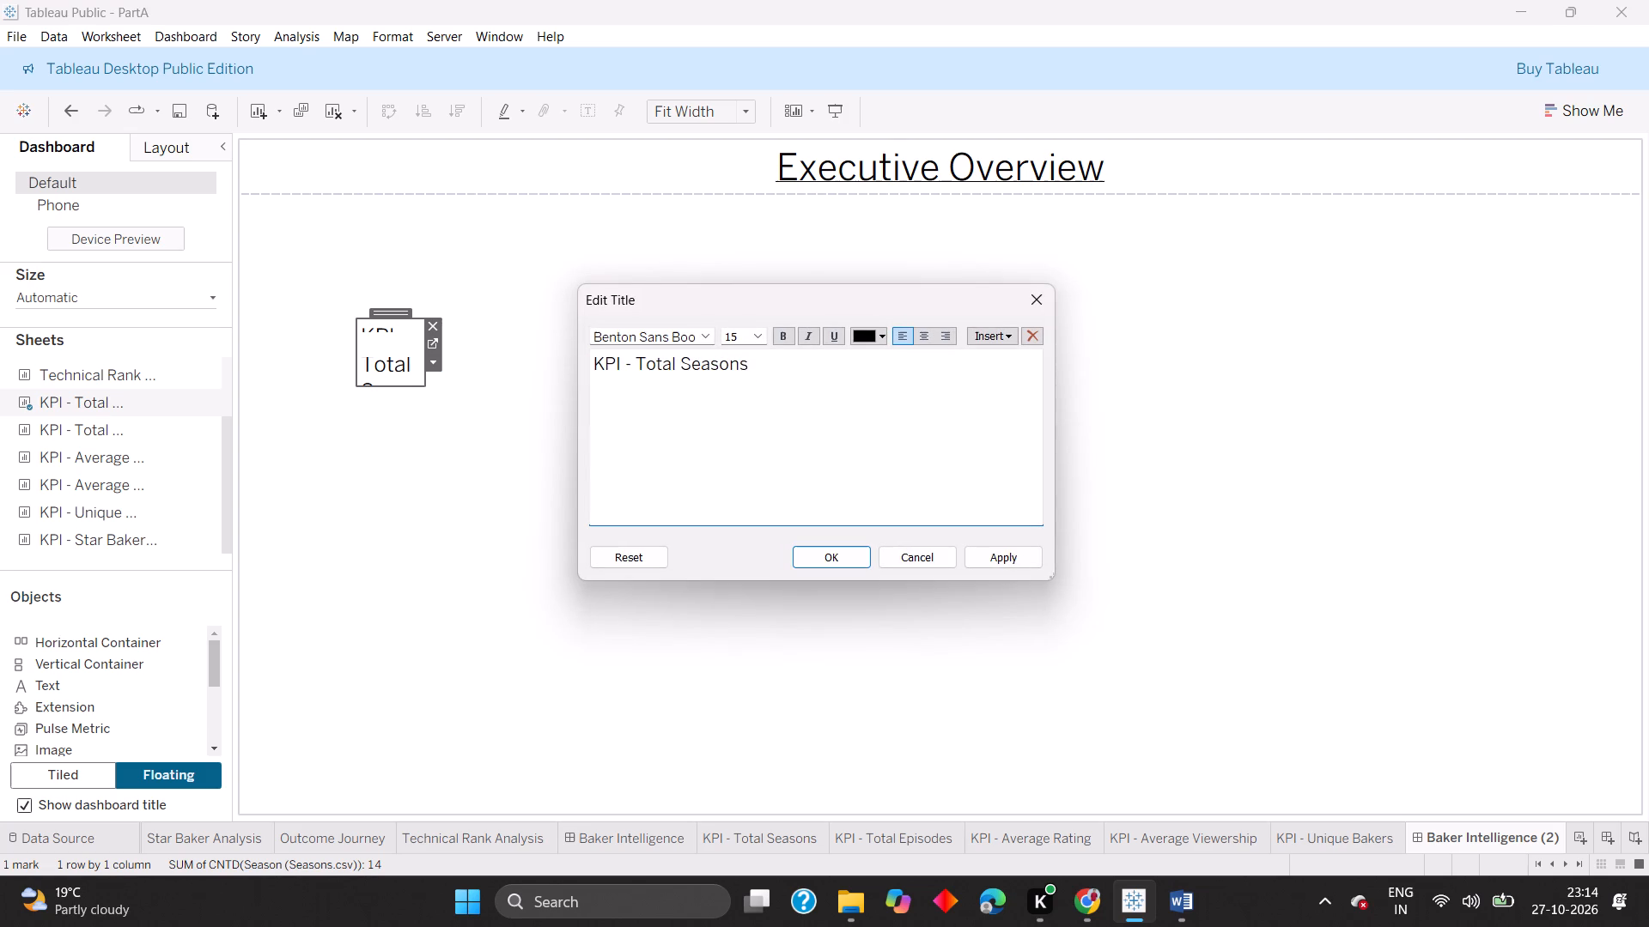
{"action": "left_click", "coordinate": [1027, 332]}
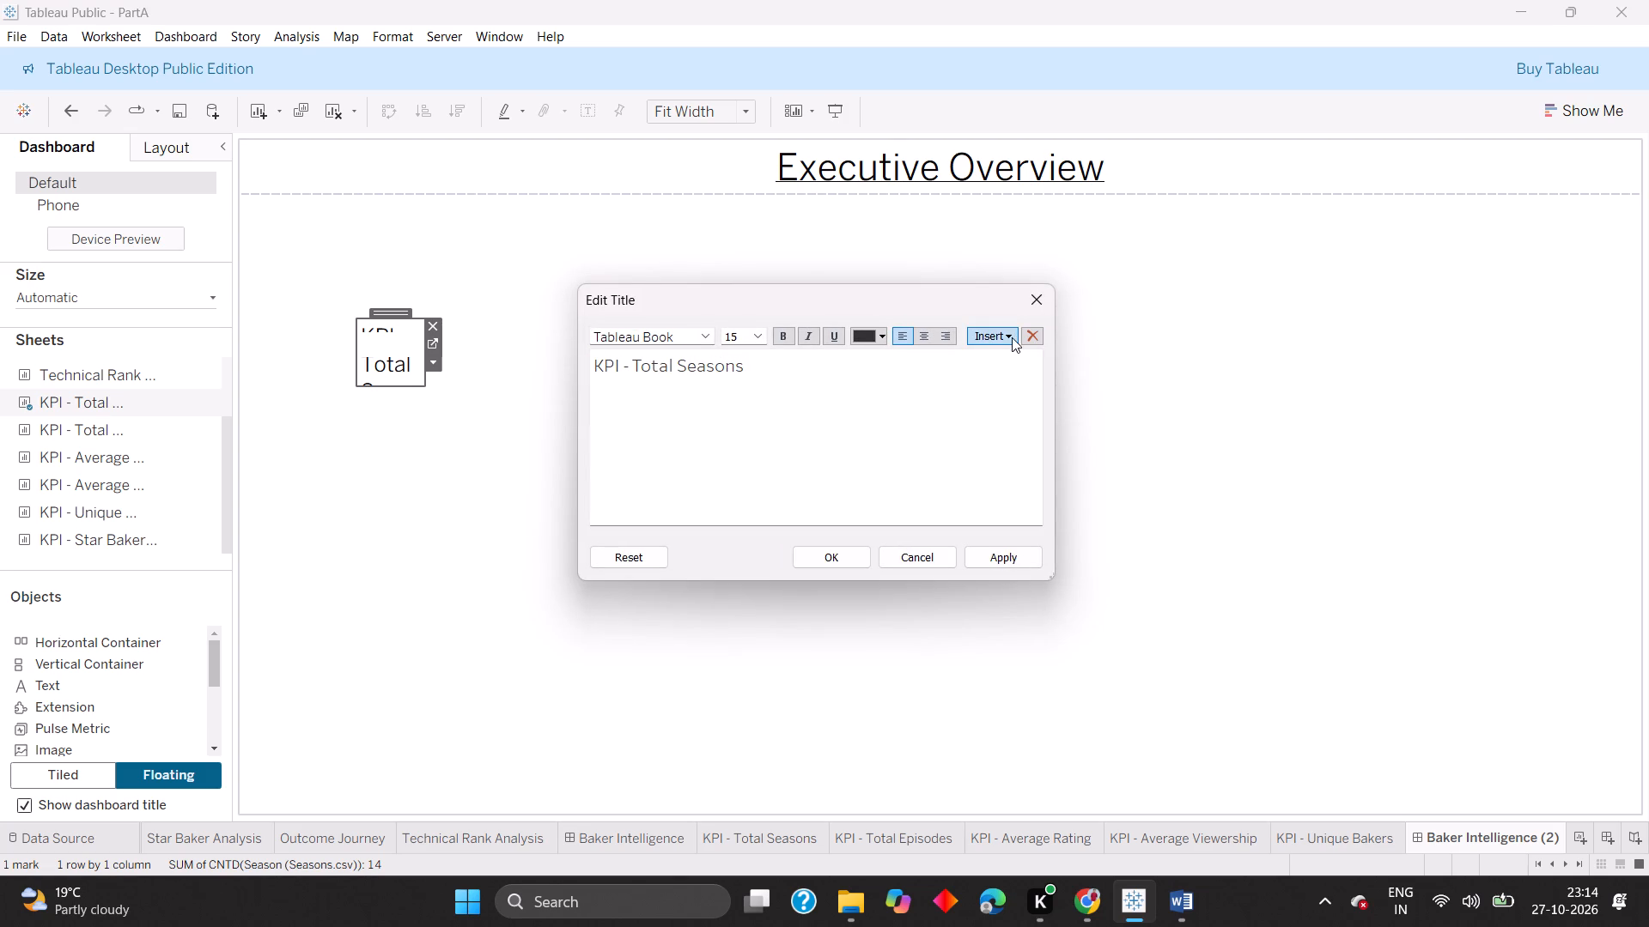
{"action": "left_click", "coordinate": [843, 563]}
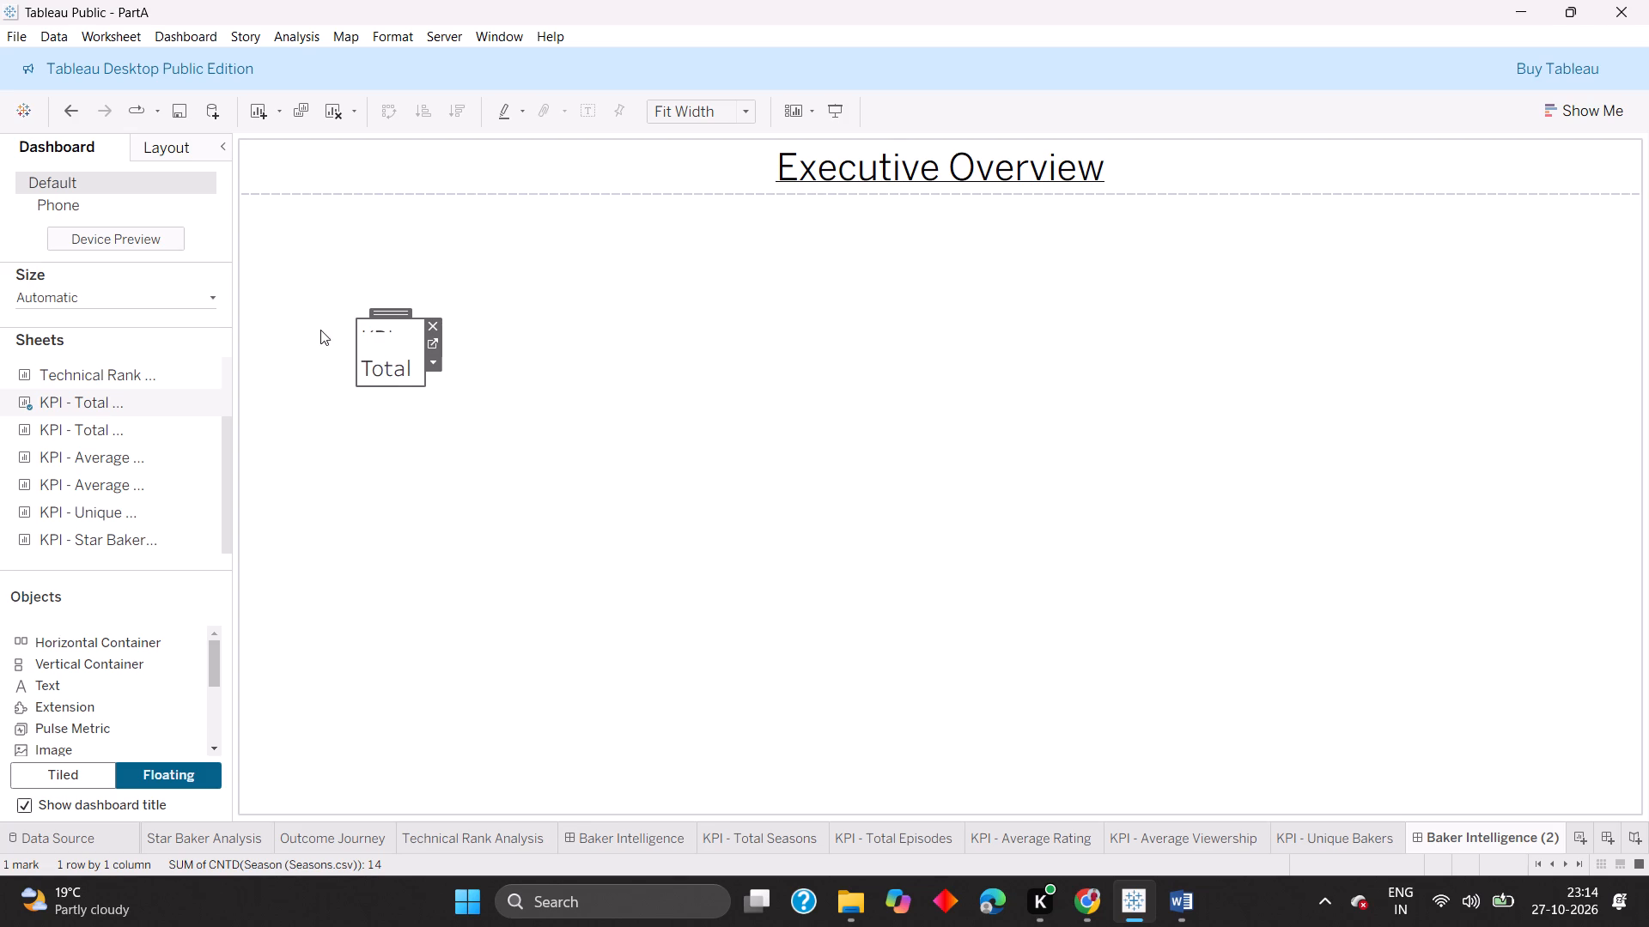
Examine the font and alignment formatting options of the floating KPI - Total Seasons sheet.
{"action": "right_click", "coordinate": [413, 354]}
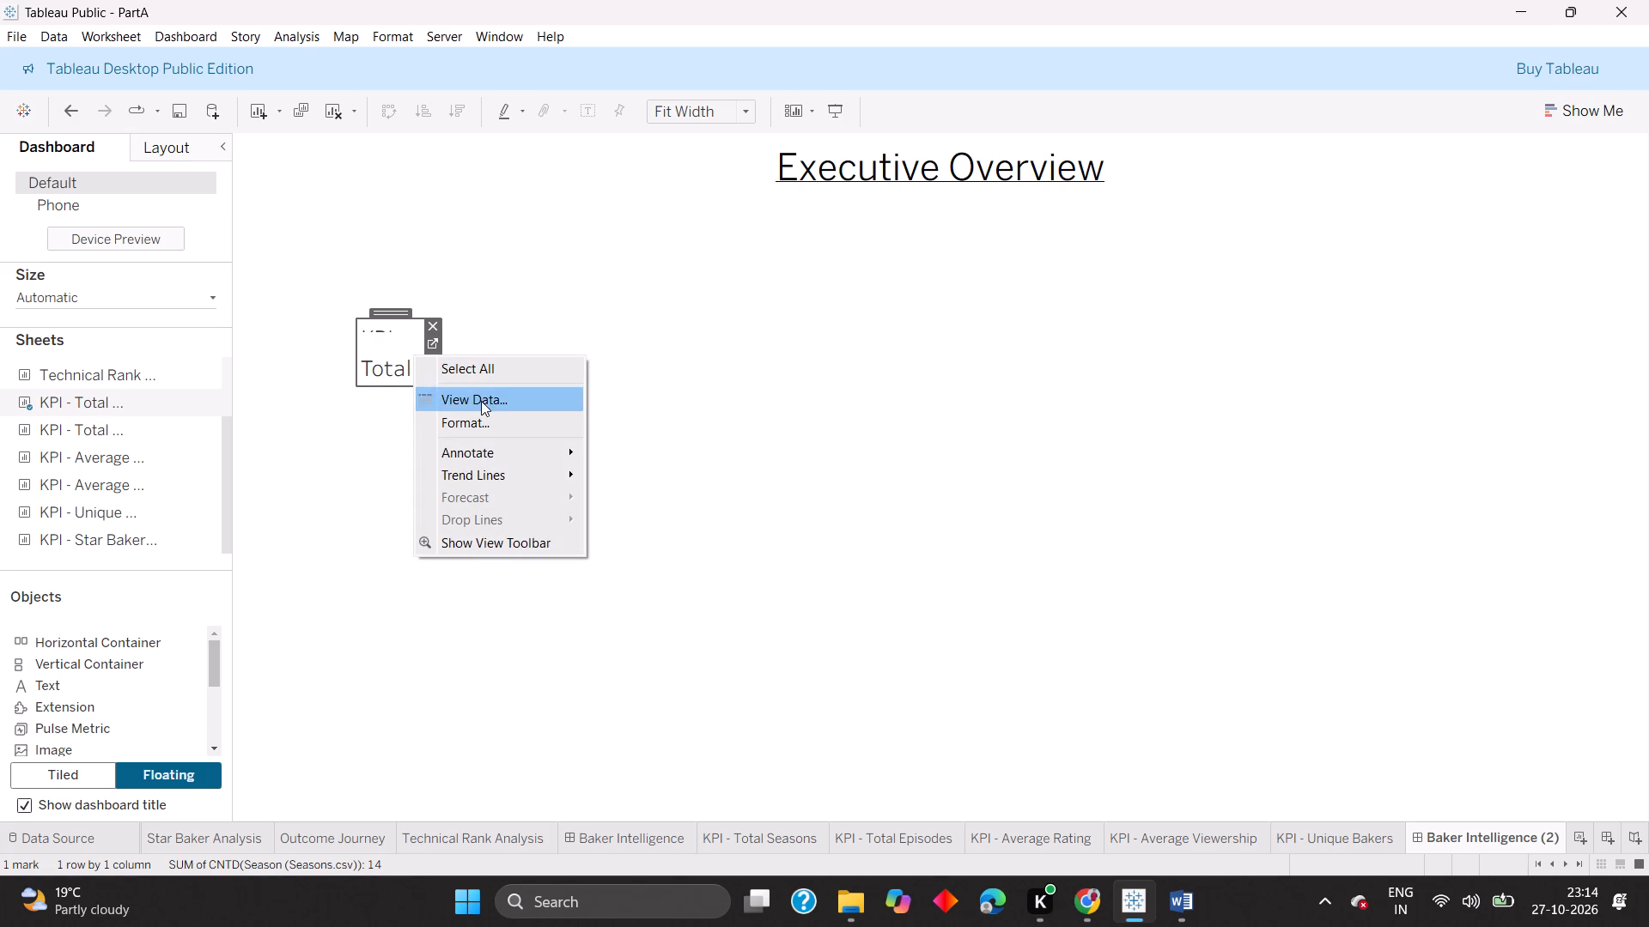
{"action": "left_click", "coordinate": [484, 415]}
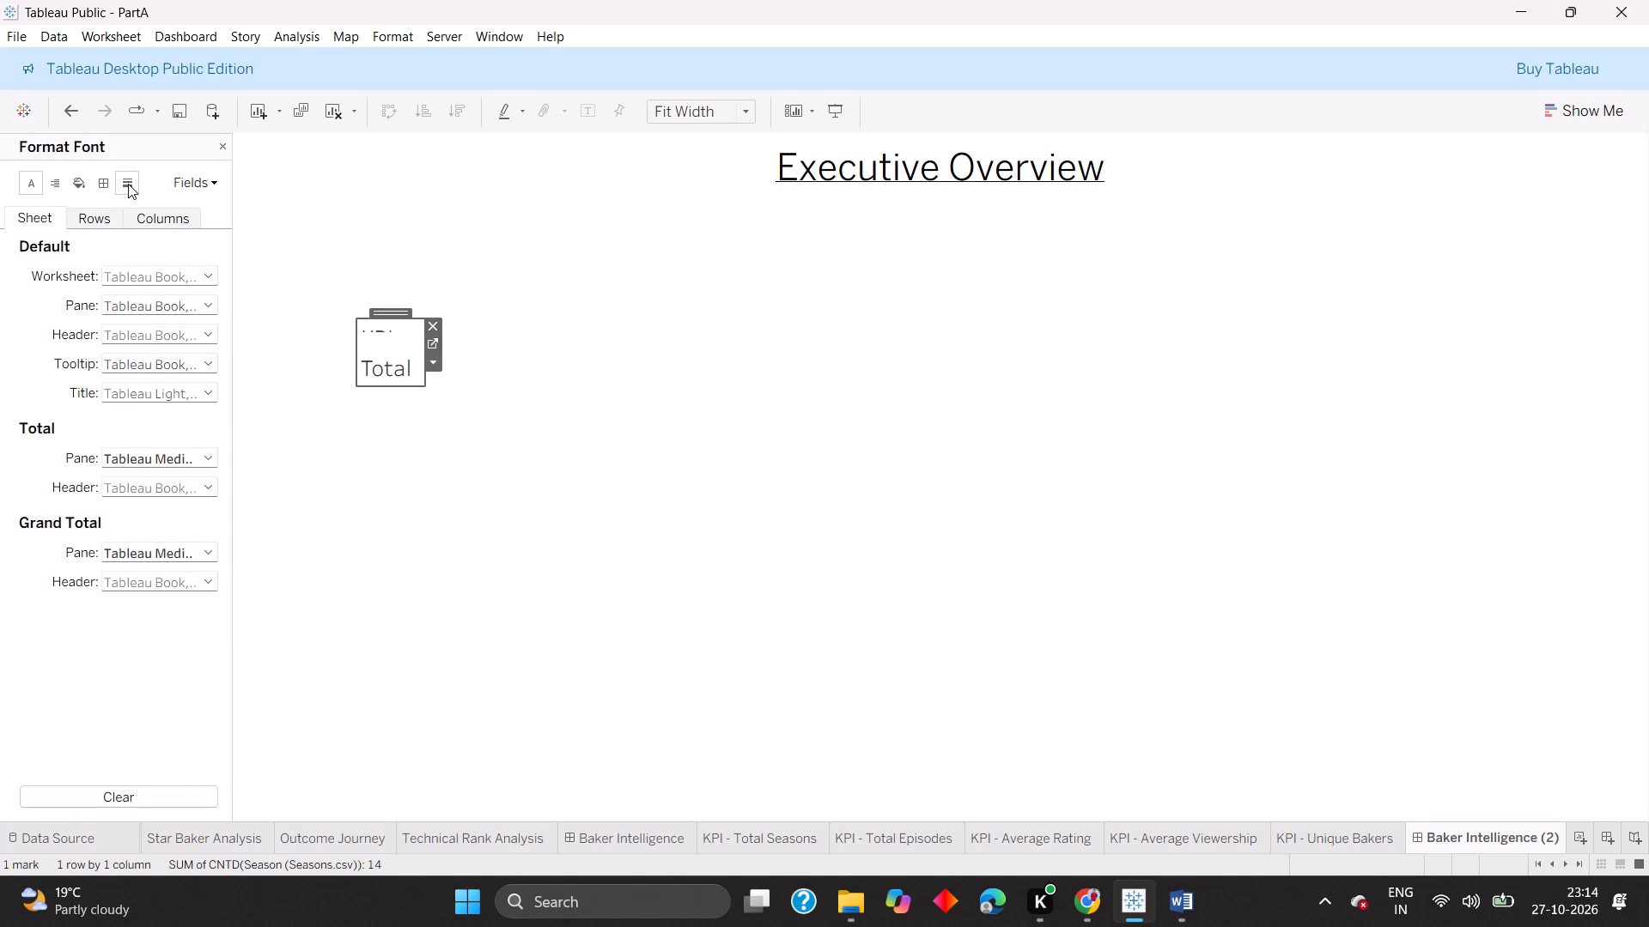
{"action": "left_click", "coordinate": [58, 185]}
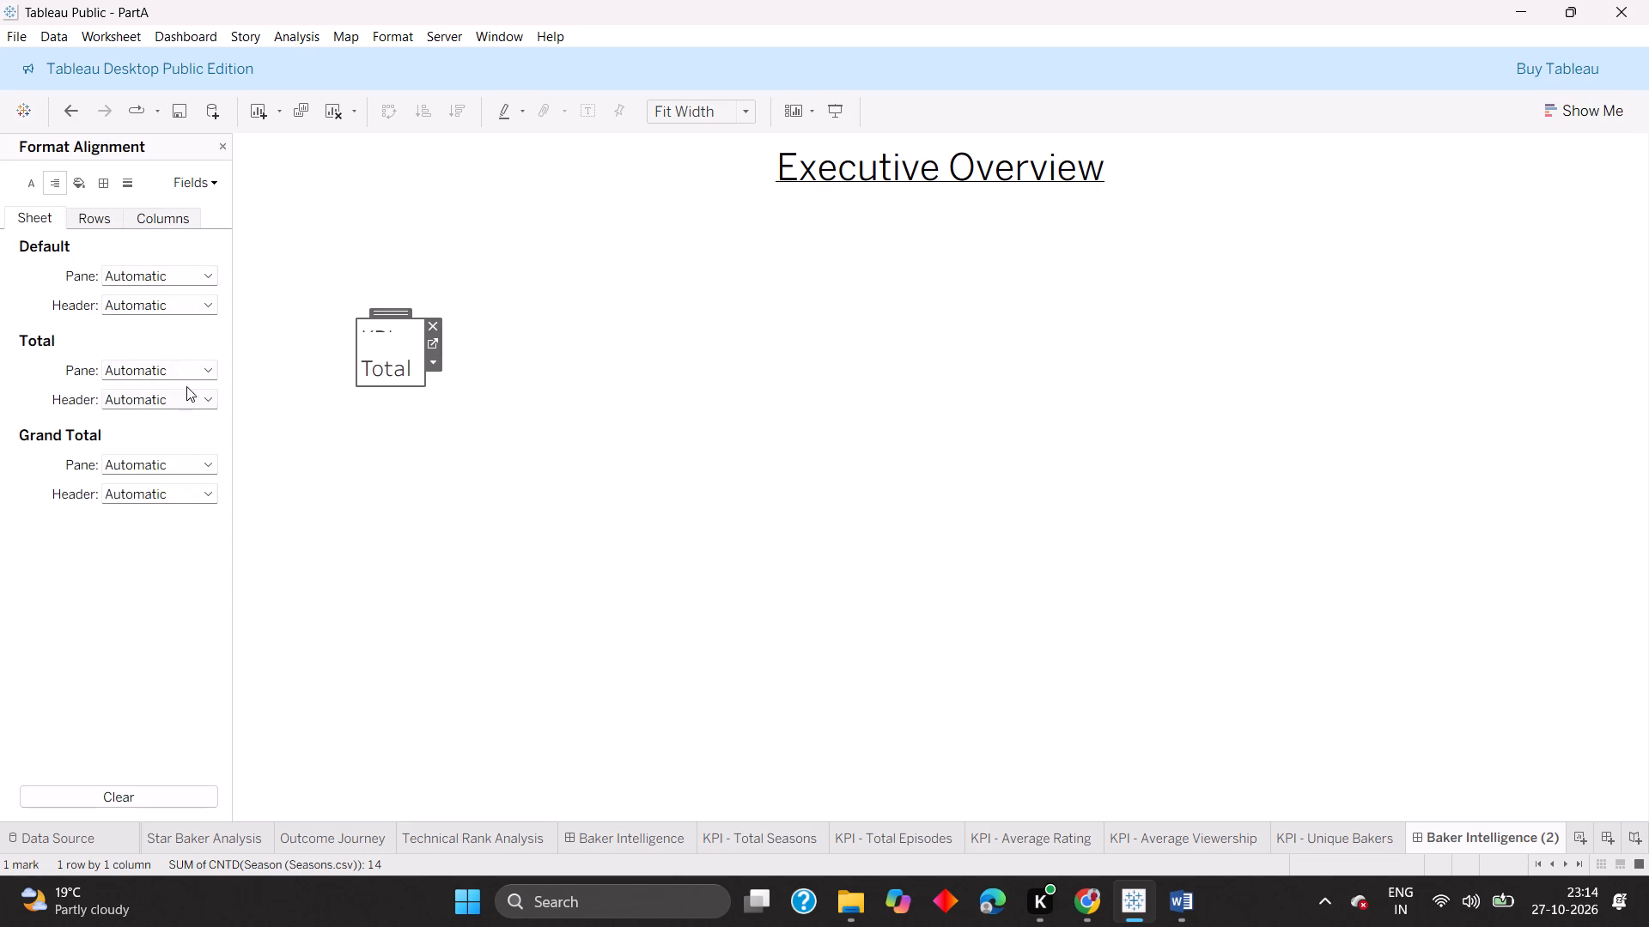
{"action": "left_click_drag", "start_coordinate": [393, 291], "coordinate": [399, 301]}
{"action": "left_click", "coordinate": [404, 336]}
{"action": "left_click", "coordinate": [404, 336]}
Remove the small floating KPI - Total Seasons sheet and place it again as a floating sheet below the dashboard title.
{"action": "left_click", "coordinate": [436, 325]}
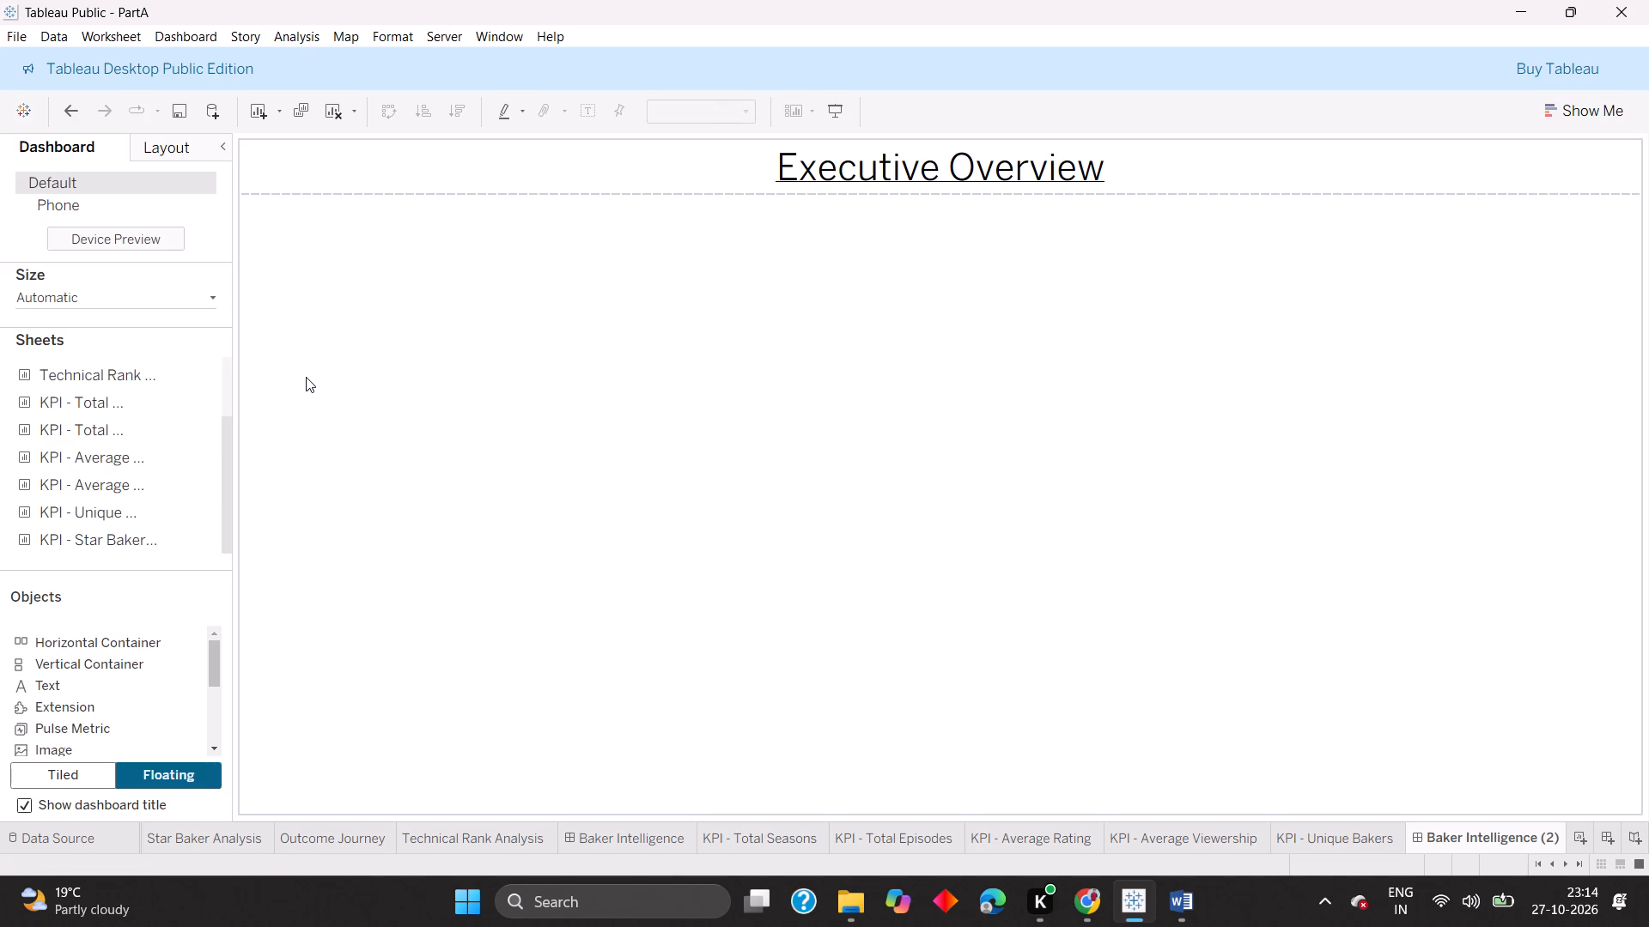
{"action": "left_click_drag", "start_coordinate": [94, 399], "coordinate": [338, 300]}
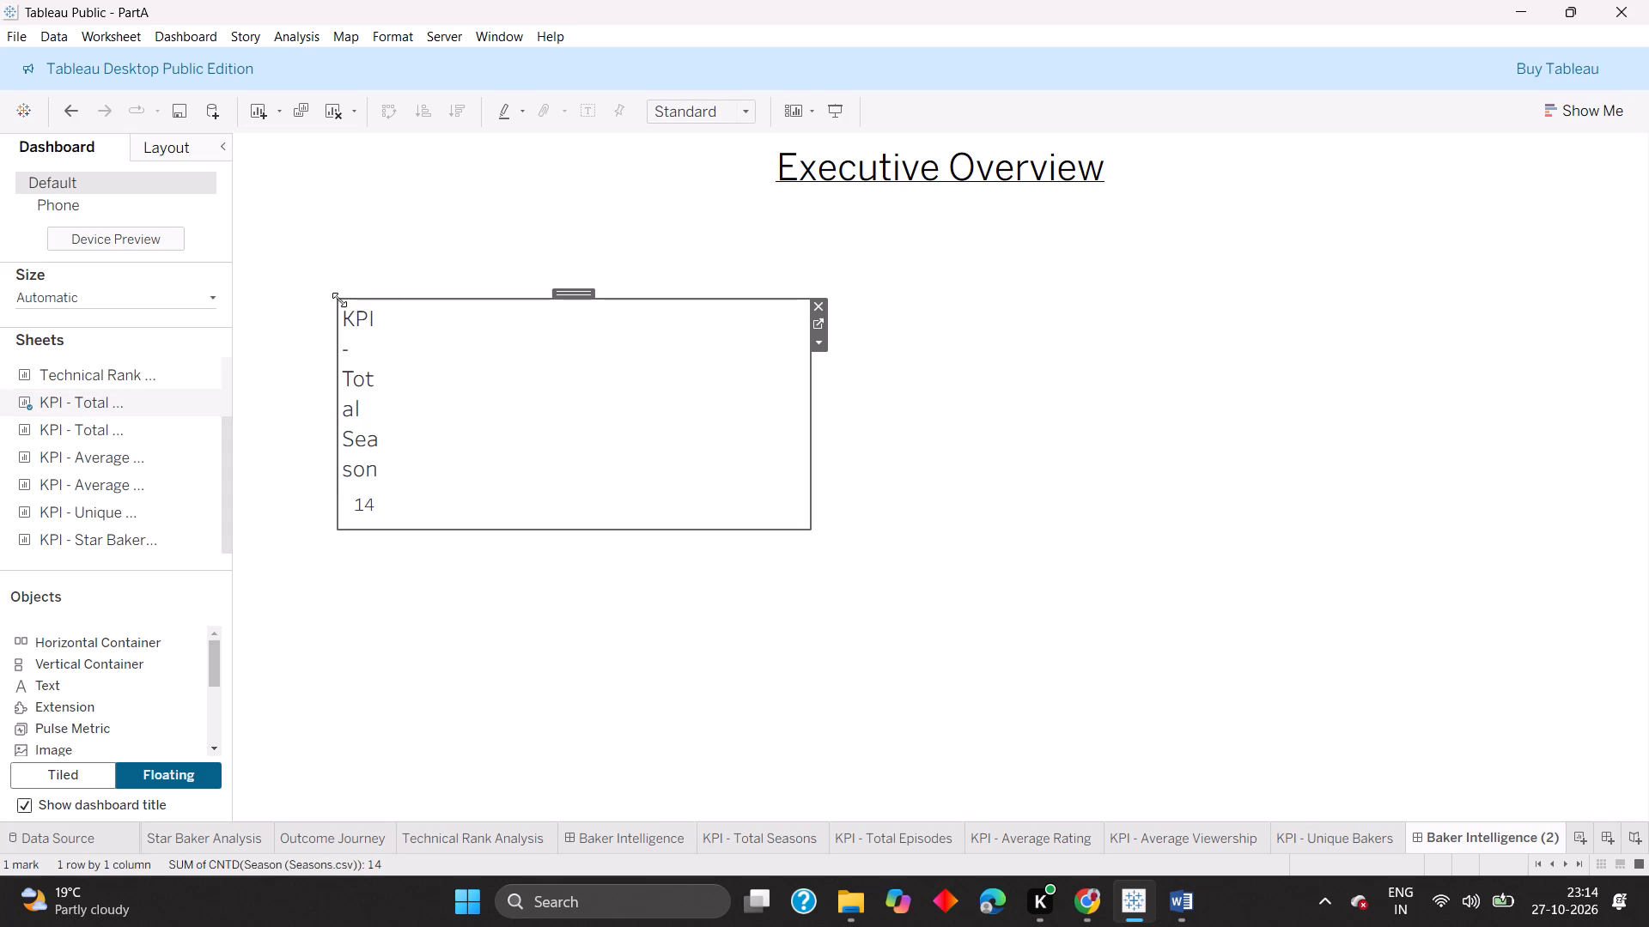
Examine the title text and the title and caption formatting options of the re-placed KPI - Total Seasons sheet.
{"action": "left_click", "coordinate": [377, 473]}
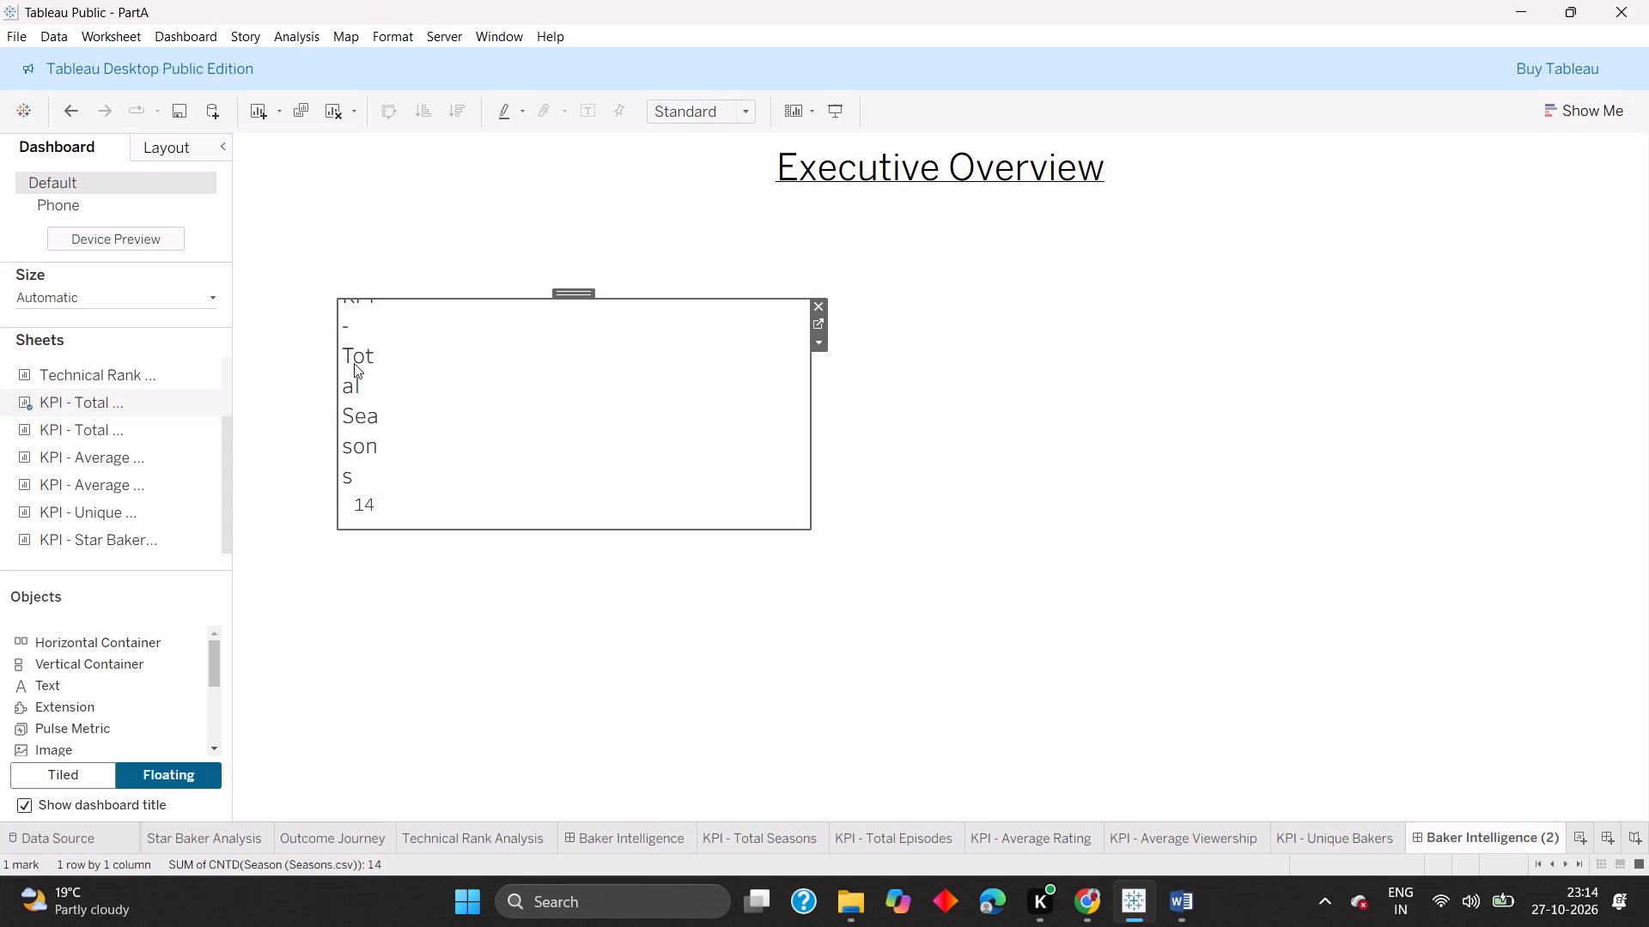
{"action": "scroll", "coordinate": [354, 363], "scroll_direction": "up", "scroll_amount": 2}
{"action": "left_click", "coordinate": [361, 340]}
{"action": "triple_click", "coordinate": [344, 354]}
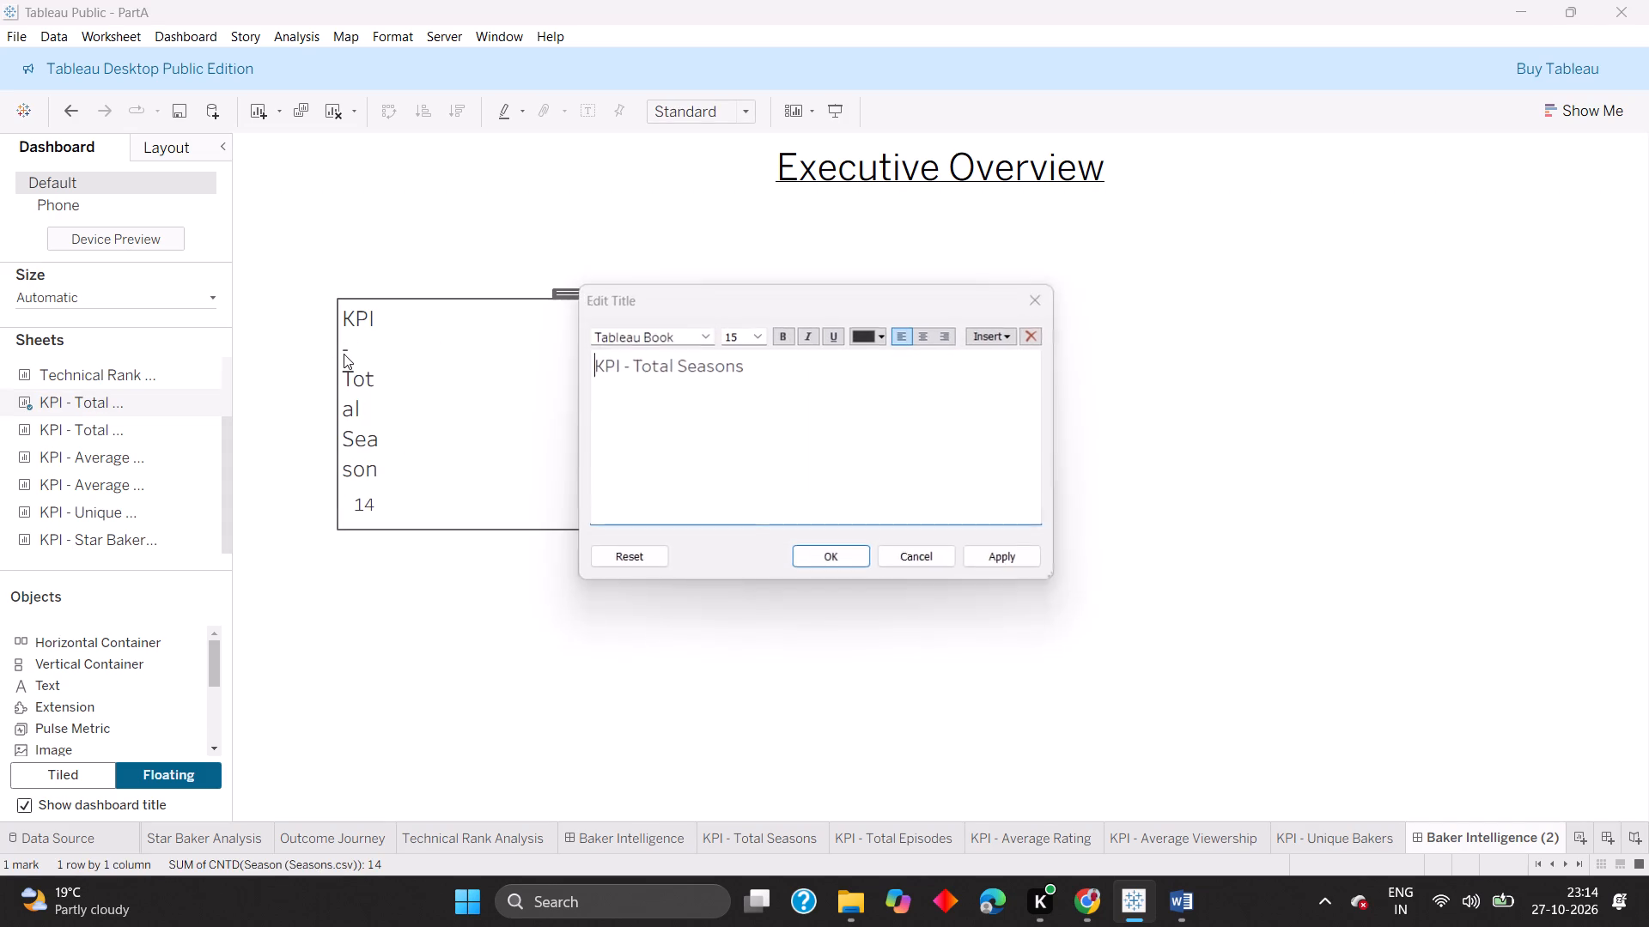
{"action": "left_click", "coordinate": [1025, 296]}
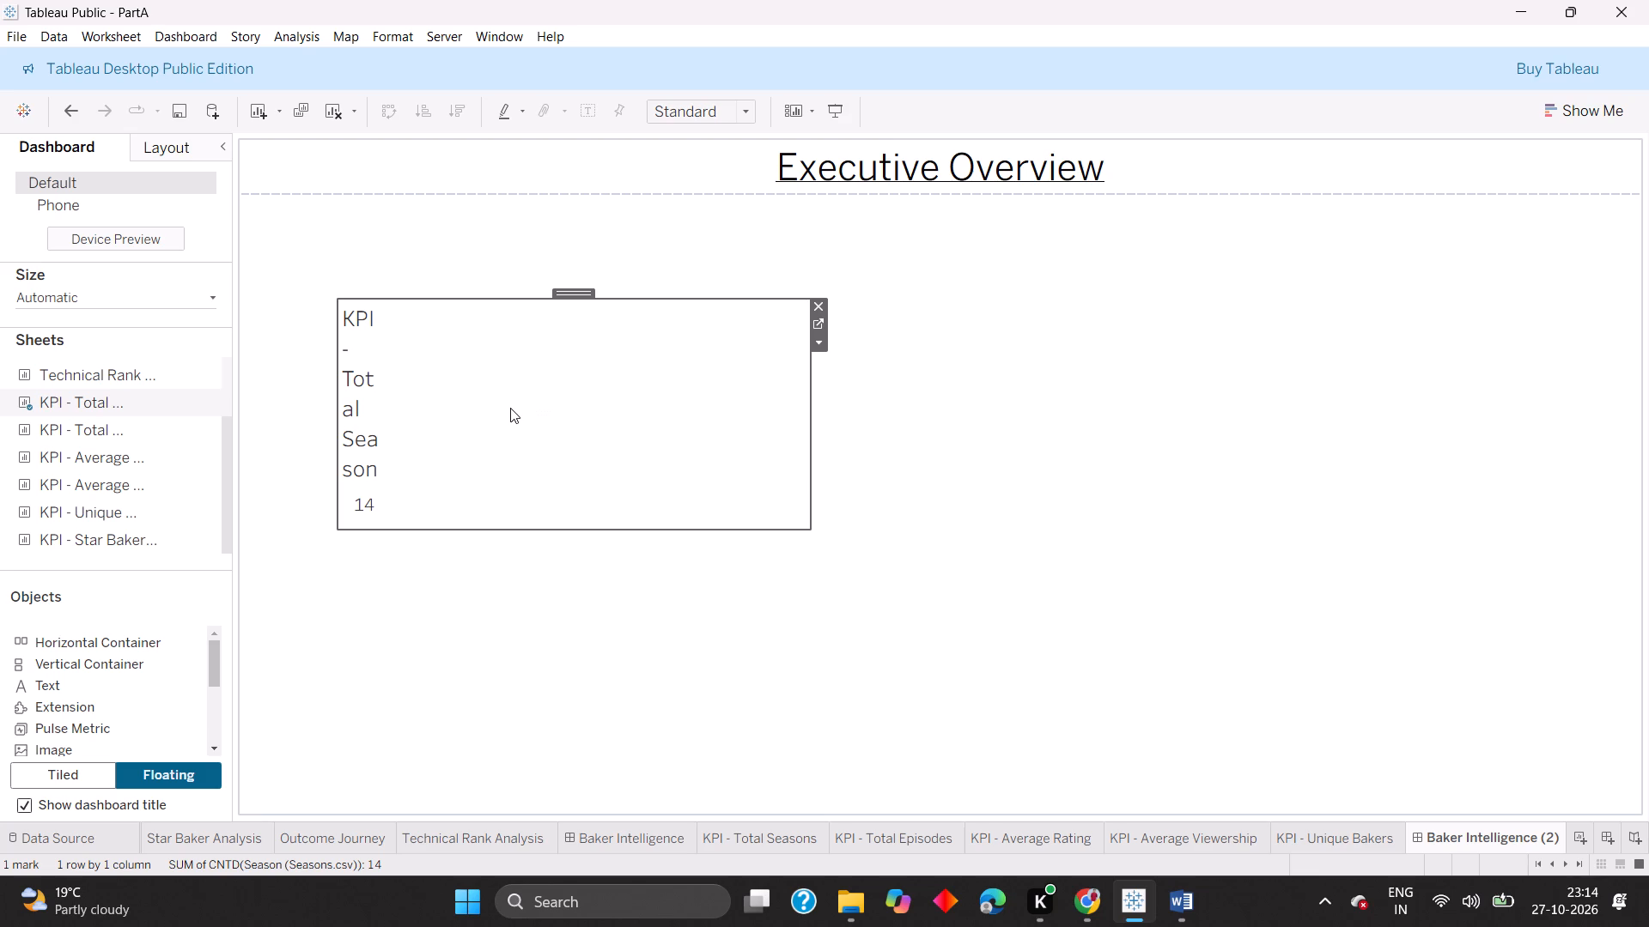
{"action": "left_click", "coordinate": [382, 448]}
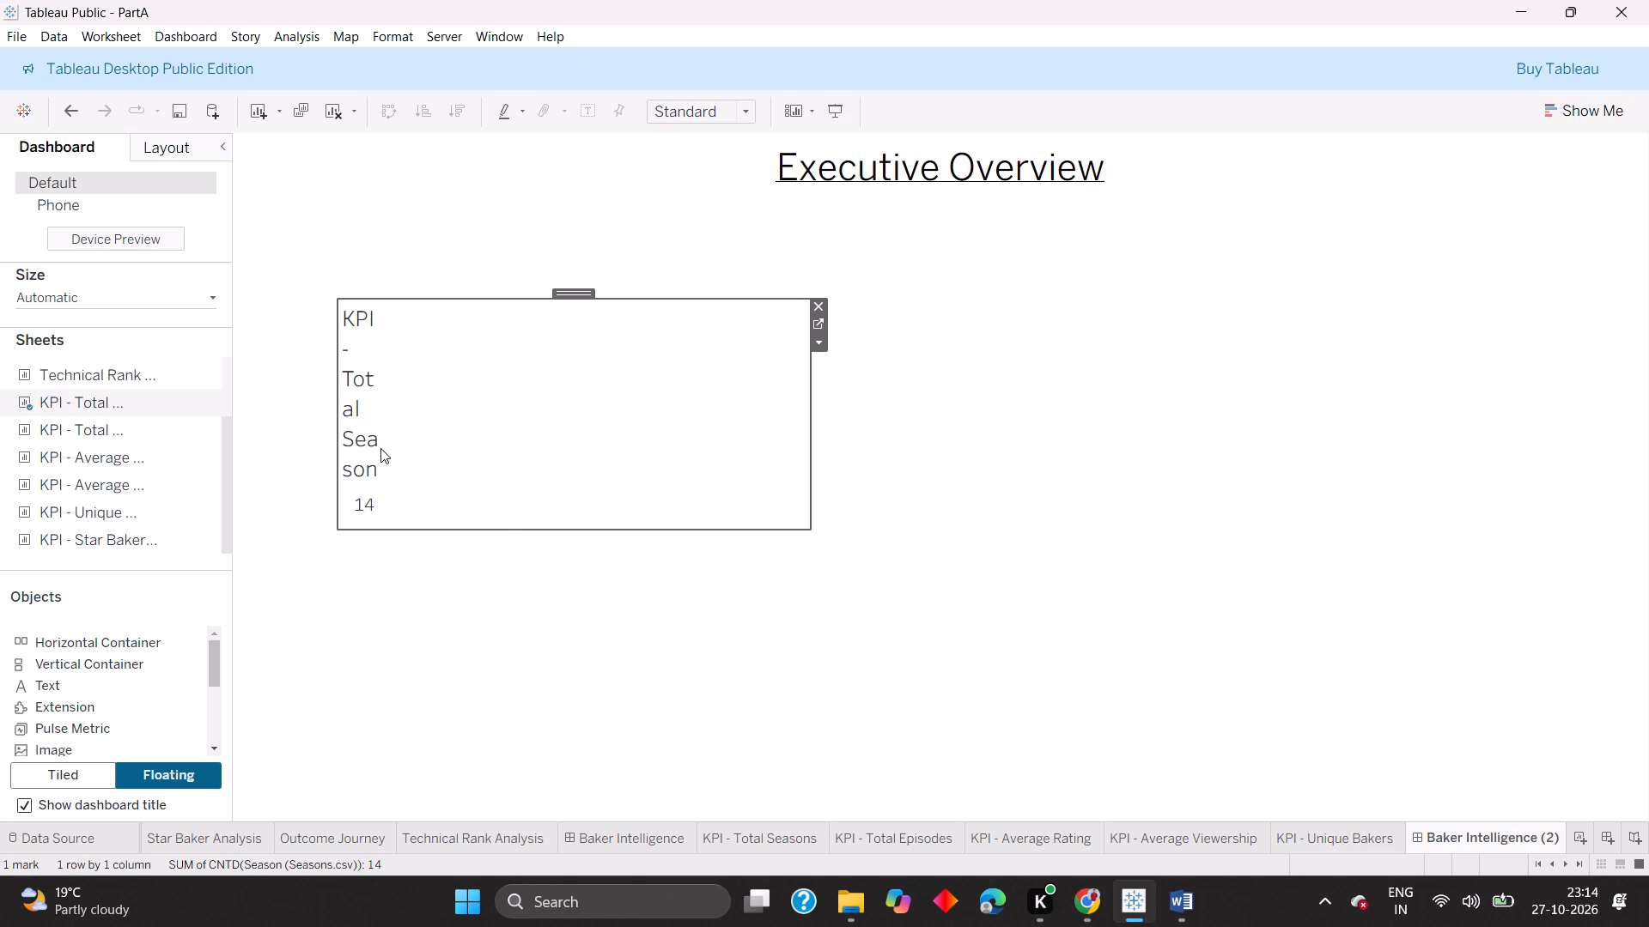
{"action": "right_click", "coordinate": [380, 448]}
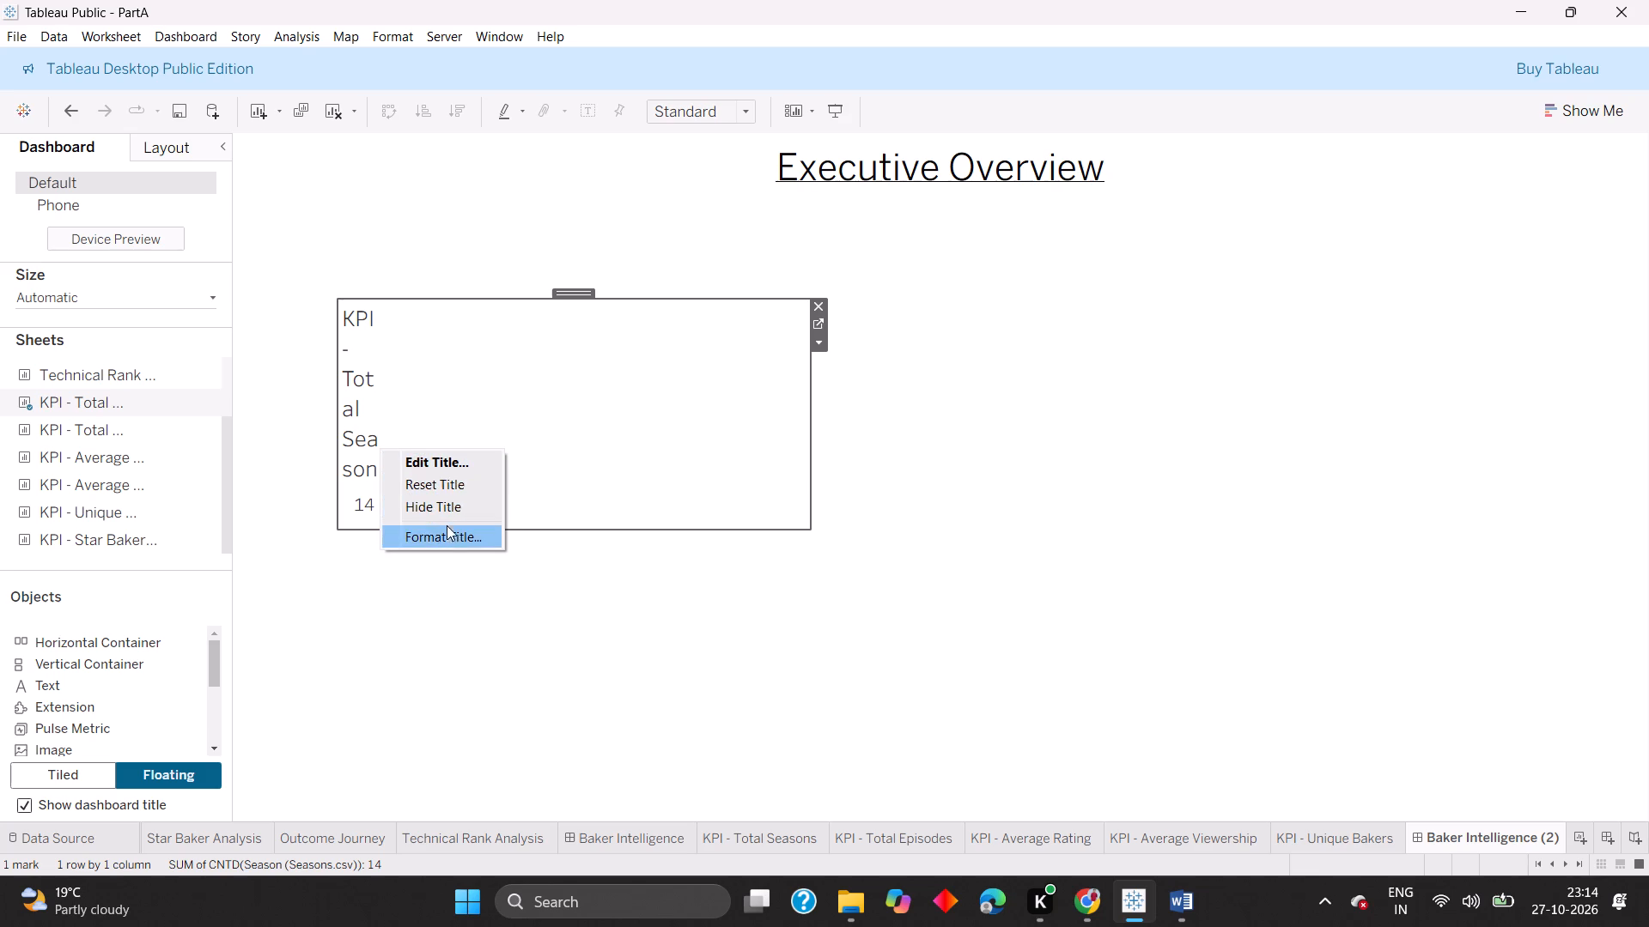
{"action": "left_click", "coordinate": [448, 539]}
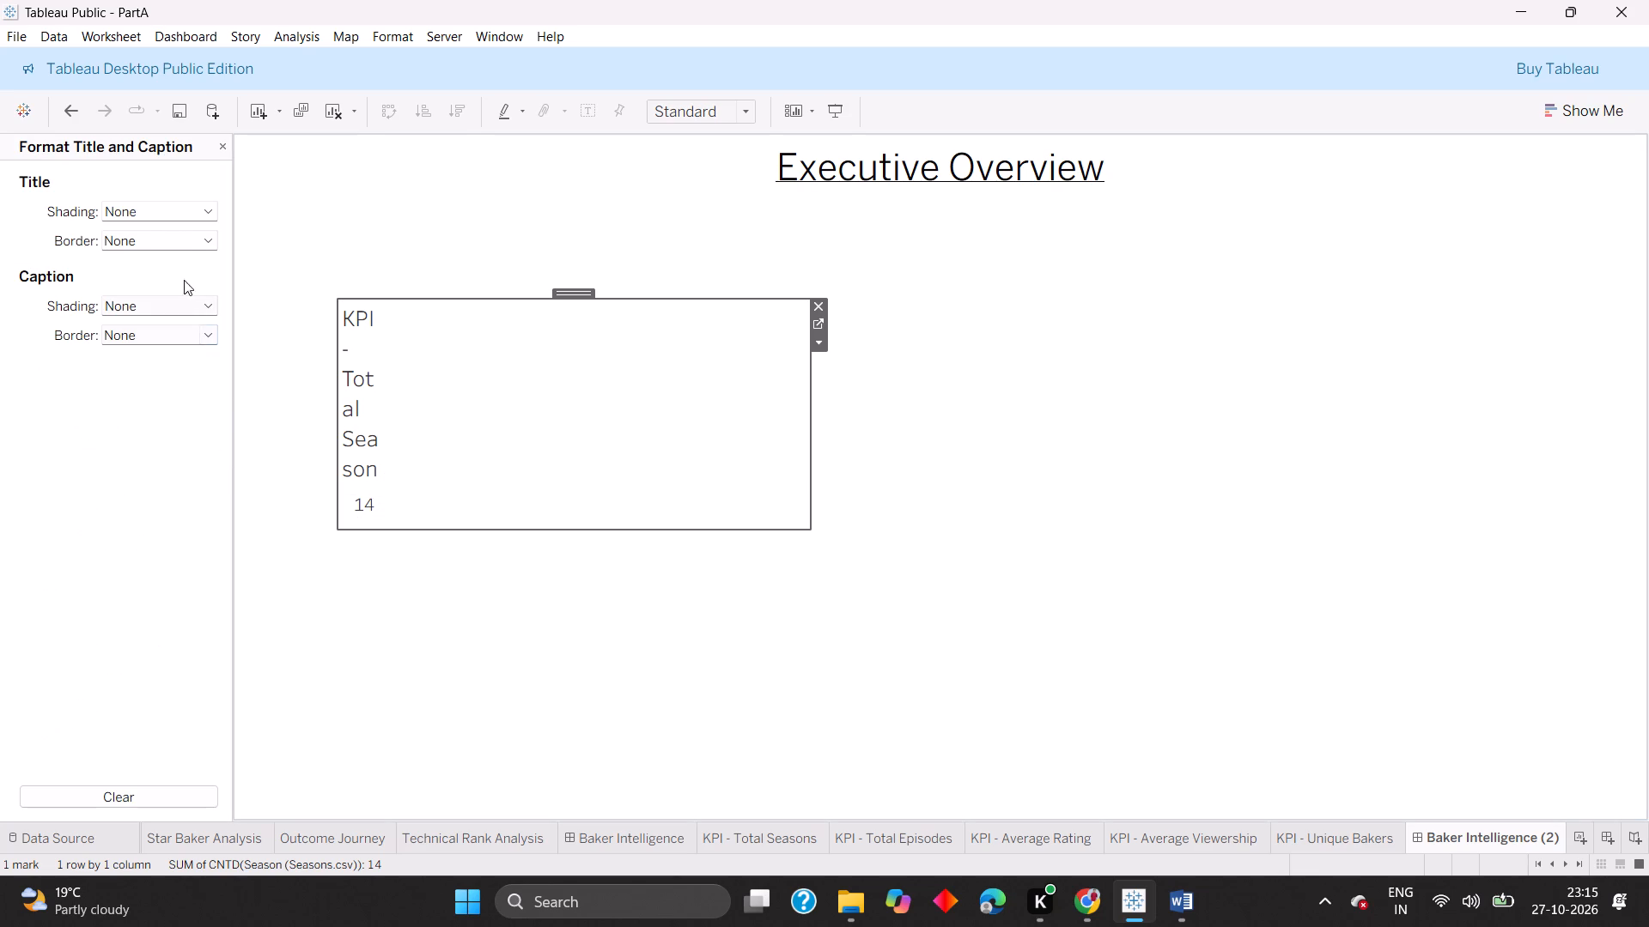
{"action": "left_click", "coordinate": [219, 144]}
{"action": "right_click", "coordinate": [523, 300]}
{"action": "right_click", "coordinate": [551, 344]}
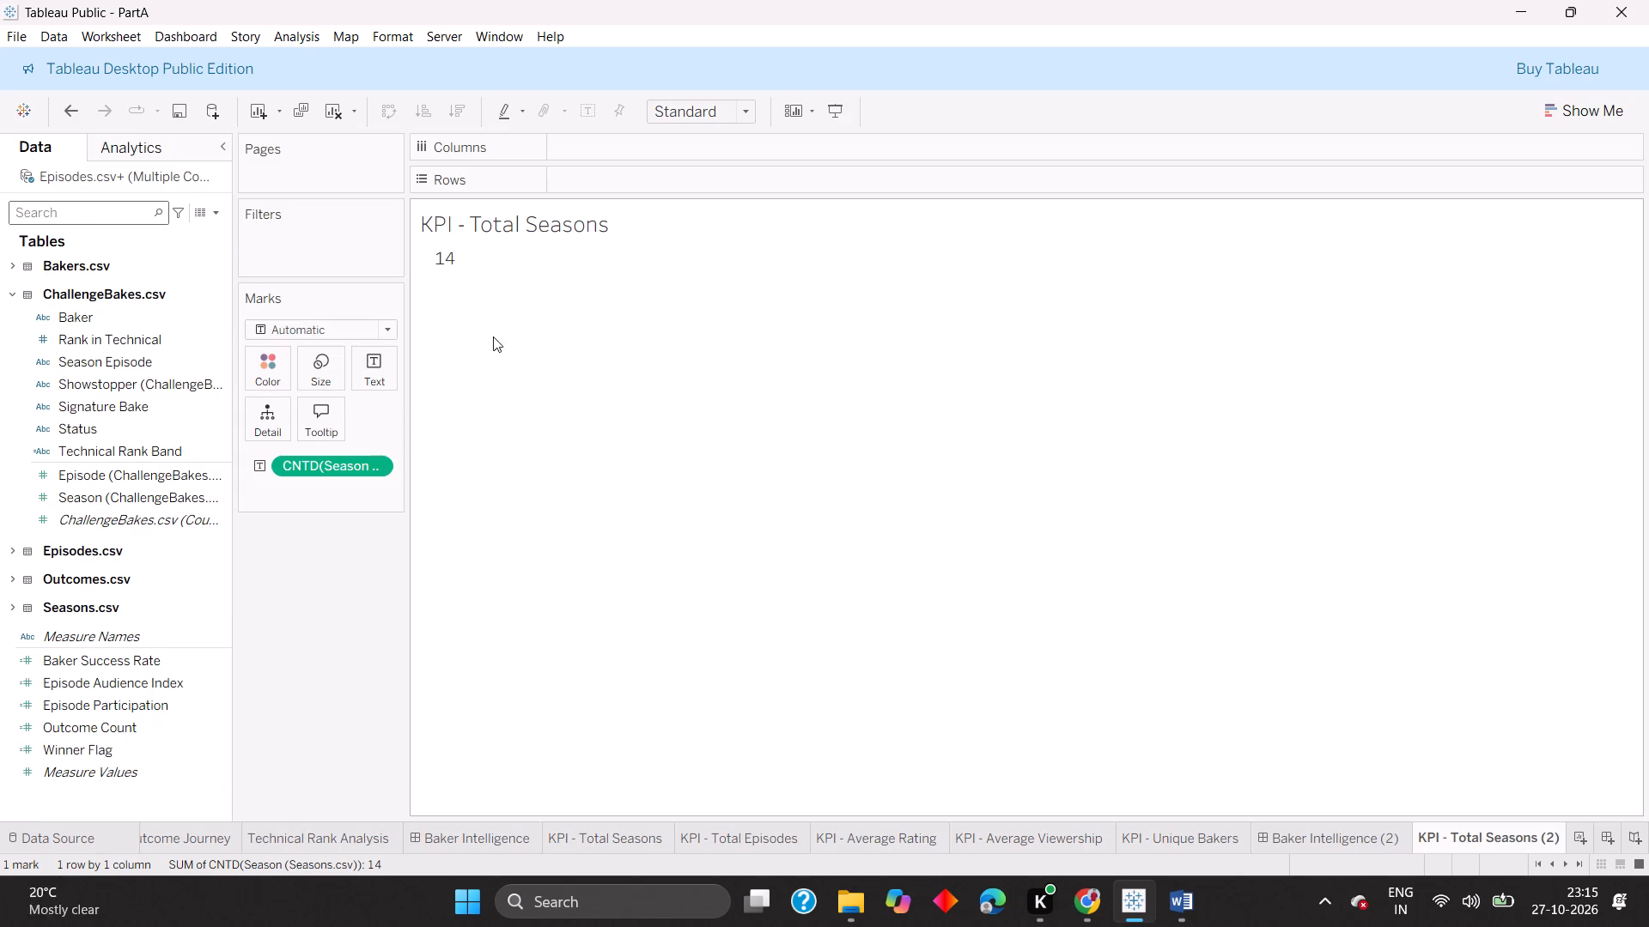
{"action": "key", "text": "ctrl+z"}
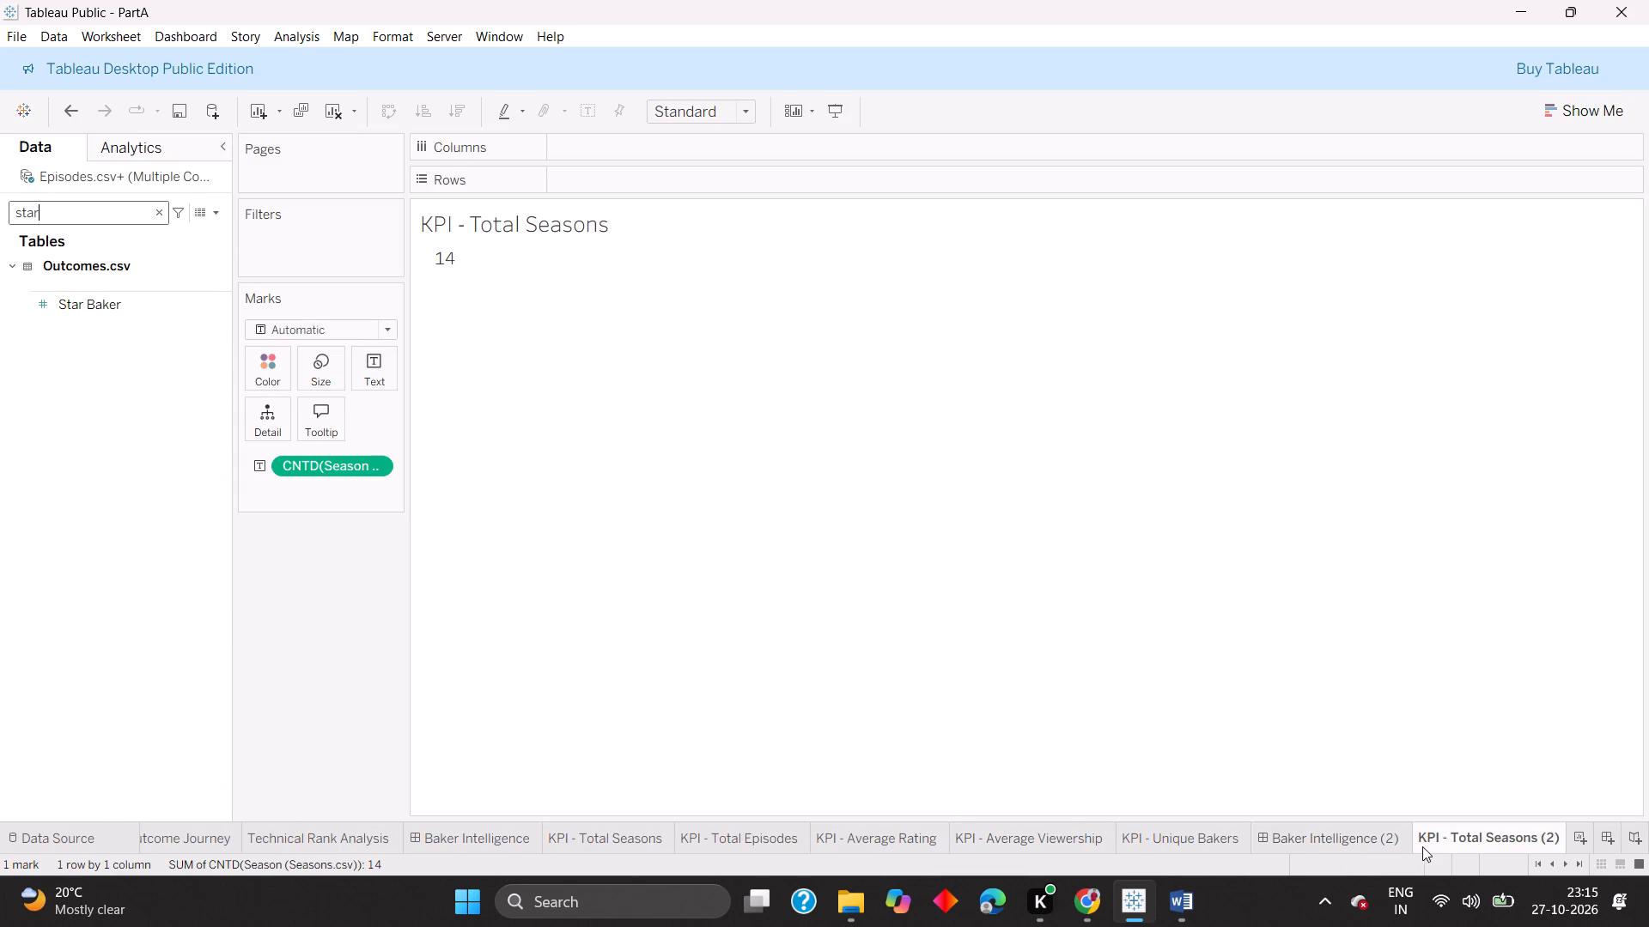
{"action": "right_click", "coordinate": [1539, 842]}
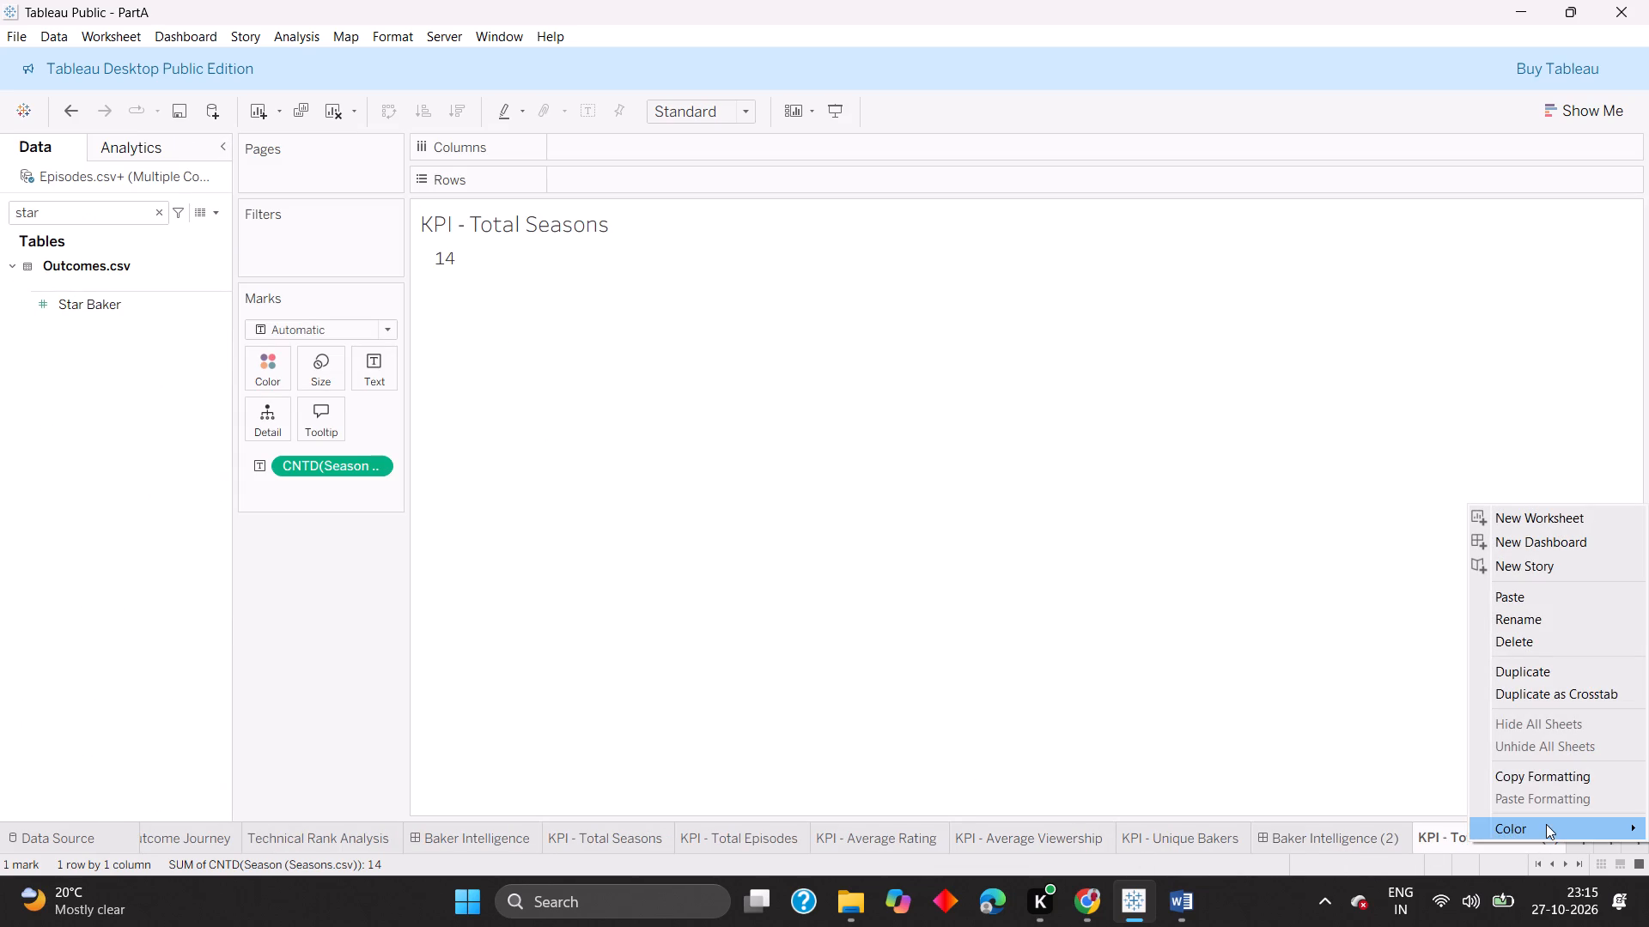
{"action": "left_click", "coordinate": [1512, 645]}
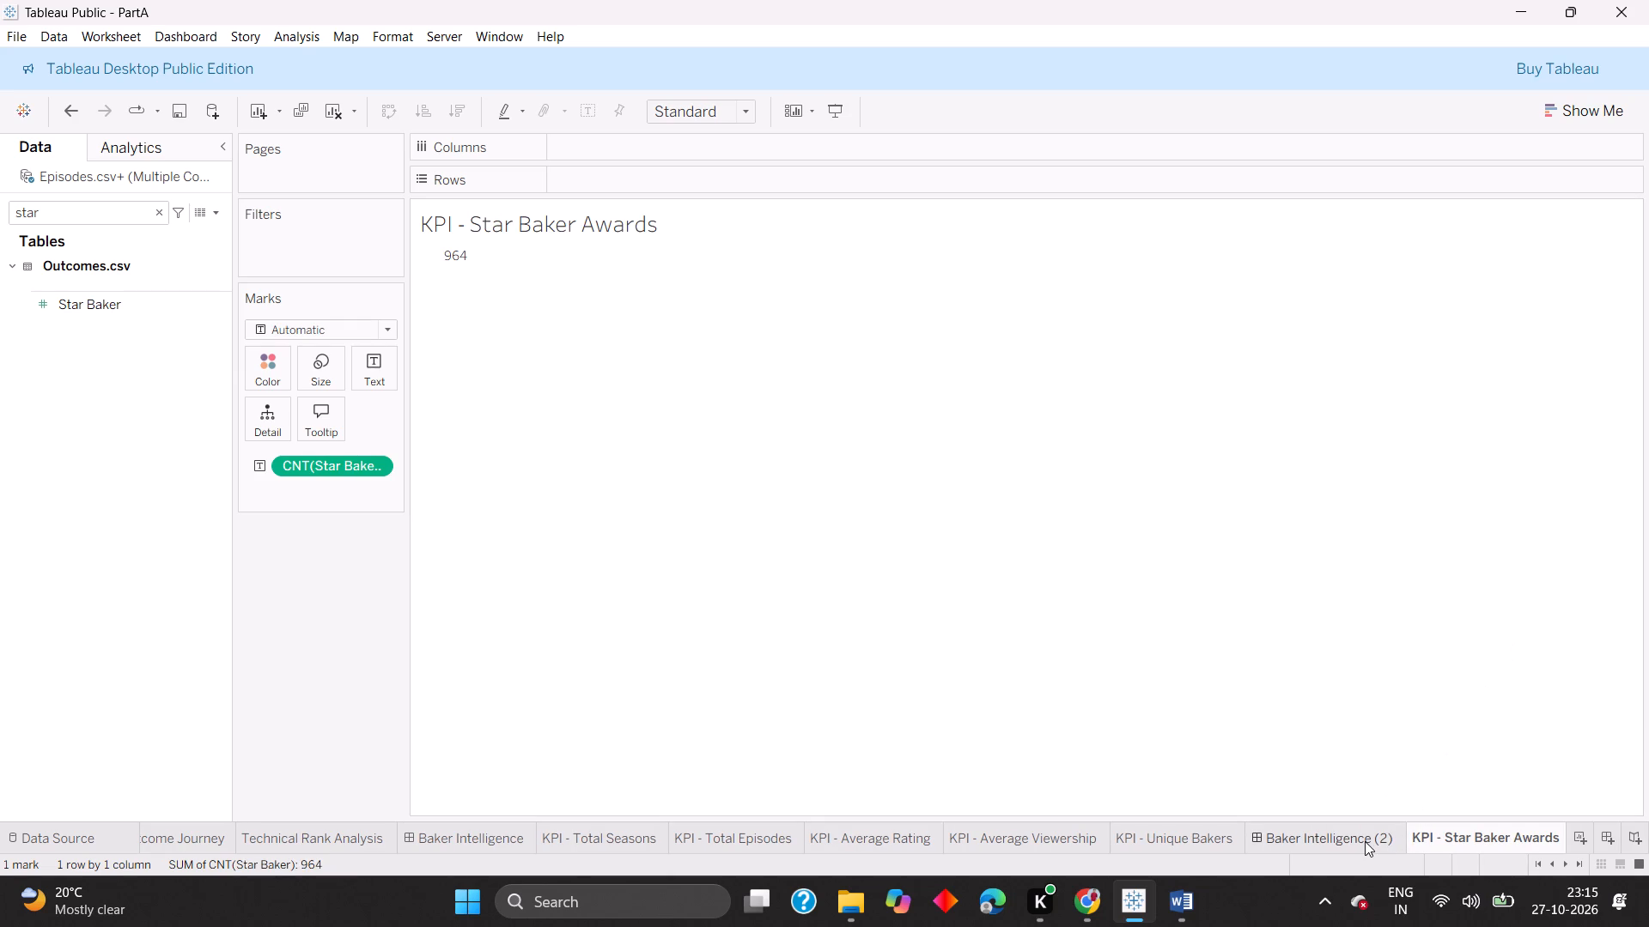
Move the Baker Intelligence (2) dashboard after the KPI - Star Baker Awards sheet in the sheet order.
{"action": "right_click", "coordinate": [1435, 827]}
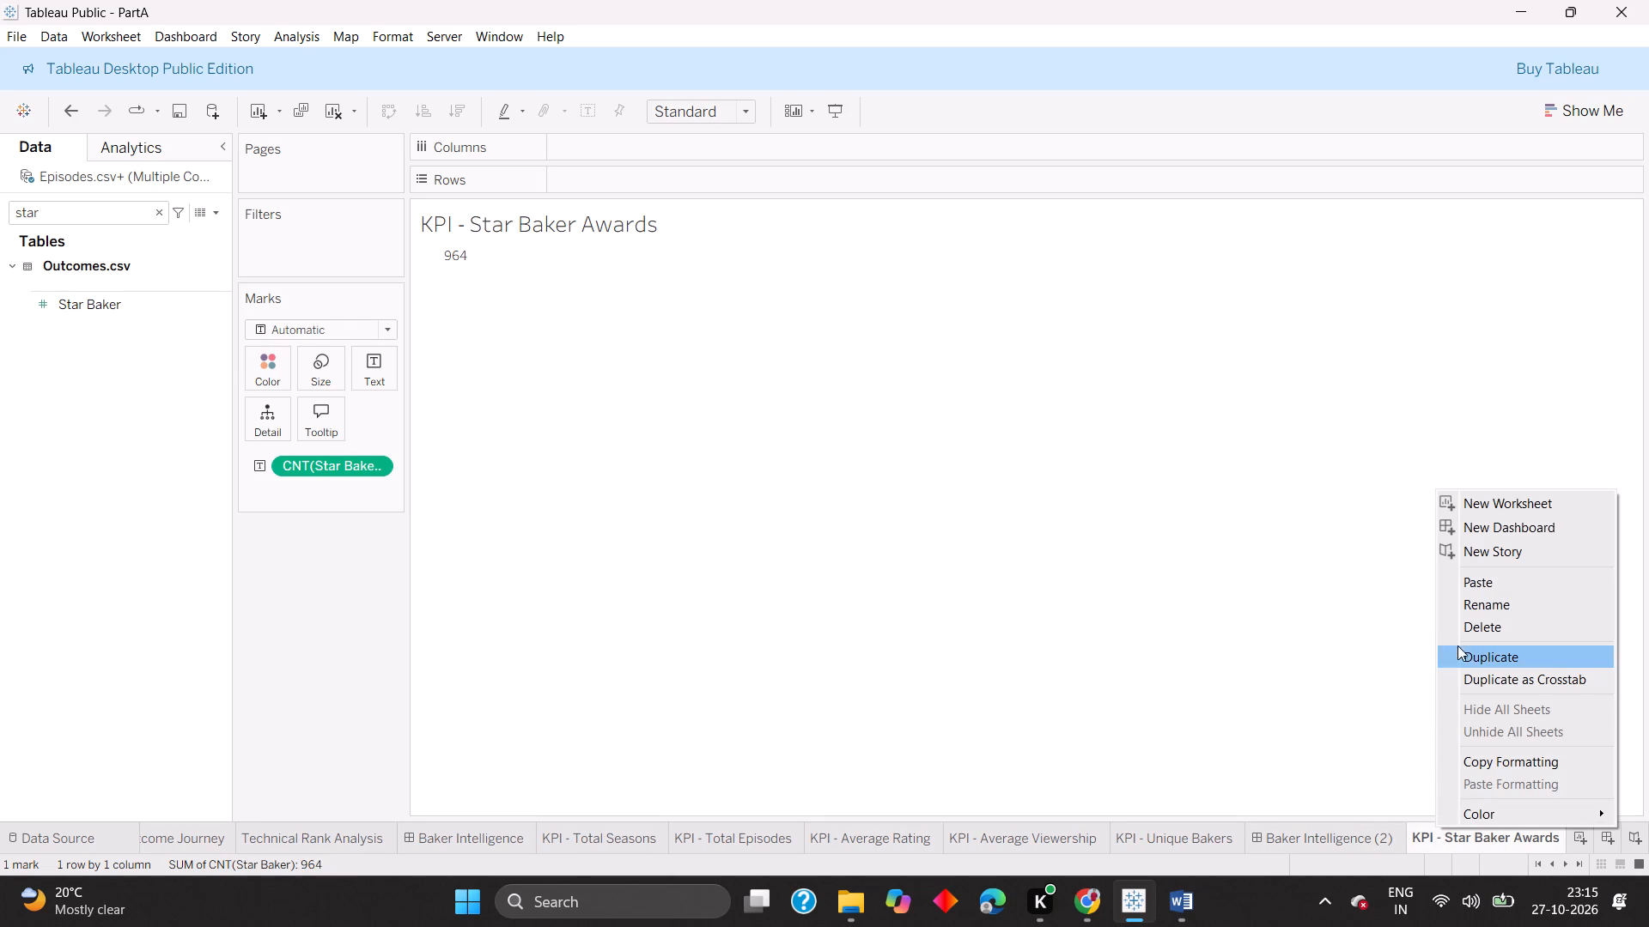
{"action": "left_click", "coordinate": [1321, 711]}
{"action": "scroll", "coordinate": [1396, 832], "scroll_direction": "left", "scroll_amount": 1}
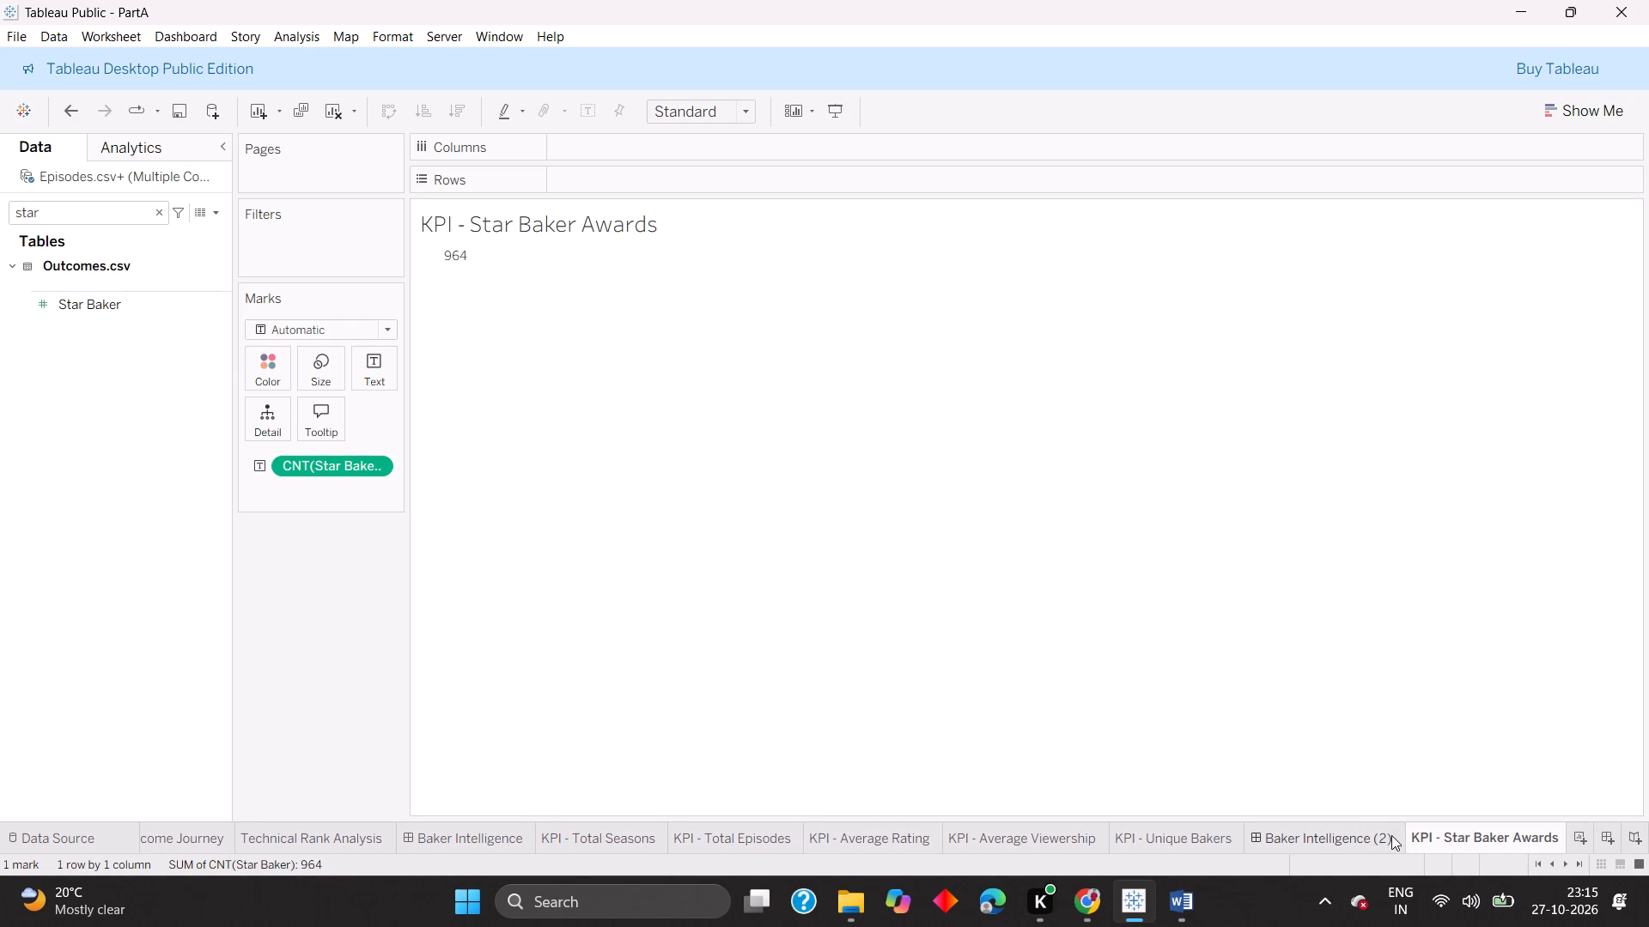
{"action": "scroll", "coordinate": [1391, 835], "scroll_direction": "left", "scroll_amount": 1}
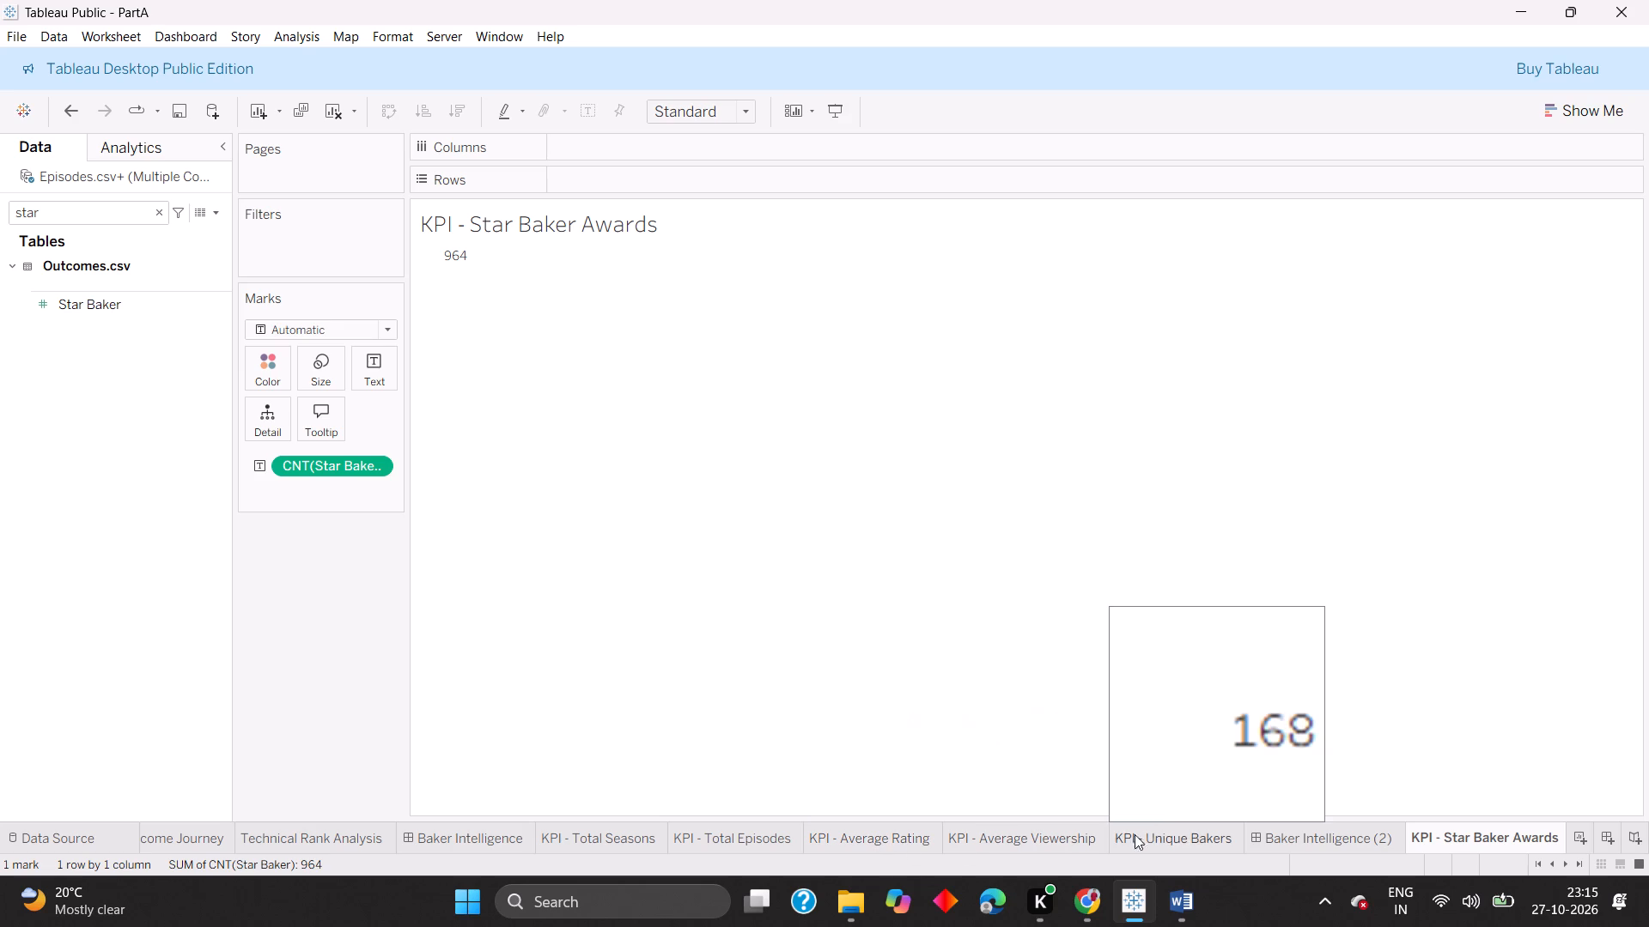
{"action": "left_click_drag", "start_coordinate": [1338, 833], "coordinate": [1398, 826]}
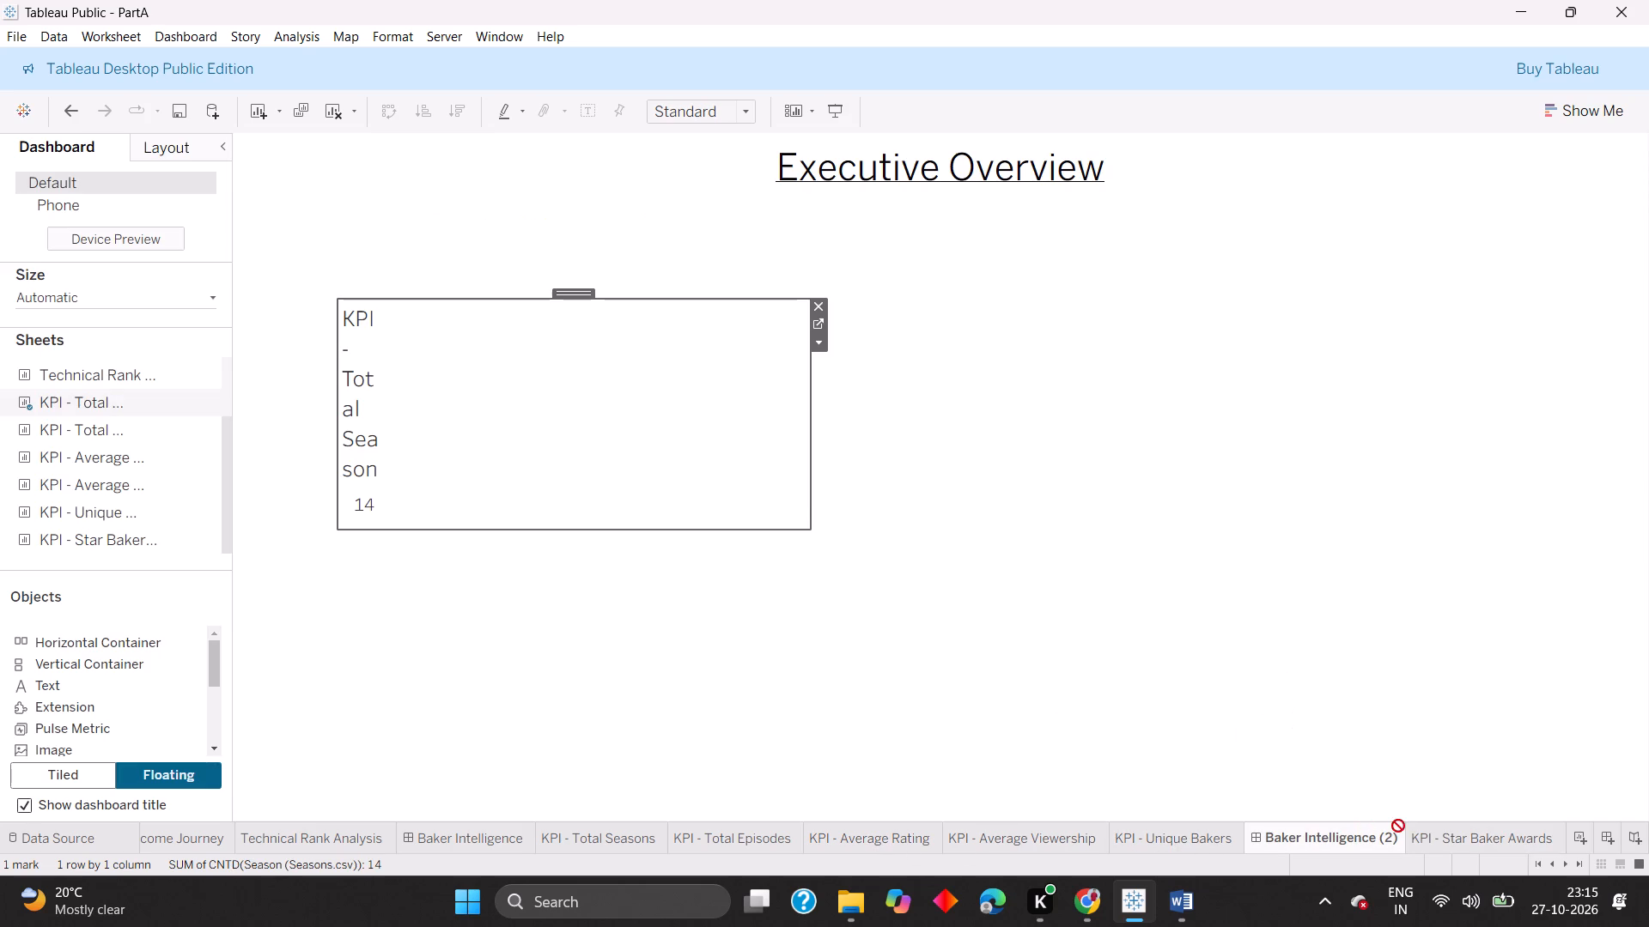
{"action": "left_click_drag", "start_coordinate": [1398, 826], "coordinate": [1558, 827]}
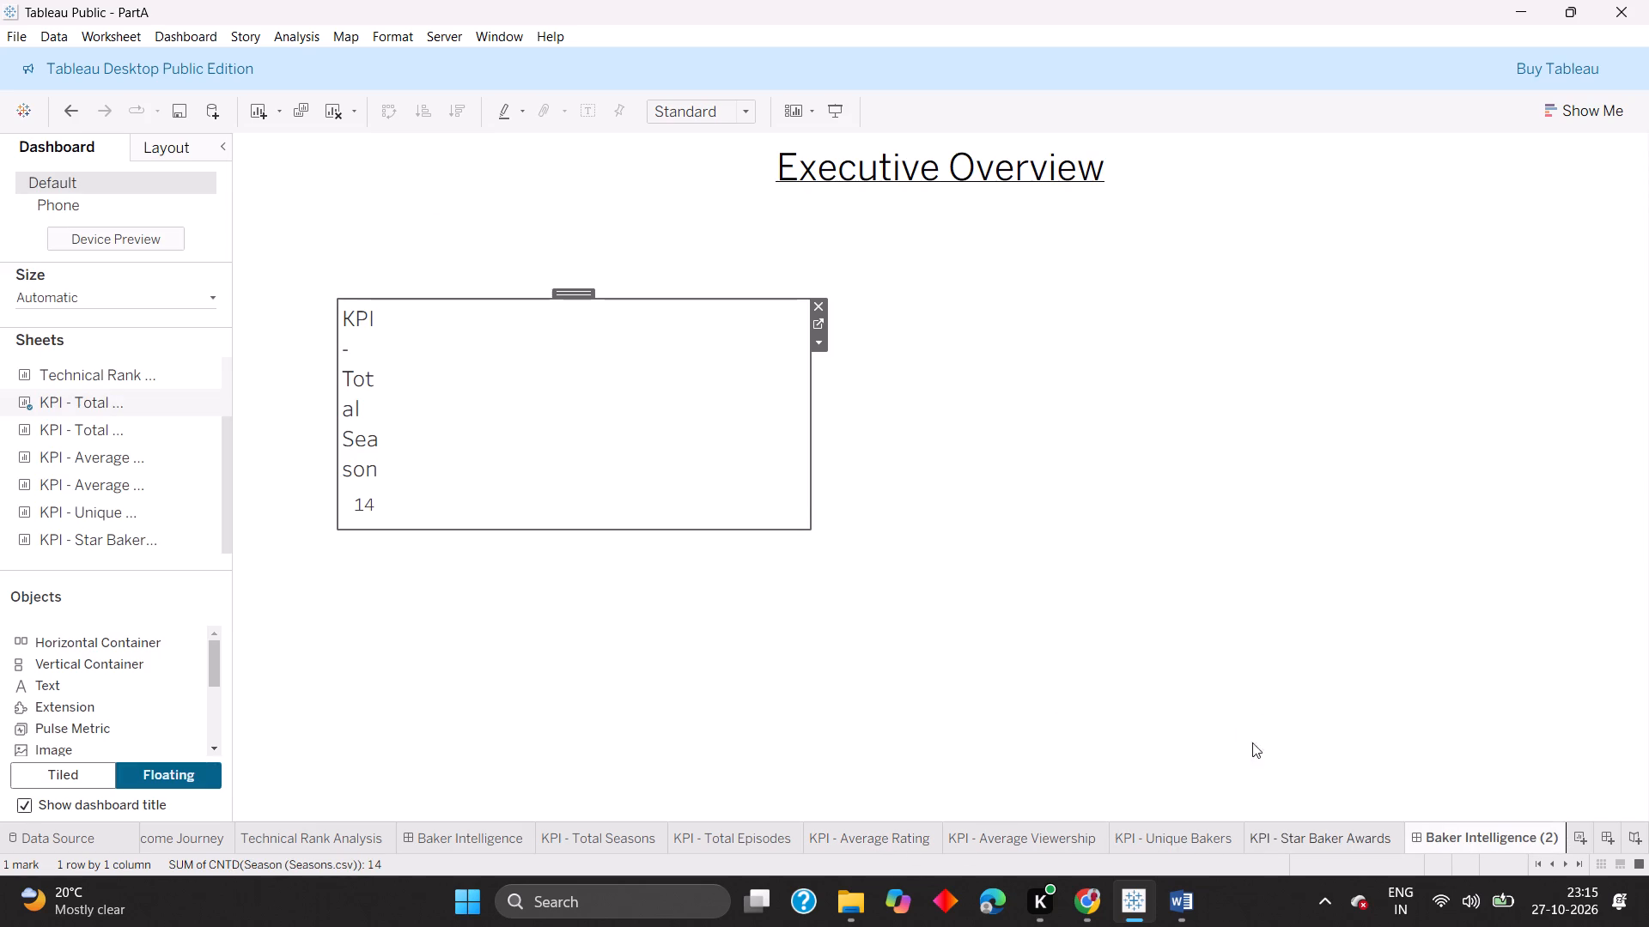
{"action": "left_click", "coordinate": [1010, 585]}
{"action": "left_click", "coordinate": [564, 402]}
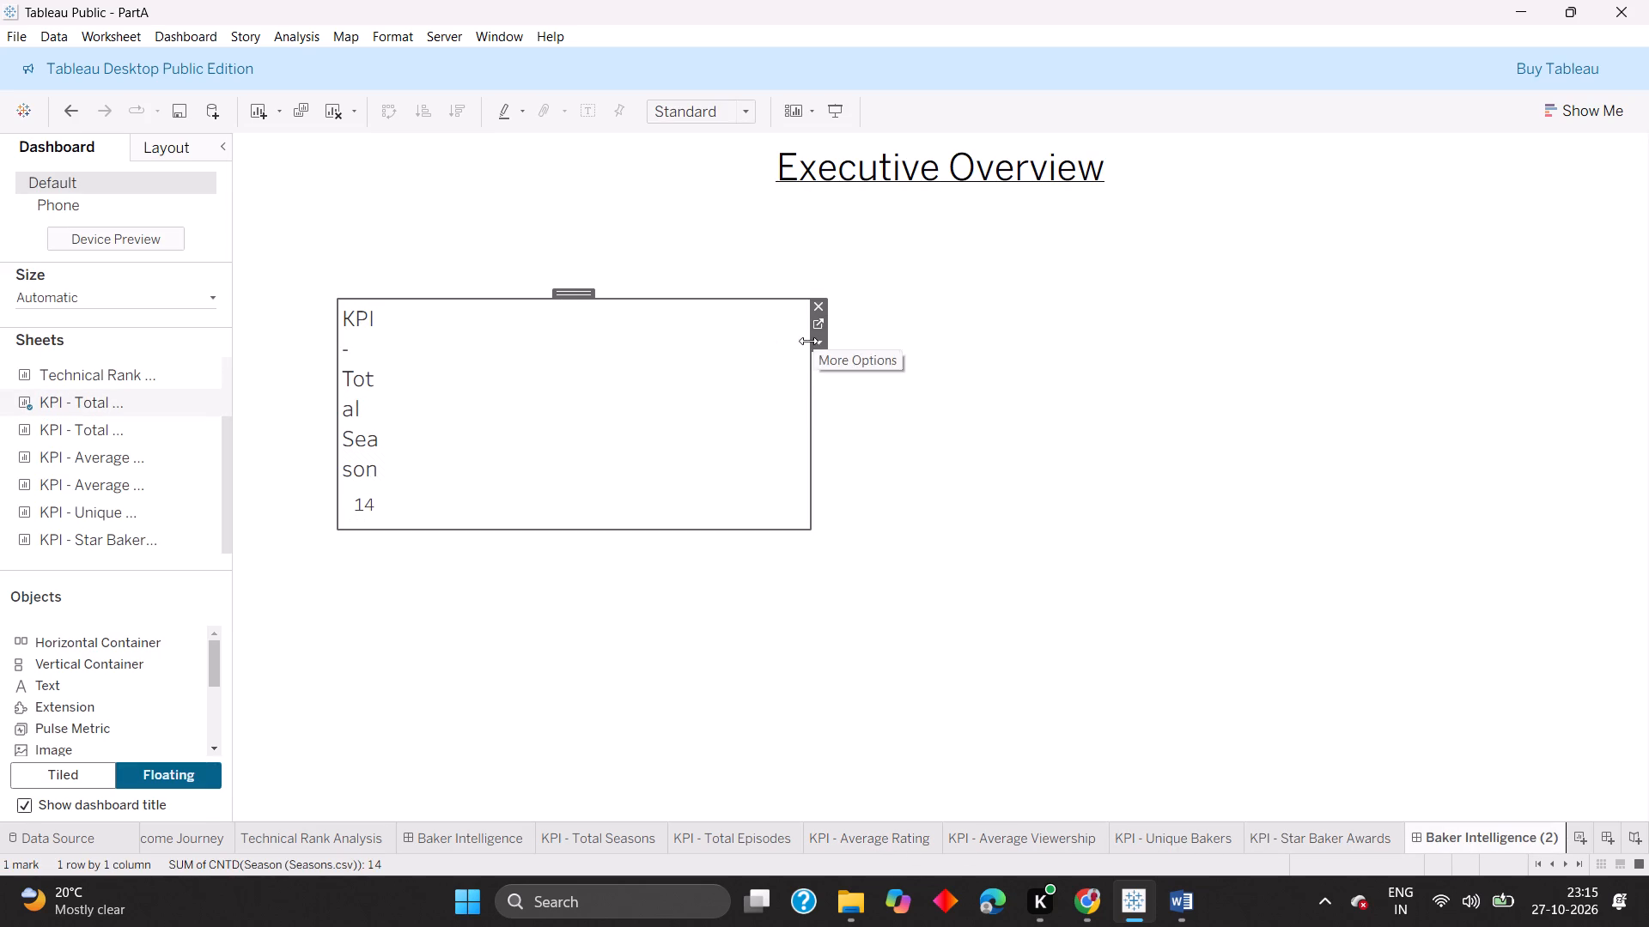
{"action": "right_click", "coordinate": [429, 359]}
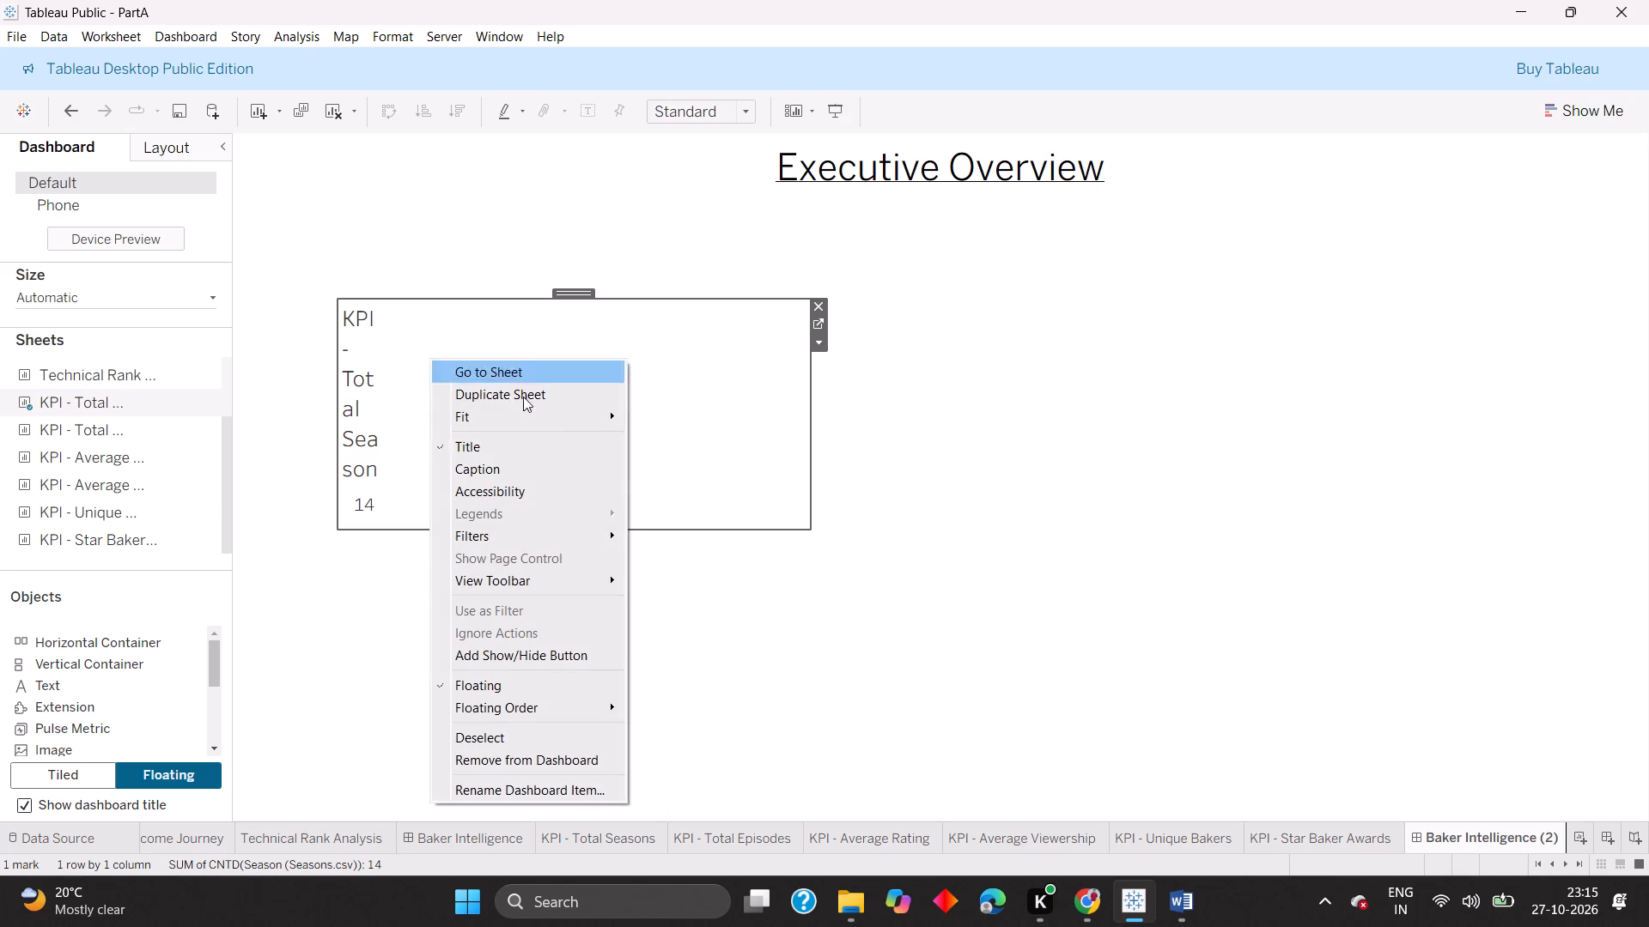
{"action": "left_click", "coordinate": [491, 449]}
Show the caption of the floating KPI - Total Seasons sheet and replace its text with "KPI - Total Seasons".
{"action": "right_click", "coordinate": [486, 444]}
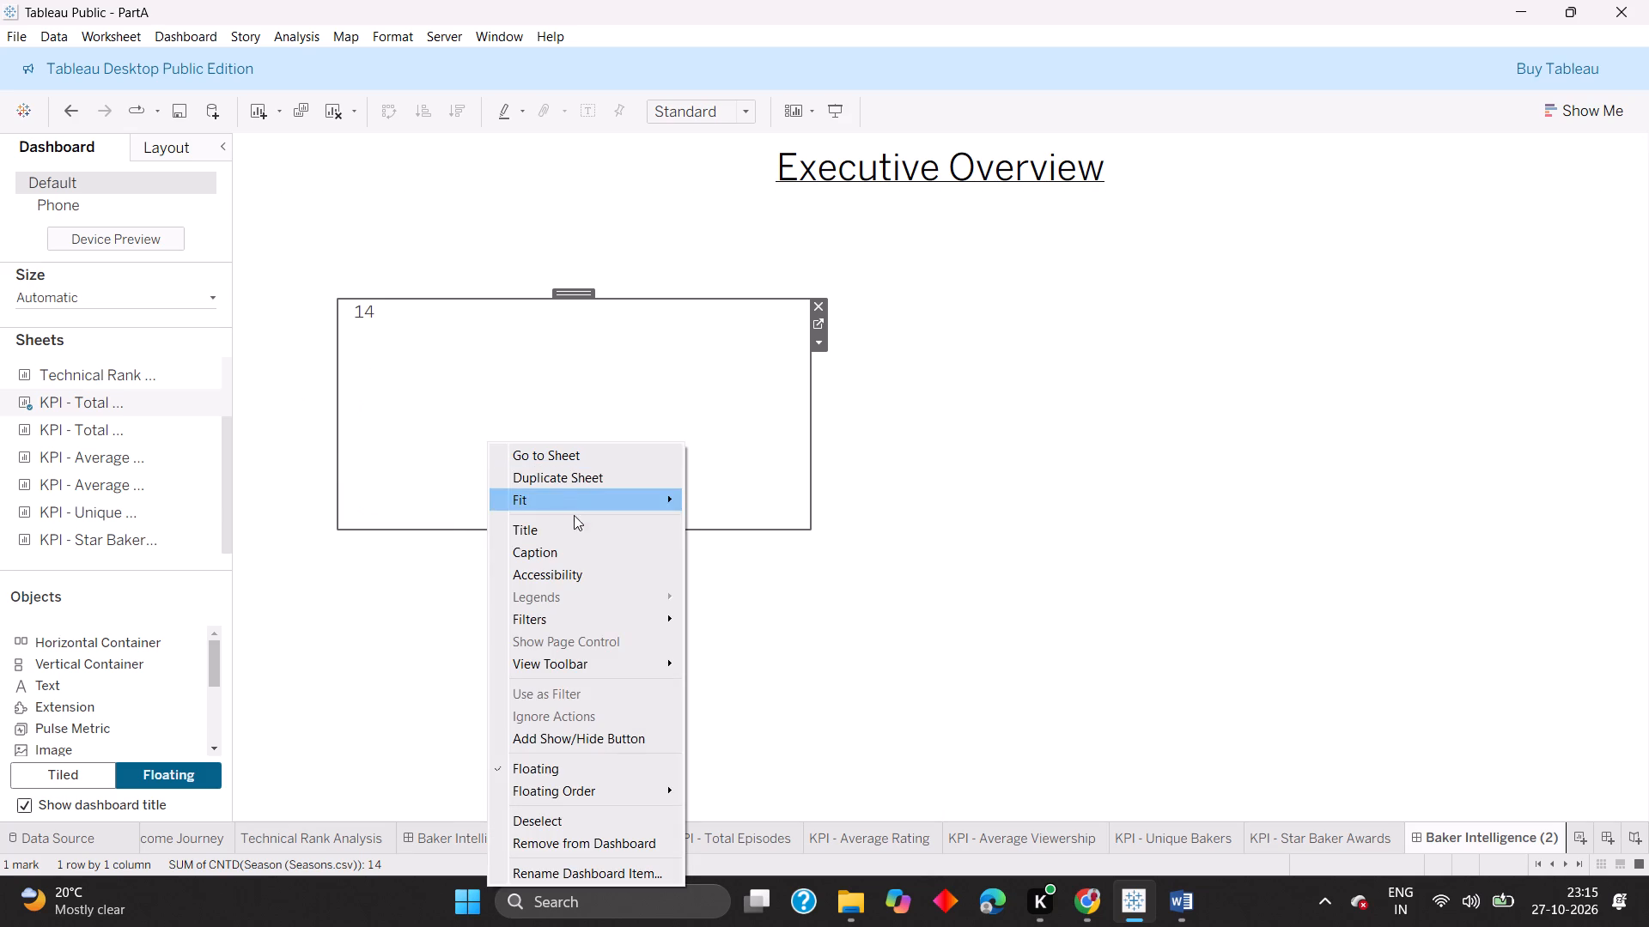
{"action": "left_click", "coordinate": [579, 547]}
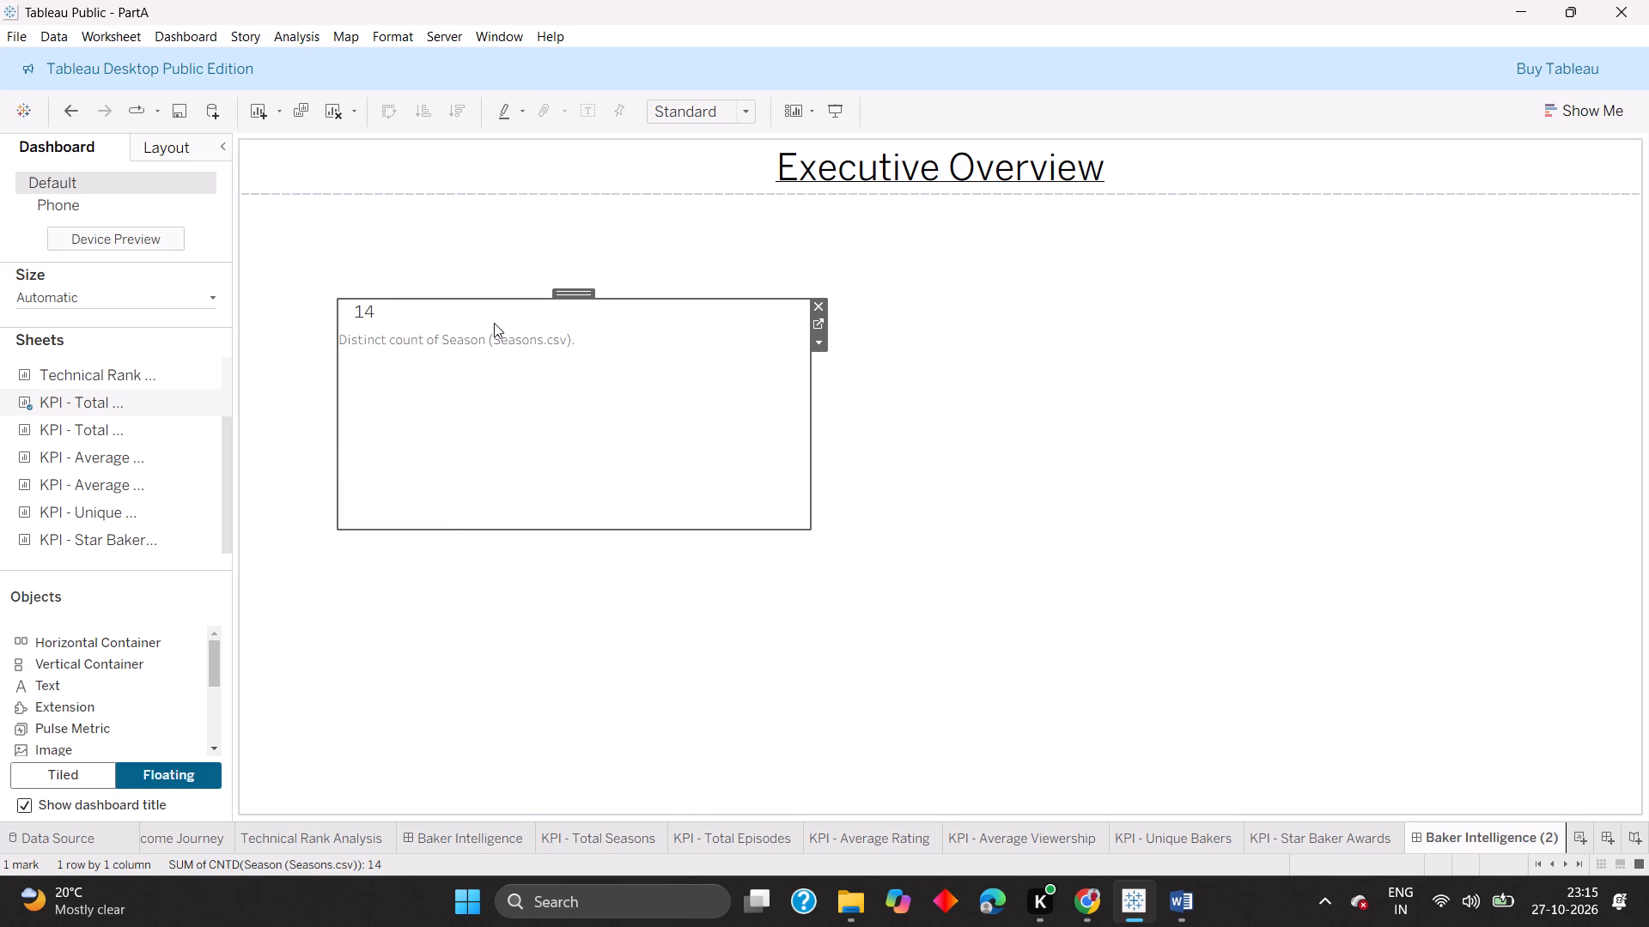
{"action": "double_click", "coordinate": [542, 334]}
{"action": "left_click", "coordinate": [655, 373]}
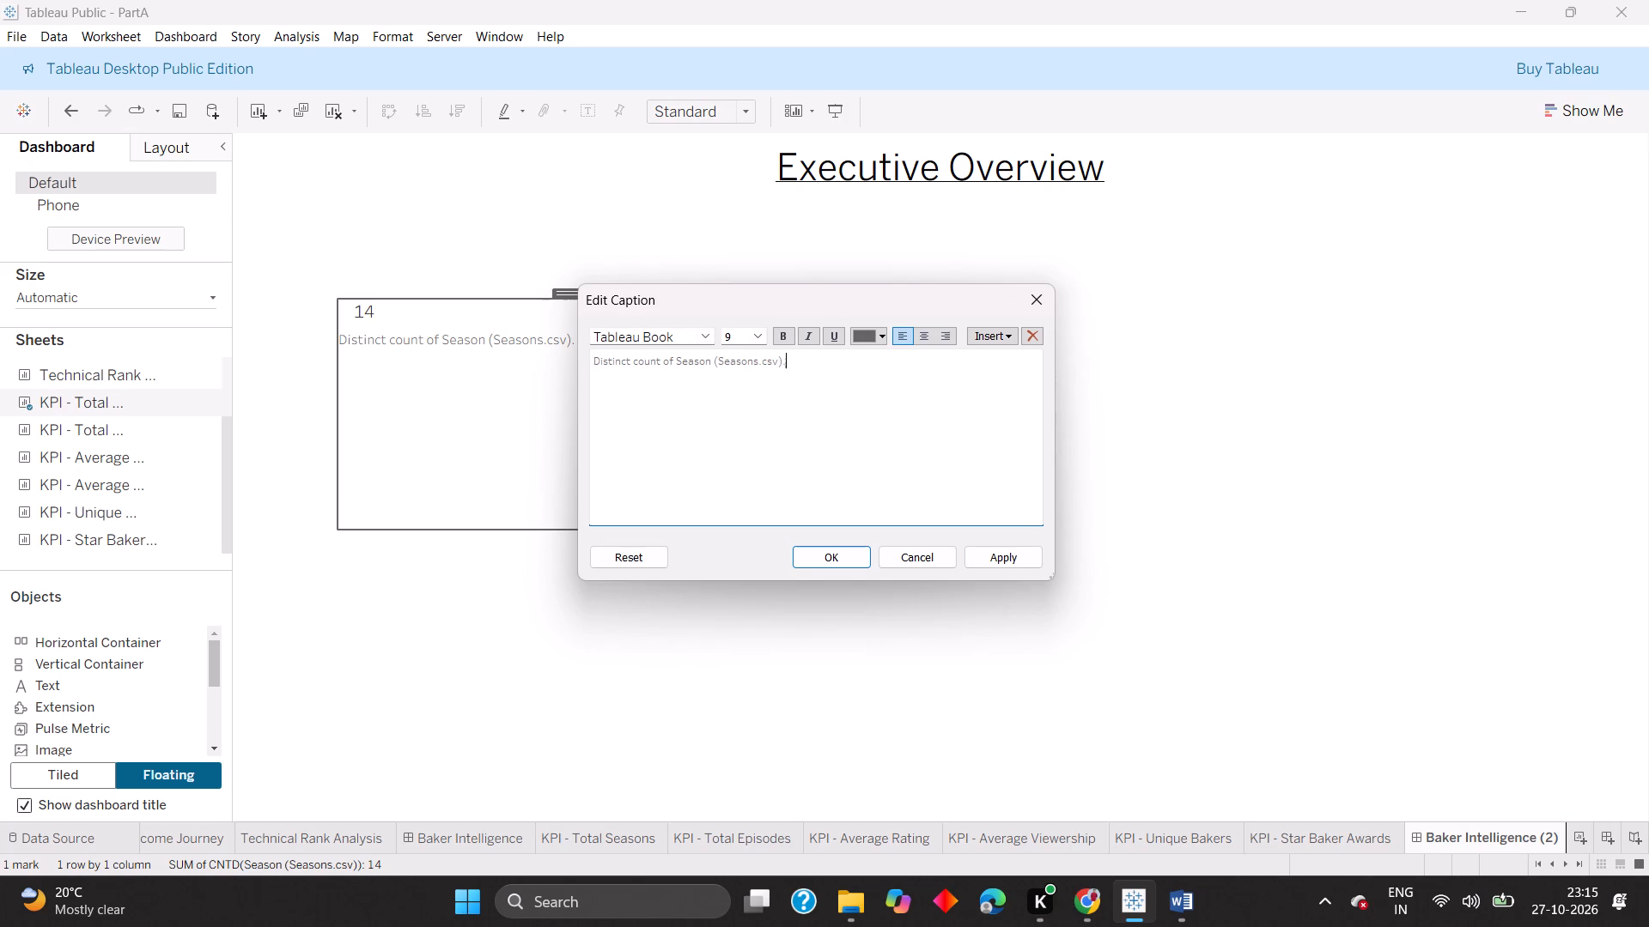
{"action": "left_click", "coordinate": [667, 367]}
{"action": "key", "text": "ctrl+a"}
{"action": "key", "text": "ctrl+v"}
Set the whole KPI - Total Seasons caption to font size 15, keeping its current font, and apply the caption.
{"action": "triple_click", "coordinate": [762, 373]}
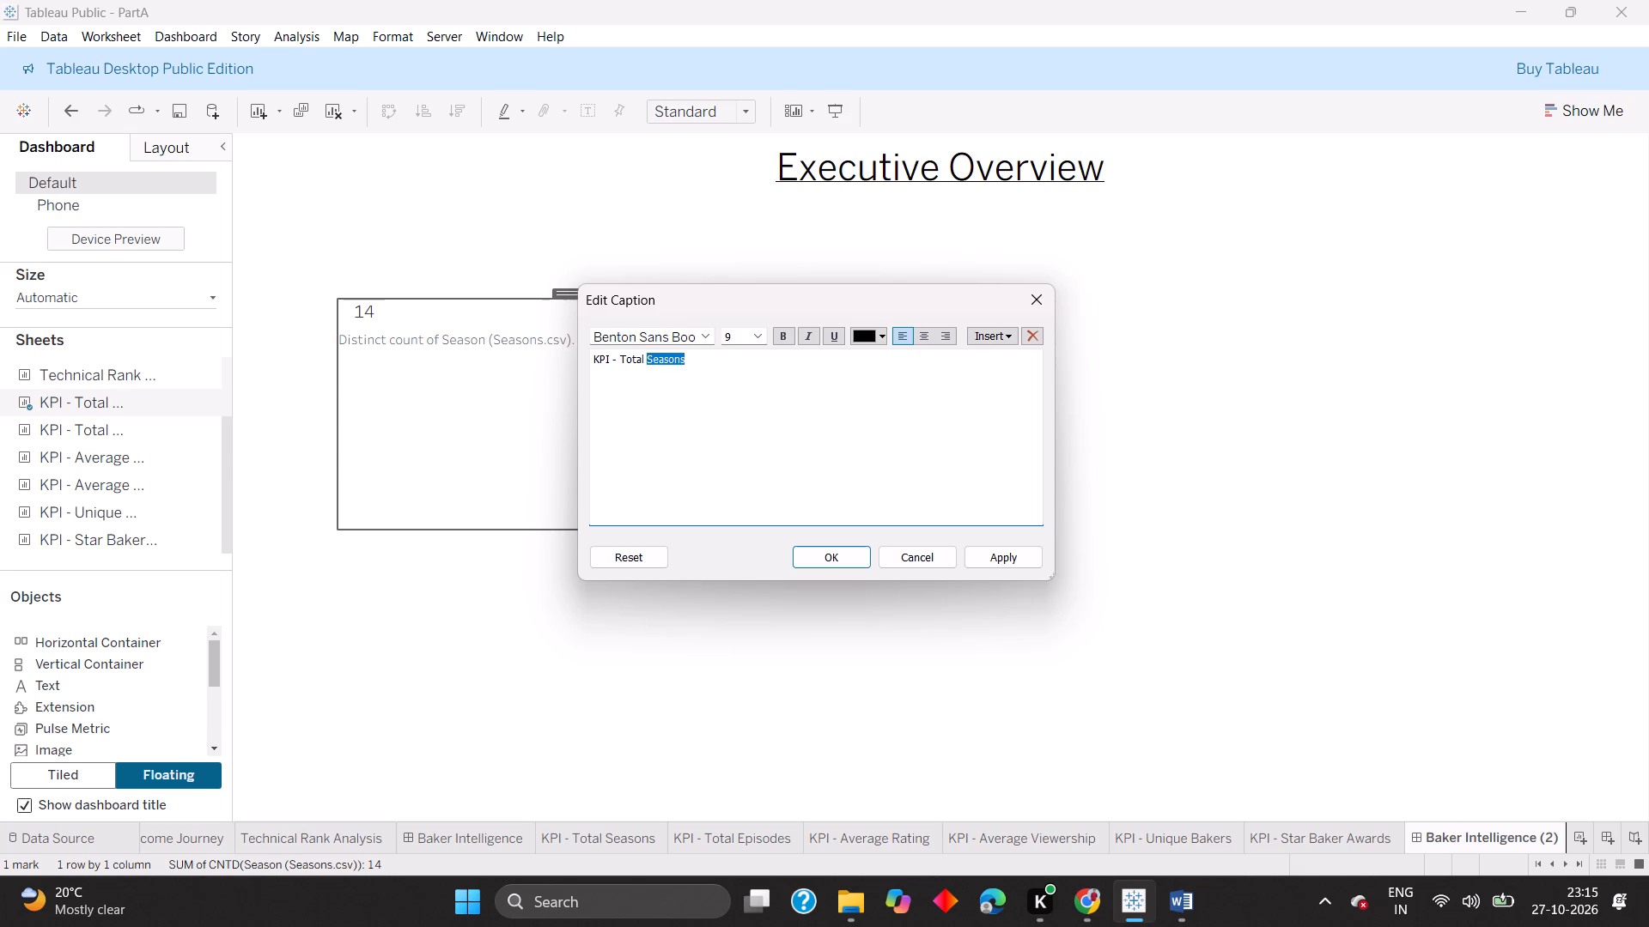
{"action": "left_click", "coordinate": [758, 336]}
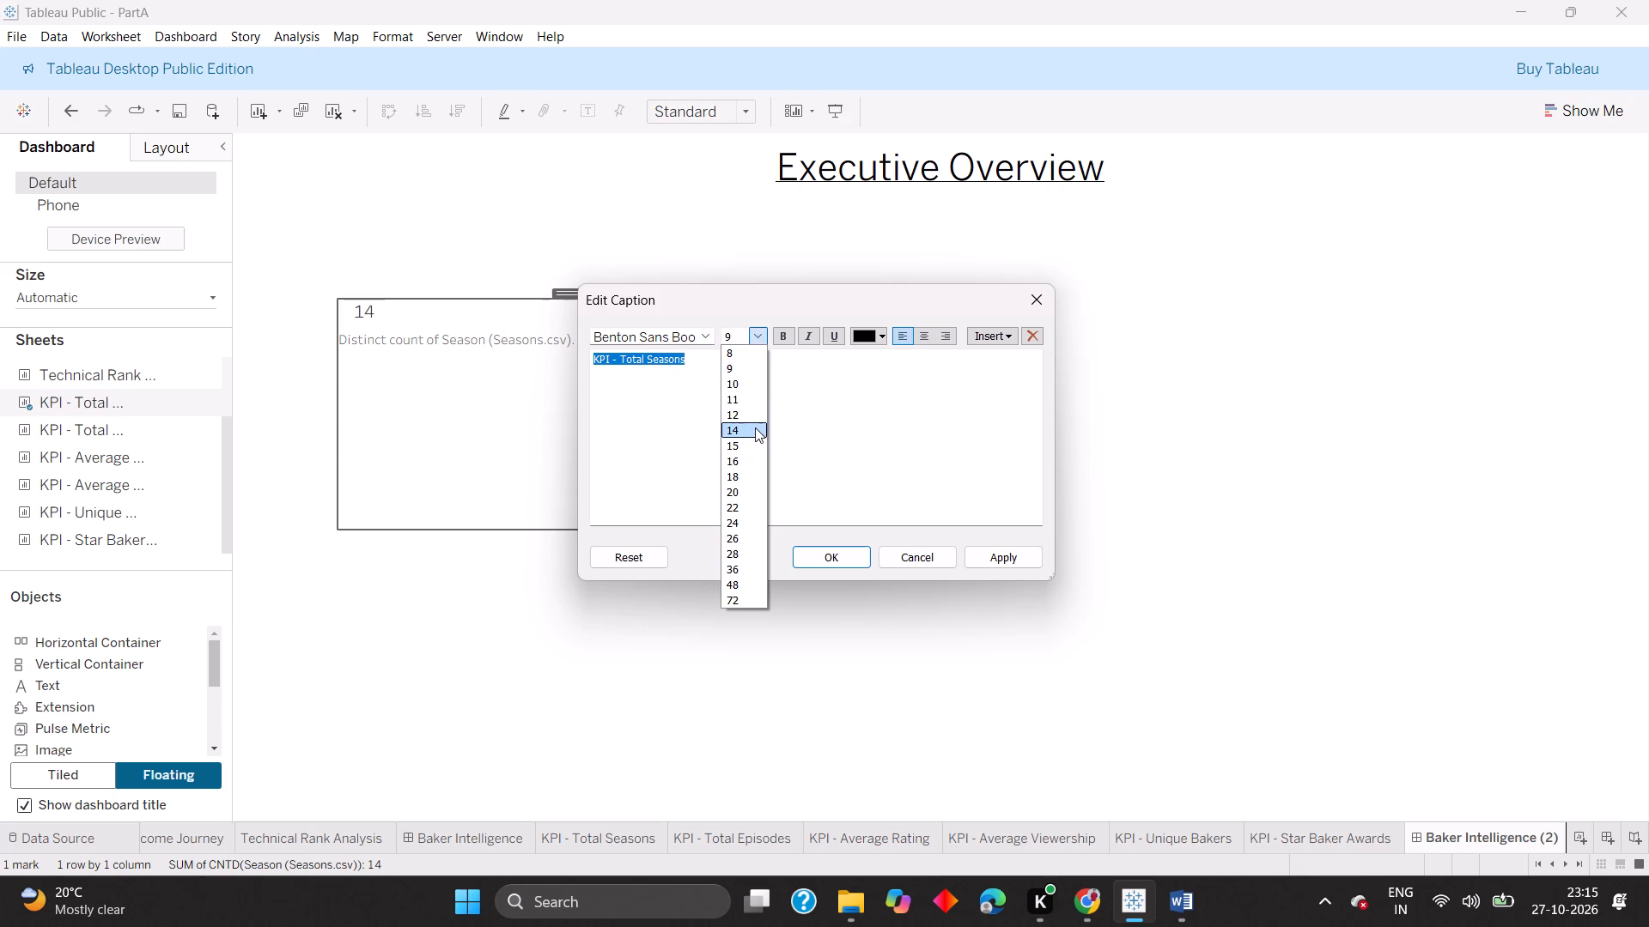
{"action": "left_click", "coordinate": [758, 440]}
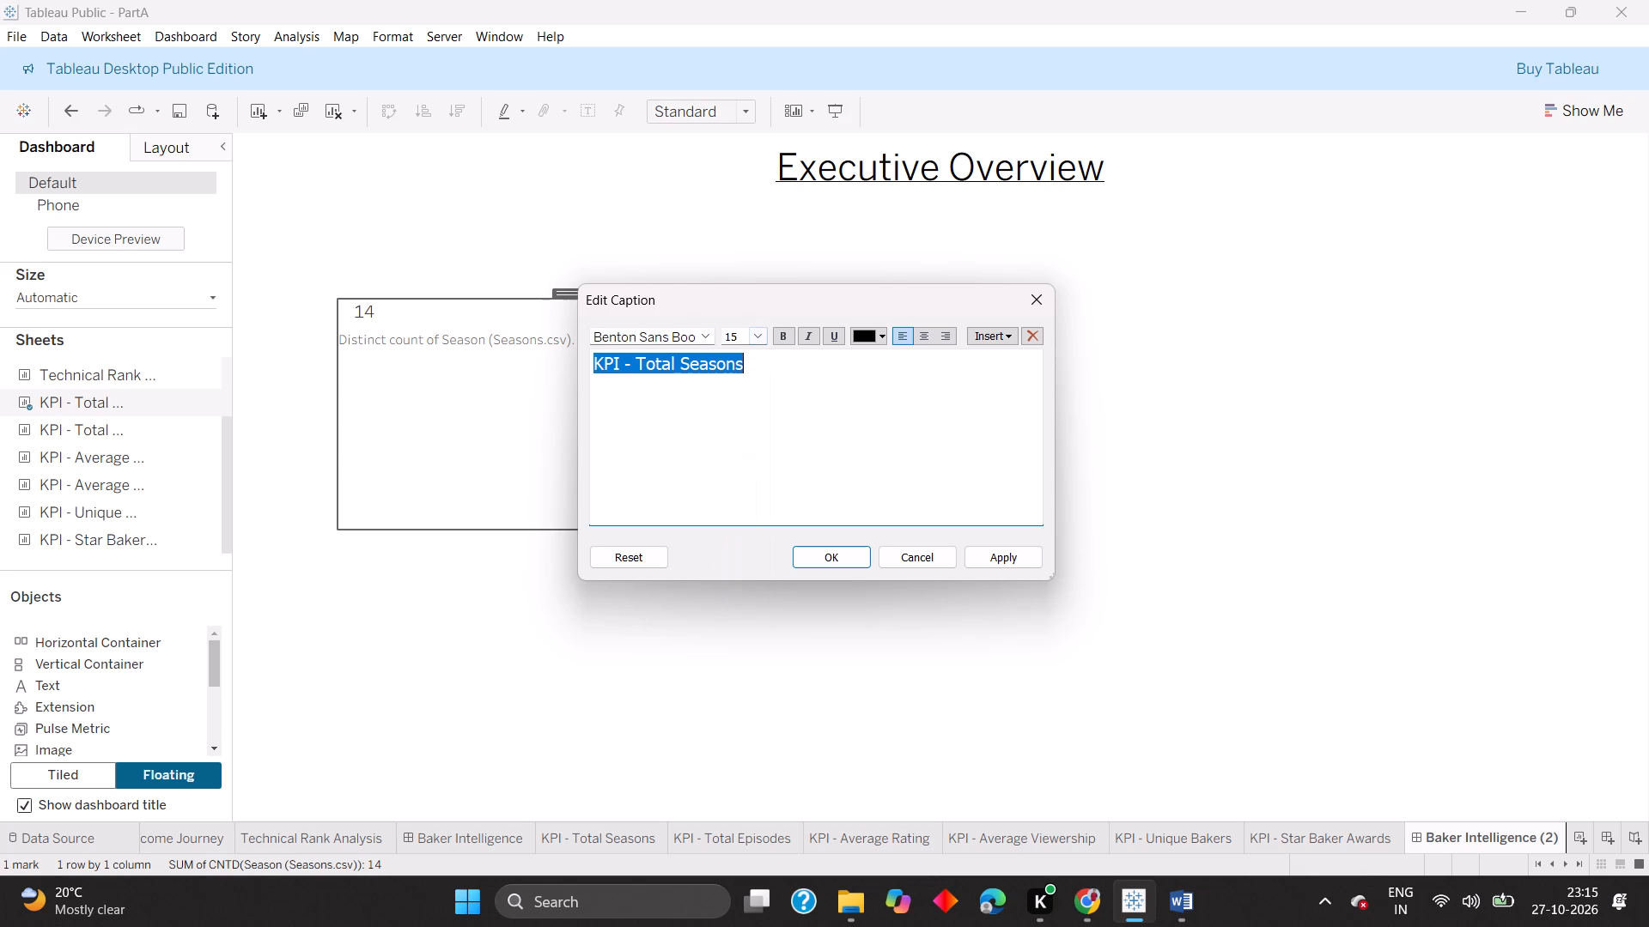
{"action": "left_click", "coordinate": [711, 342]}
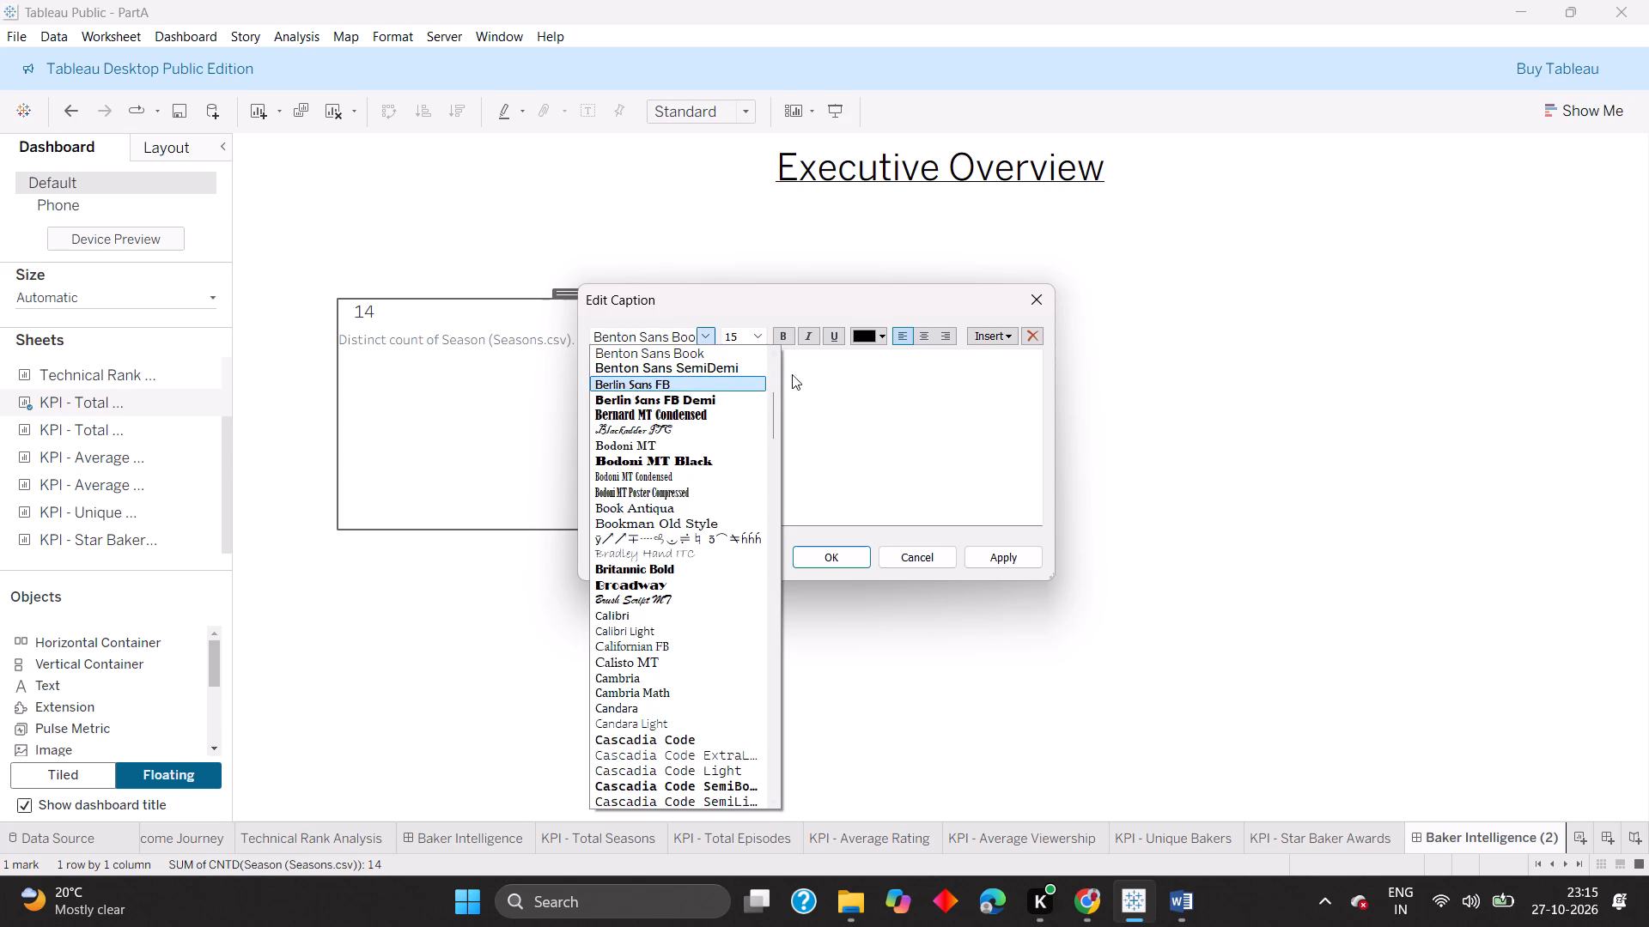
{"action": "left_click", "coordinate": [806, 370]}
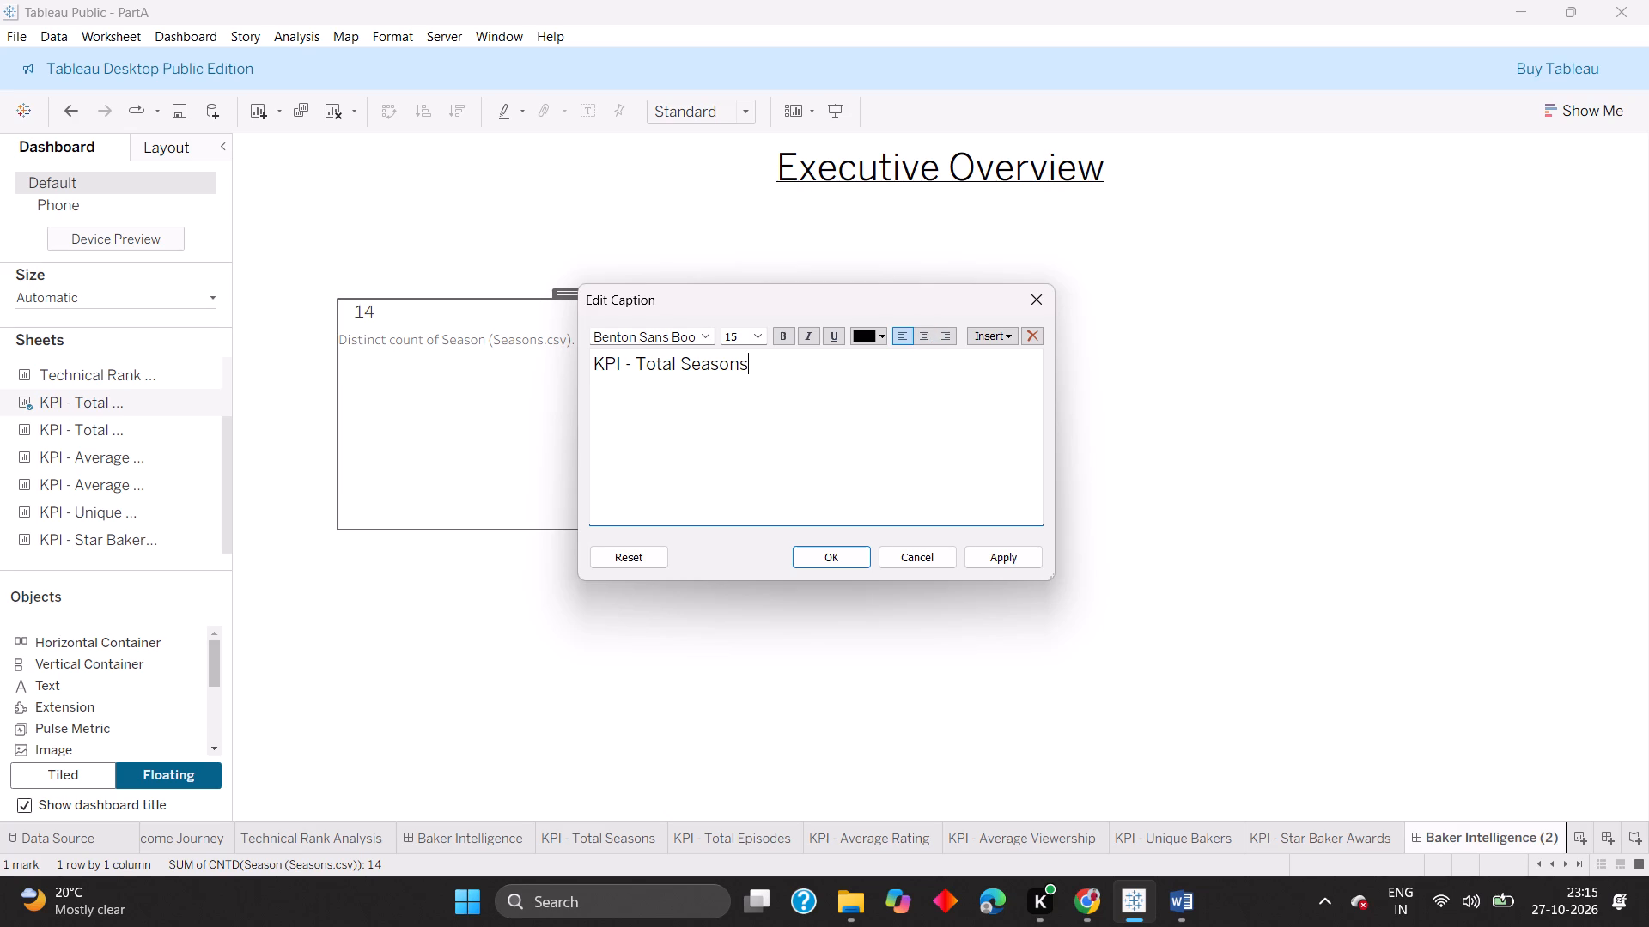
{"action": "left_click", "coordinate": [848, 567]}
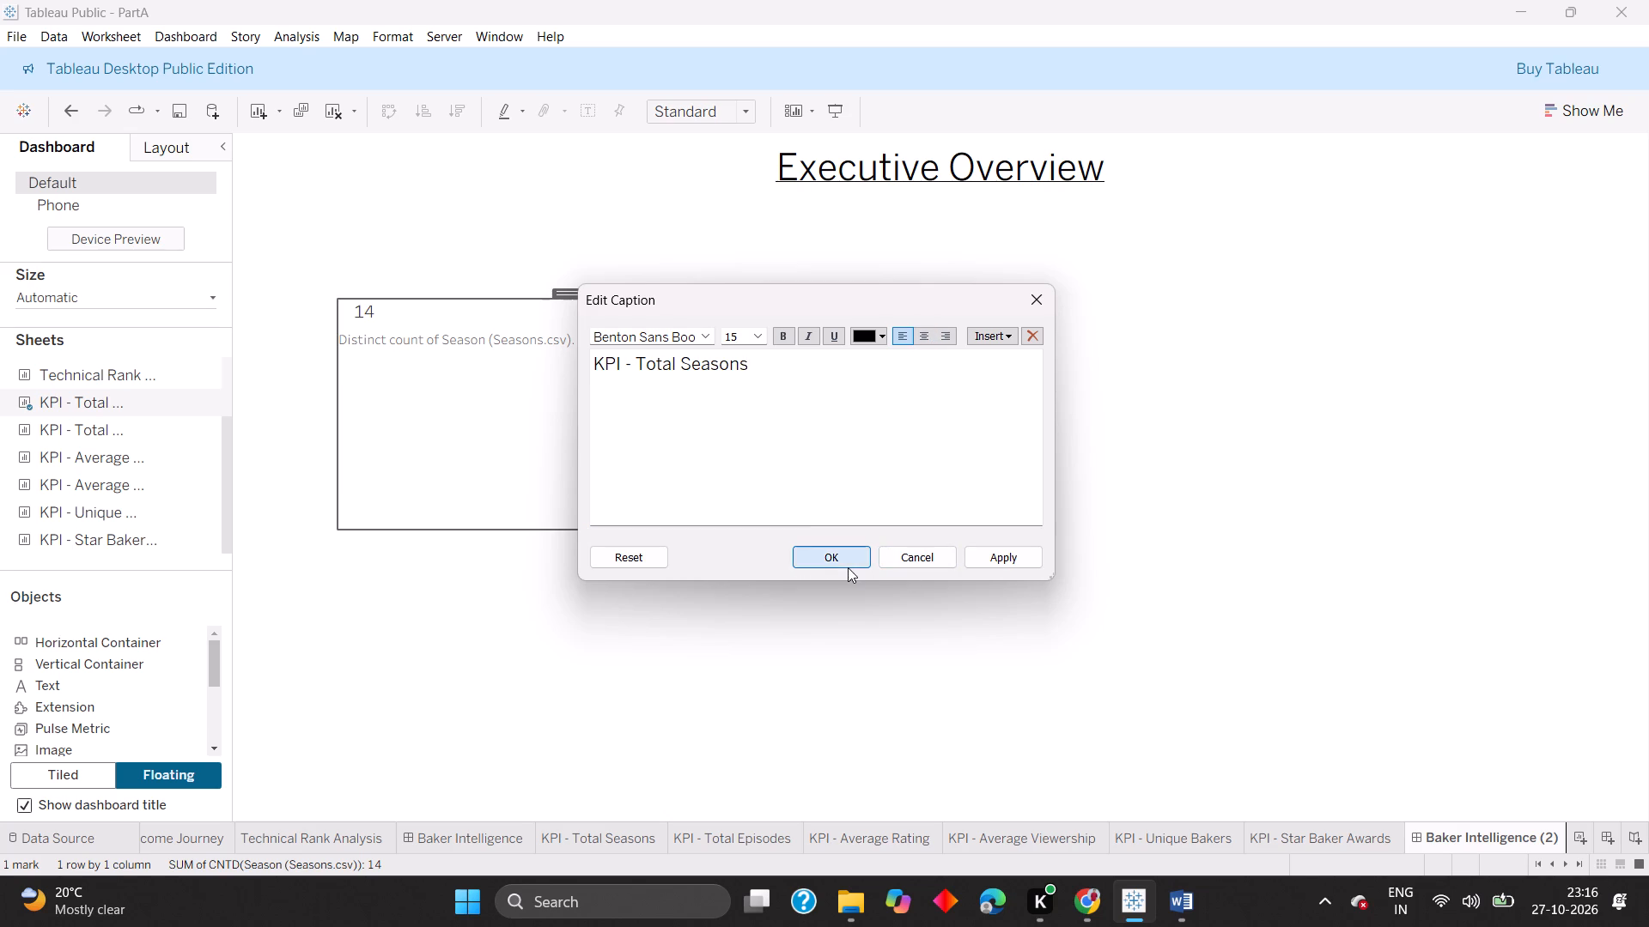
{"action": "left_click", "coordinate": [892, 400]}
{"action": "left_click", "coordinate": [553, 398]}
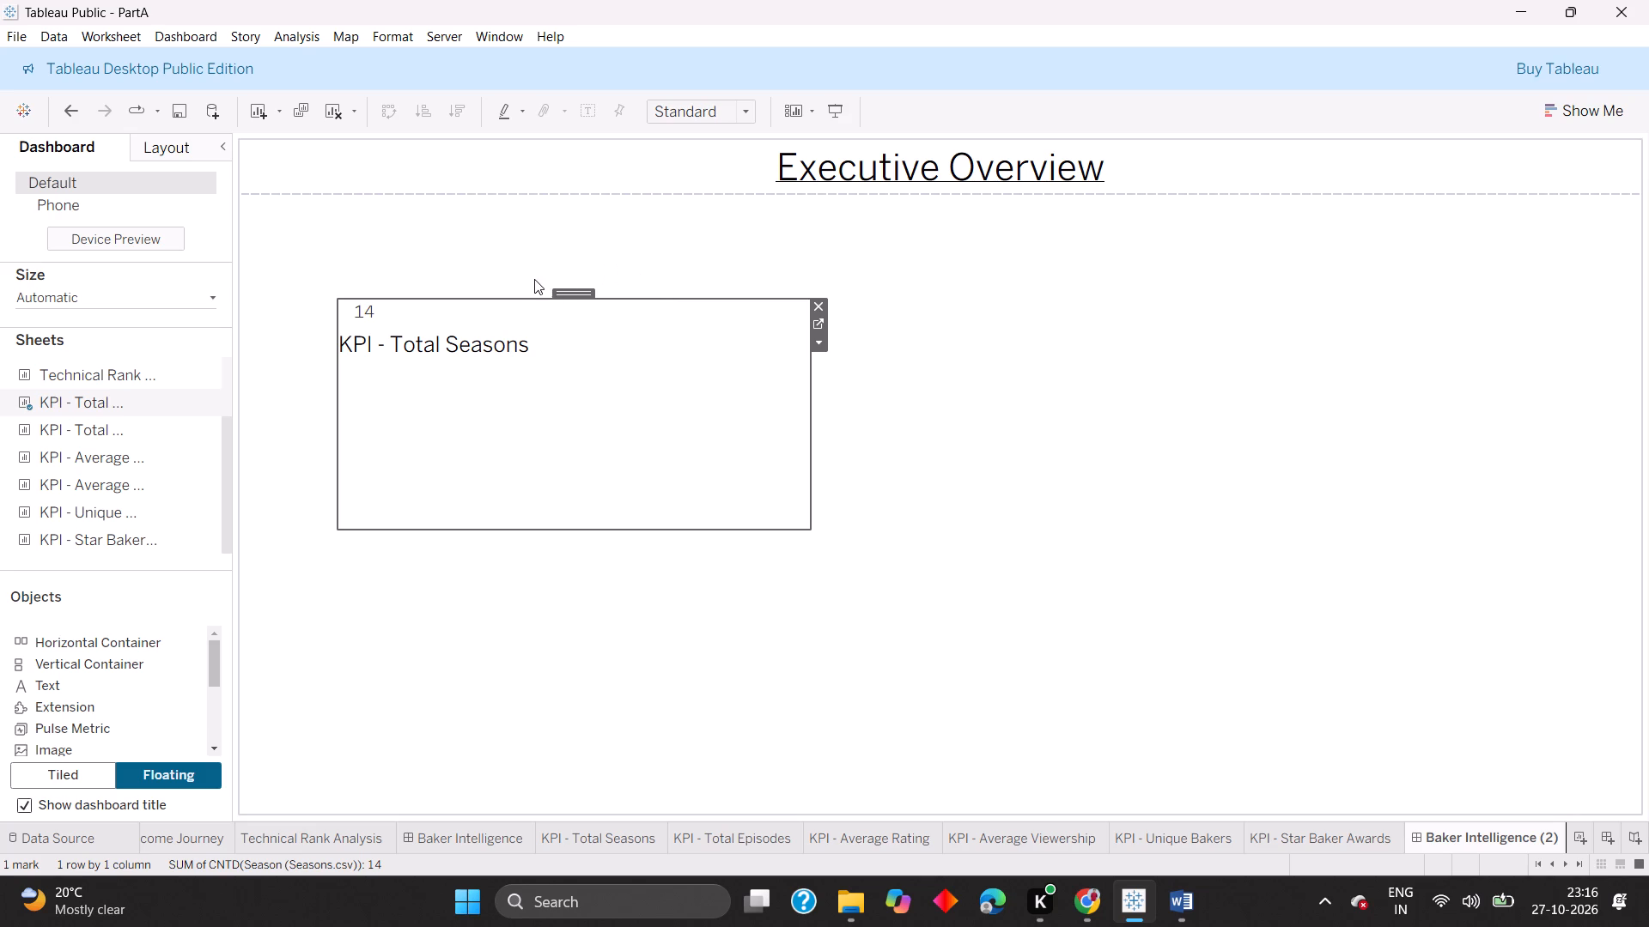
Move the floating KPI - Total Seasons sheet to the dashboard's upper-left area below the title and shrink it closely around its number and caption.
{"action": "left_click_drag", "start_coordinate": [581, 294], "coordinate": [505, 223]}
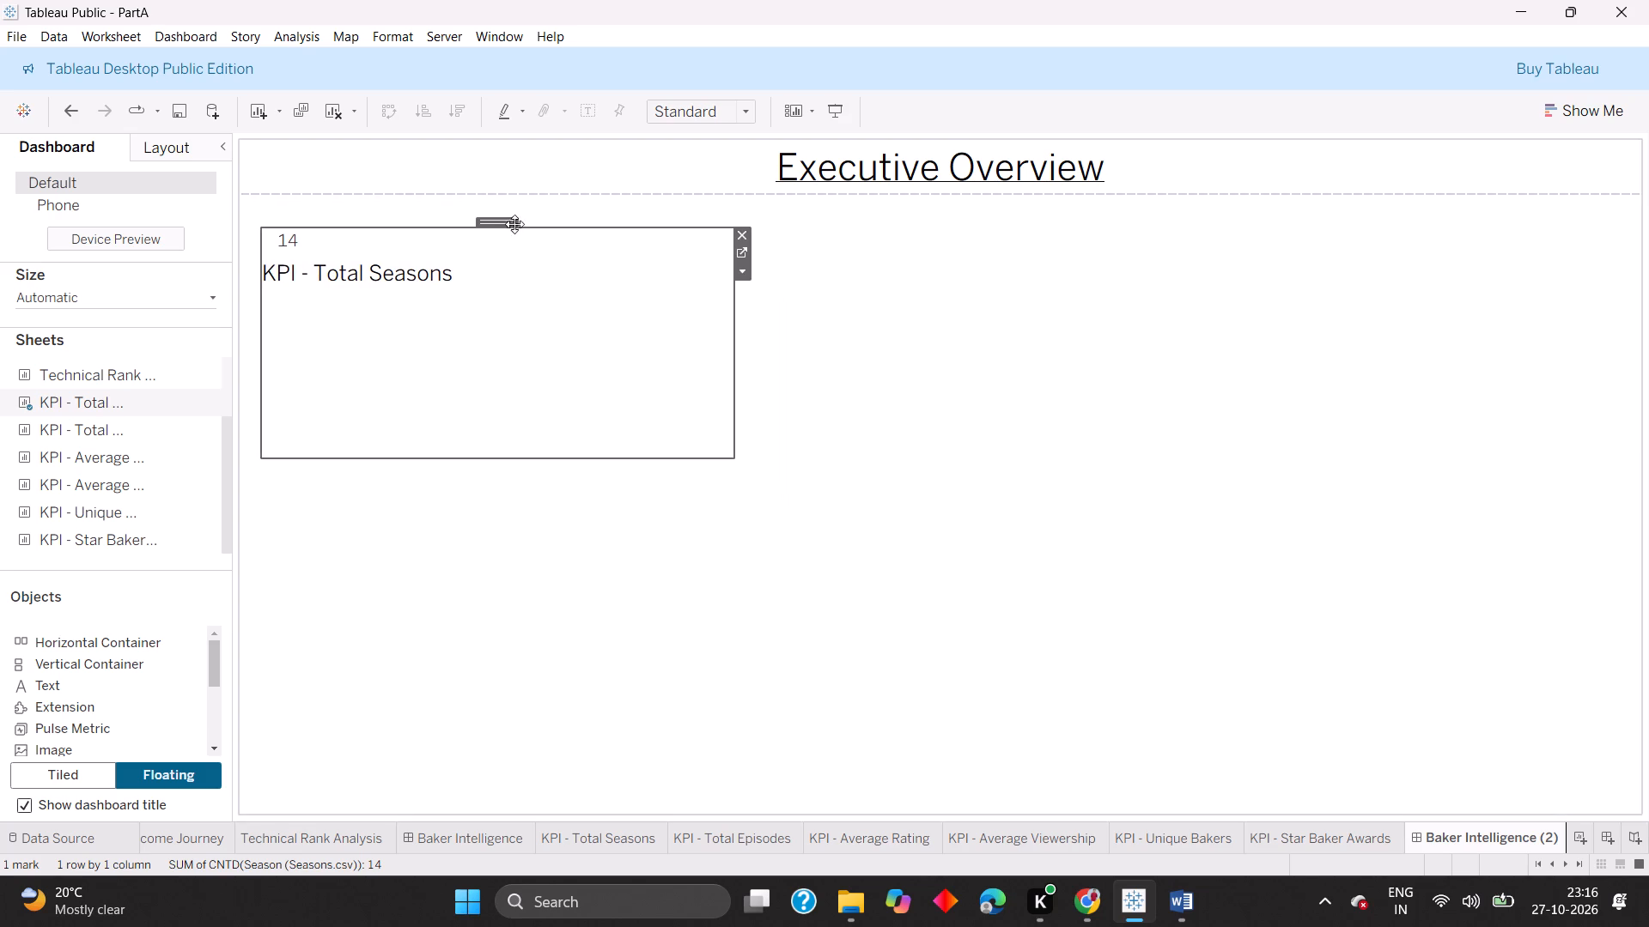
{"action": "left_click", "coordinate": [846, 302]}
{"action": "left_click", "coordinate": [496, 254]}
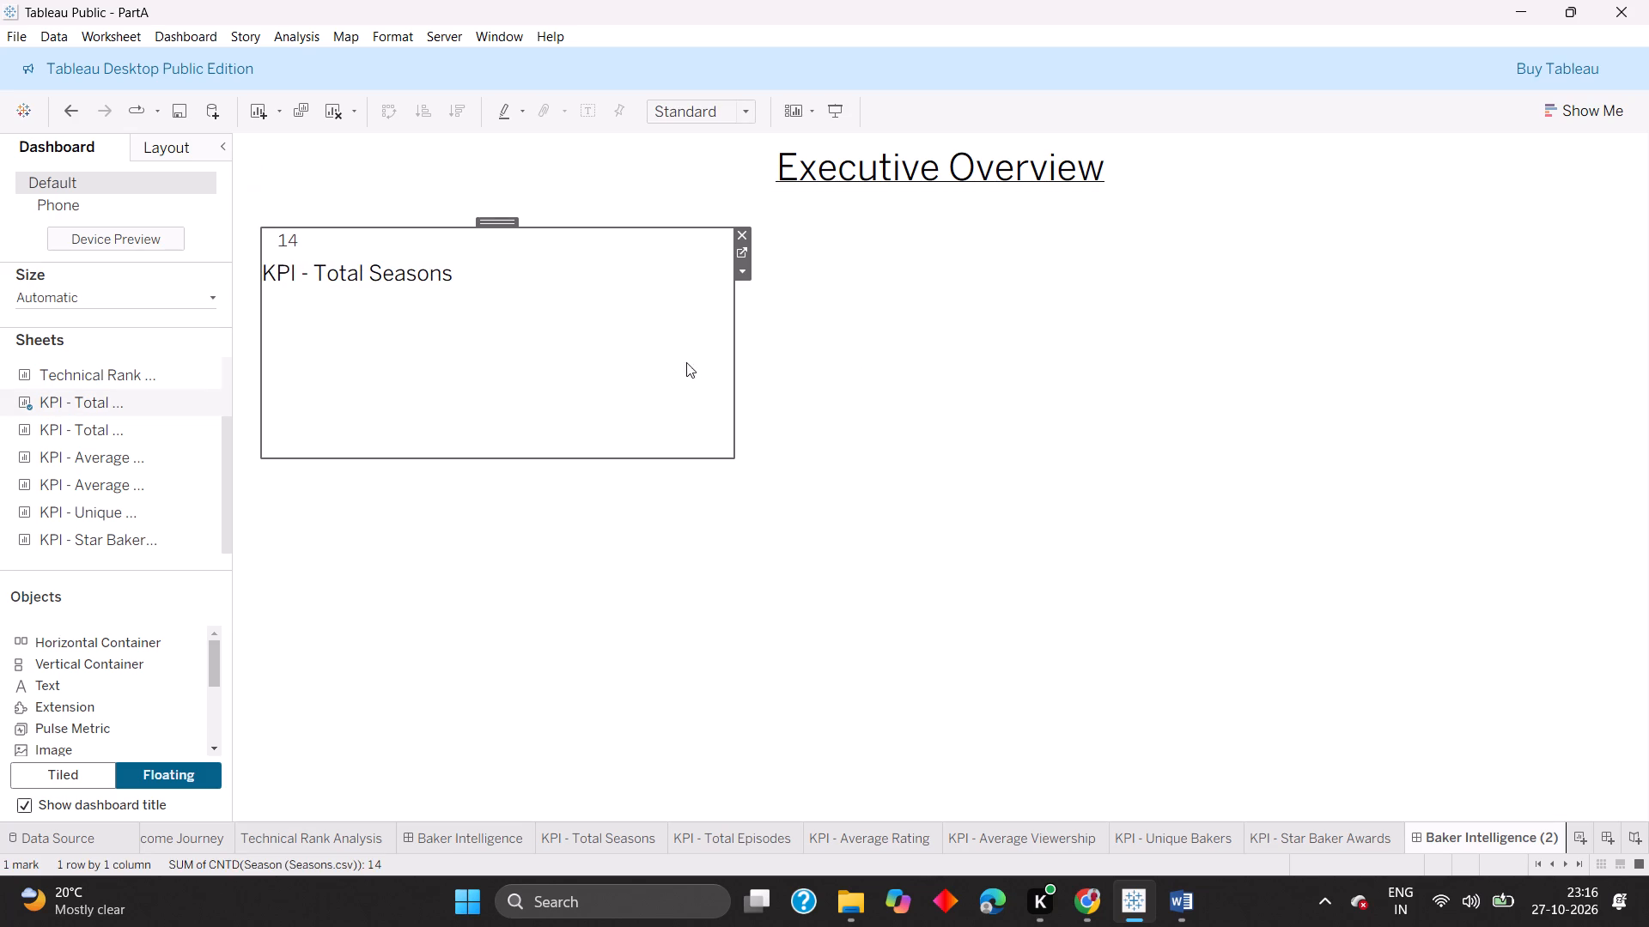
{"action": "left_click_drag", "start_coordinate": [737, 456], "coordinate": [534, 332]}
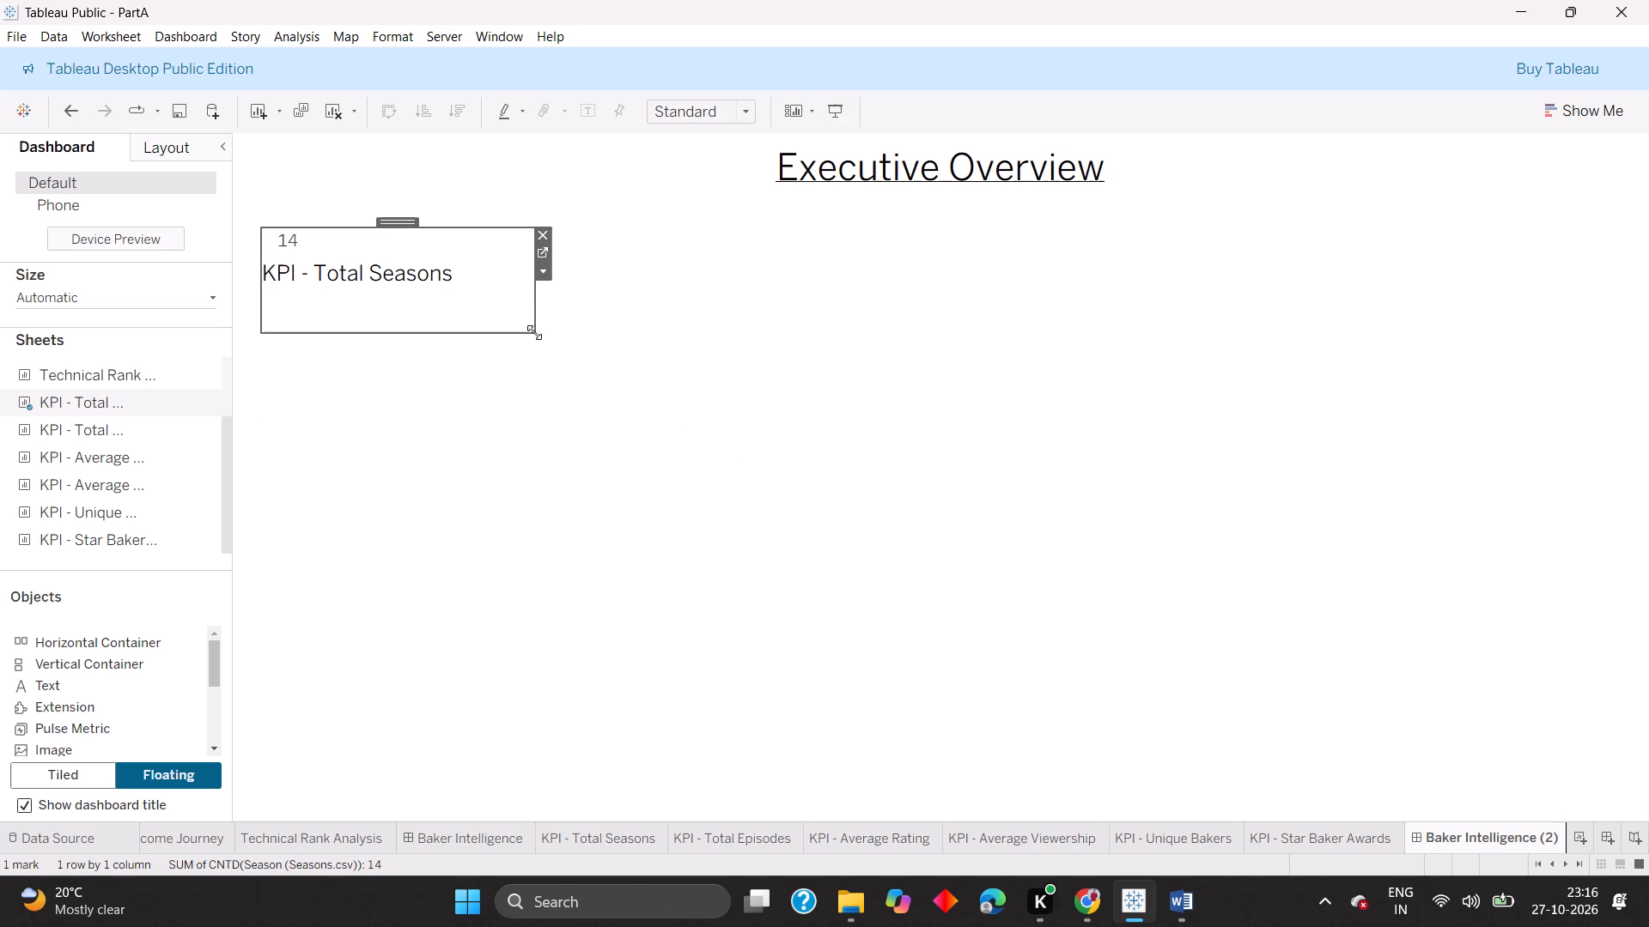
{"action": "left_click_drag", "start_coordinate": [534, 331], "coordinate": [526, 326]}
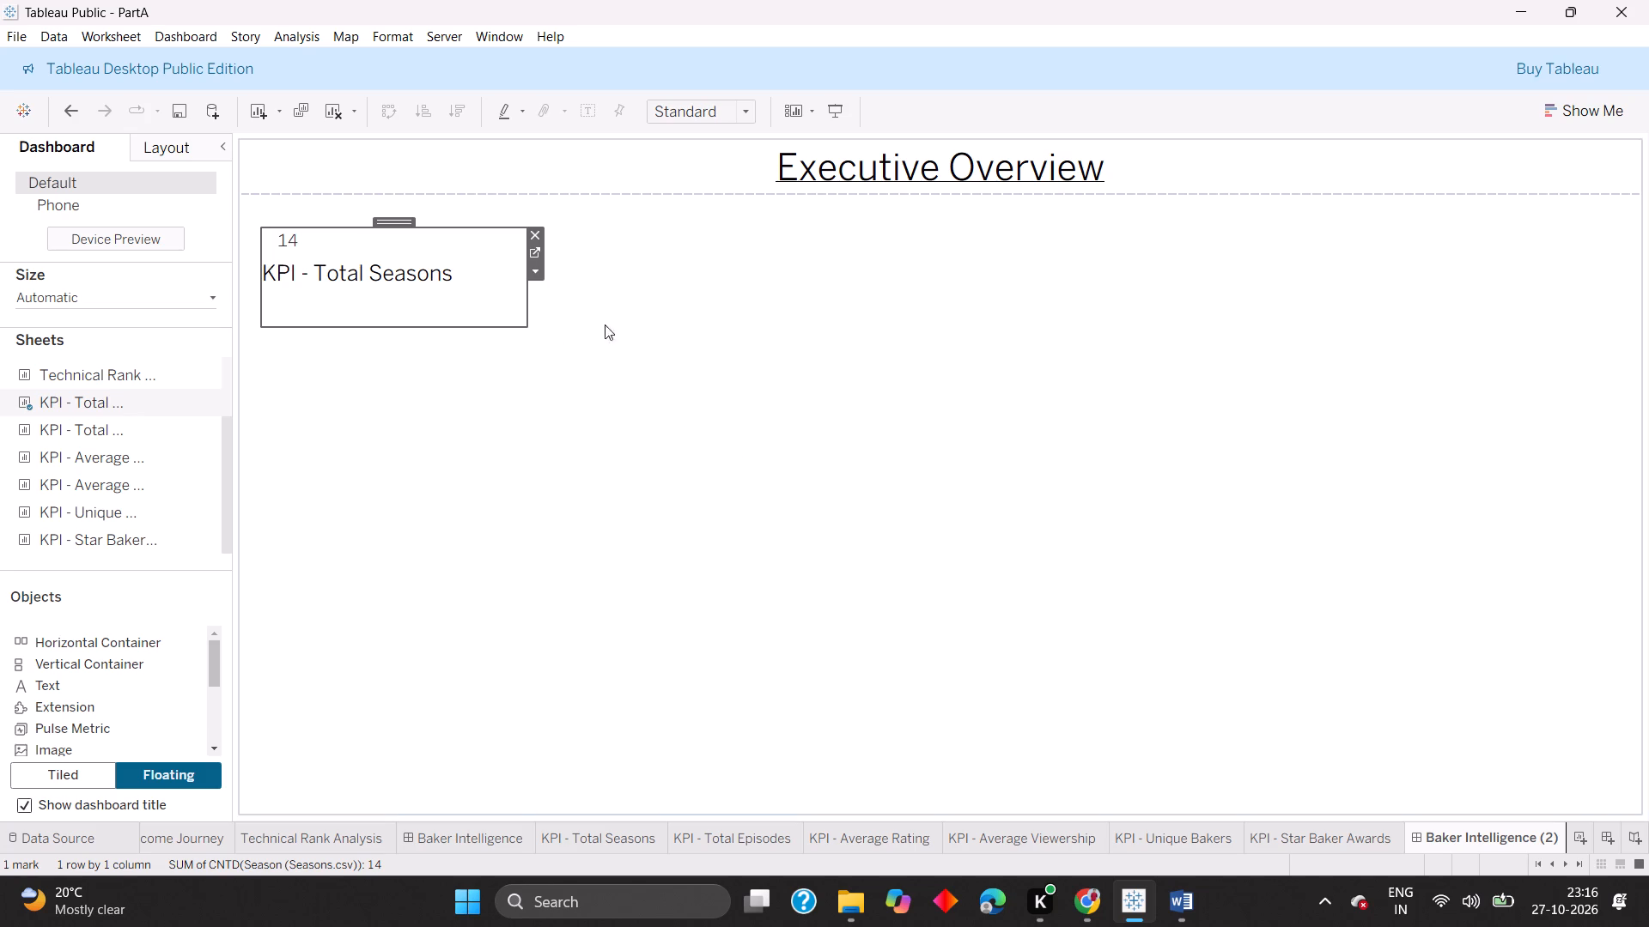
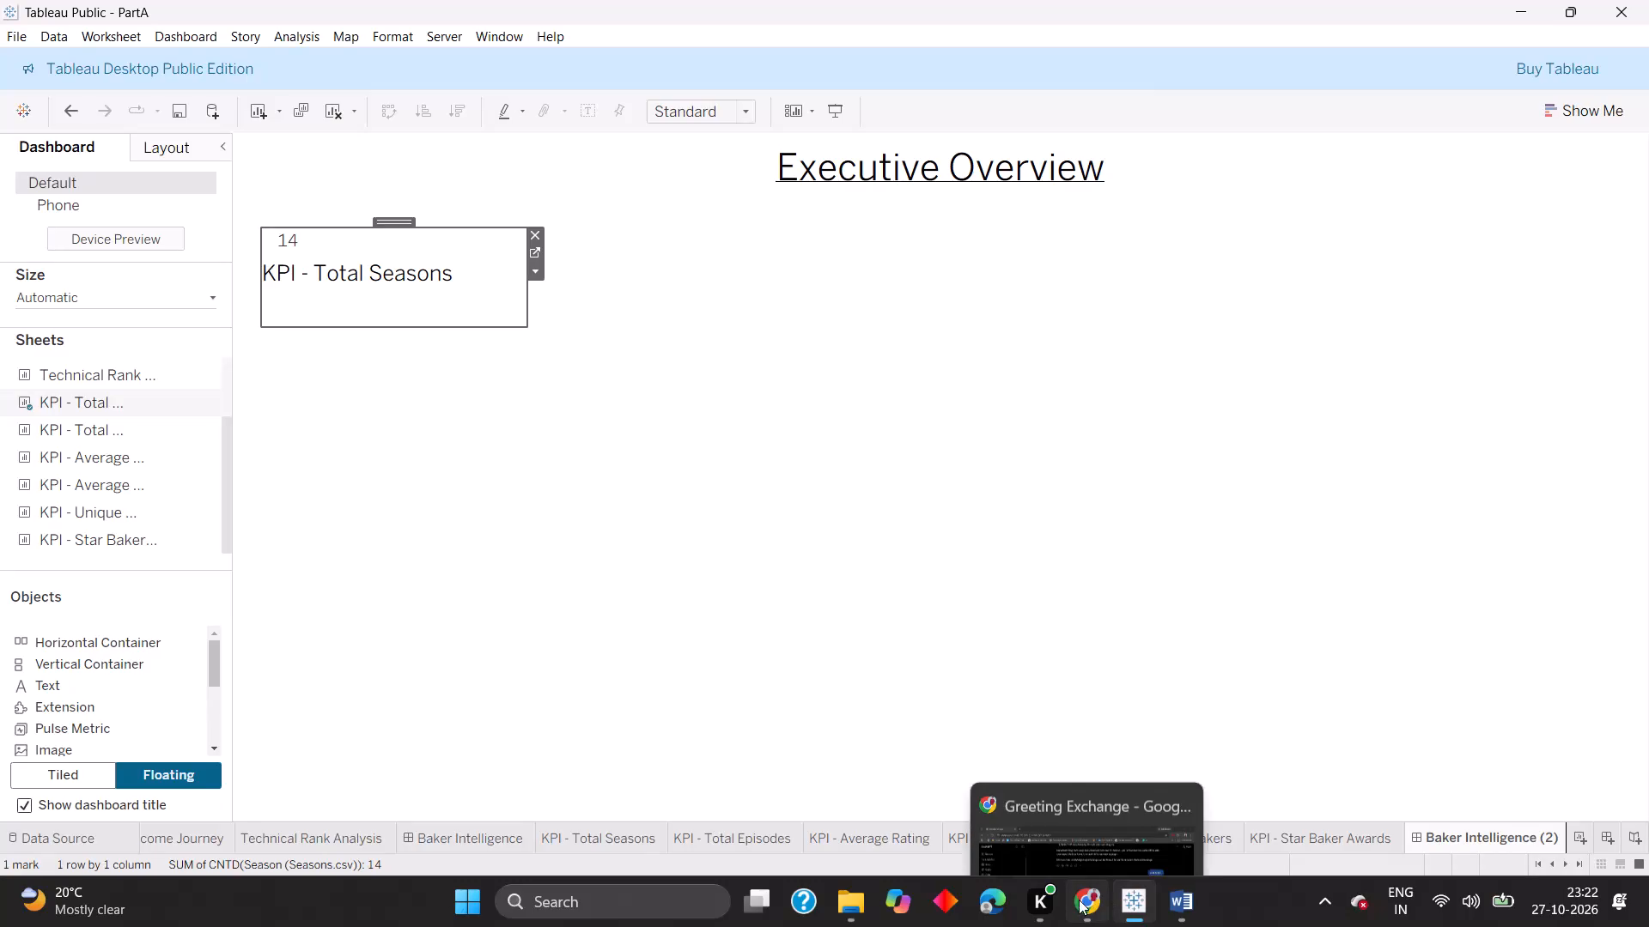
Add the KPI - Total Episodes sheet to the Executive Overview dashboard as a floating item and hide its title.
{"action": "left_click", "coordinate": [789, 654]}
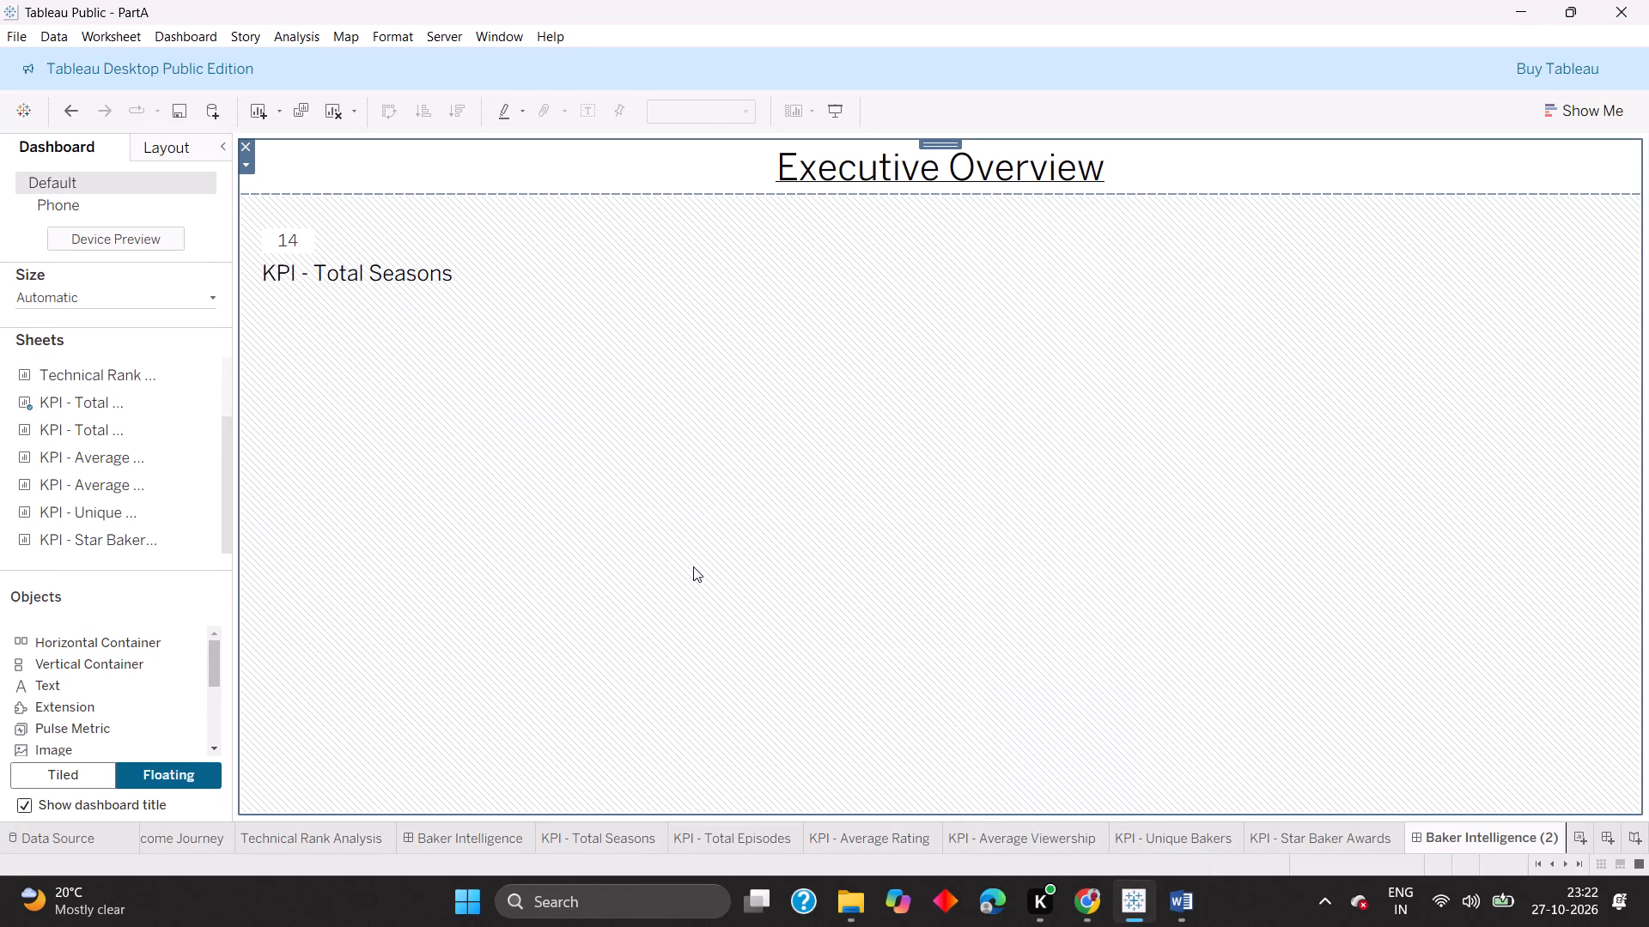
{"action": "left_click_drag", "start_coordinate": [112, 432], "coordinate": [243, 451]}
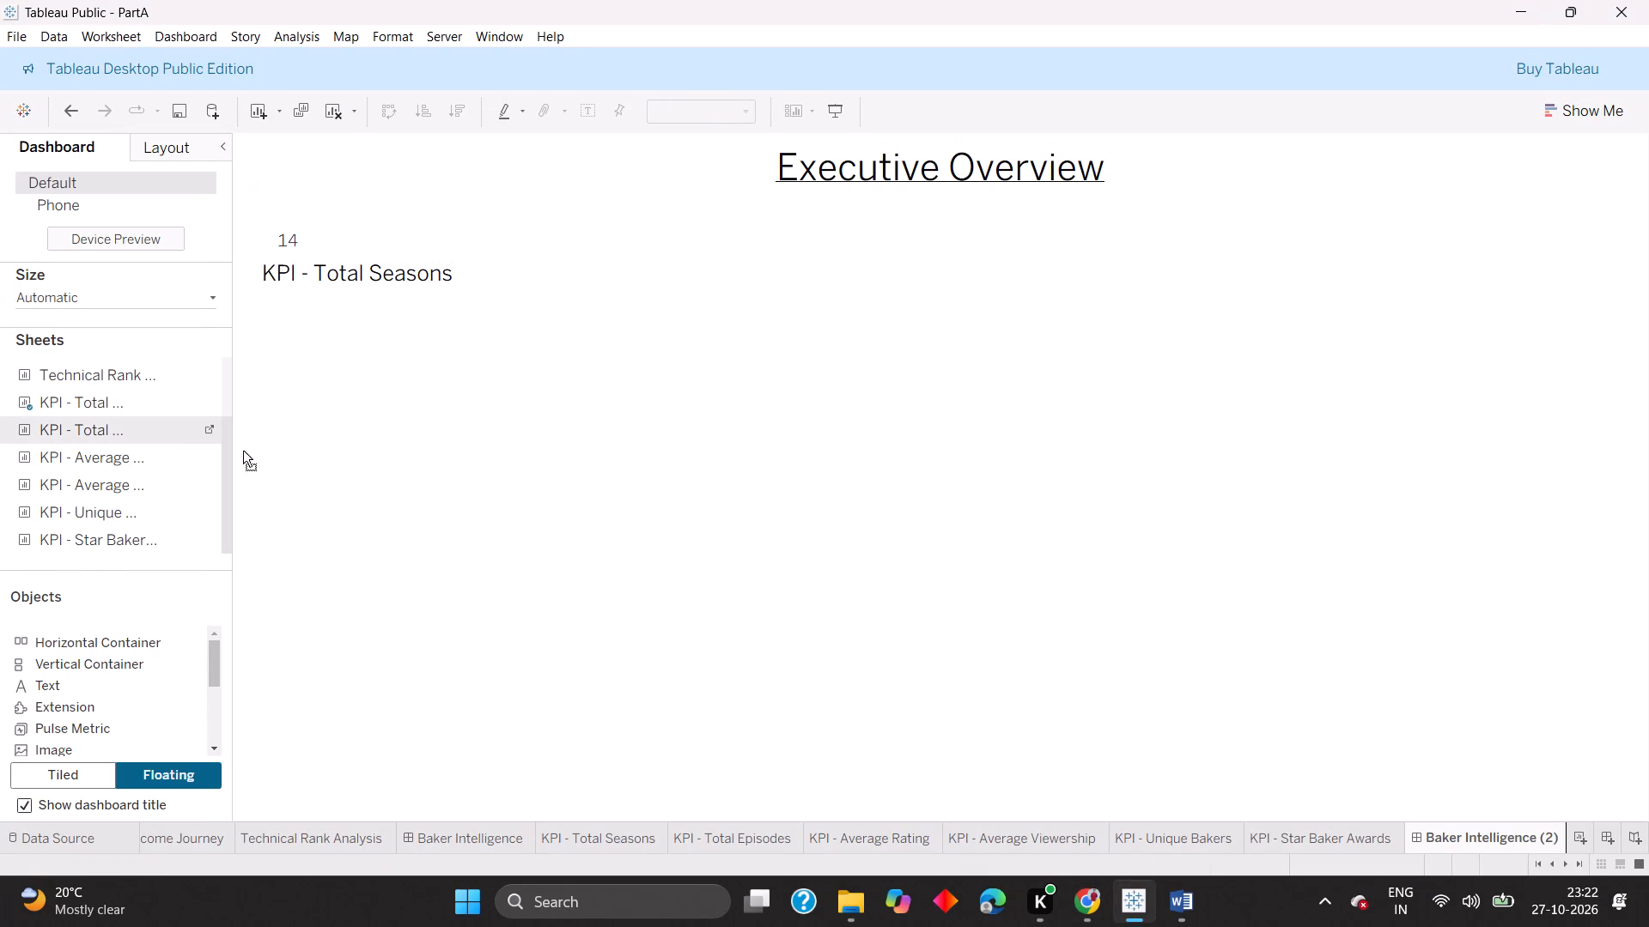
{"action": "left_click_drag", "start_coordinate": [243, 451], "coordinate": [492, 371]}
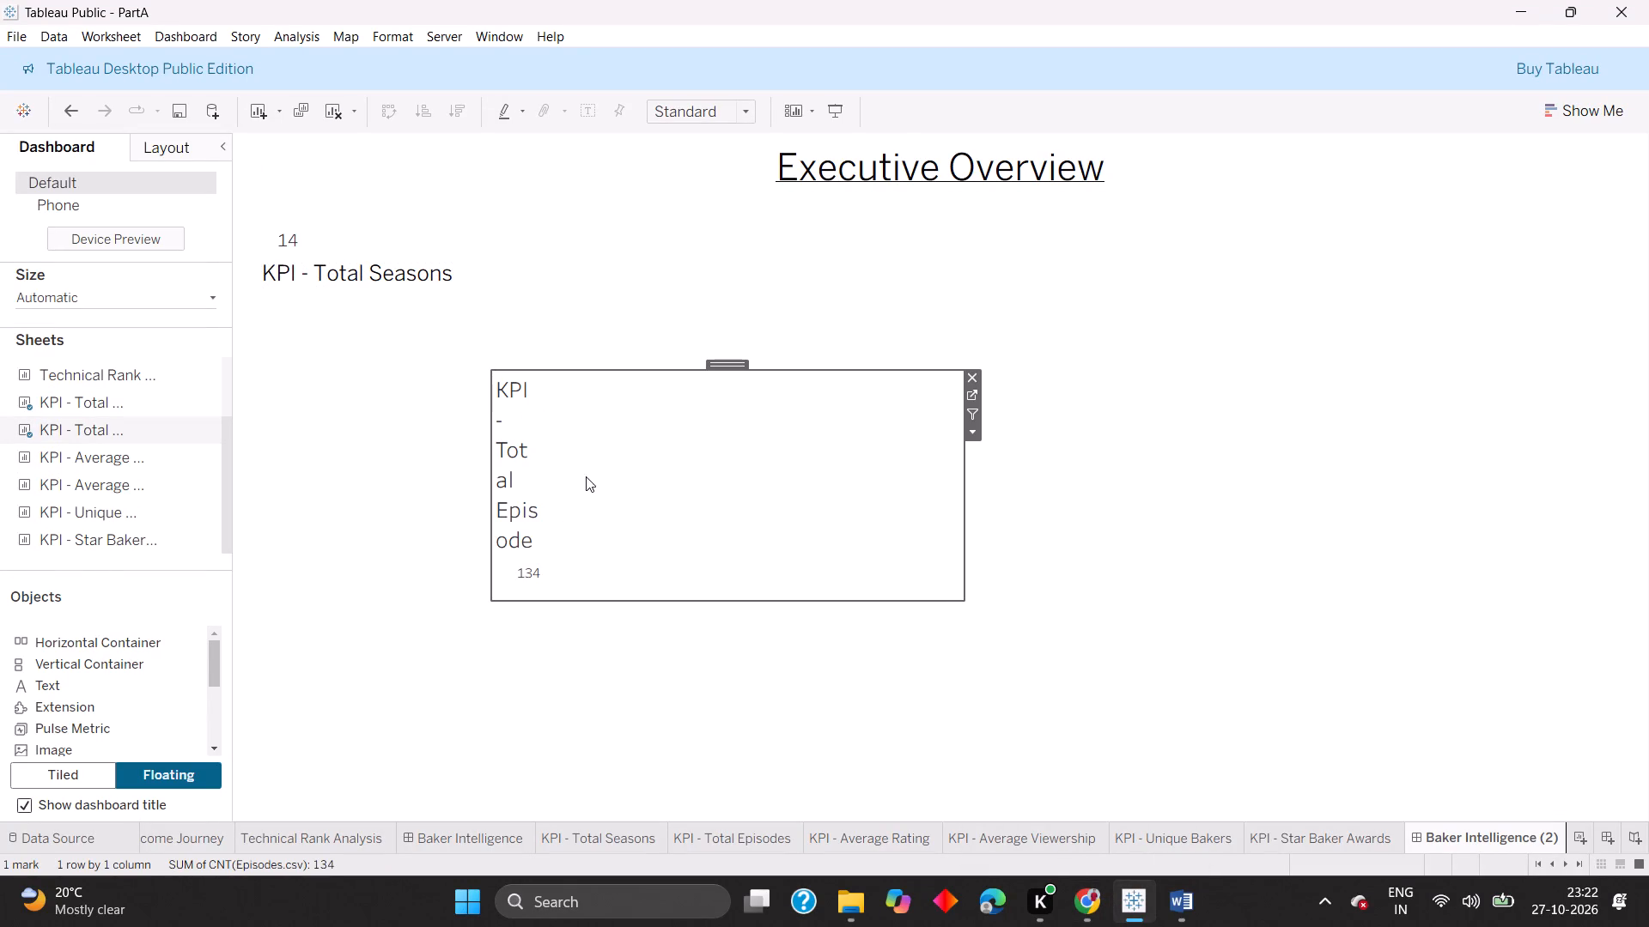
{"action": "left_click", "coordinate": [524, 549]}
{"action": "right_click", "coordinate": [520, 543]}
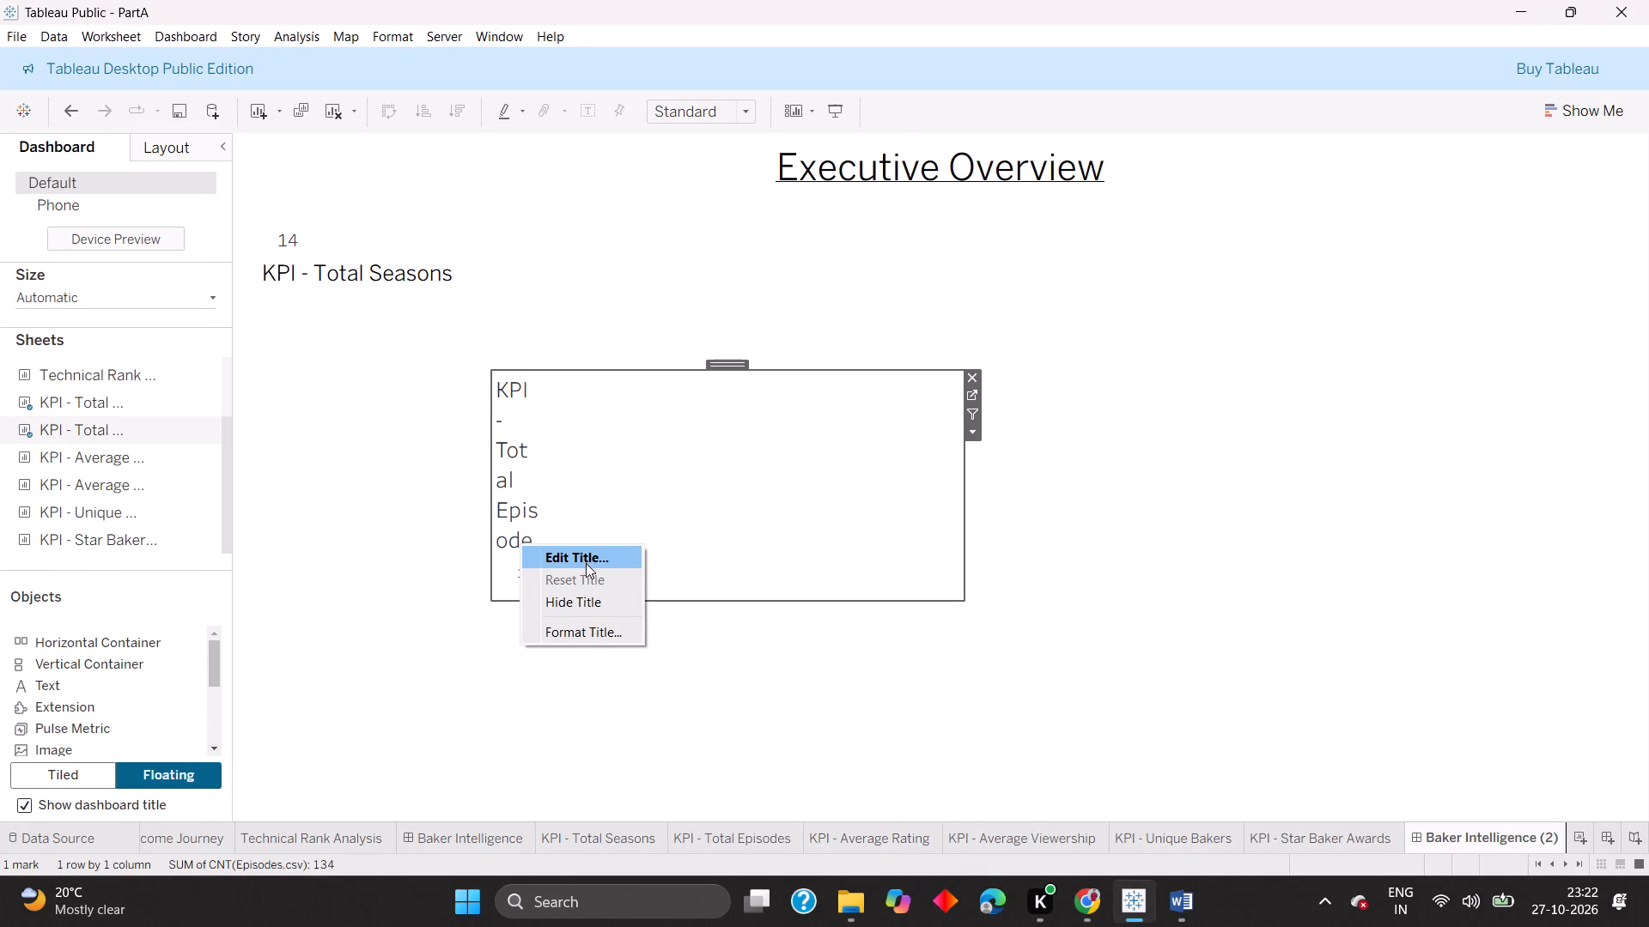
{"action": "left_click", "coordinate": [601, 598]}
Show the caption of the floating KPI - Total Episodes sheet and replace its text with "KPI - Total Episodes".
{"action": "right_click", "coordinate": [585, 476]}
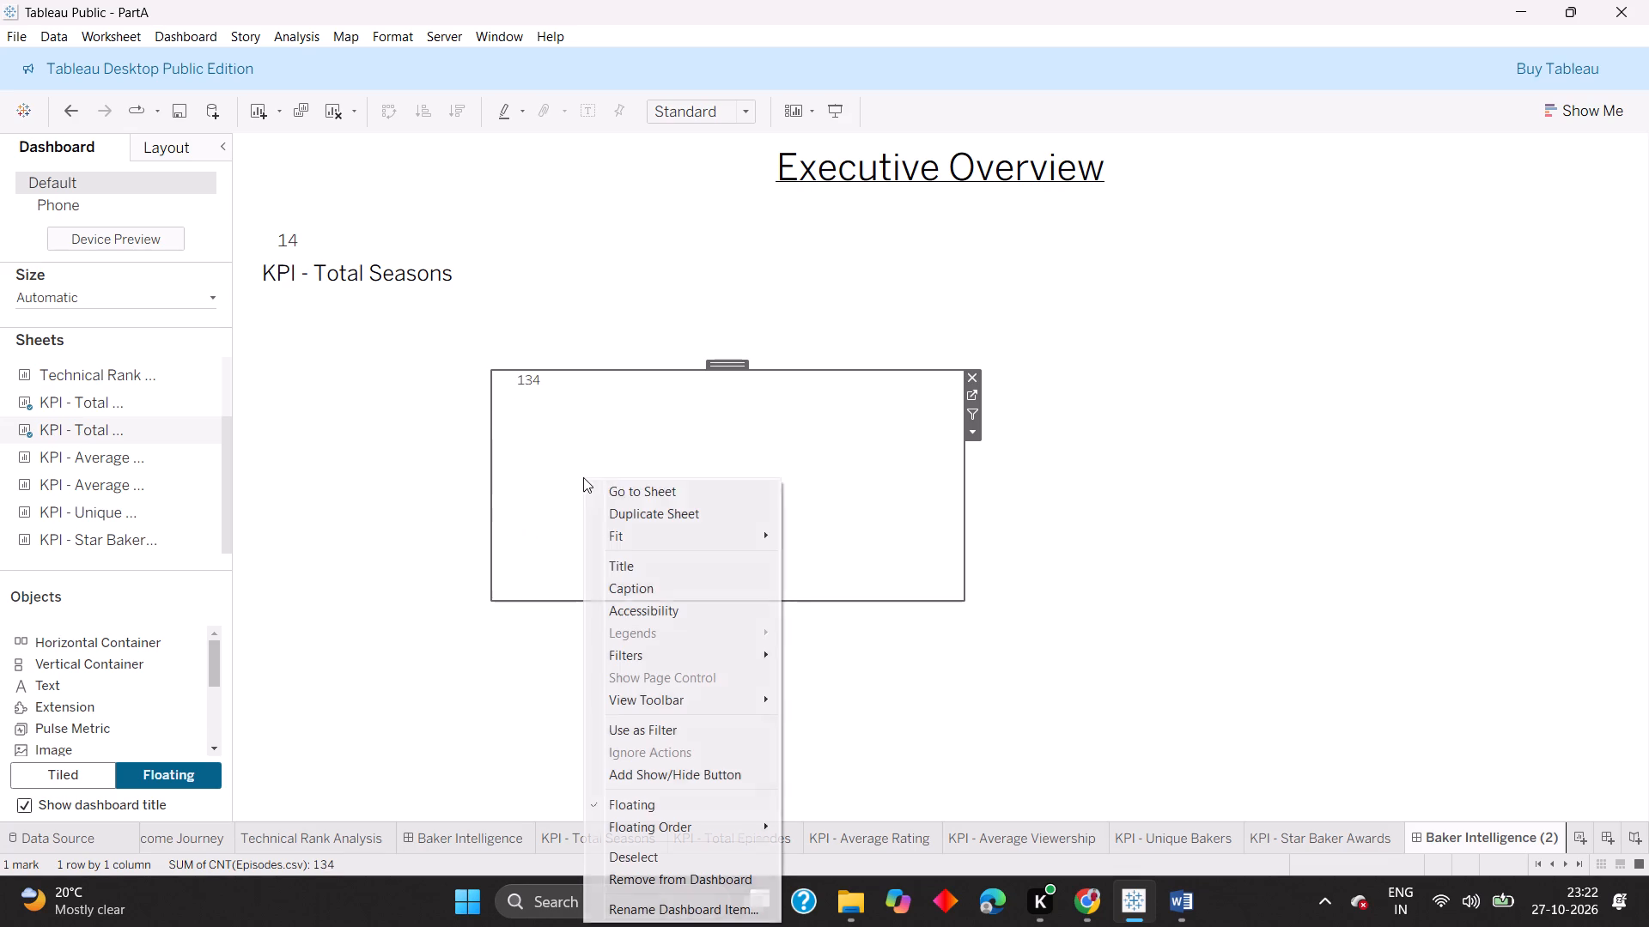
{"action": "left_click", "coordinate": [628, 582]}
{"action": "triple_click", "coordinate": [625, 407]}
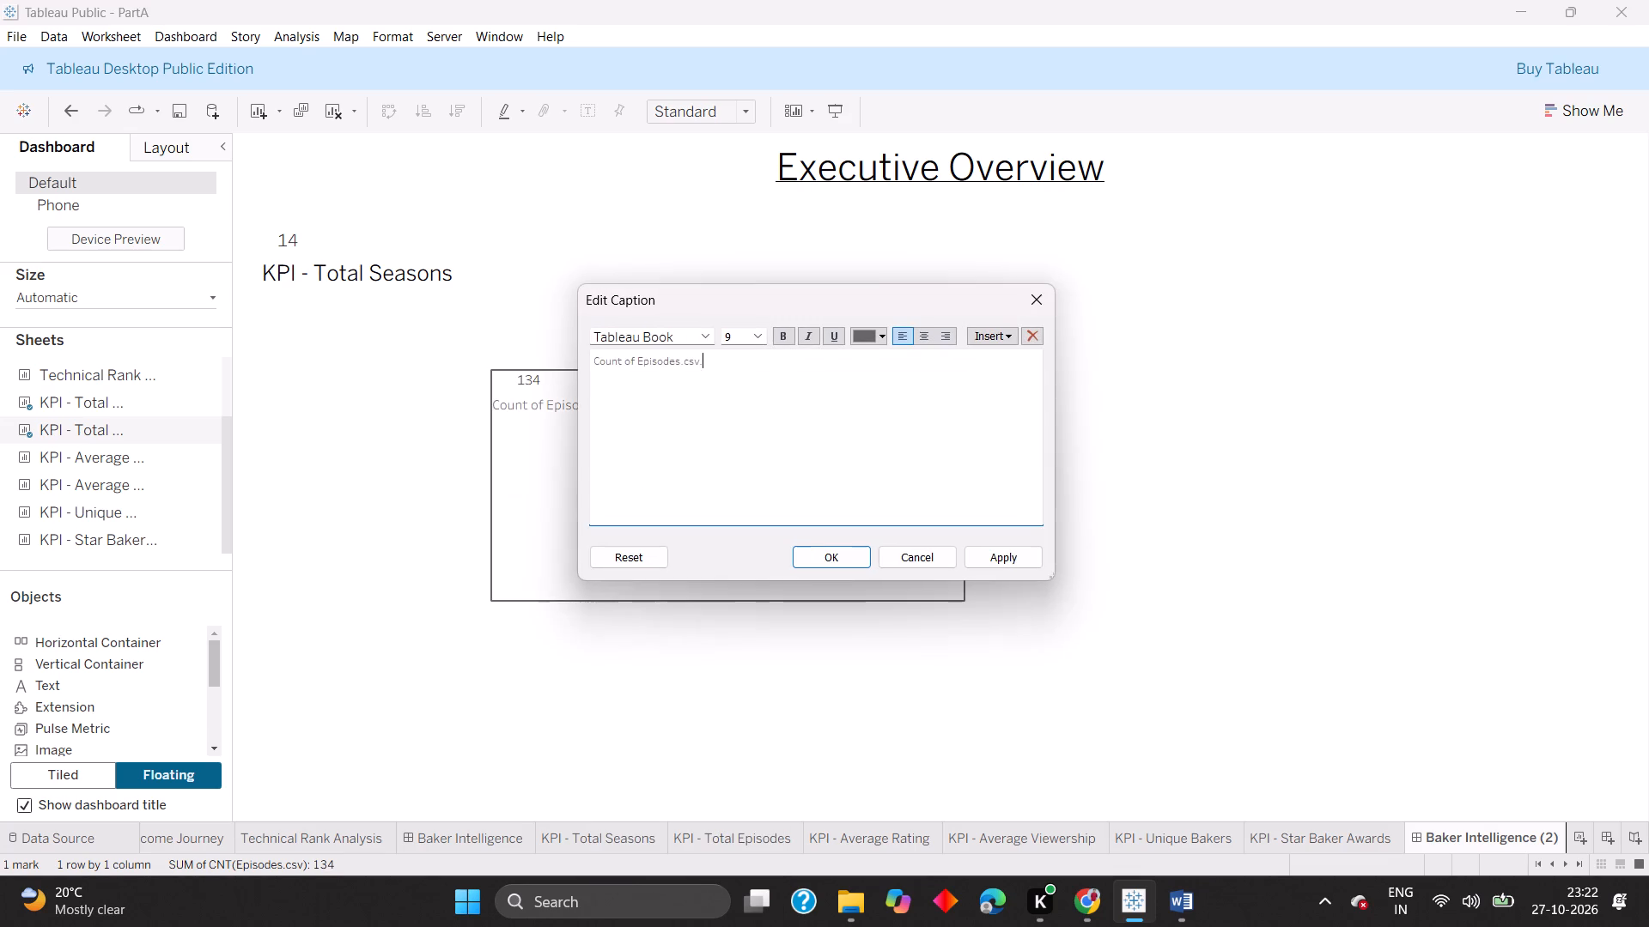
{"action": "triple_click", "coordinate": [678, 376]}
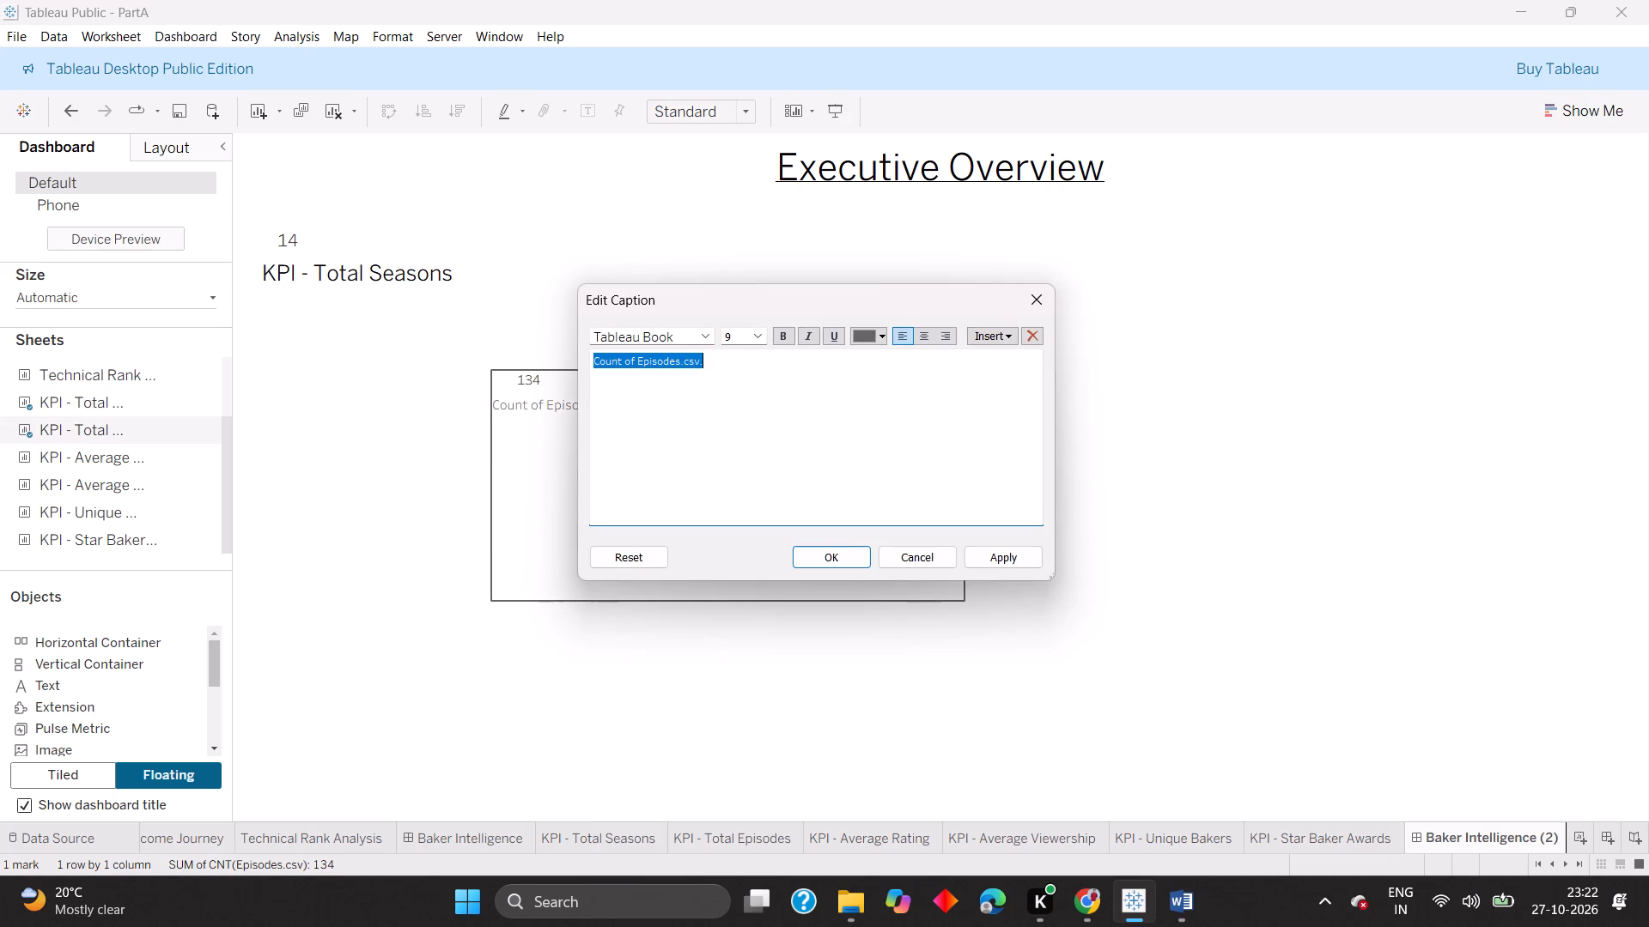
{"action": "key", "text": "super+v"}
{"action": "scroll", "coordinate": [1333, 756], "scroll_direction": "down", "scroll_amount": 2}
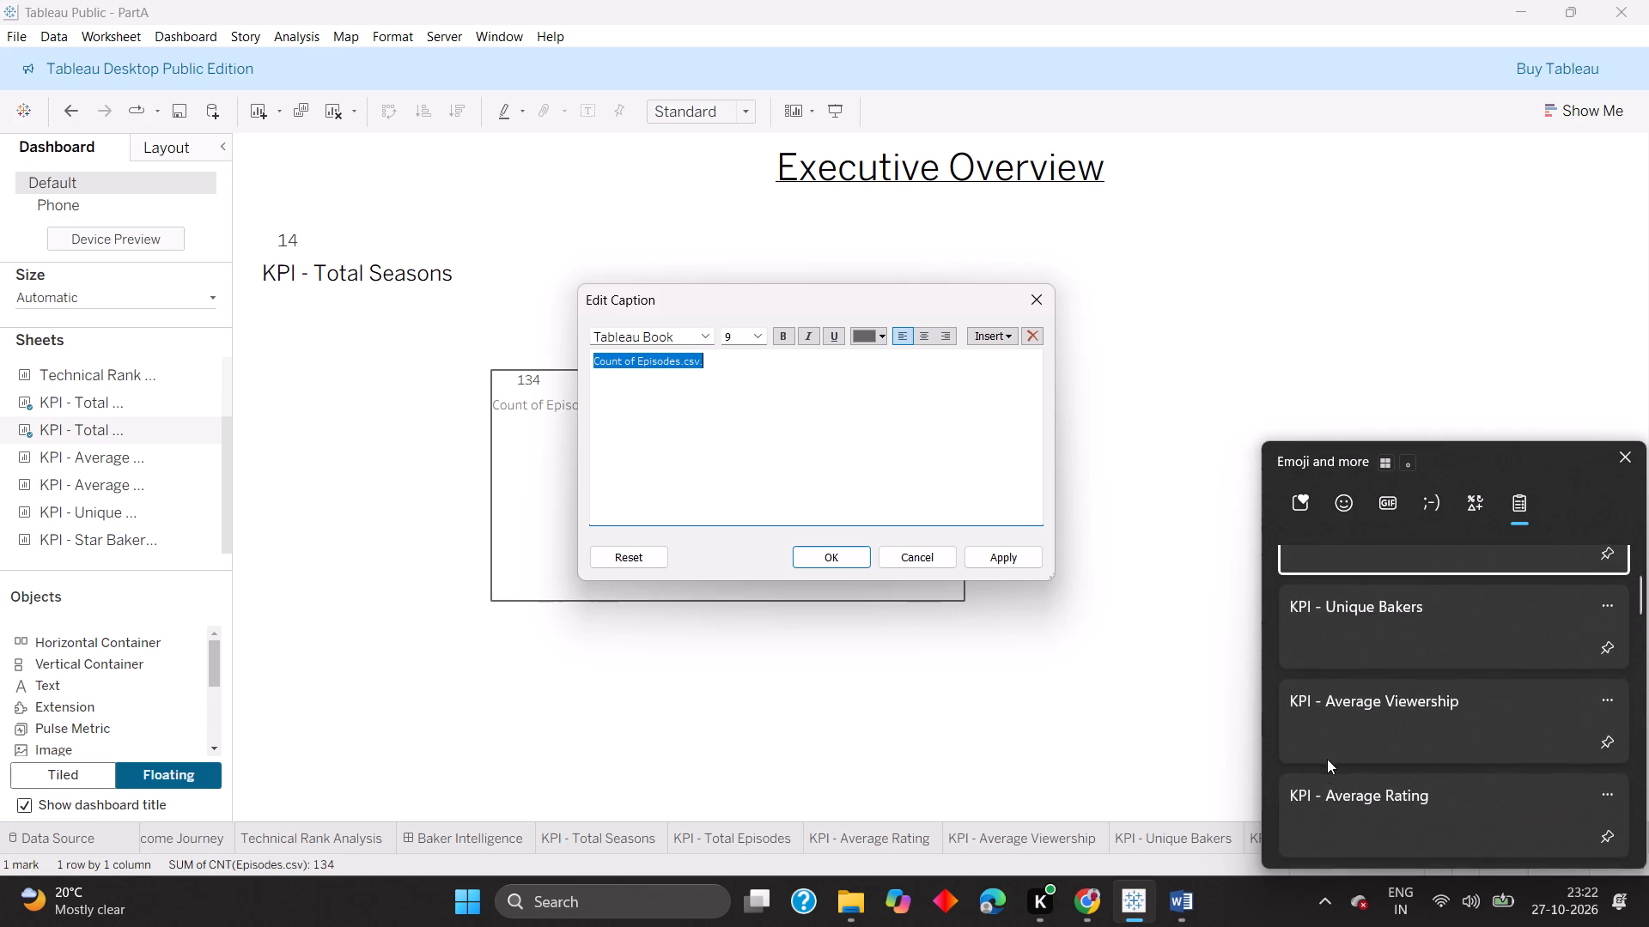
{"action": "scroll", "coordinate": [1343, 808], "scroll_direction": "down", "scroll_amount": 3}
{"action": "left_click", "coordinate": [1345, 771]}
{"action": "key", "text": "ctrl+v"}
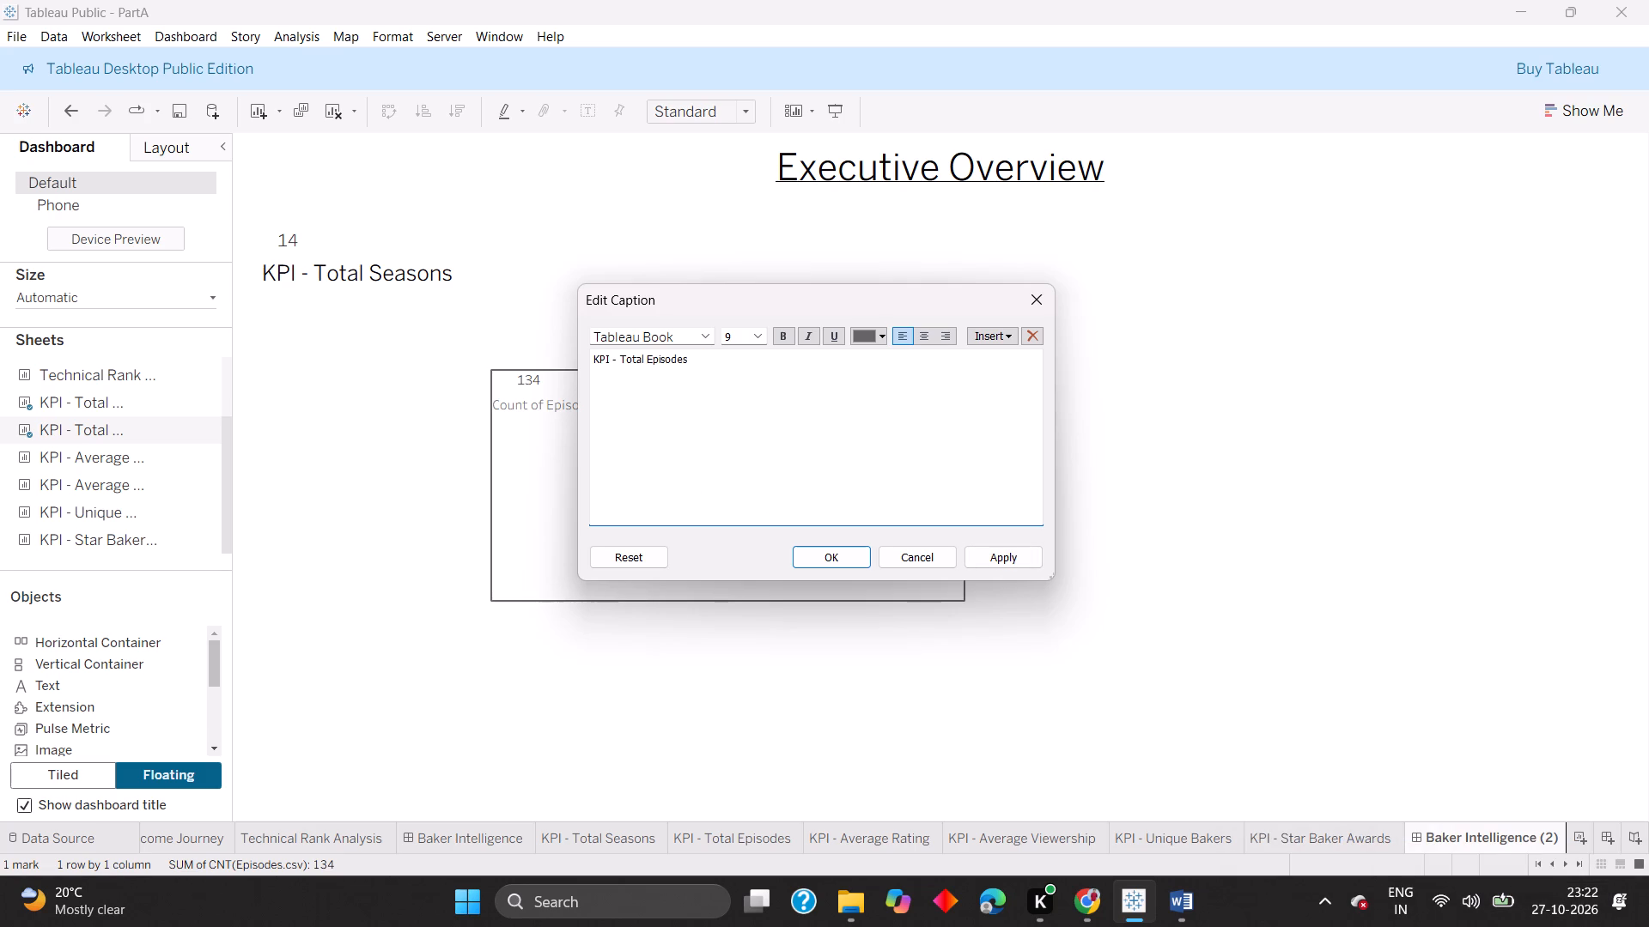
Set the whole KPI - Total Episodes caption to font size 15, keeping its current font, and apply the caption.
{"action": "left_click_drag", "start_coordinate": [762, 398], "coordinate": [605, 380]}
{"action": "left_click_drag", "start_coordinate": [706, 368], "coordinate": [588, 361]}
{"action": "left_click", "coordinate": [758, 338]}
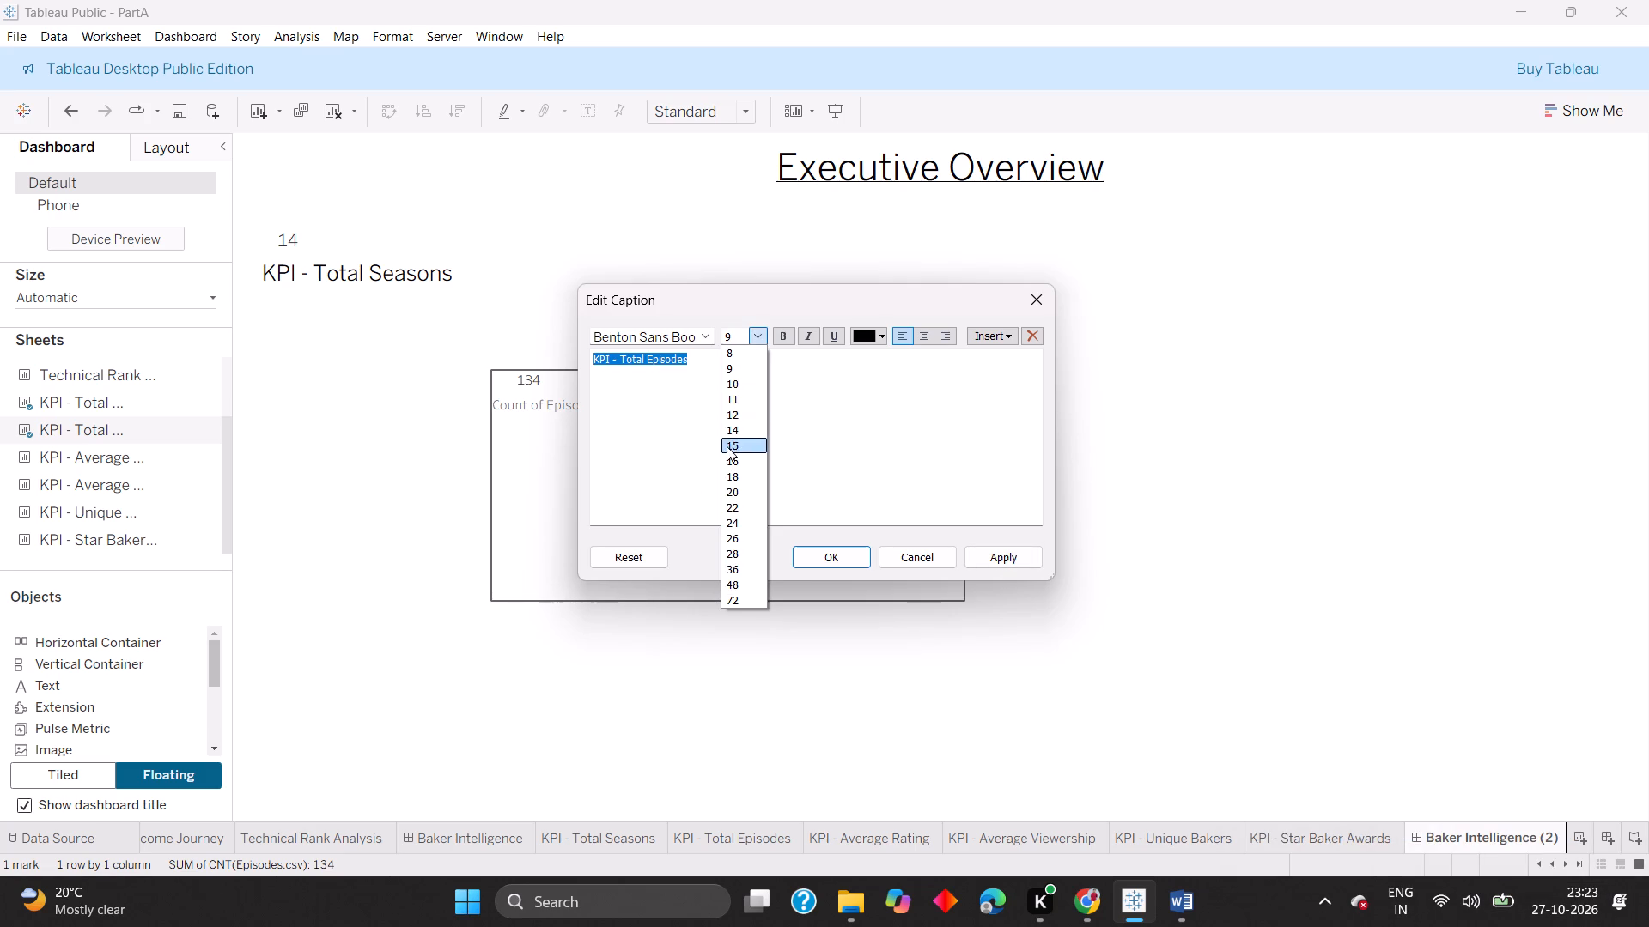
{"action": "left_click", "coordinate": [727, 447]}
{"action": "left_click", "coordinate": [862, 558]}
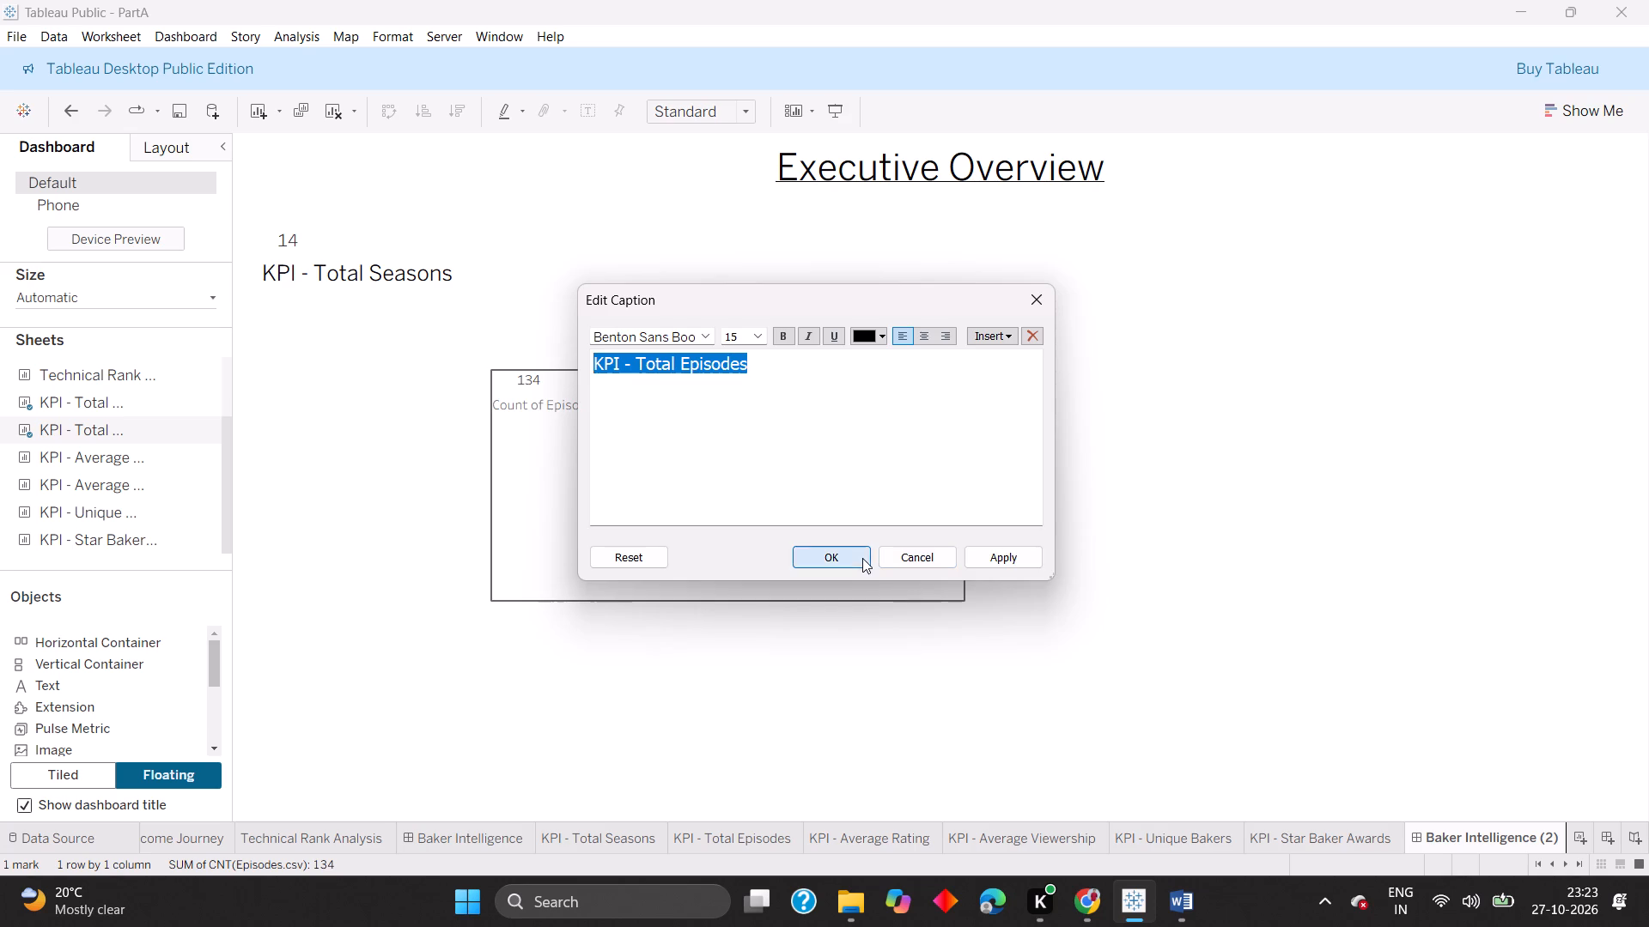
{"action": "left_click", "coordinate": [1085, 474]}
Shrink the floating KPI - Total Episodes sheet around its number and caption and move it beside the KPI - Total Seasons sheet.
{"action": "left_click", "coordinate": [563, 375]}
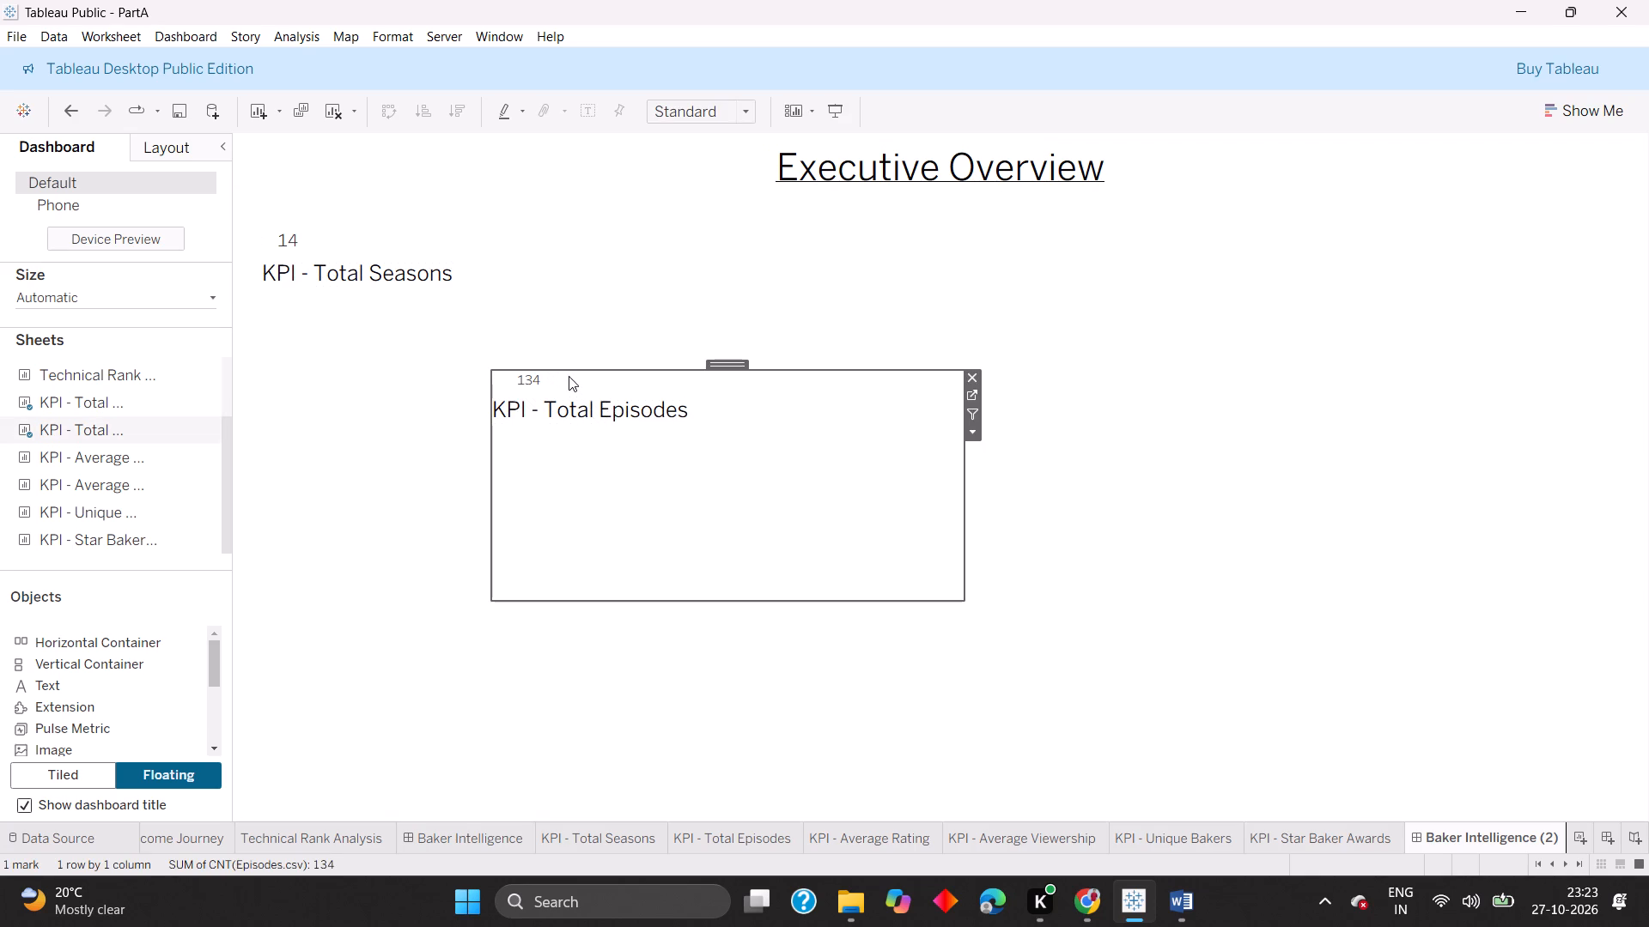
{"action": "left_click_drag", "start_coordinate": [573, 490], "coordinate": [581, 411]}
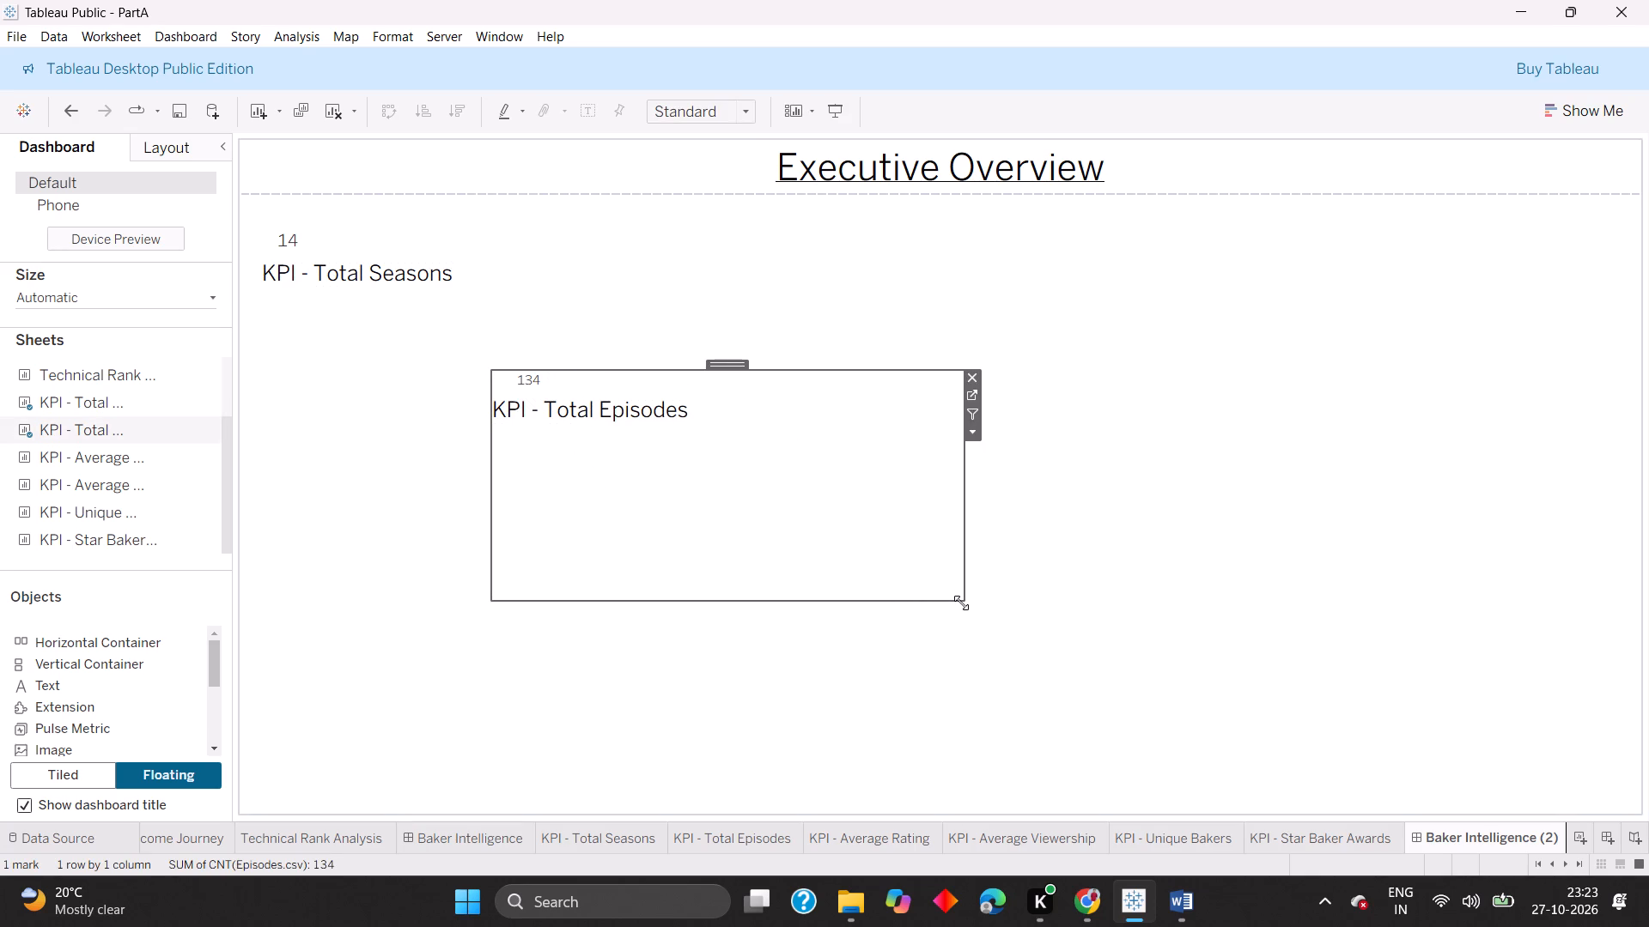
{"action": "left_click_drag", "start_coordinate": [961, 599], "coordinate": [730, 510]}
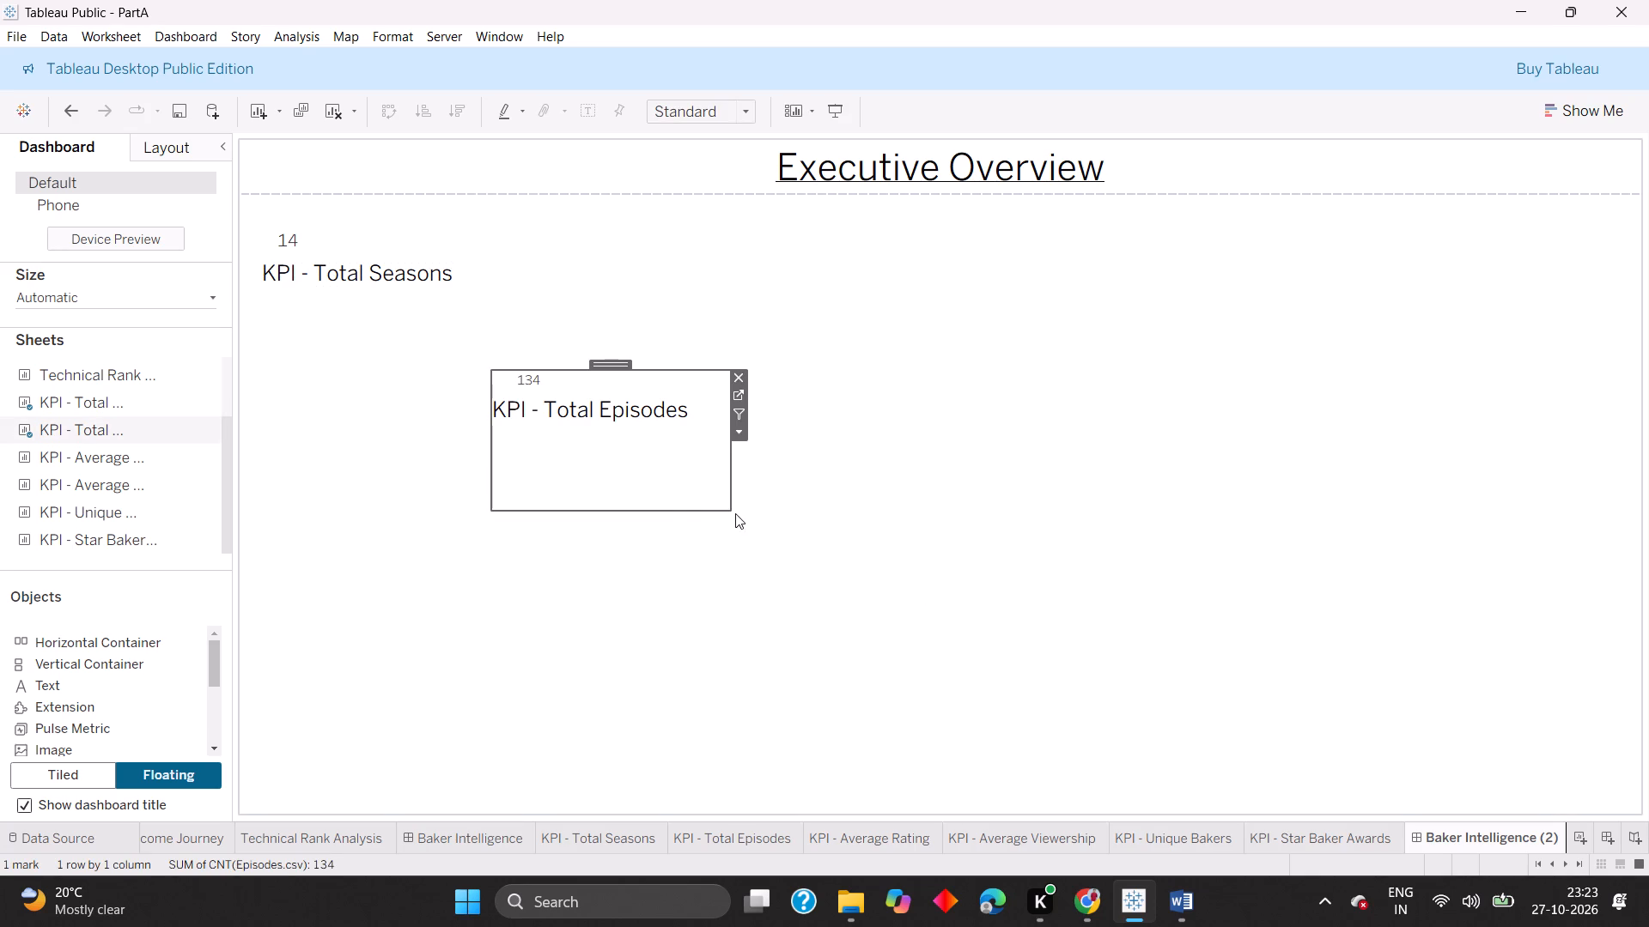
{"action": "left_click_drag", "start_coordinate": [671, 508], "coordinate": [665, 453]}
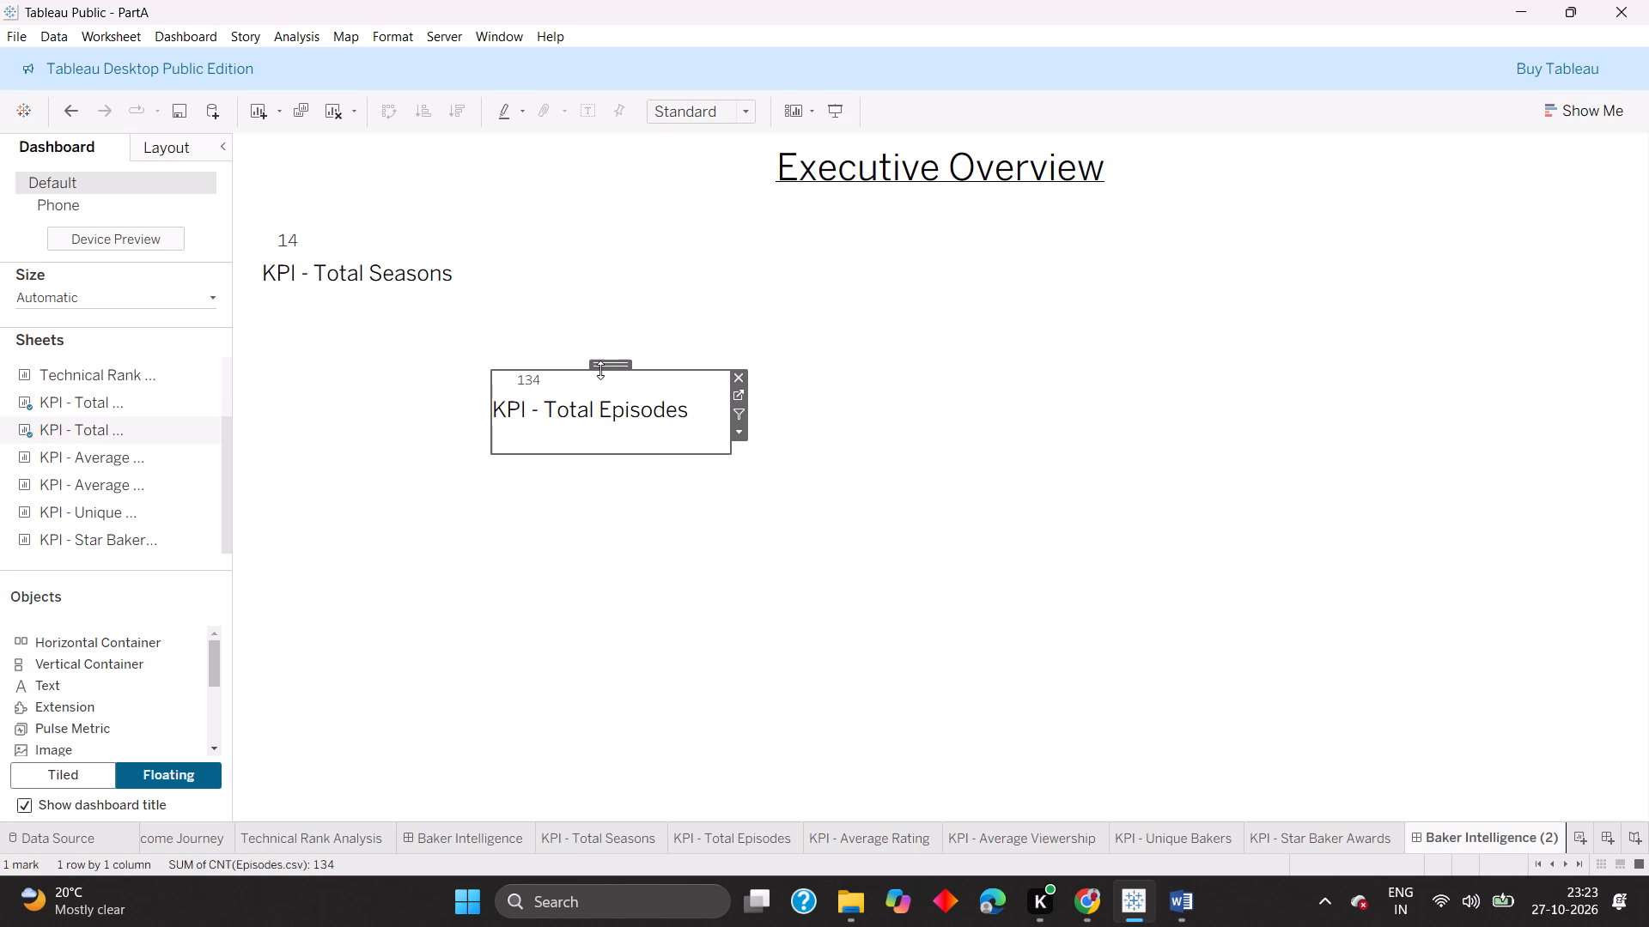
{"action": "left_click_drag", "start_coordinate": [622, 367], "coordinate": [625, 224]}
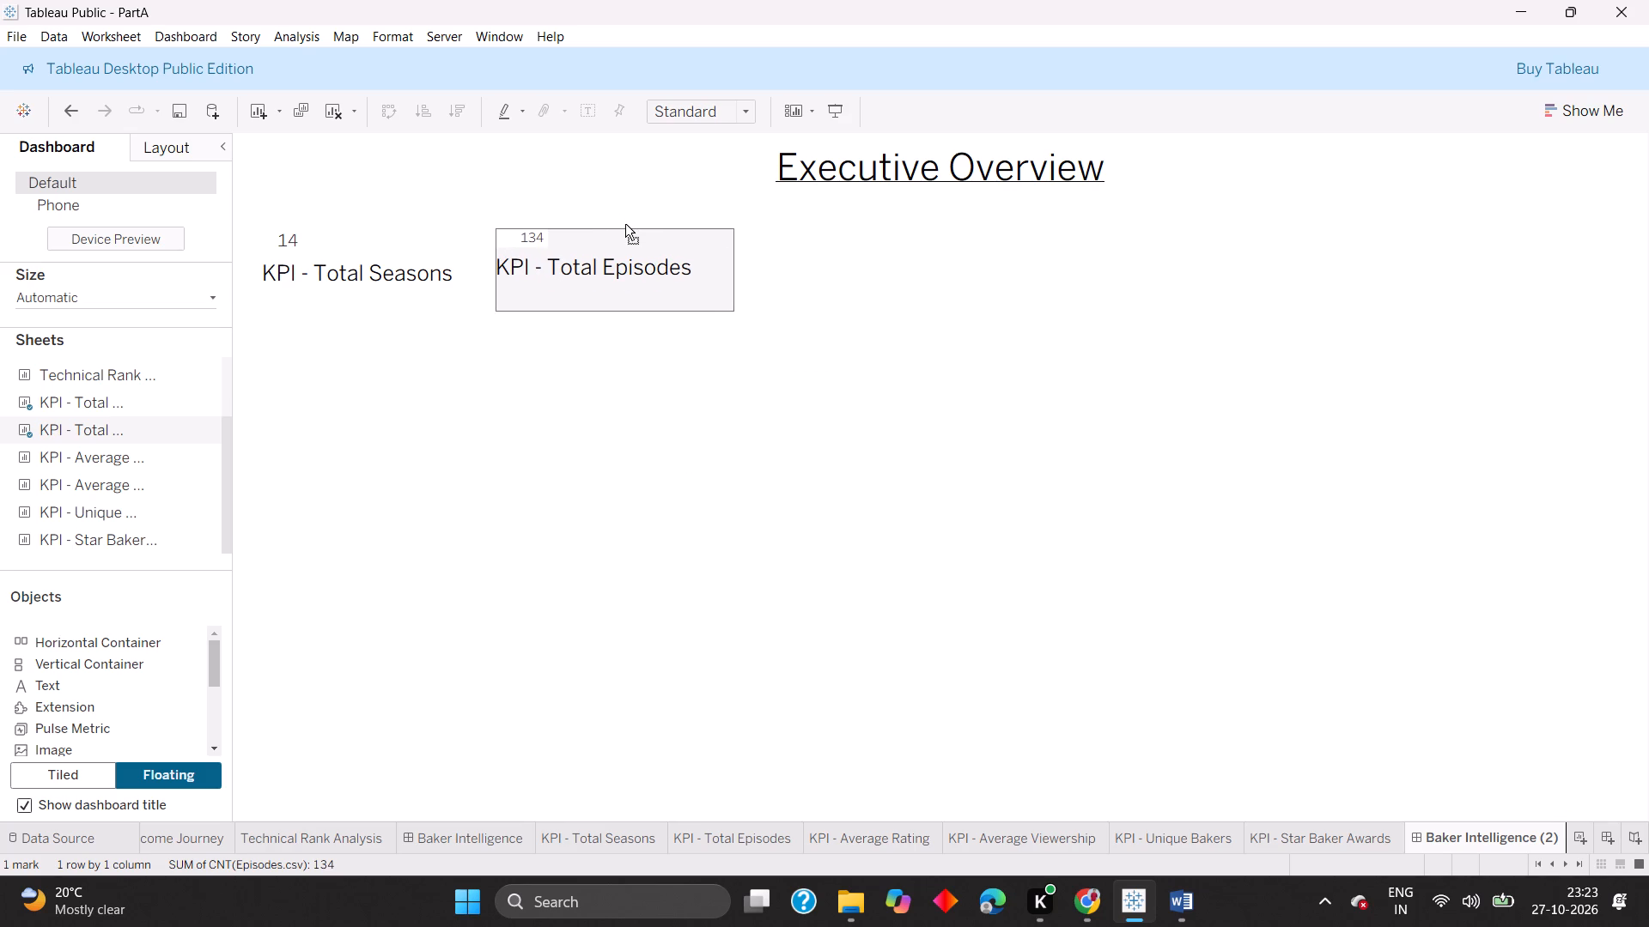
{"action": "left_click_drag", "start_coordinate": [625, 224], "coordinate": [625, 228]}
{"action": "left_click", "coordinate": [874, 297]}
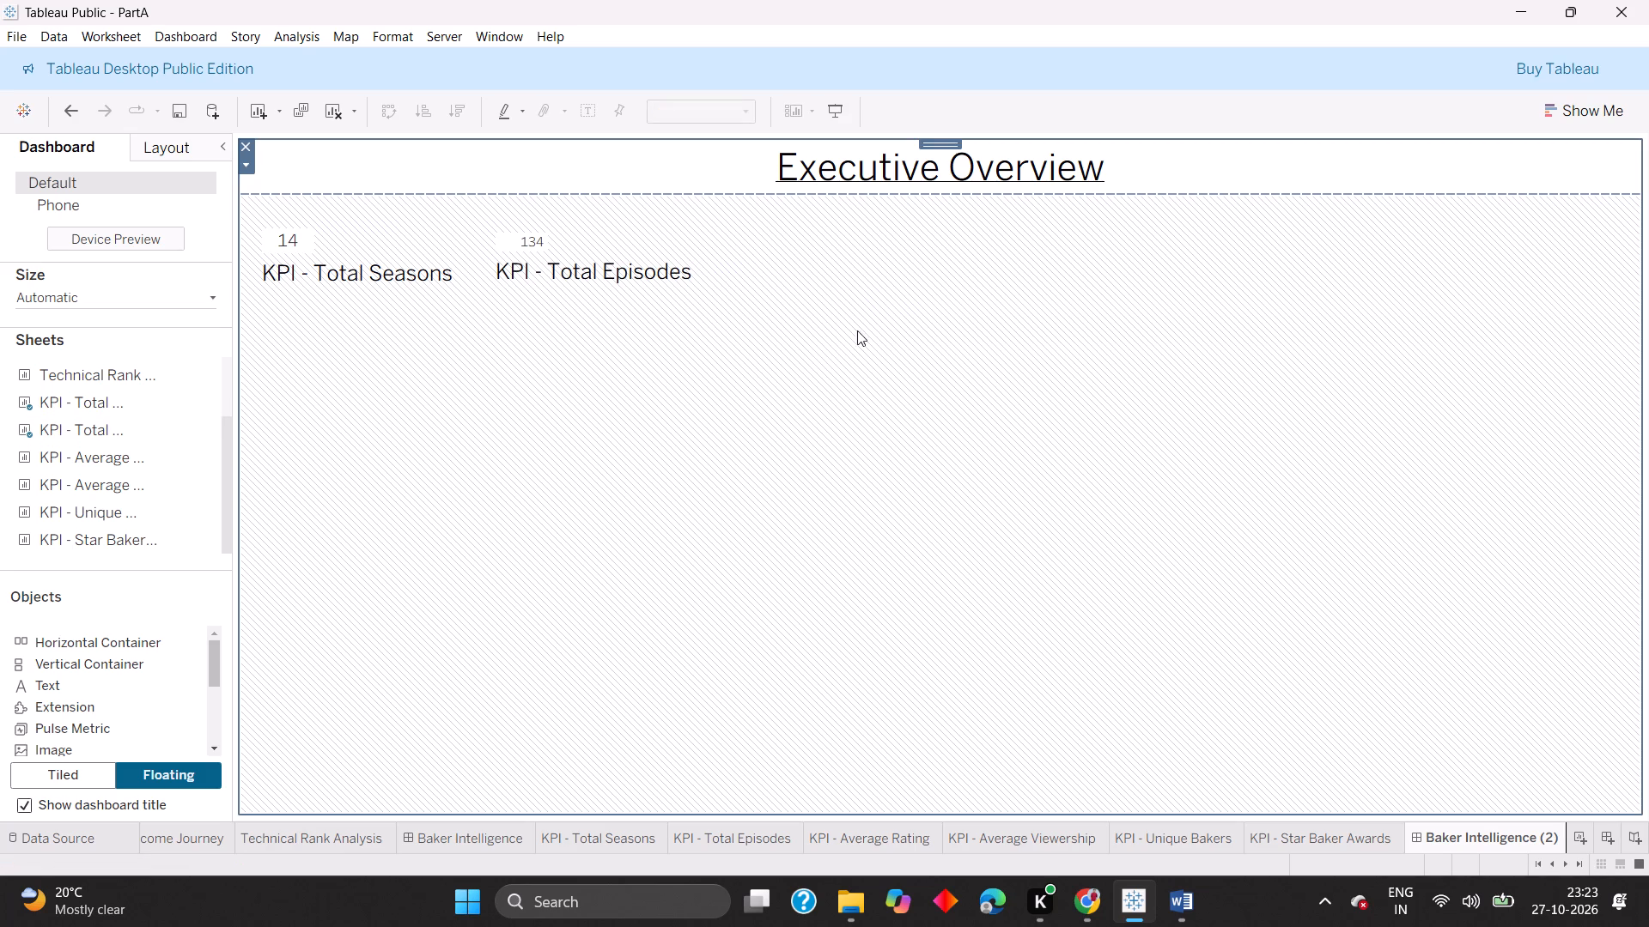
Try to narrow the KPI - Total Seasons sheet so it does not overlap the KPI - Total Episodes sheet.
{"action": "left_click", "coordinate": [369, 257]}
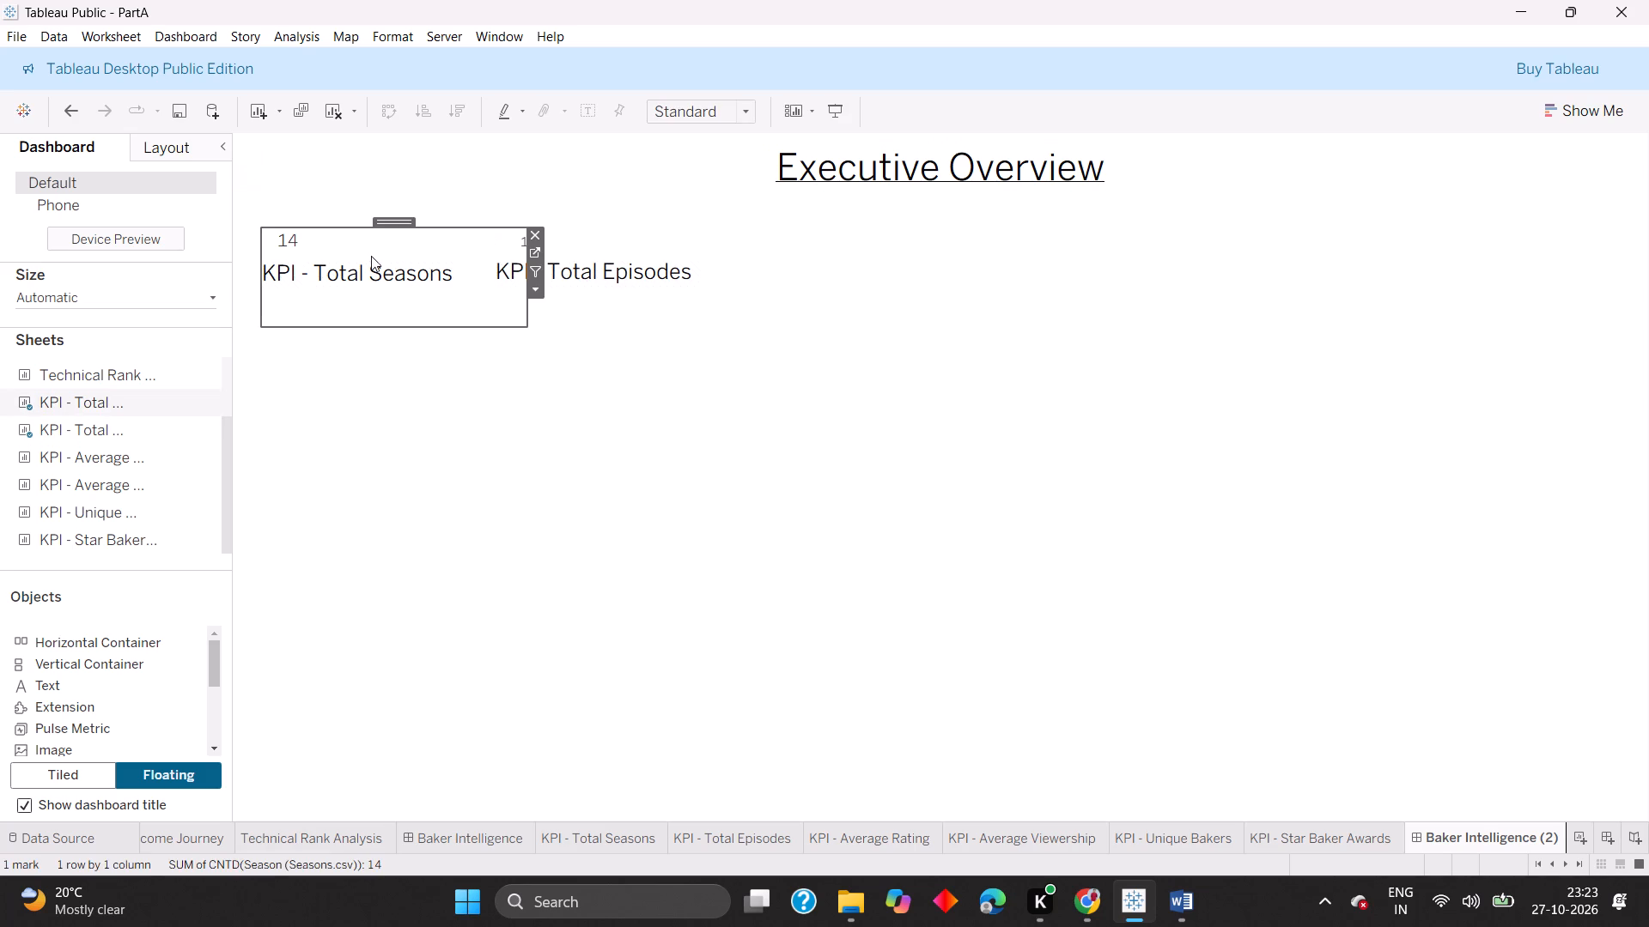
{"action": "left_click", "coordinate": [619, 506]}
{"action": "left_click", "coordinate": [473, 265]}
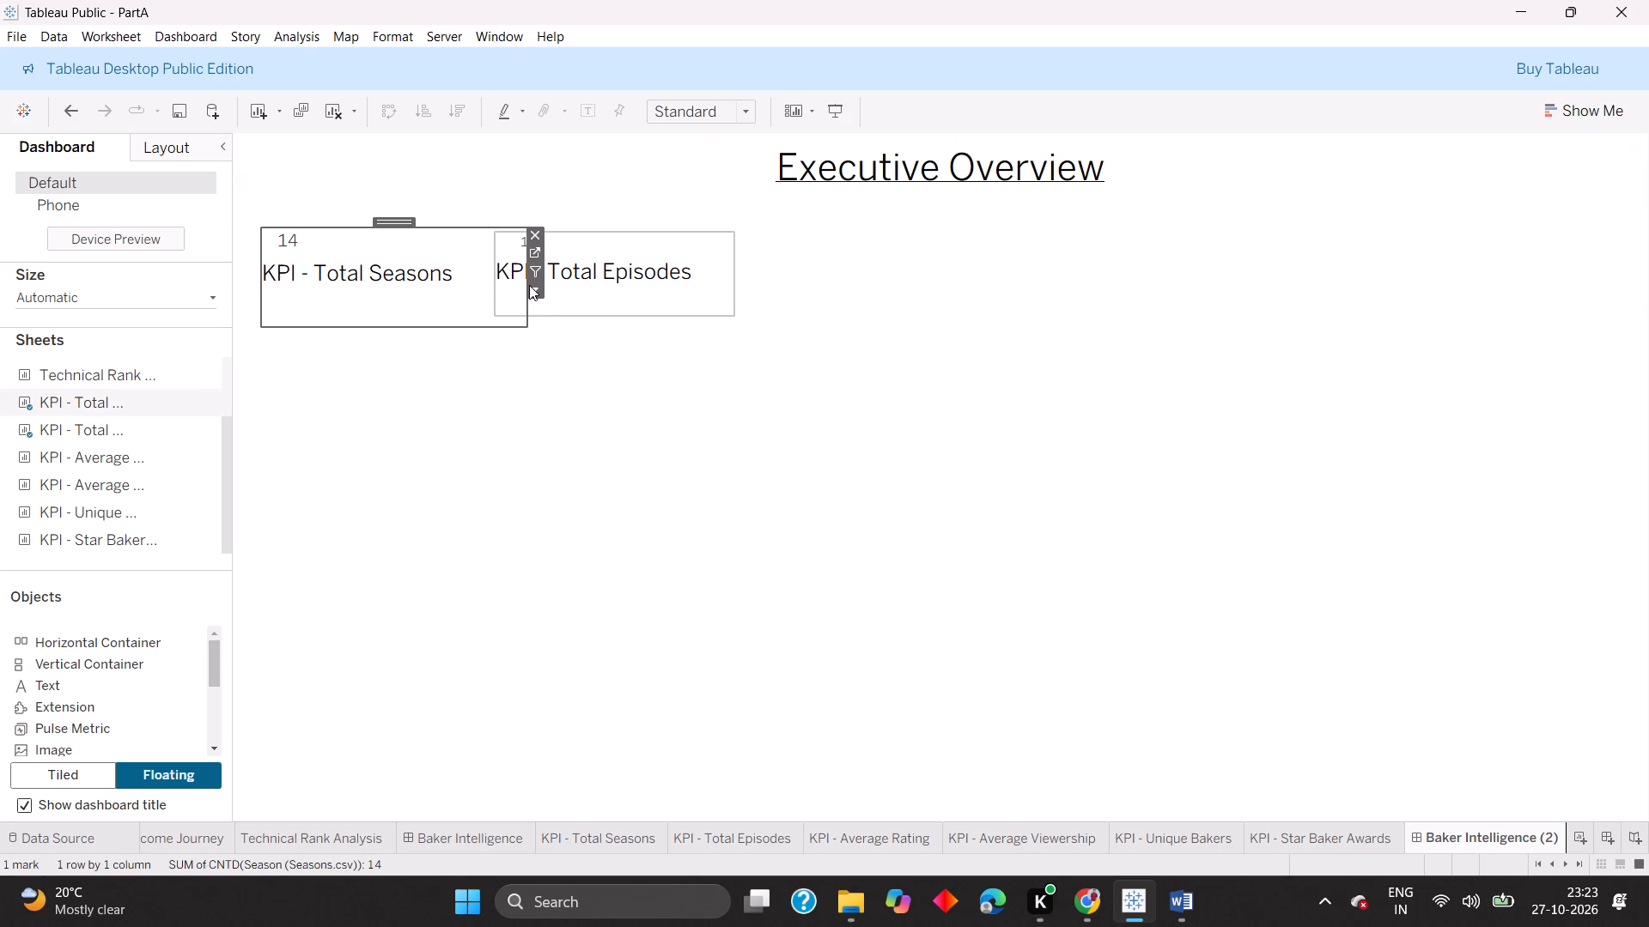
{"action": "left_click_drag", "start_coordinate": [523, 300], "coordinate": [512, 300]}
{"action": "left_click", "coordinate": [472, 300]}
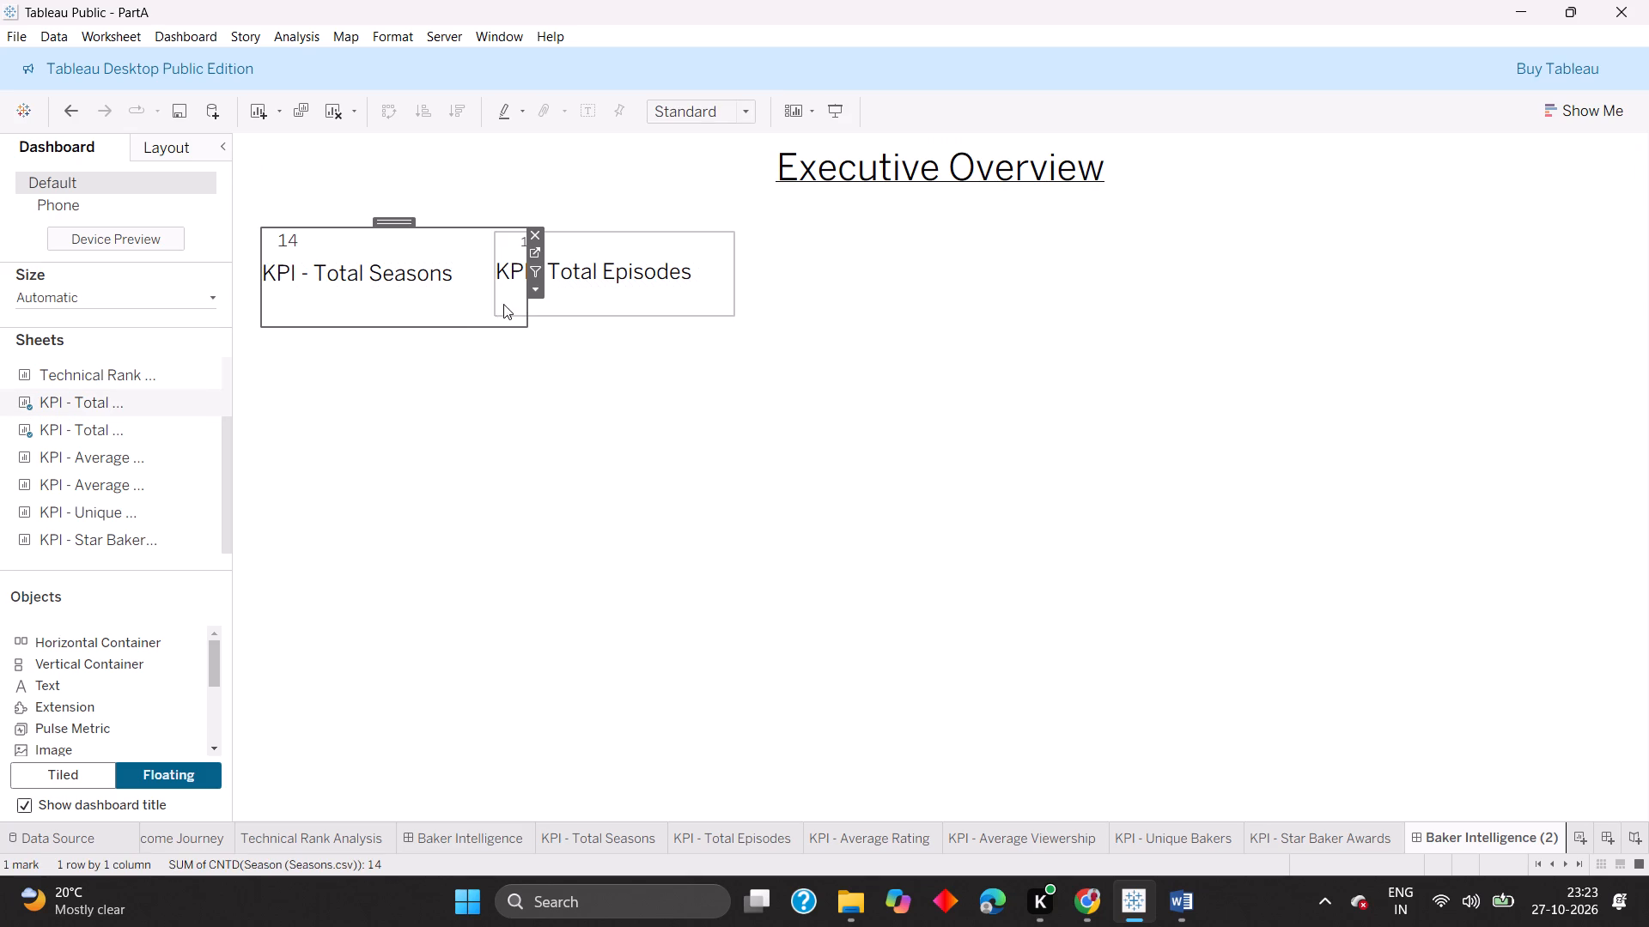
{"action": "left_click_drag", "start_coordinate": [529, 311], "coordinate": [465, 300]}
Nudge the KPI - Total Episodes sheet slightly downward so its caption lines up with the KPI - Total Seasons caption.
{"action": "left_click", "coordinate": [504, 312]}
{"action": "left_click", "coordinate": [496, 300]}
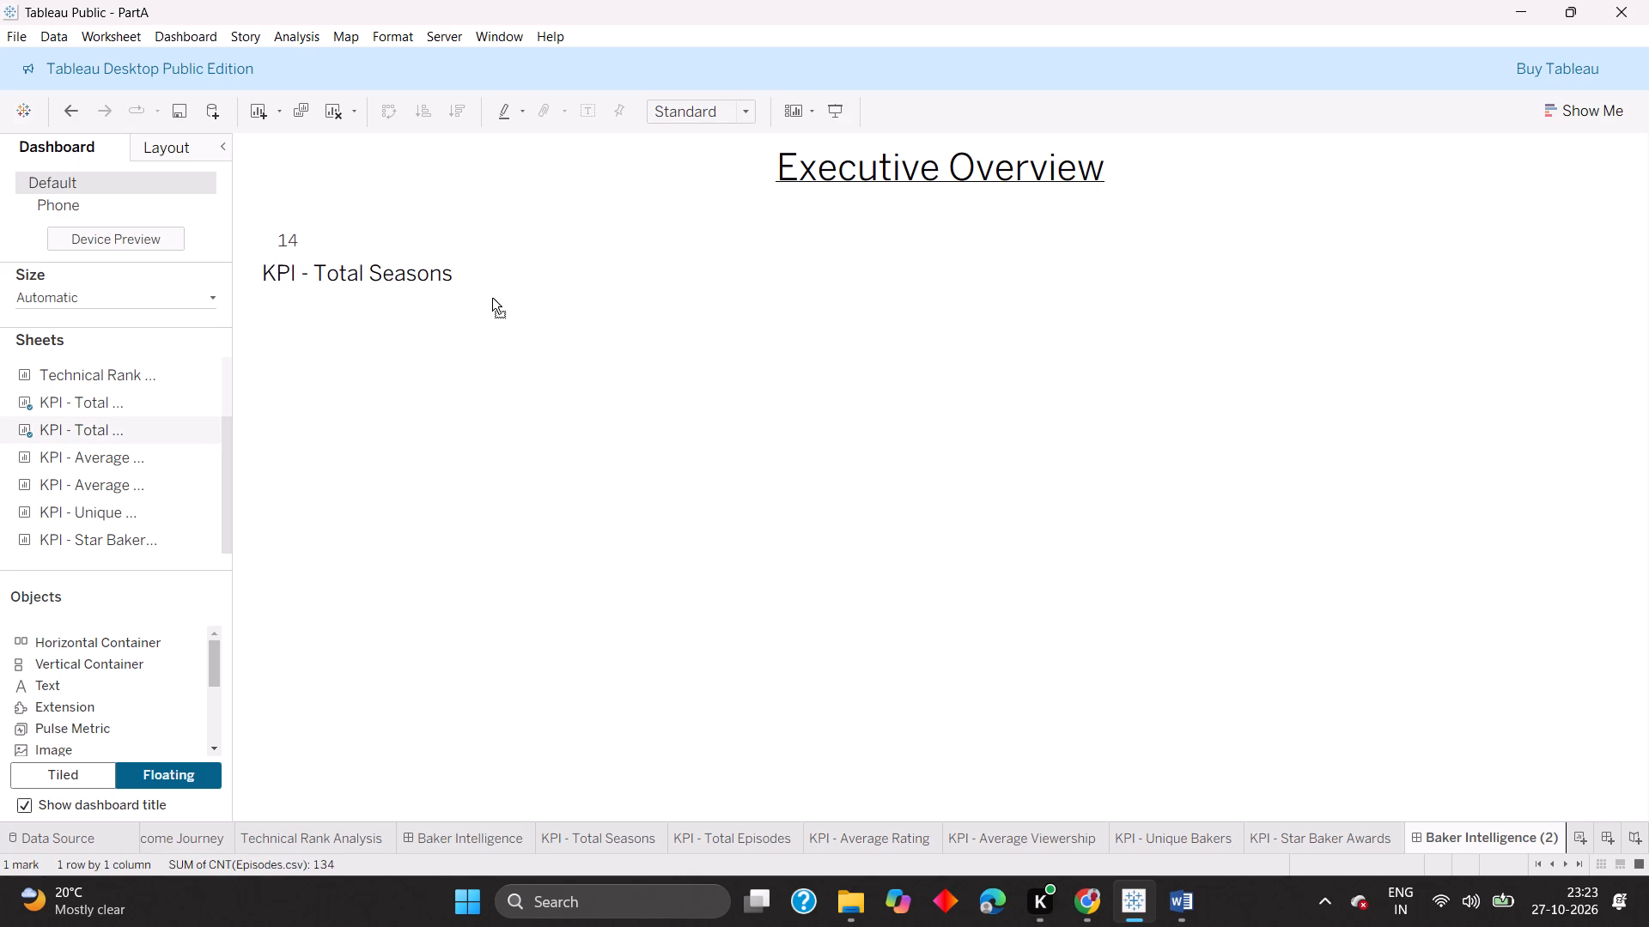
{"action": "left_click", "coordinate": [534, 340]}
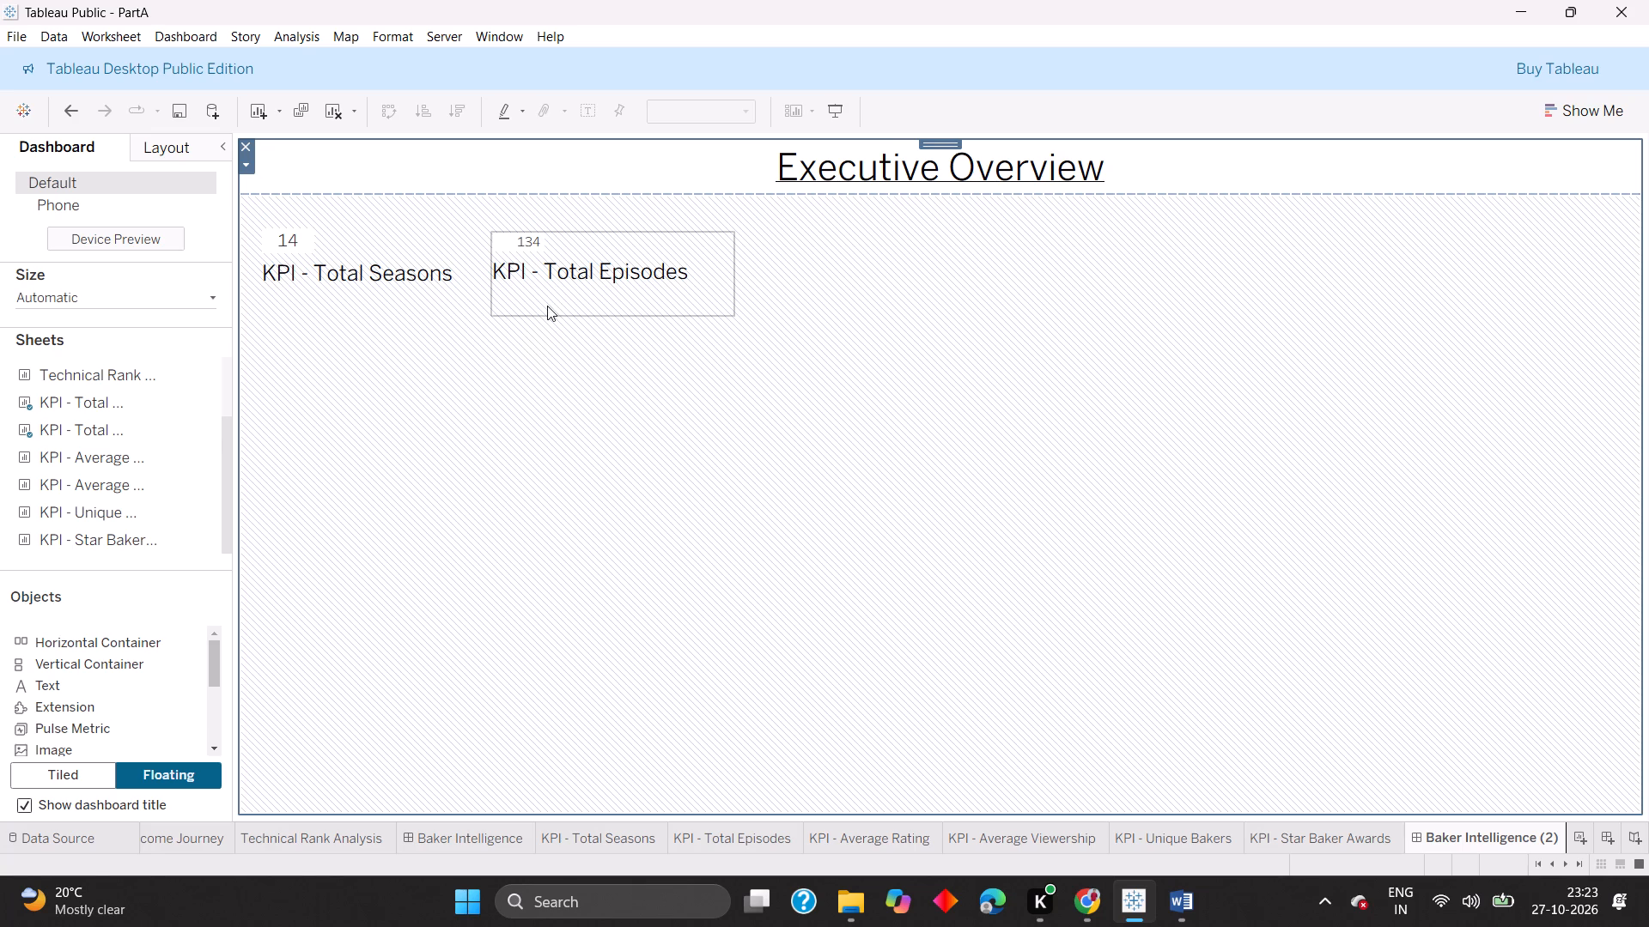
{"action": "left_click", "coordinate": [547, 306]}
{"action": "key", "text": "Down"}
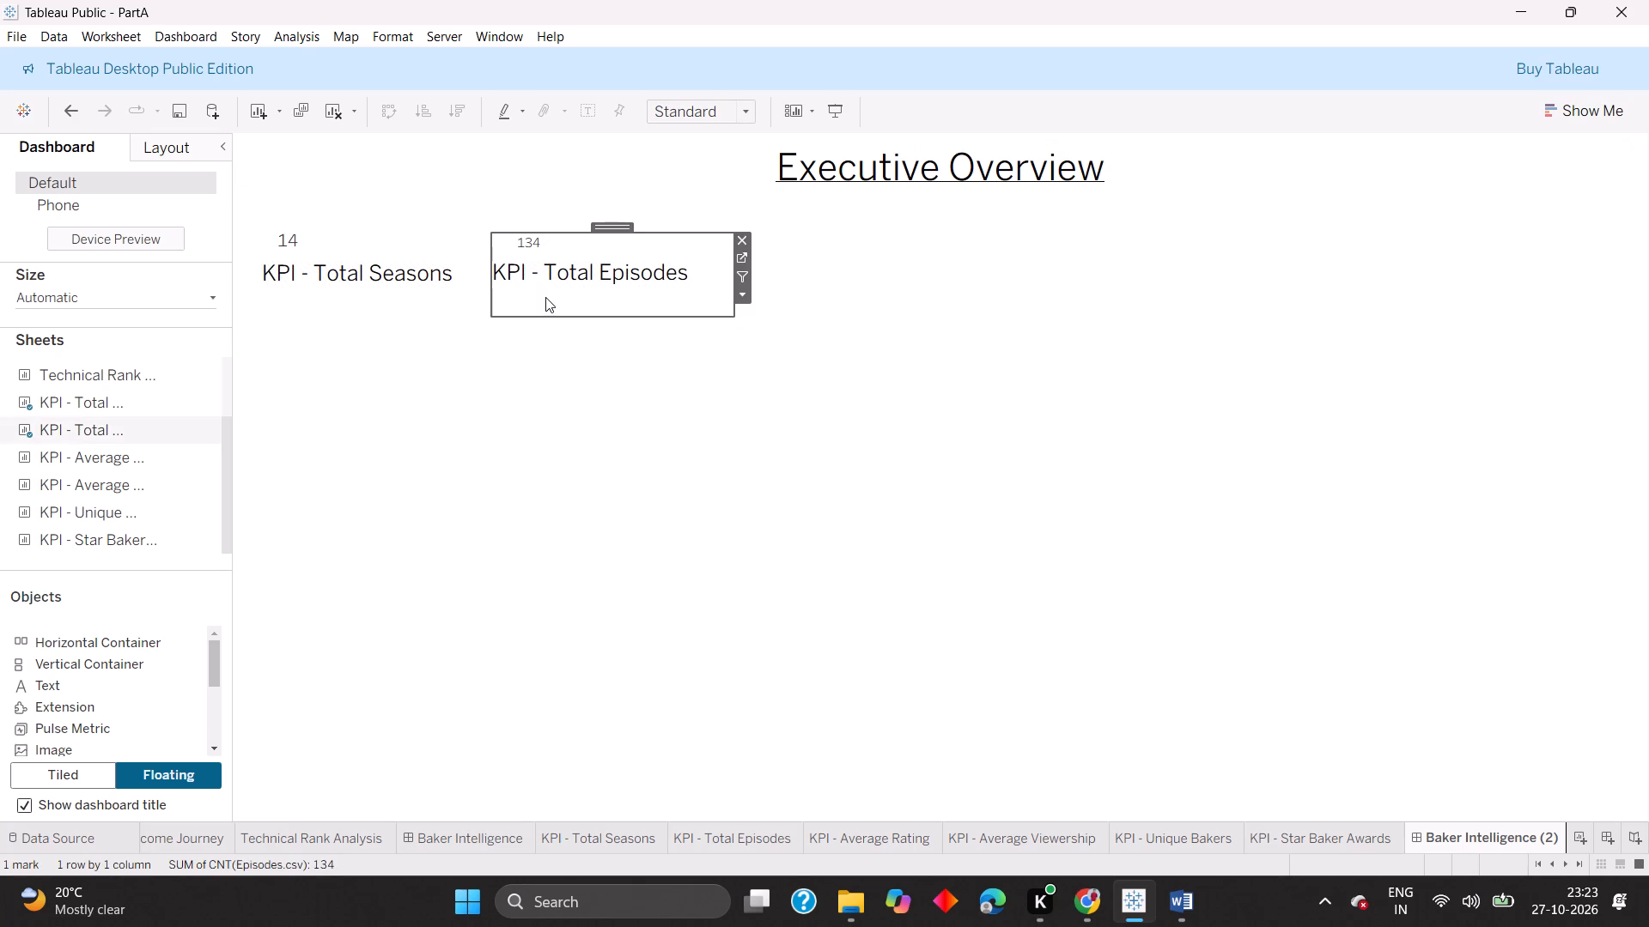
{"action": "key", "text": "Down"}
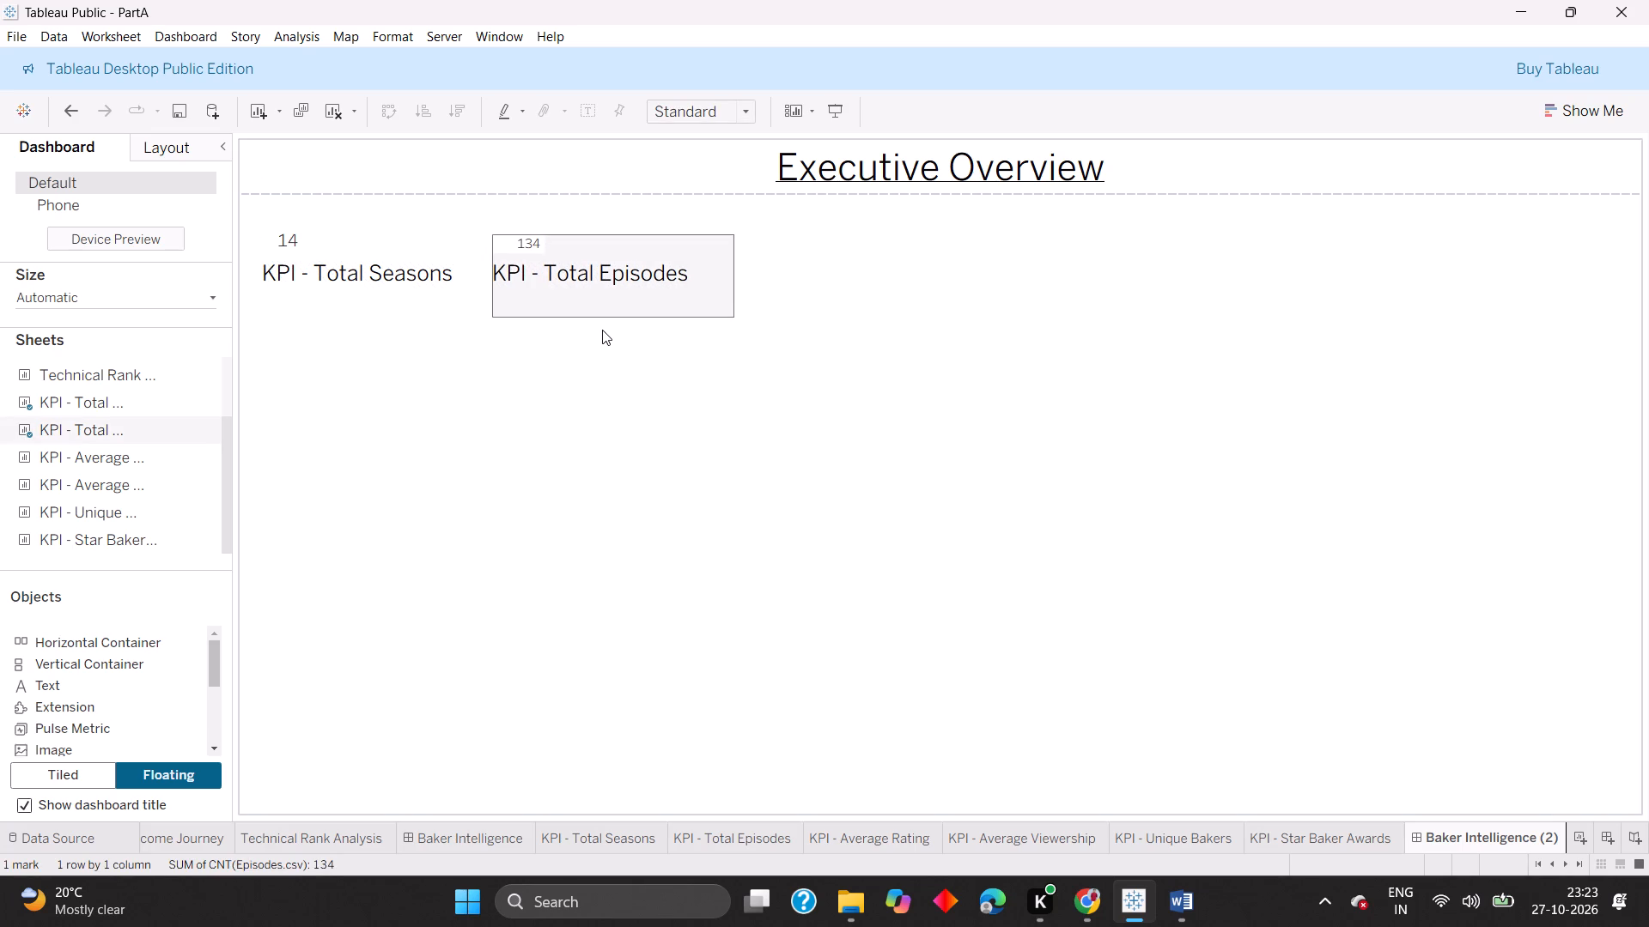
{"action": "left_click", "coordinate": [595, 367]}
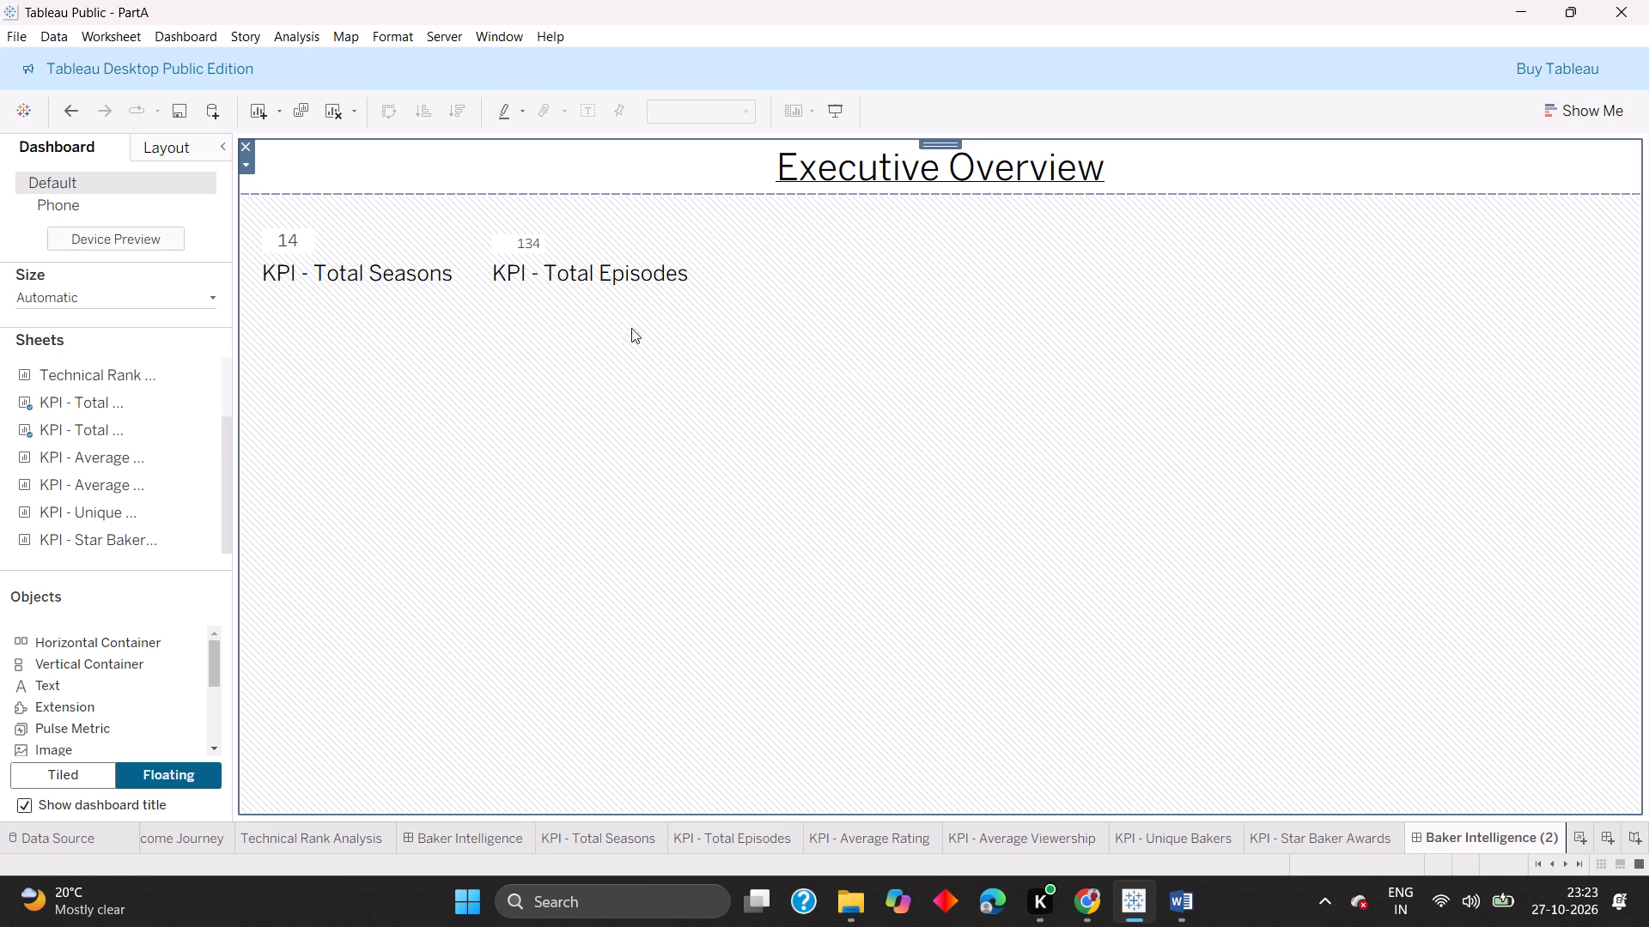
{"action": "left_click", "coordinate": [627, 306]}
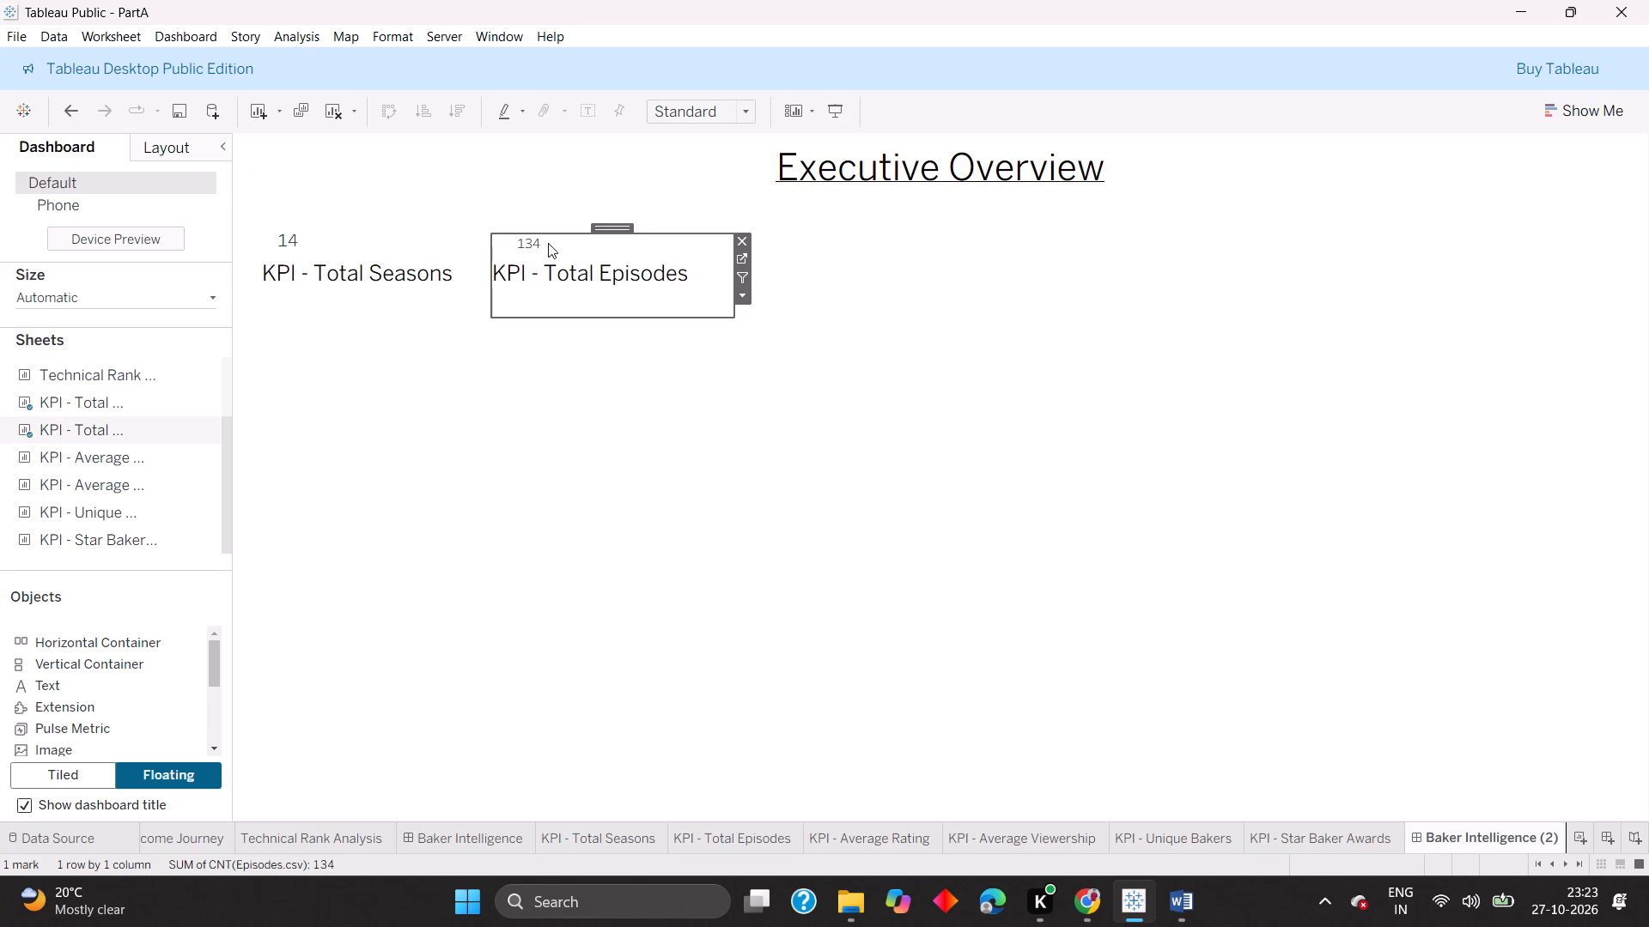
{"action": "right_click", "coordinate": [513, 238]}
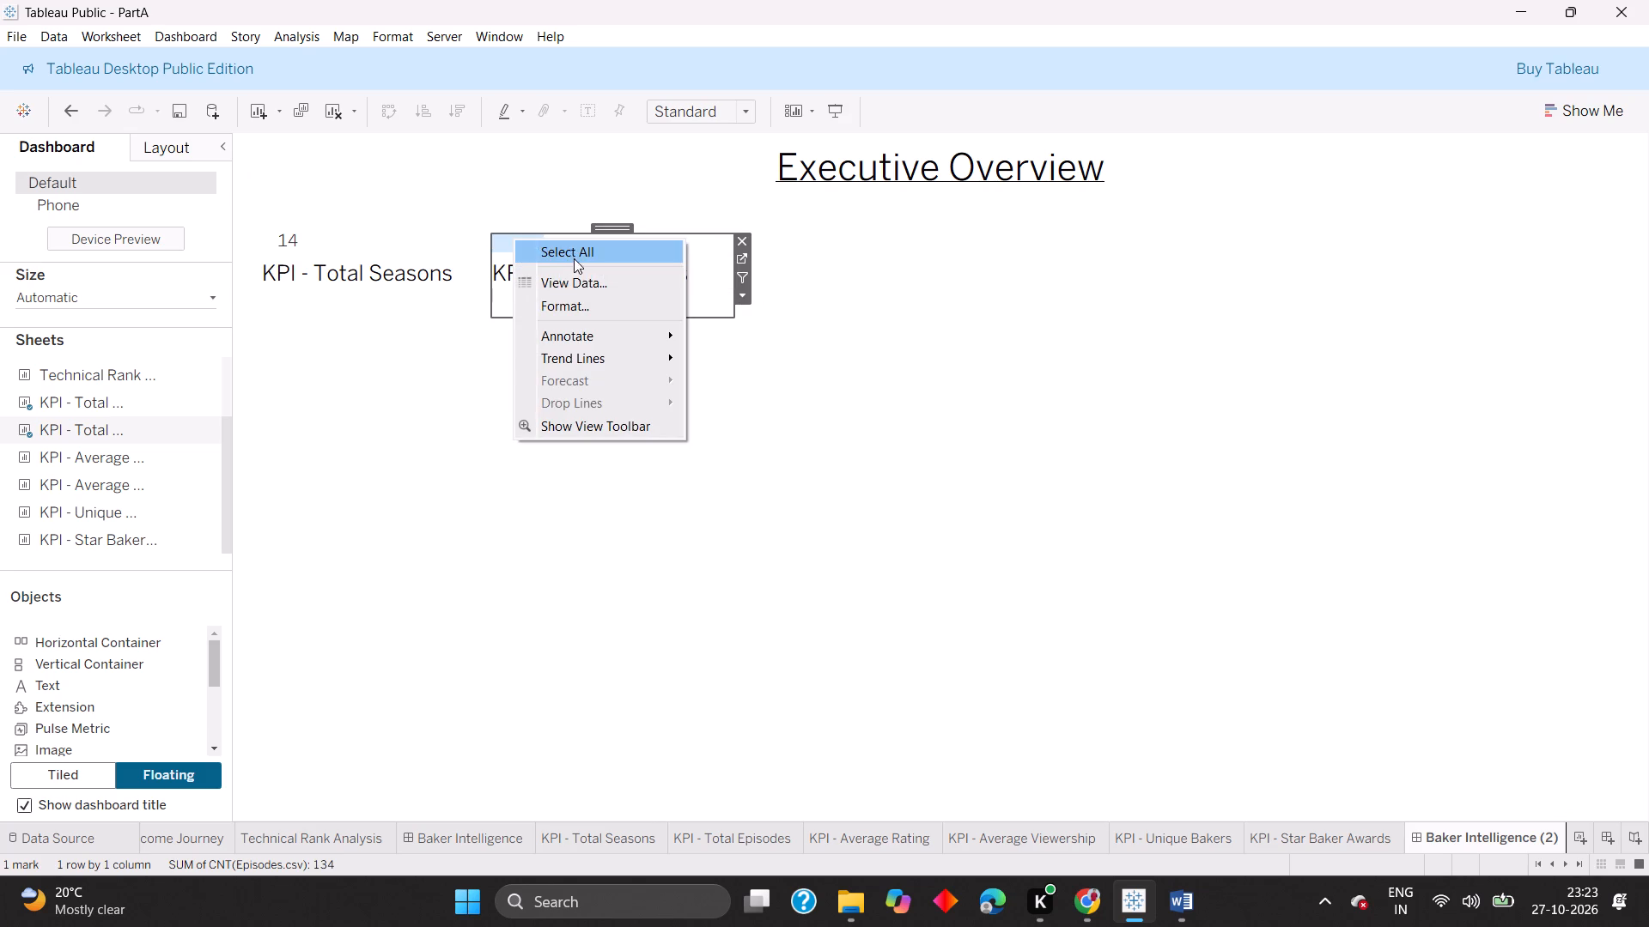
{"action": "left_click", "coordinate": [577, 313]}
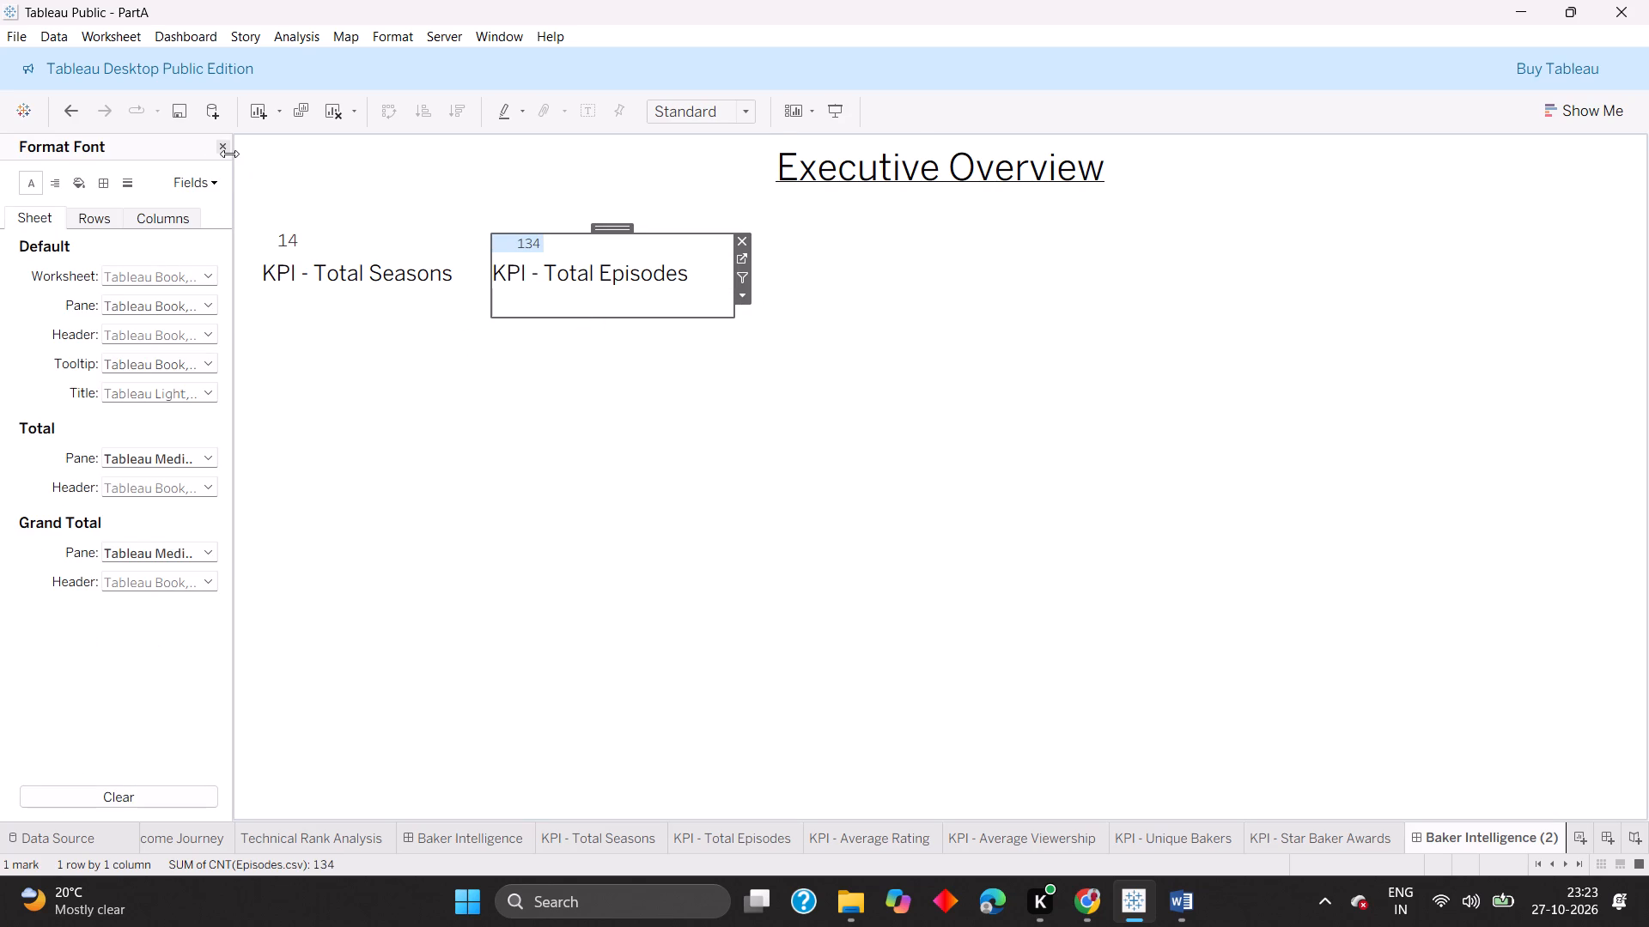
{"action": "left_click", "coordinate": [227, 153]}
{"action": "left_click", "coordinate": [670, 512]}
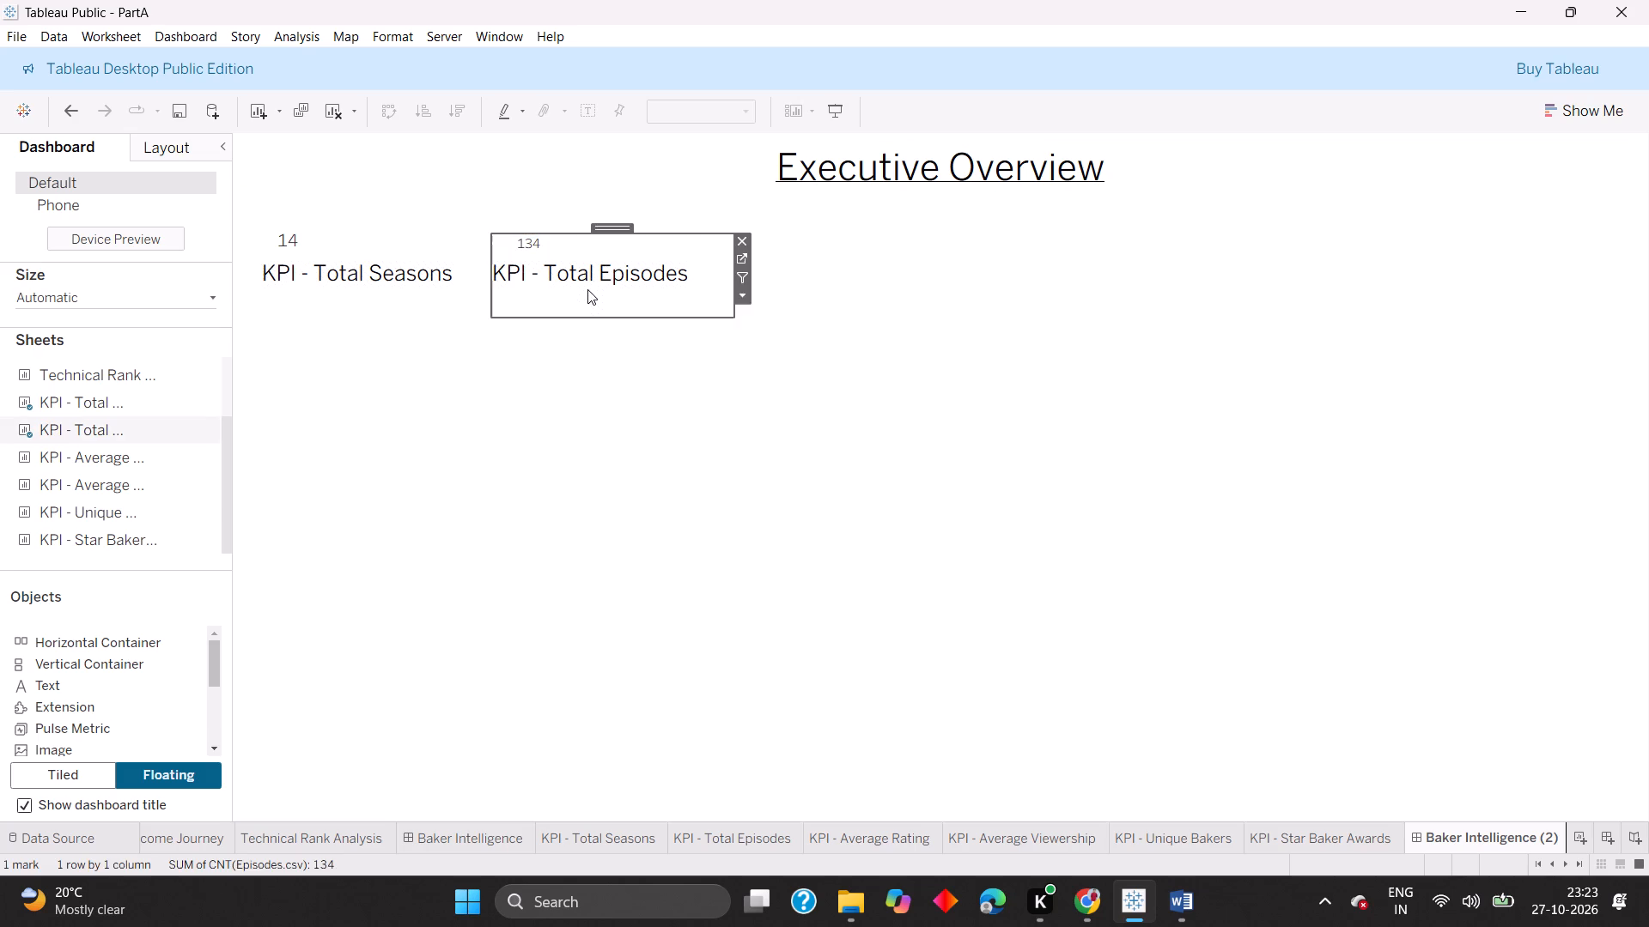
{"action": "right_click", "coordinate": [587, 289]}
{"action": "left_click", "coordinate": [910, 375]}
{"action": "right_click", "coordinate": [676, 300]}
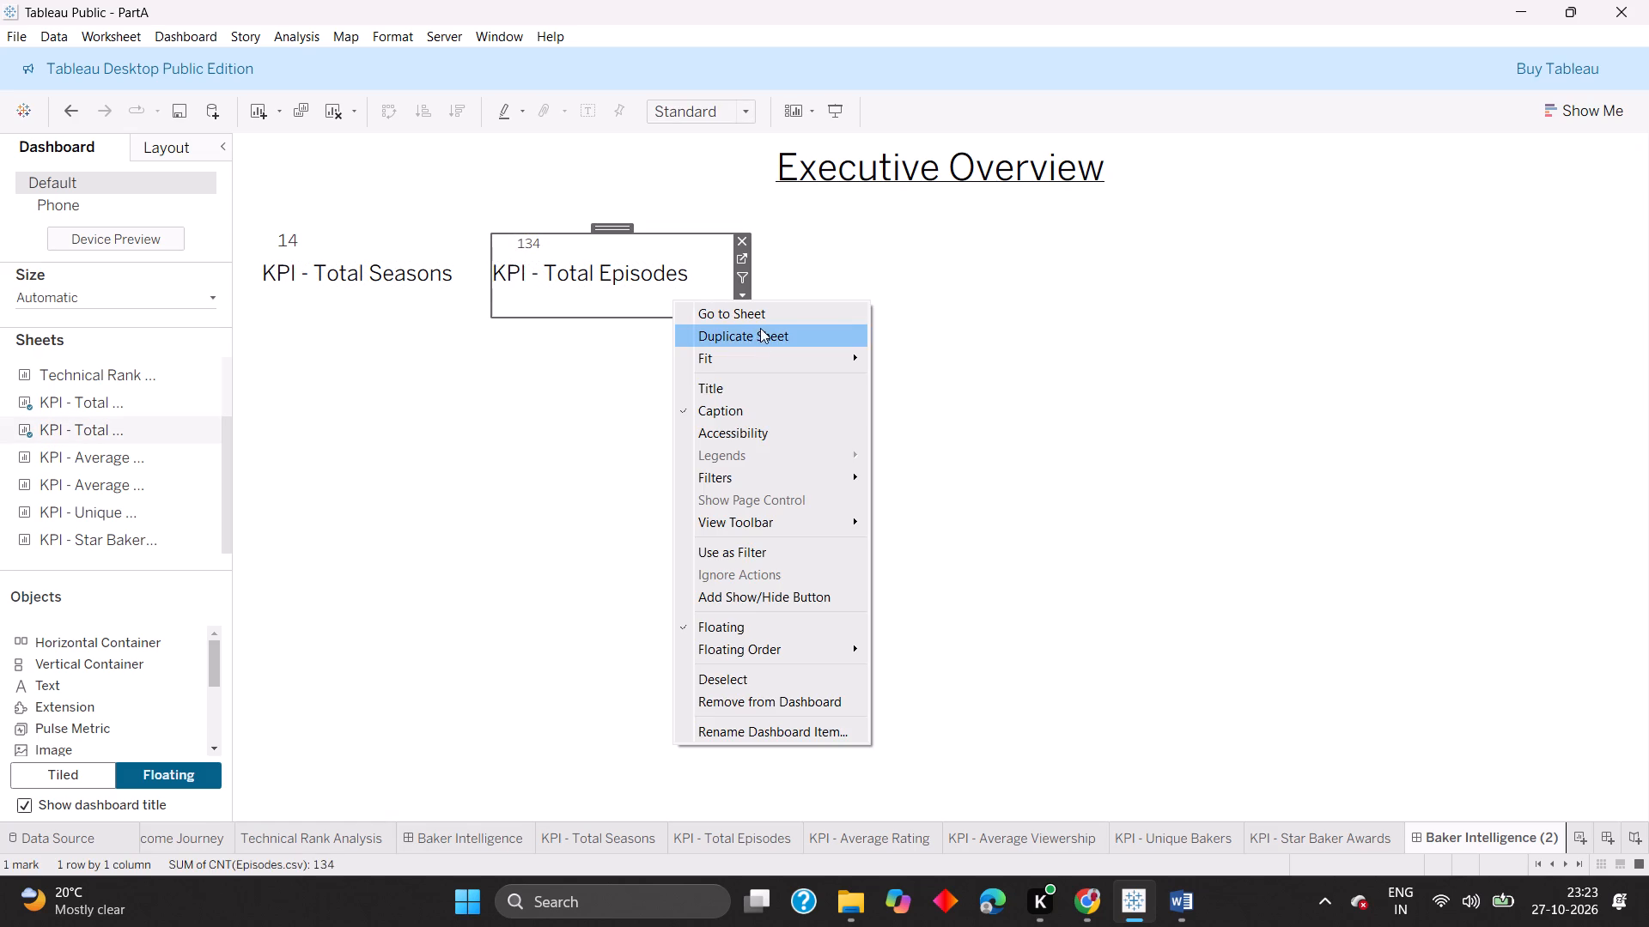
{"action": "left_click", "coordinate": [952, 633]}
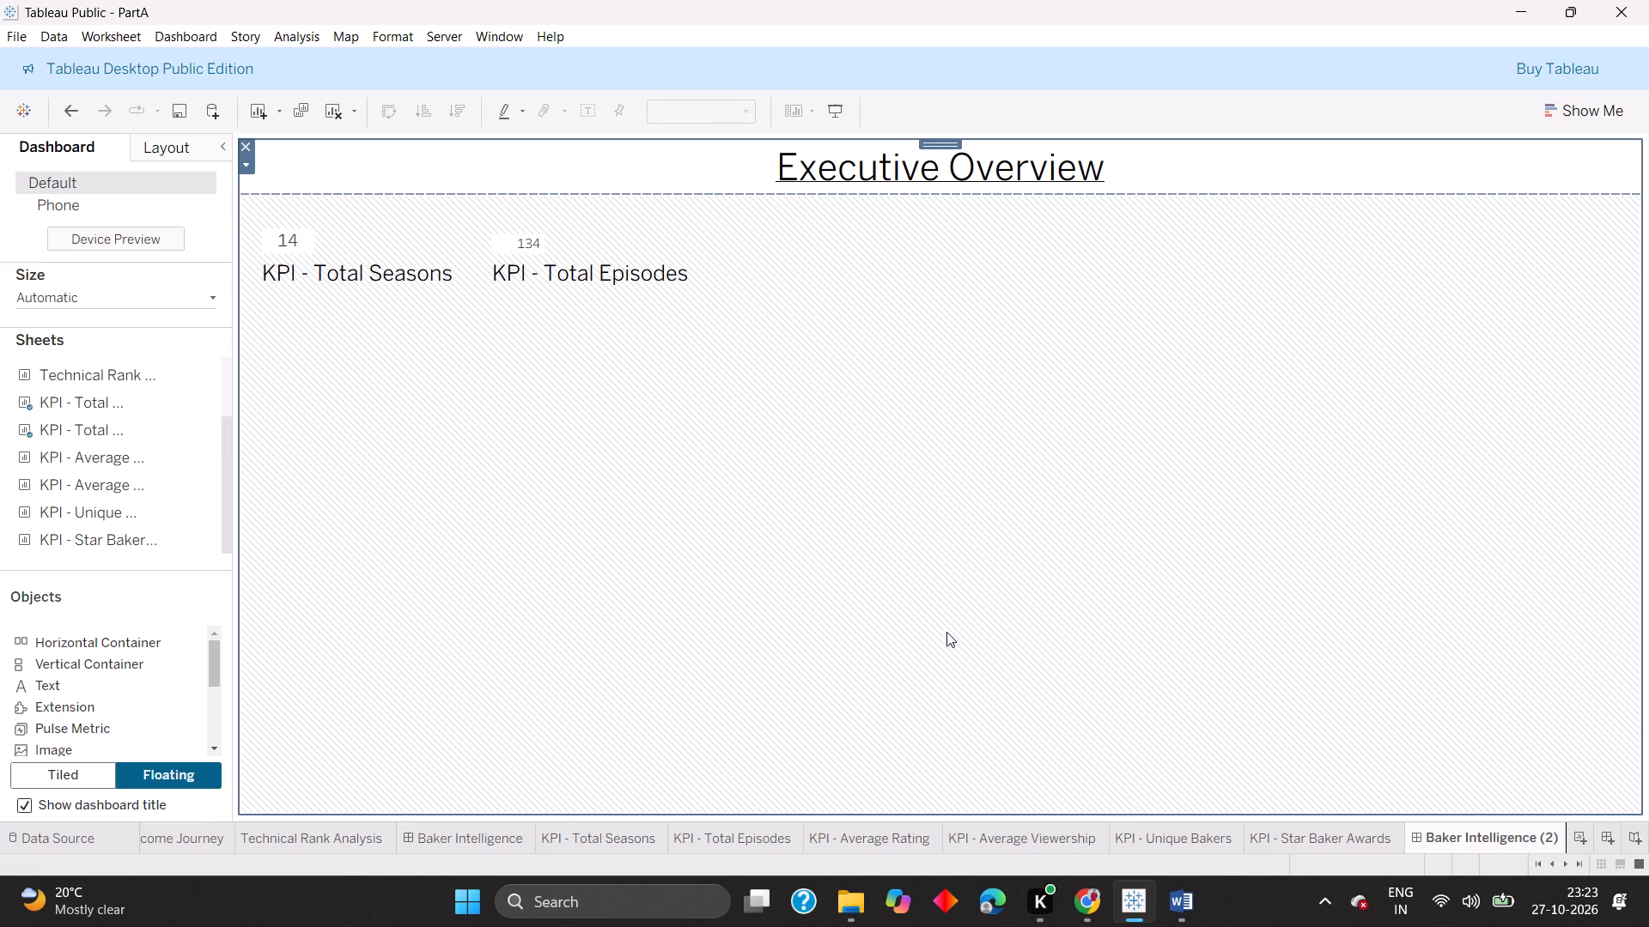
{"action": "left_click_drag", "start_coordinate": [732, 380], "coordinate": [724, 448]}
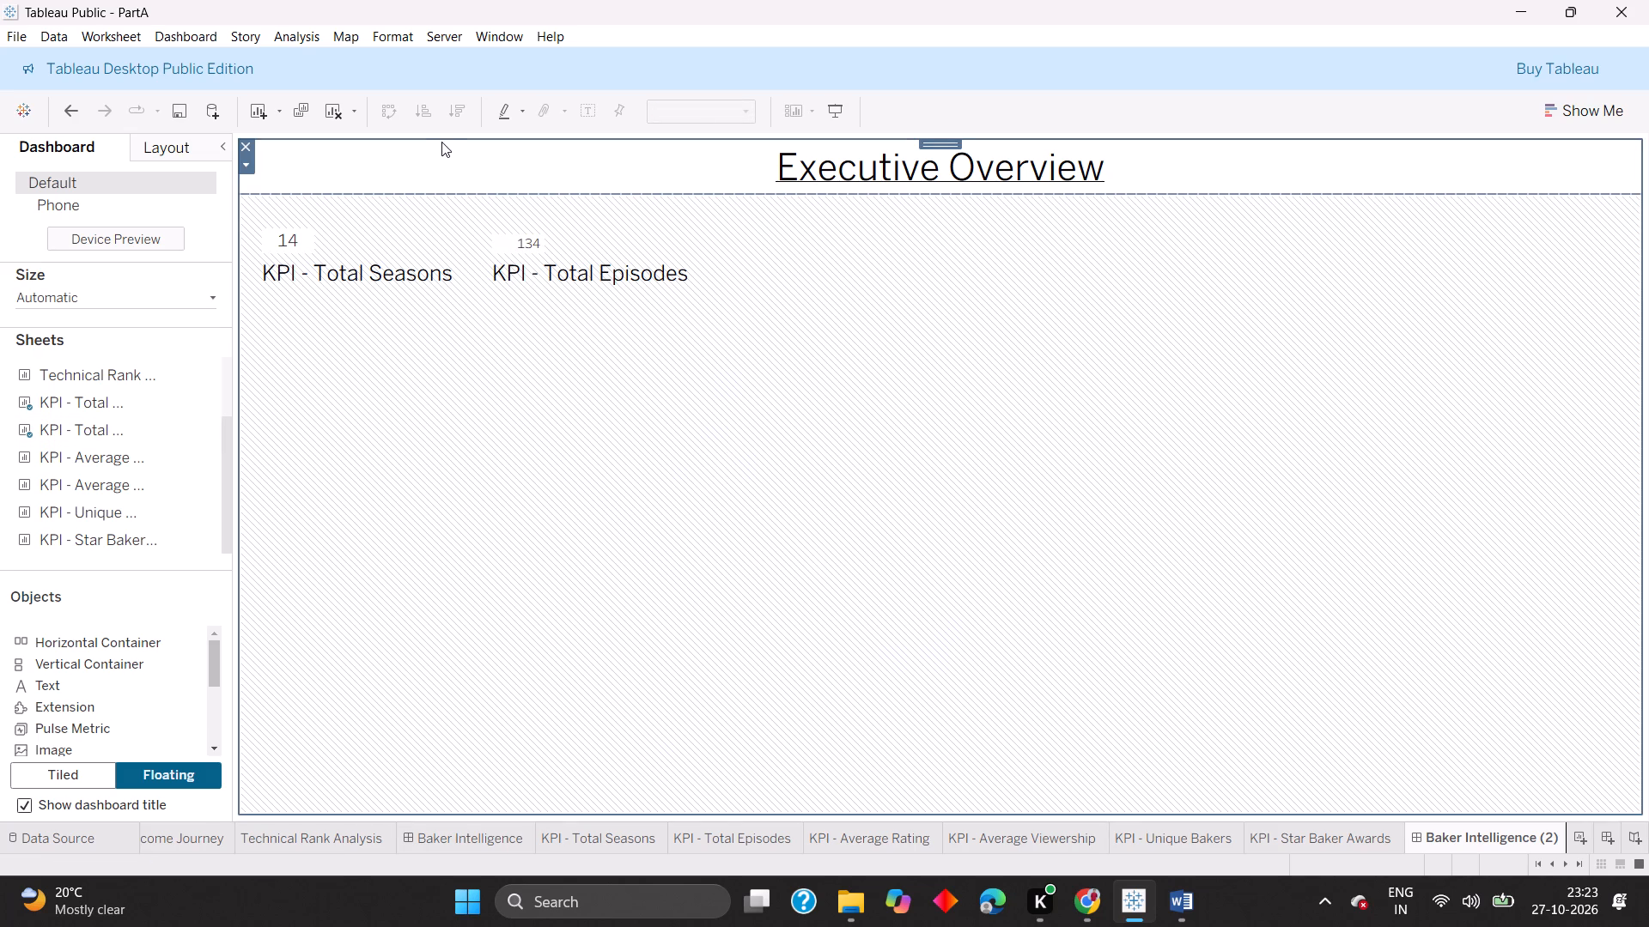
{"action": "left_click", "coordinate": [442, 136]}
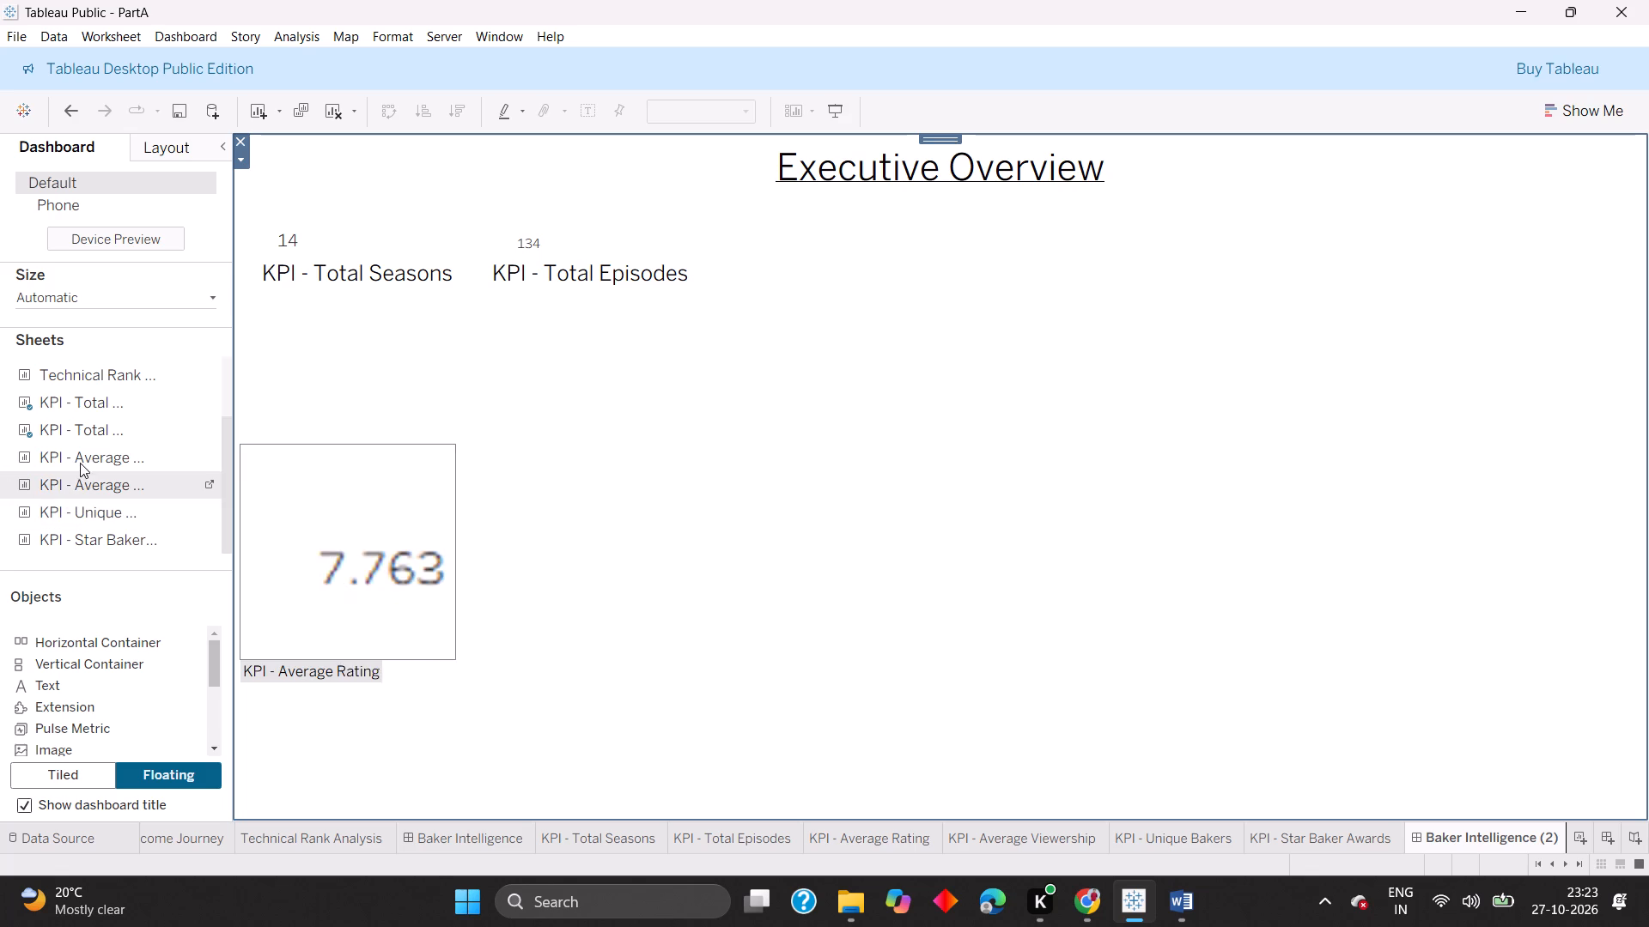
Place the KPI - Average Rating sheet as a floating item below the other KPIs, hide its title and show its caption.
{"action": "left_click_drag", "start_coordinate": [80, 463], "coordinate": [386, 396]}
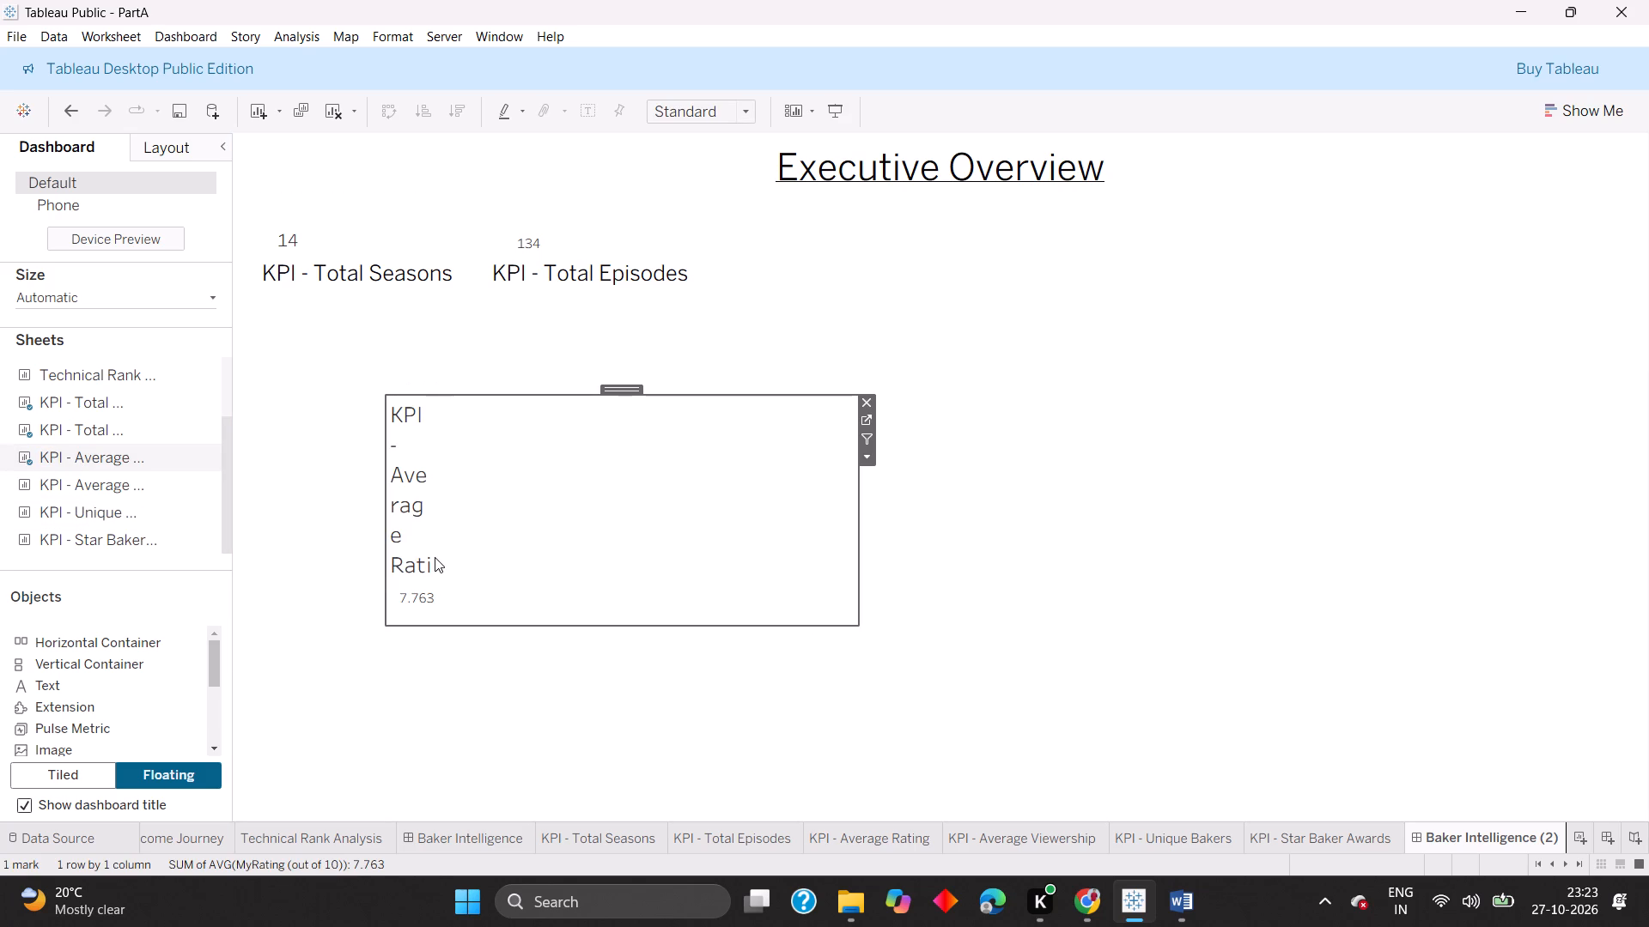
{"action": "right_click", "coordinate": [455, 512]}
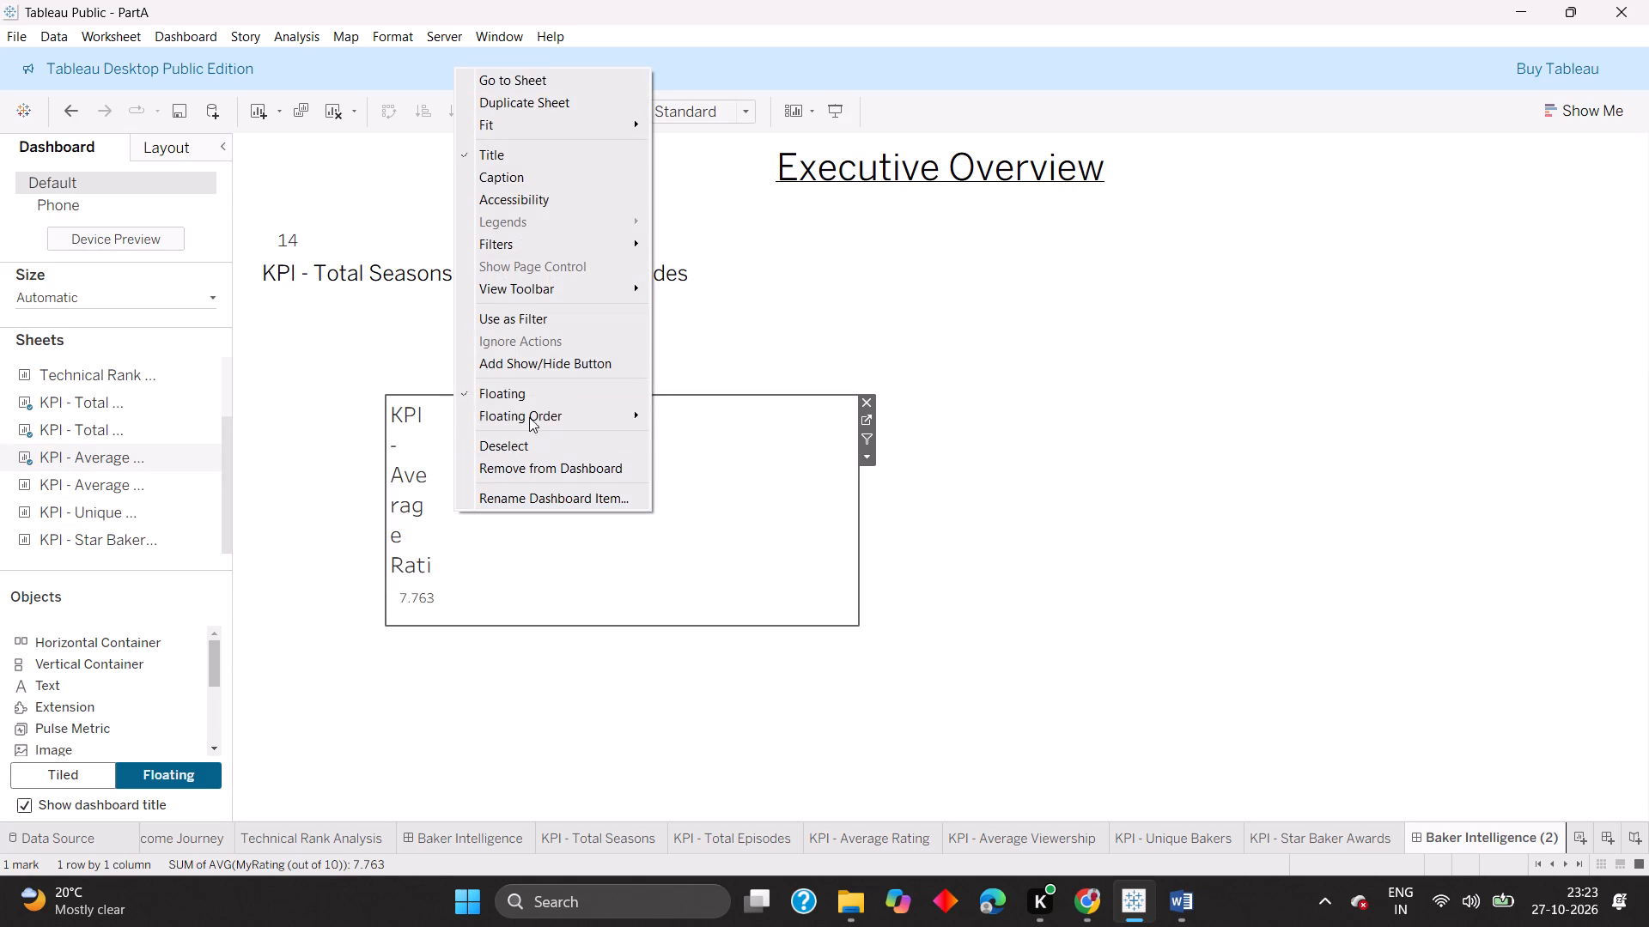
{"action": "right_click", "coordinate": [418, 526]}
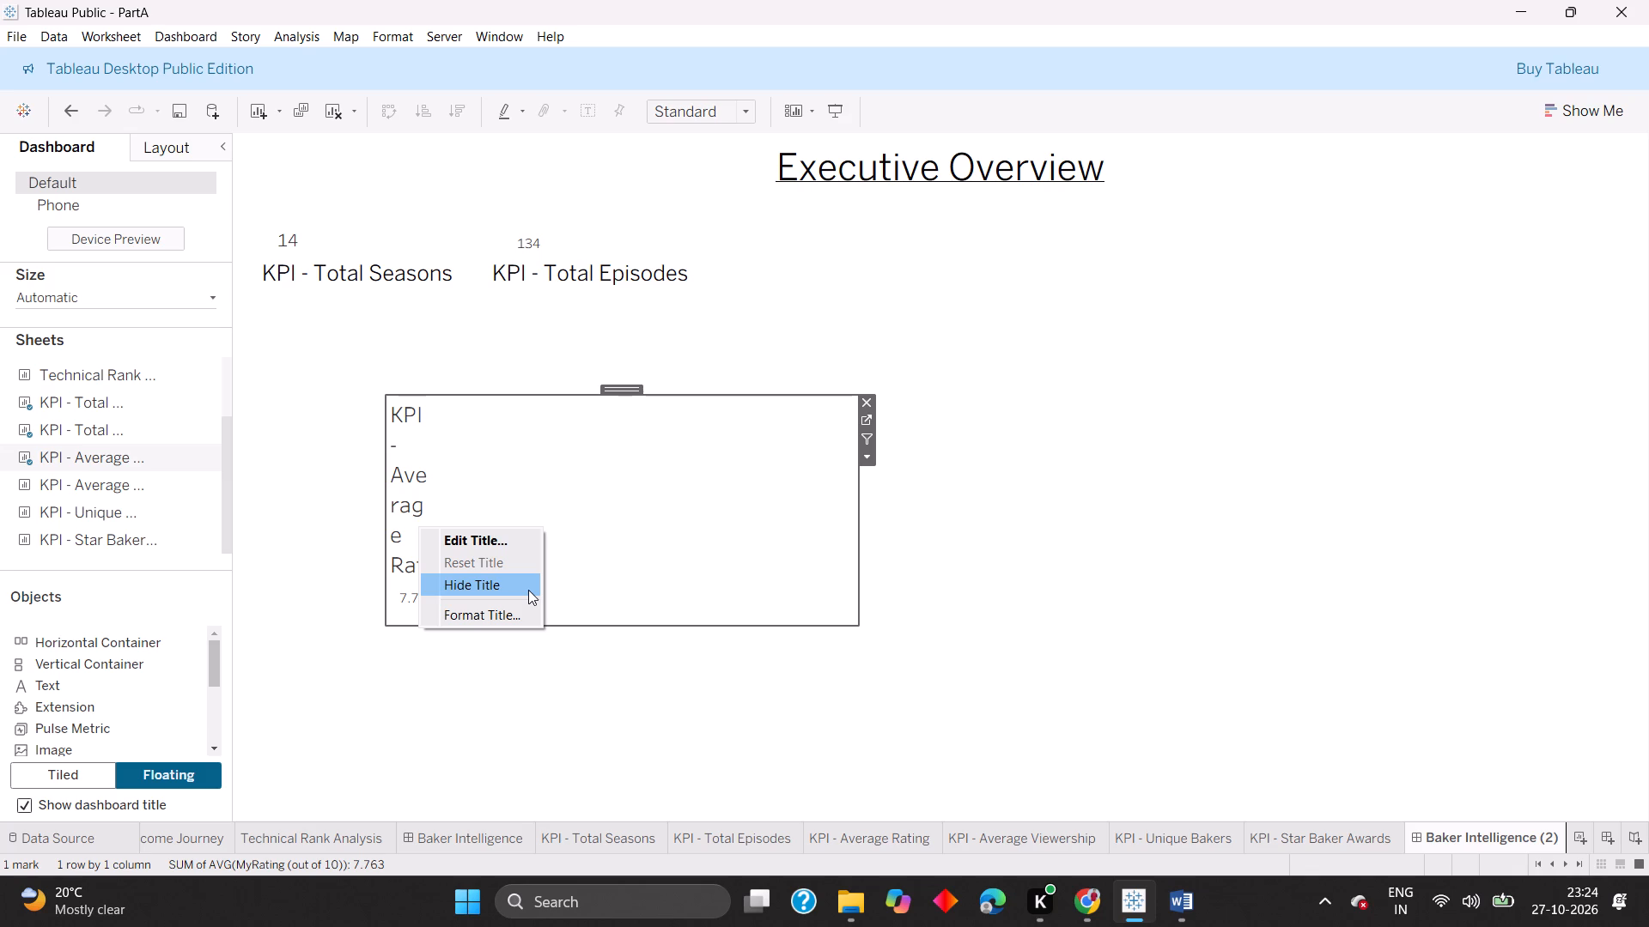
{"action": "left_click", "coordinate": [528, 590]}
{"action": "left_click", "coordinate": [525, 487]}
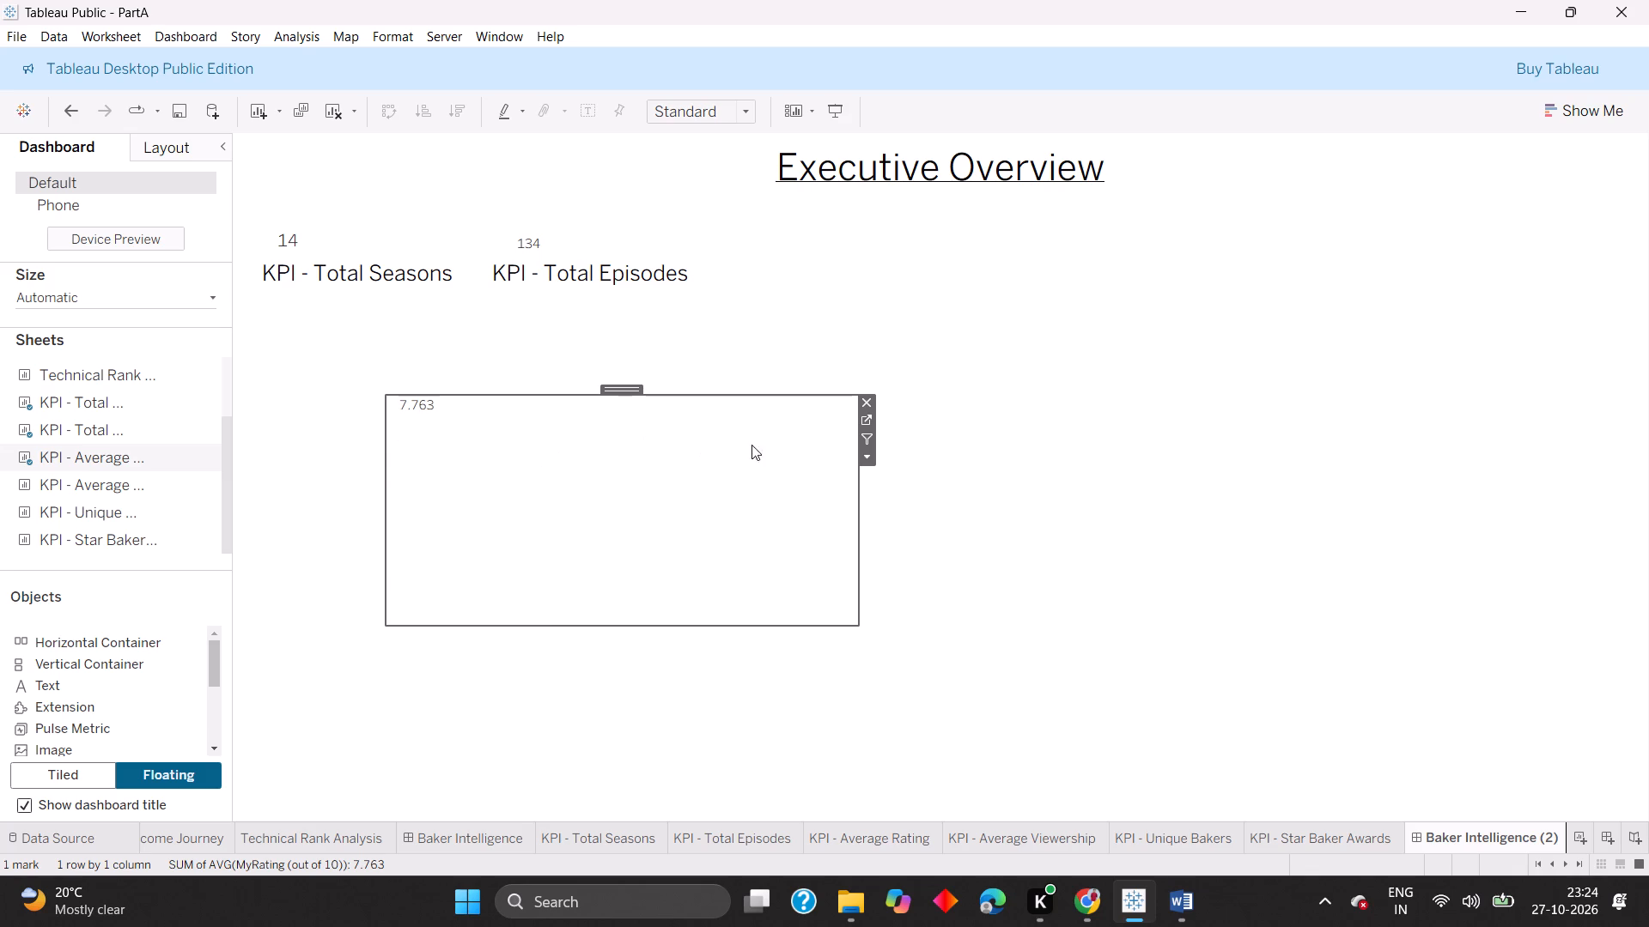
{"action": "right_click", "coordinate": [793, 473]}
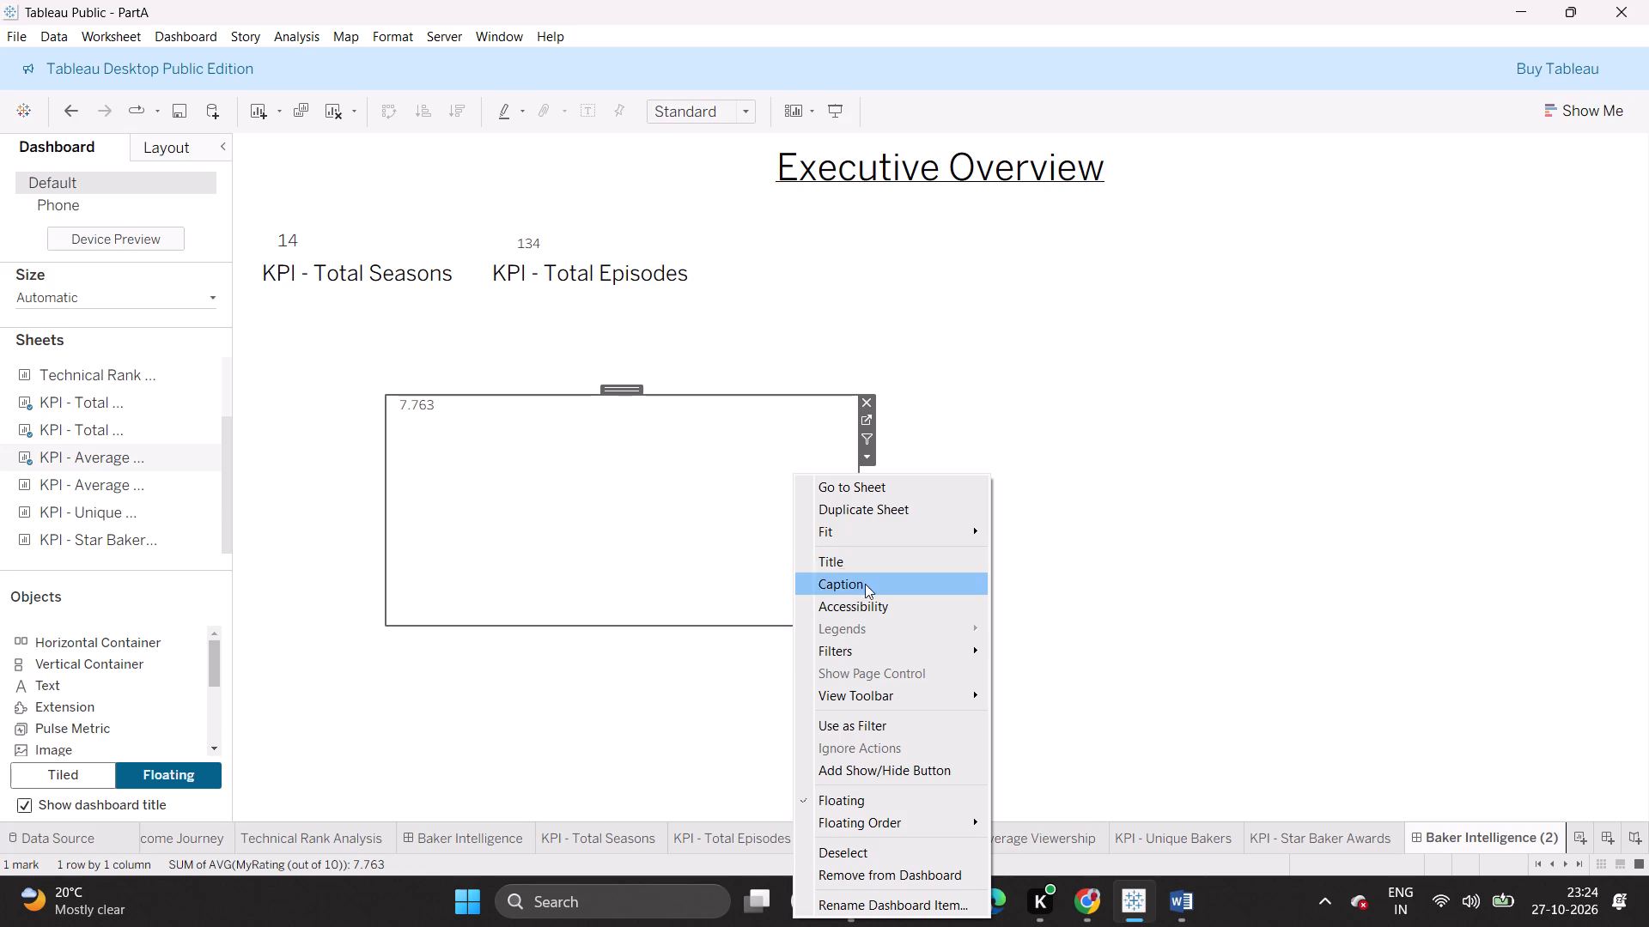
{"action": "left_click", "coordinate": [899, 589]}
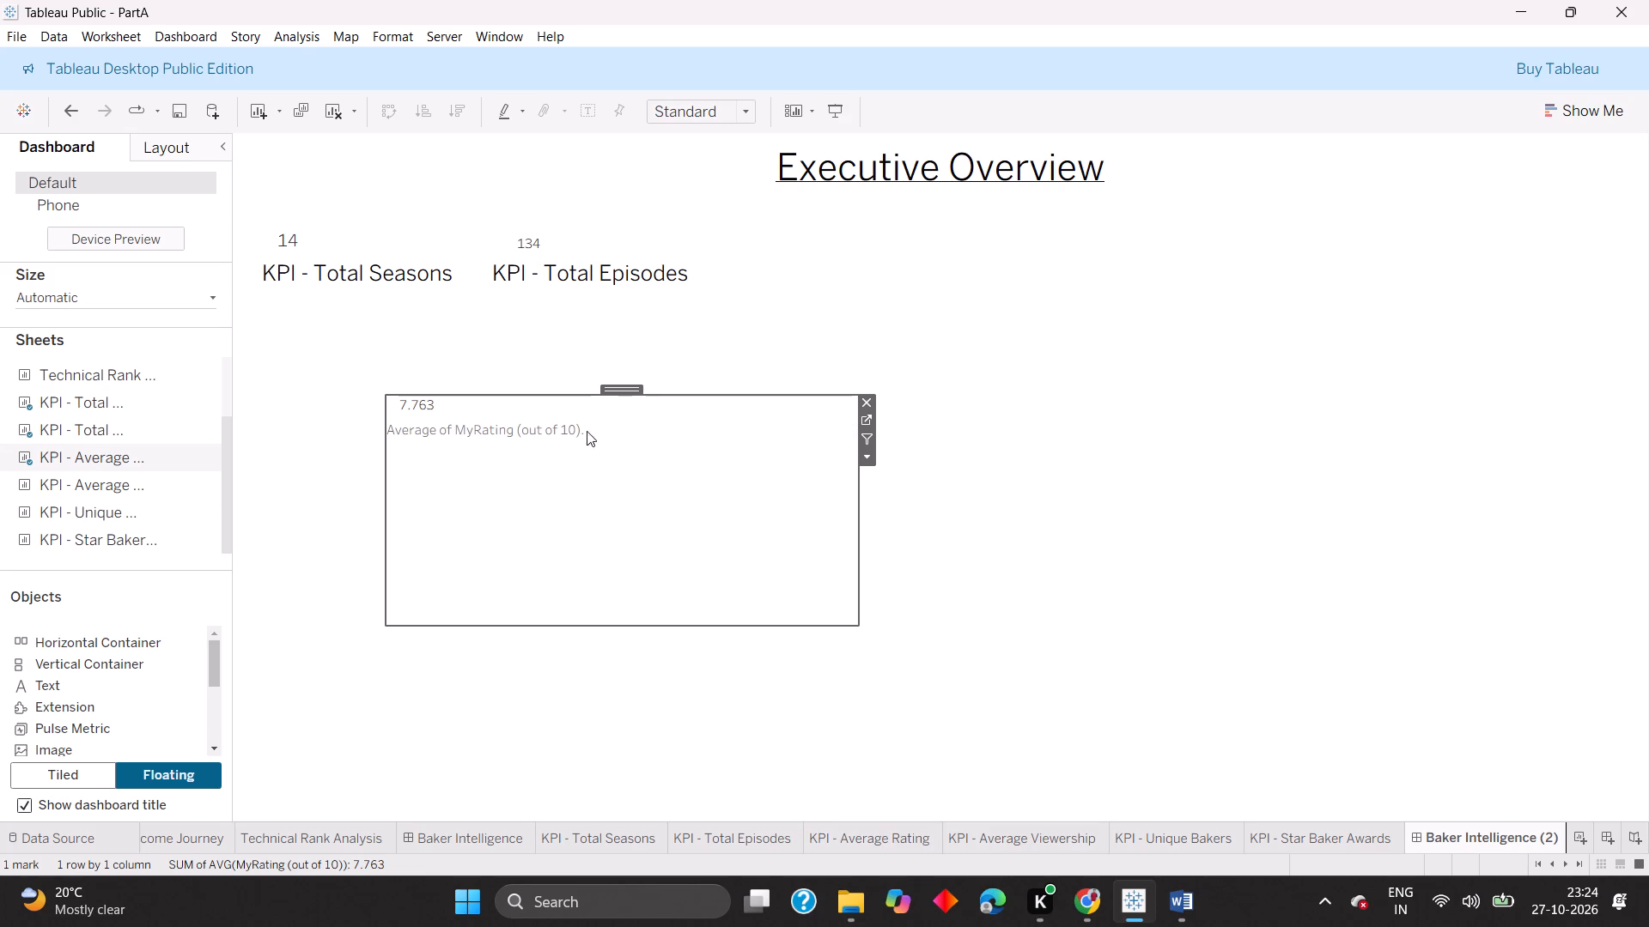
Set the whole KPI - Average Rating caption to font size 15 and confirm the caption.
{"action": "double_click", "coordinate": [566, 428]}
{"action": "left_click", "coordinate": [566, 428]}
{"action": "triple_click", "coordinate": [632, 384]}
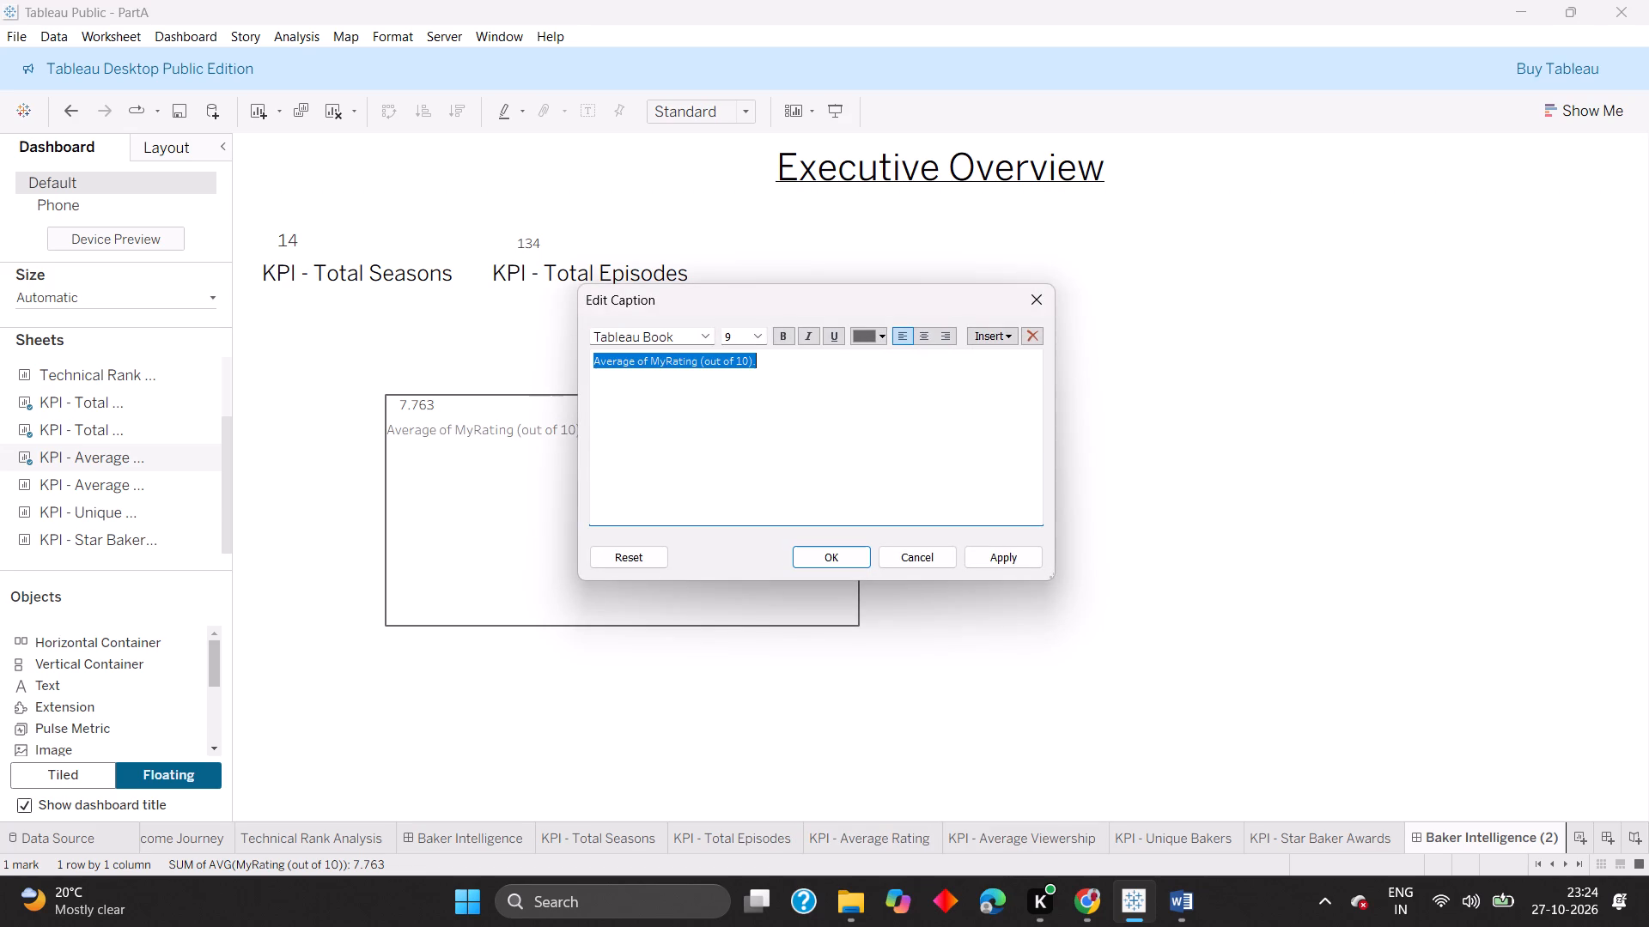
{"action": "left_click", "coordinate": [756, 340]}
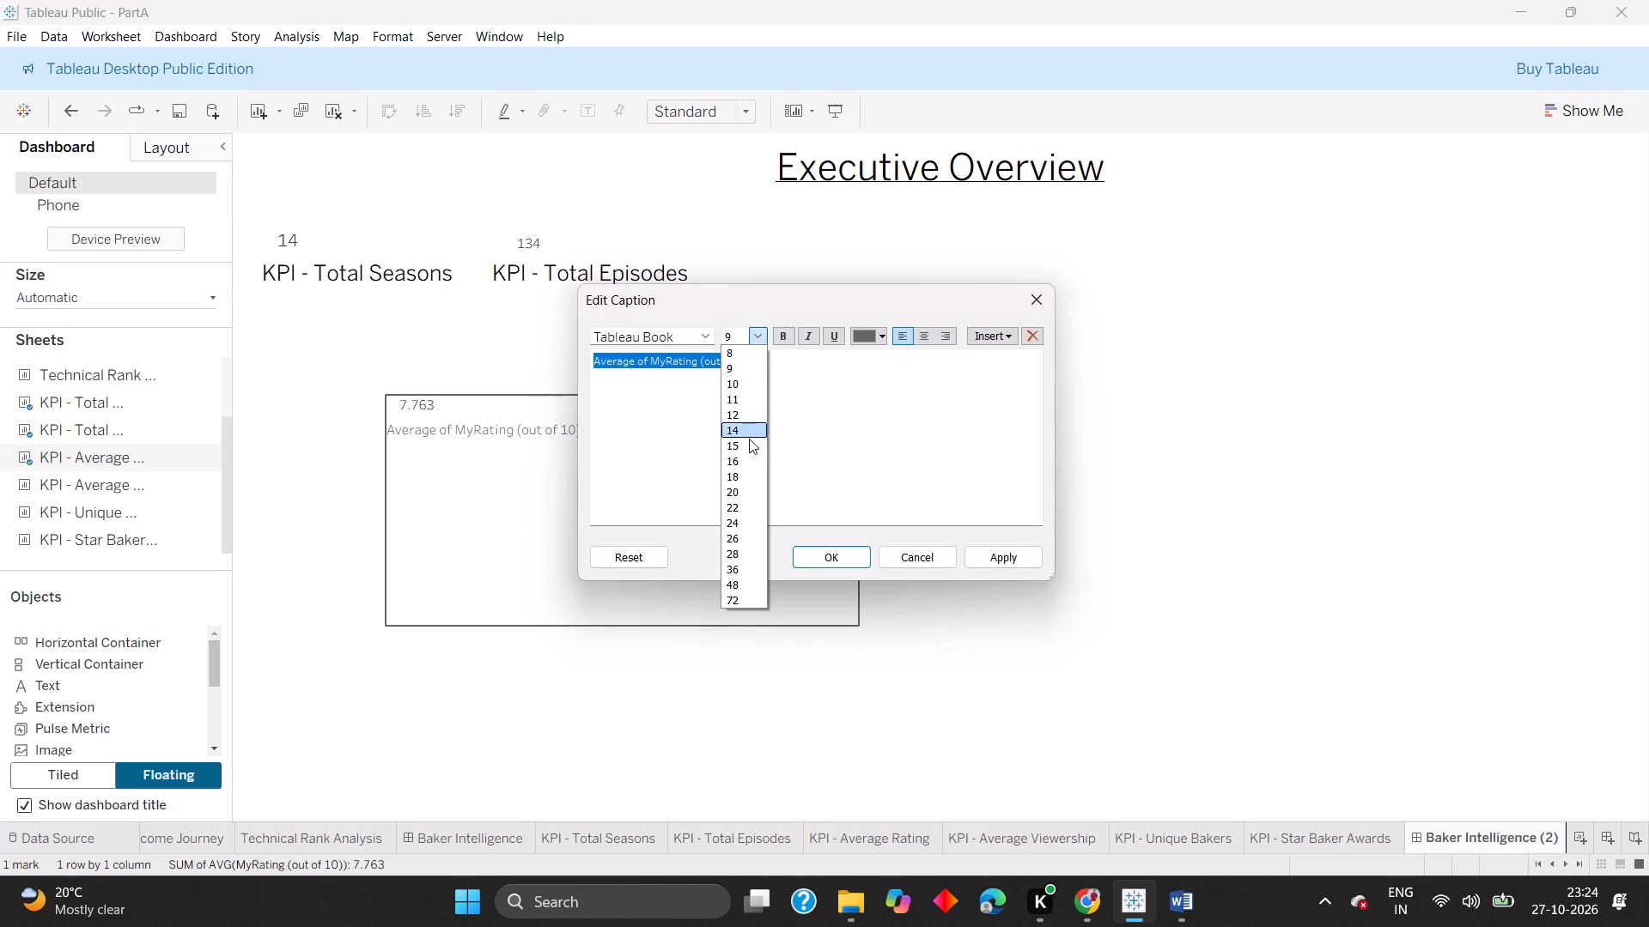
{"action": "left_click", "coordinate": [749, 439]}
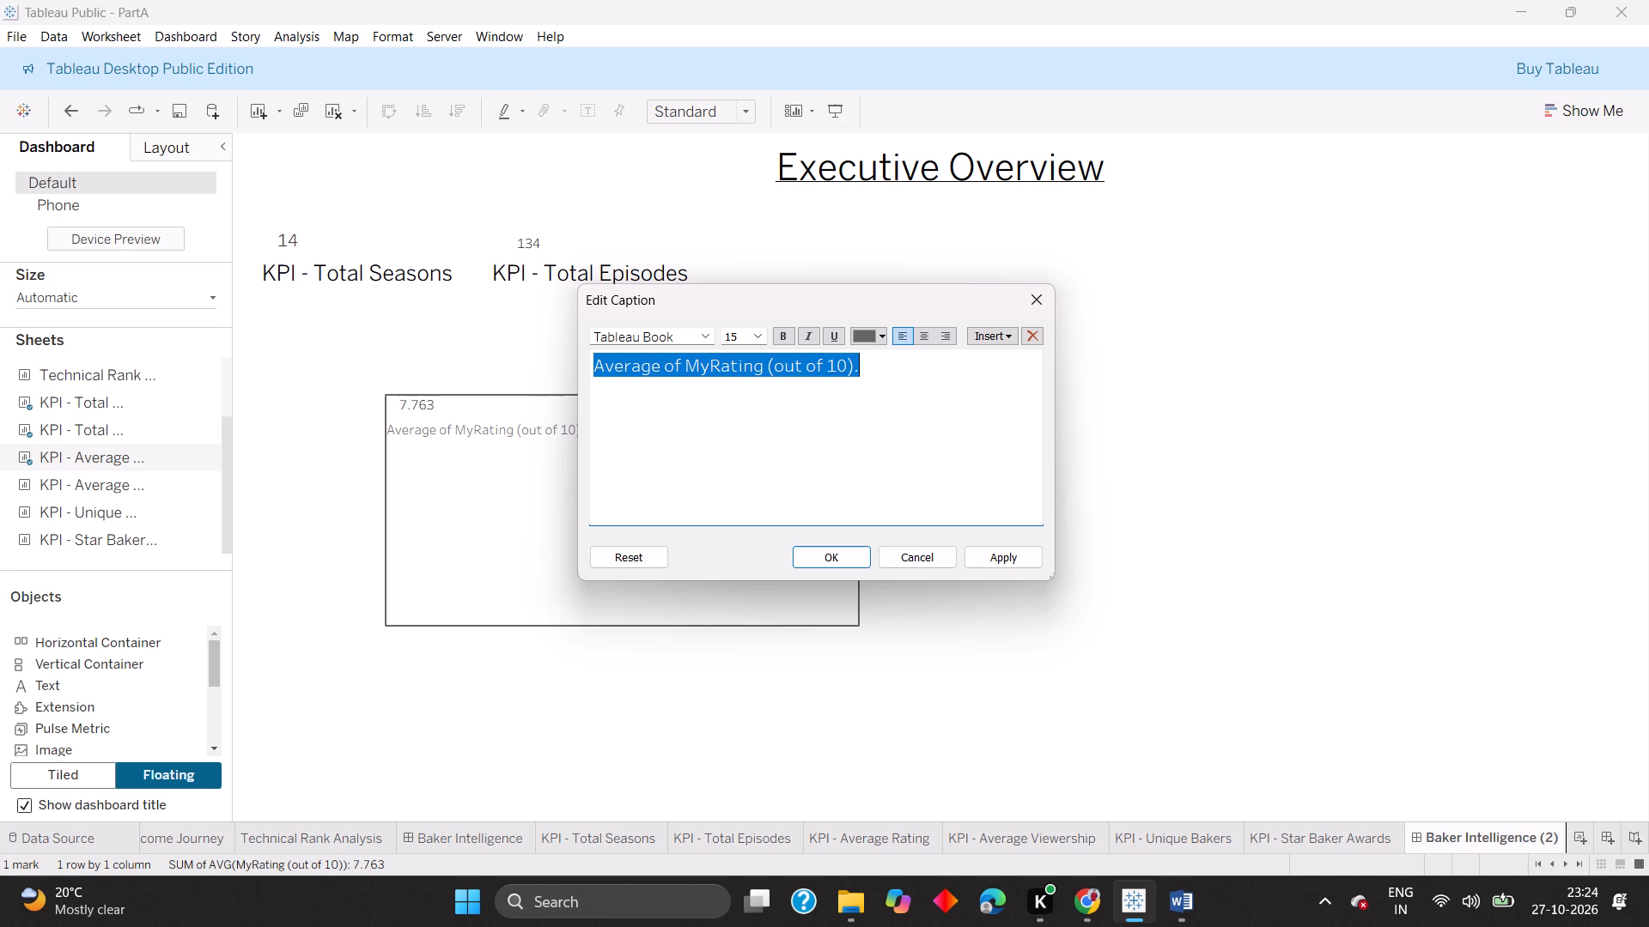
{"action": "left_click", "coordinate": [829, 556]}
{"action": "left_click", "coordinate": [892, 495]}
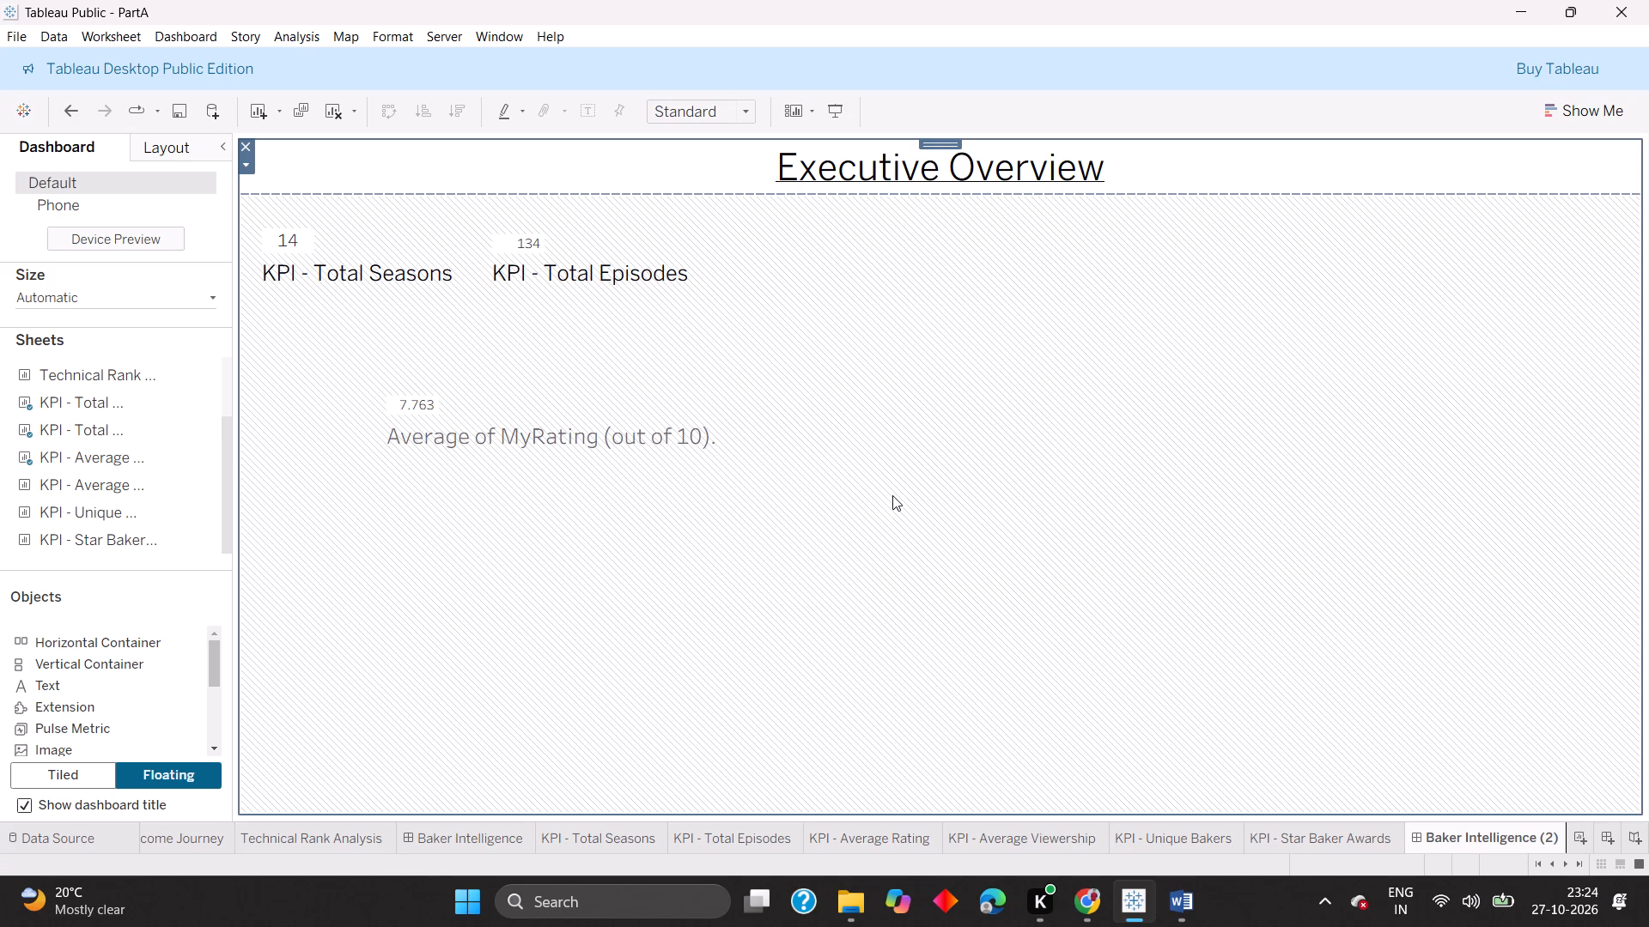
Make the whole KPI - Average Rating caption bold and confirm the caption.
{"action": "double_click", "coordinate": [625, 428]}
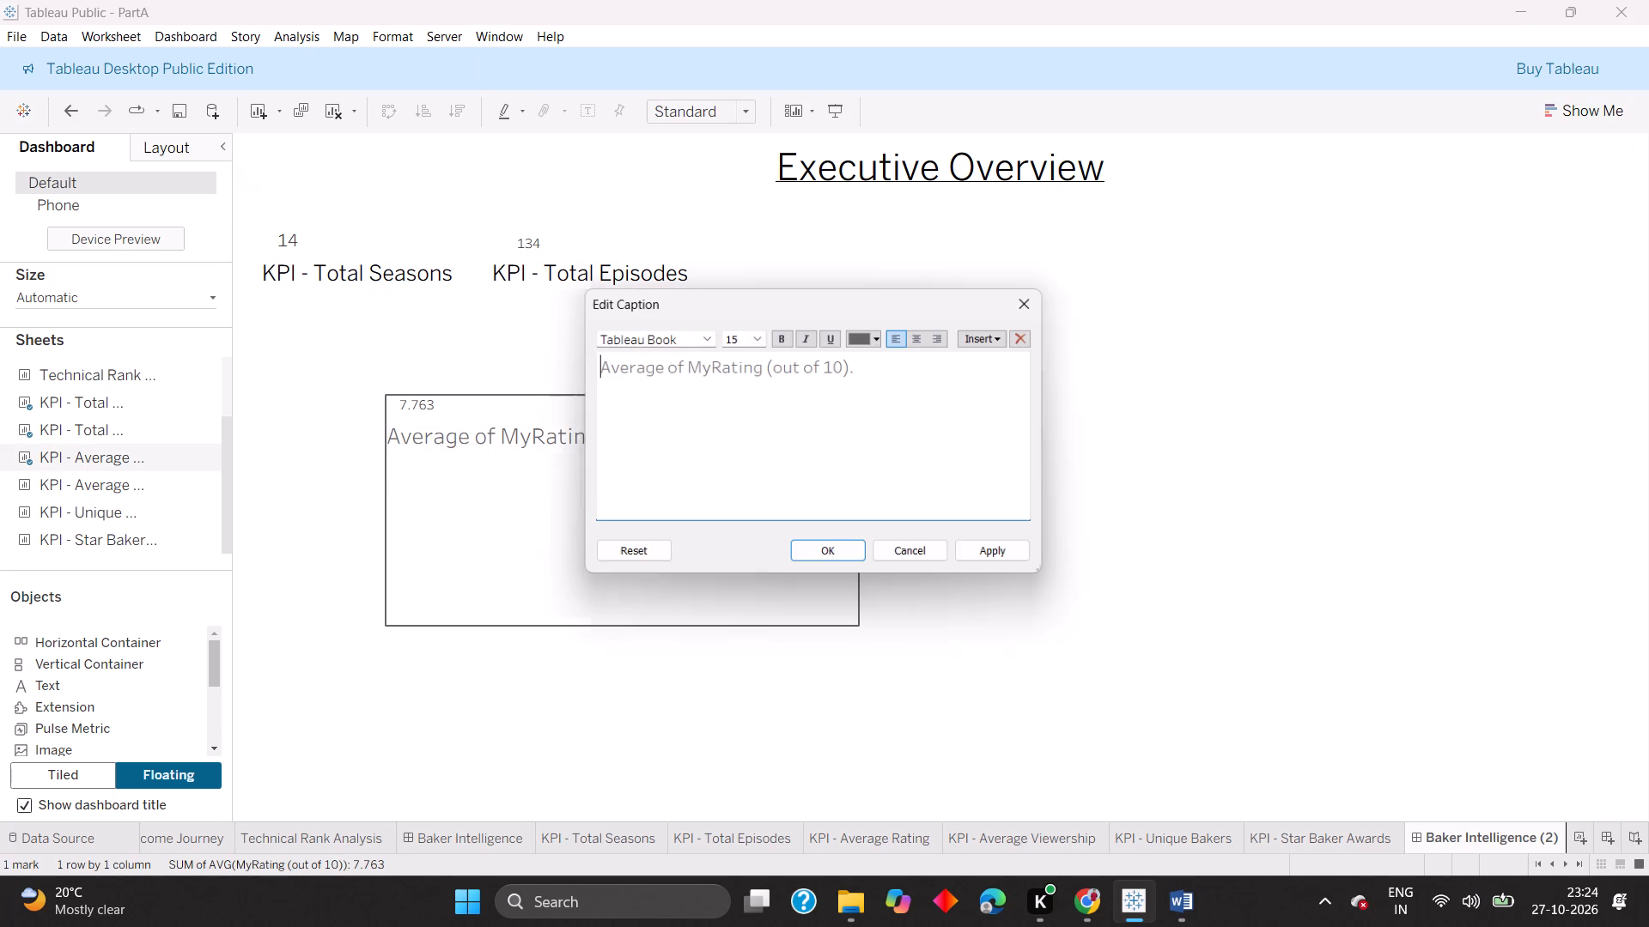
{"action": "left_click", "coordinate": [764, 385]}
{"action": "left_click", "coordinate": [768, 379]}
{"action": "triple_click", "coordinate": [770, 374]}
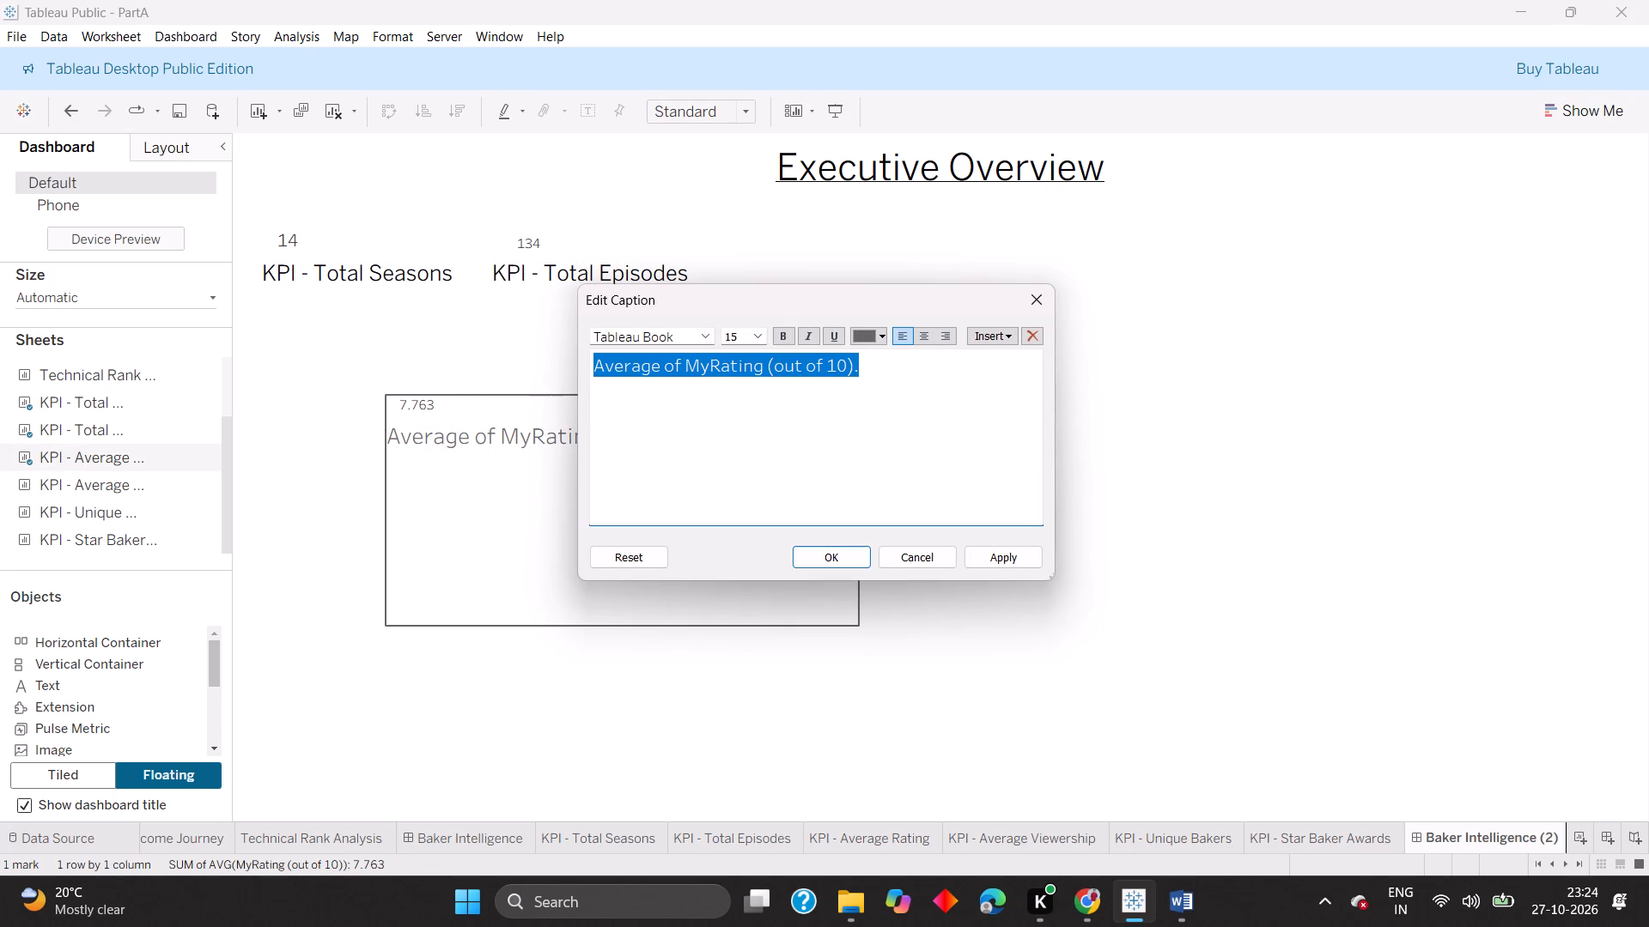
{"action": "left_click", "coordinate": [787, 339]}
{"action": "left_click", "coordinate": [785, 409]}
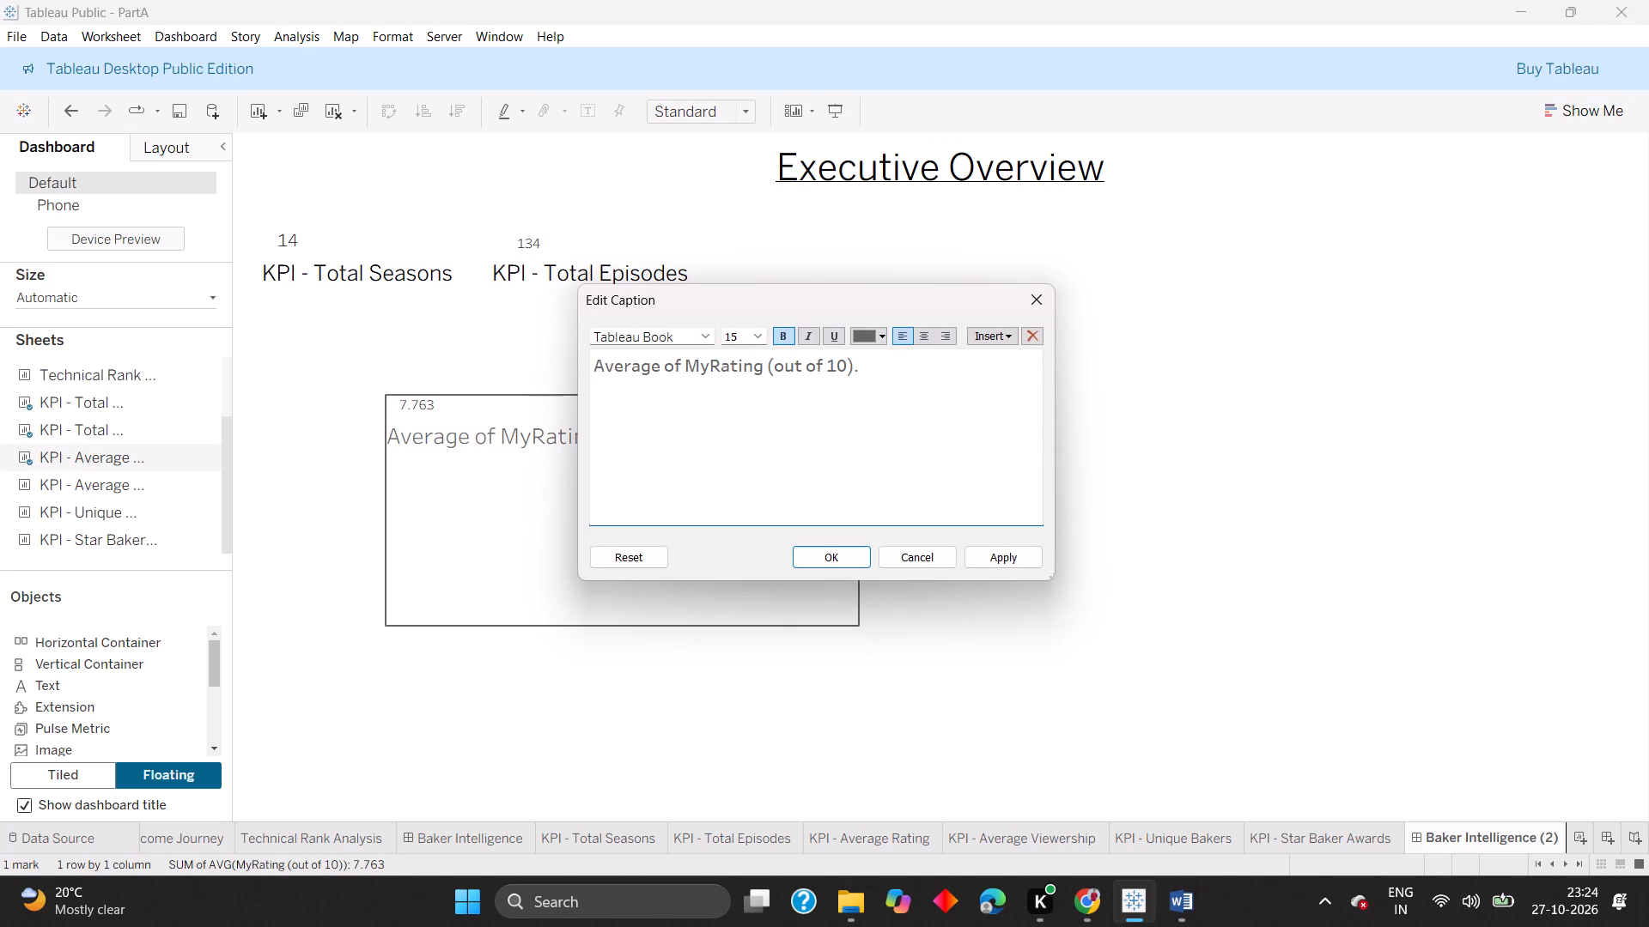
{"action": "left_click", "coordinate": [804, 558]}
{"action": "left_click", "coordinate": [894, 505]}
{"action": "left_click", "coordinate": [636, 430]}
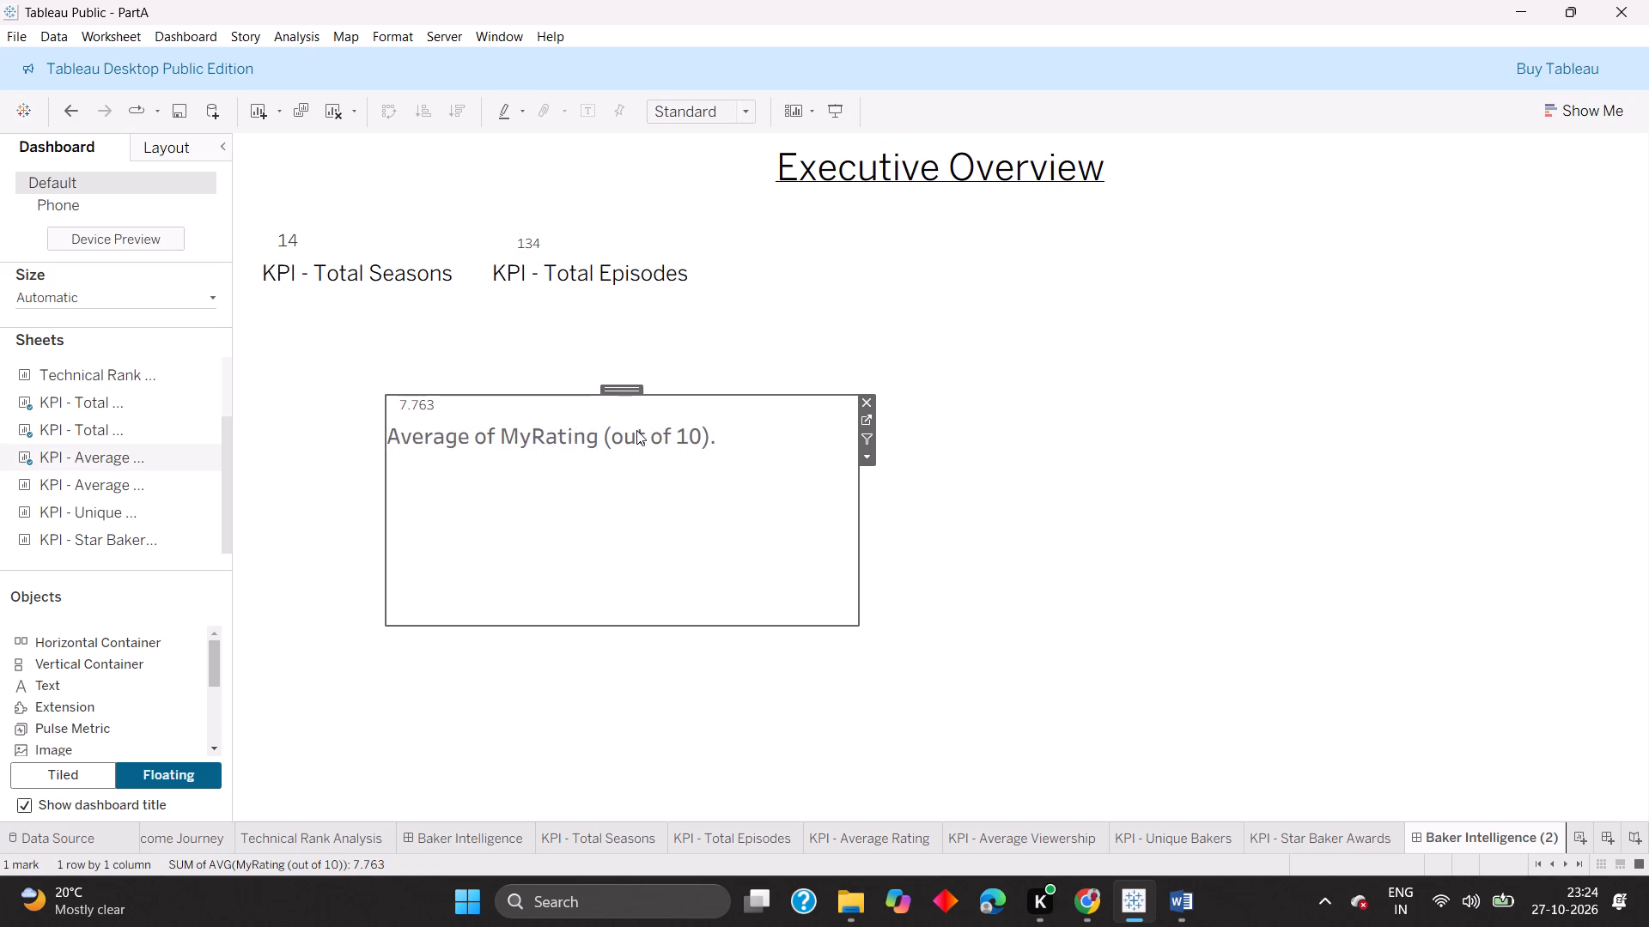
Check the font settings of the KPI - Total Episodes caption without changing them.
{"action": "left_click", "coordinate": [608, 280]}
{"action": "right_click", "coordinate": [613, 279]}
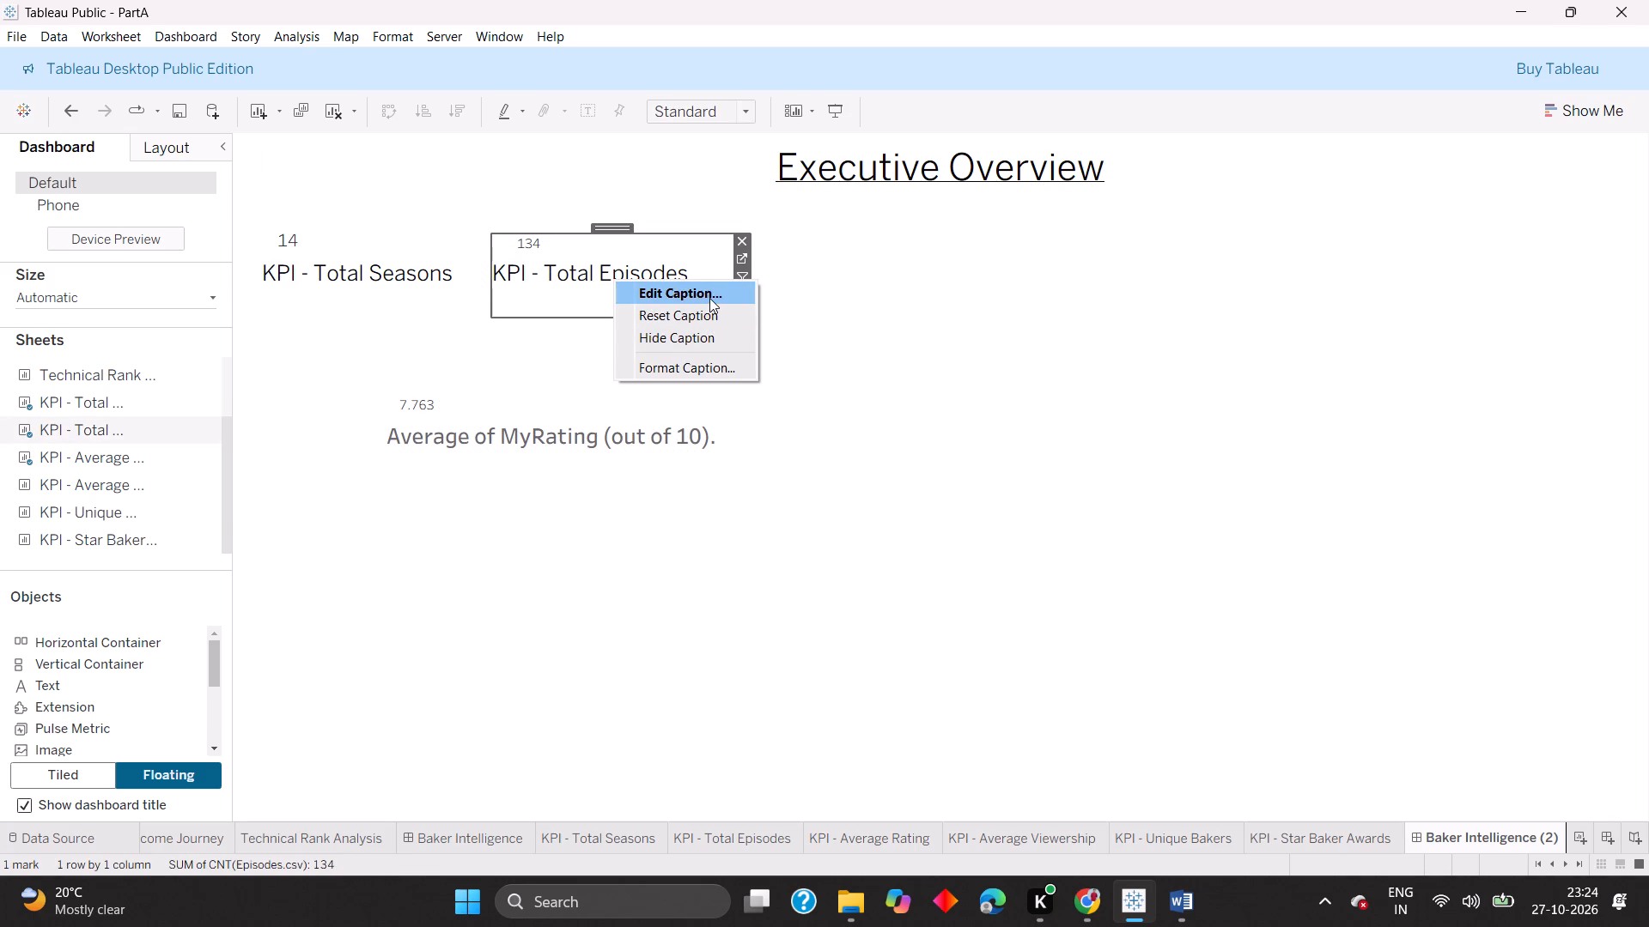
{"action": "left_click", "coordinate": [709, 297]}
{"action": "left_click", "coordinate": [710, 381]}
{"action": "left_click", "coordinate": [553, 391]}
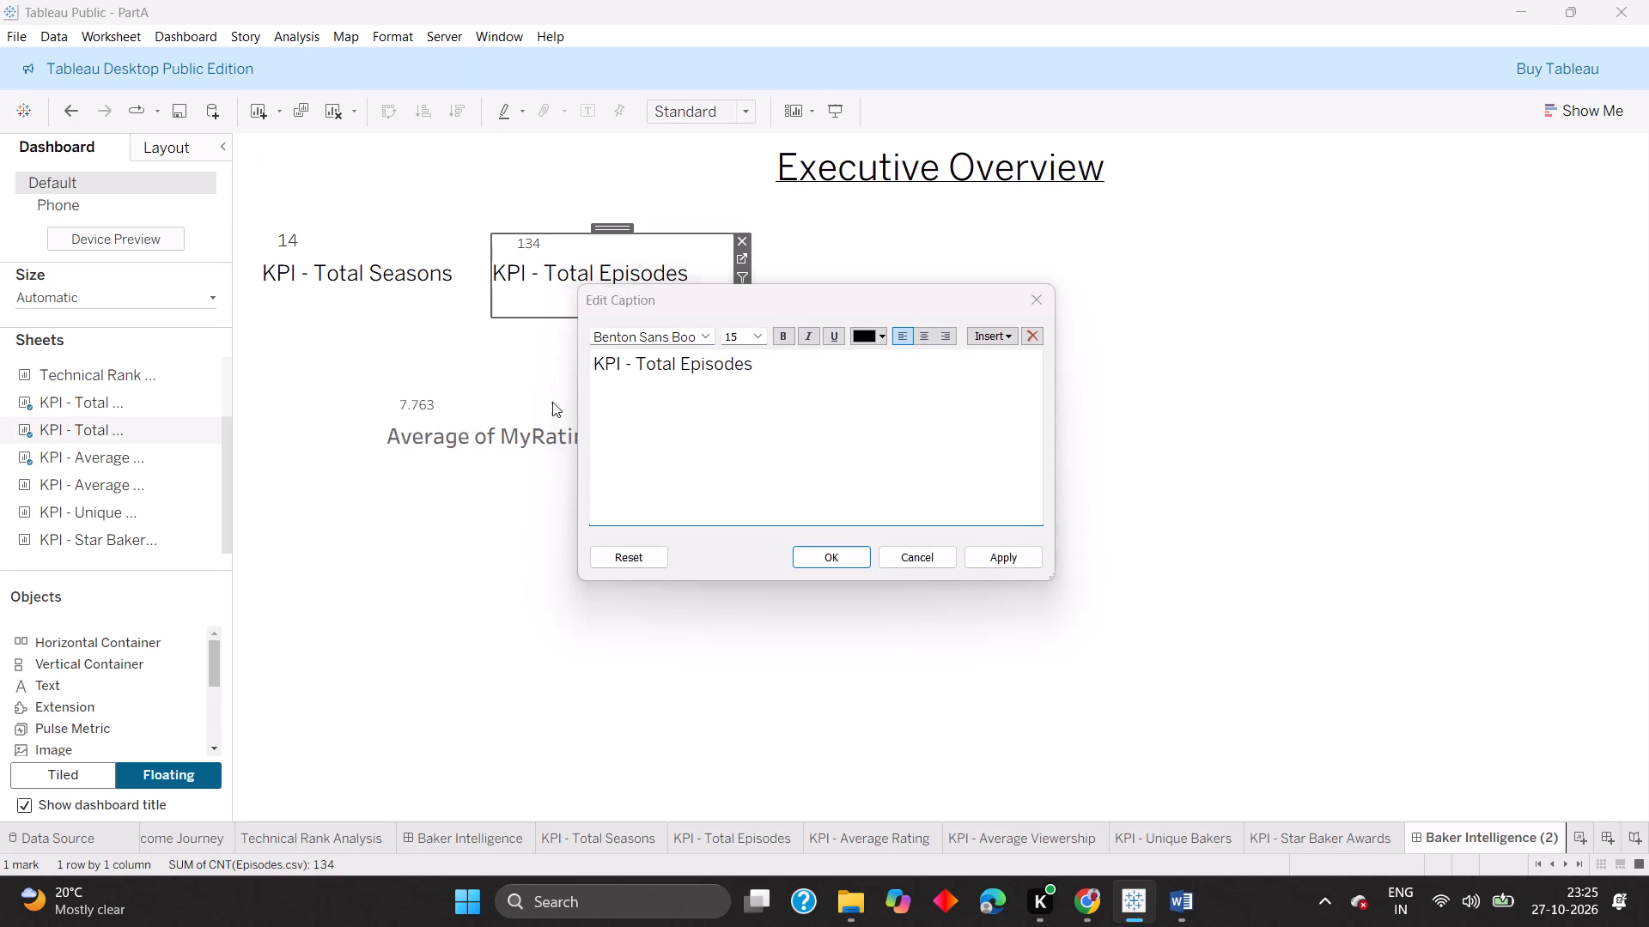
{"action": "left_click", "coordinate": [1031, 304]}
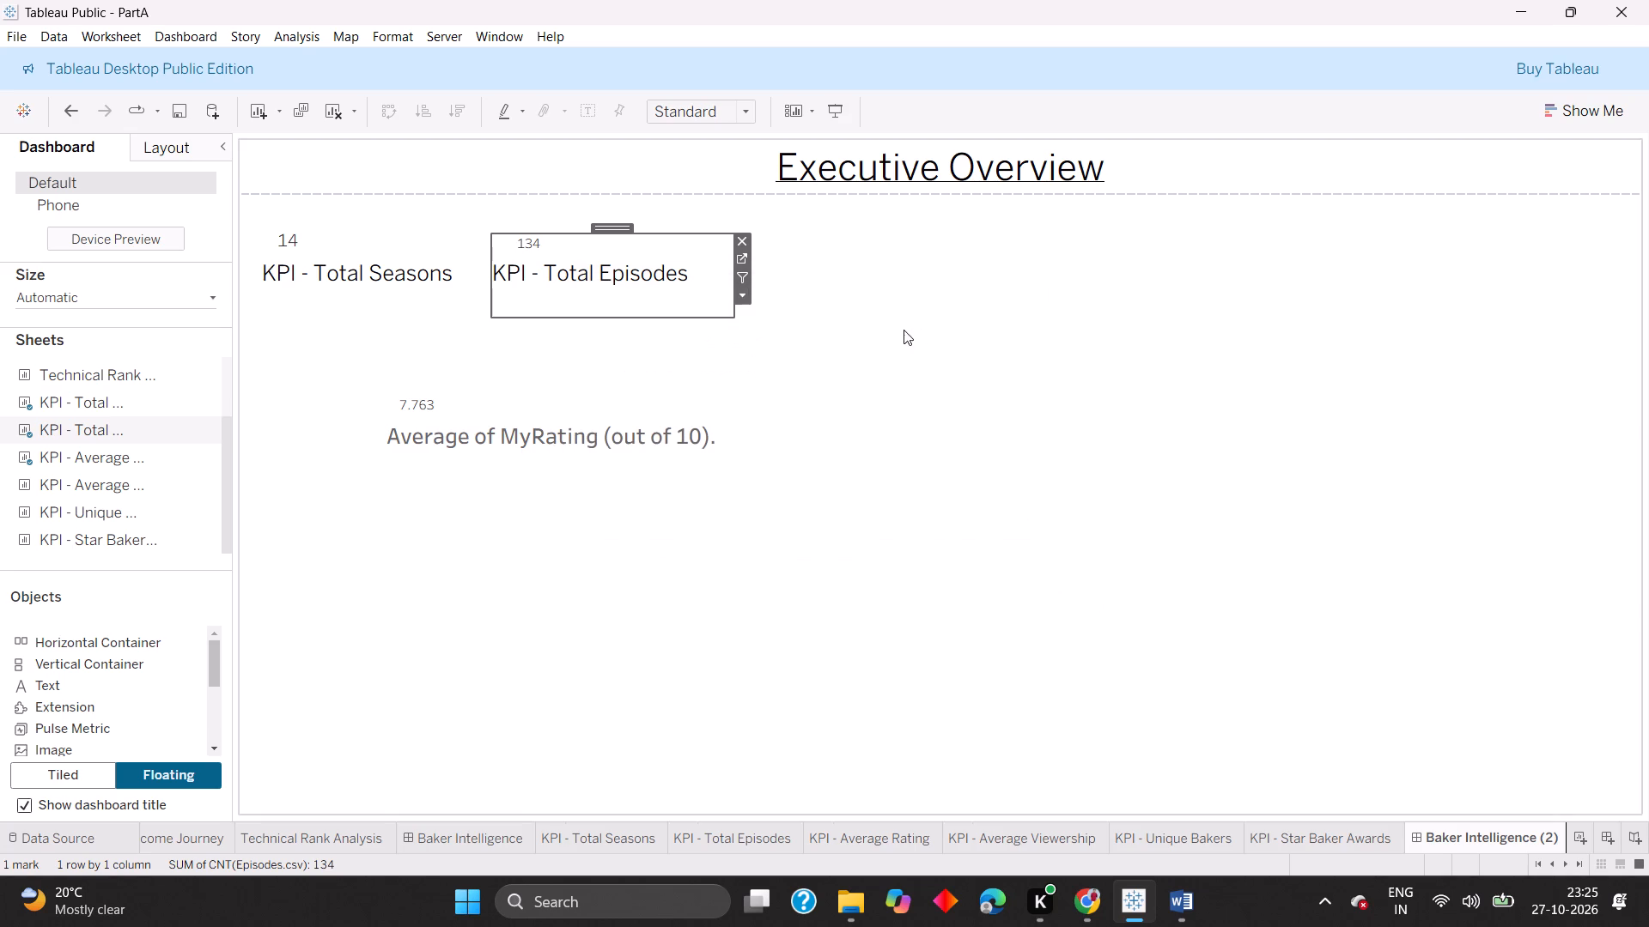
Remove the bold from the KPI - Average Rating caption, set its font to Benton Sans Book, and confirm the caption.
{"action": "right_click", "coordinate": [757, 435]}
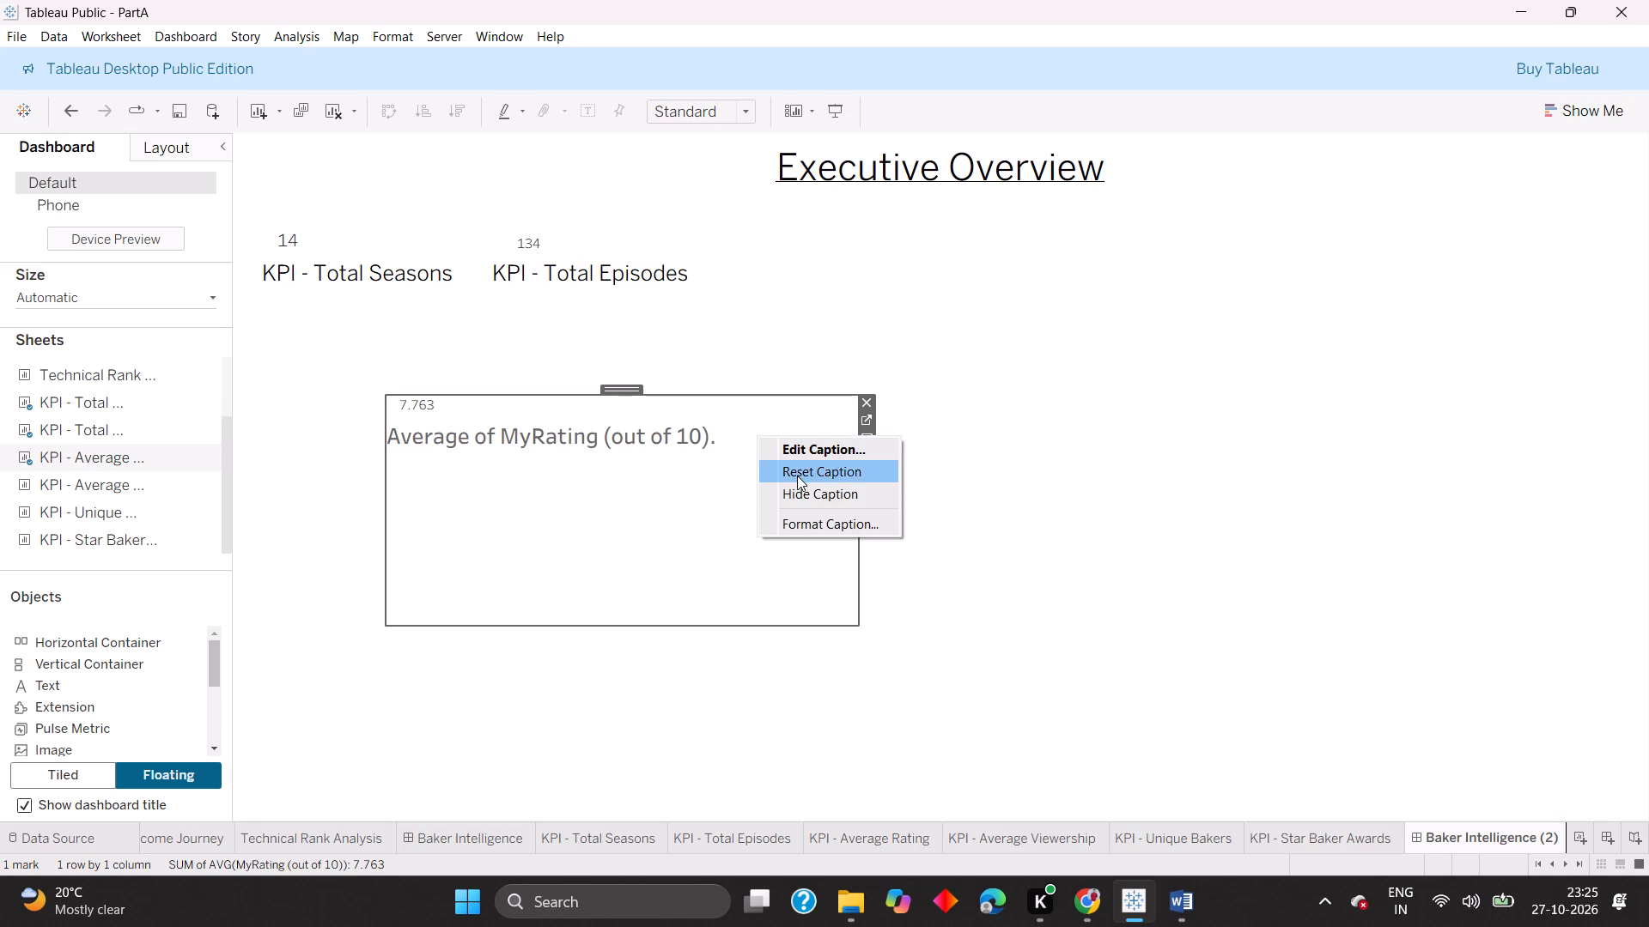
{"action": "left_click", "coordinate": [810, 451]}
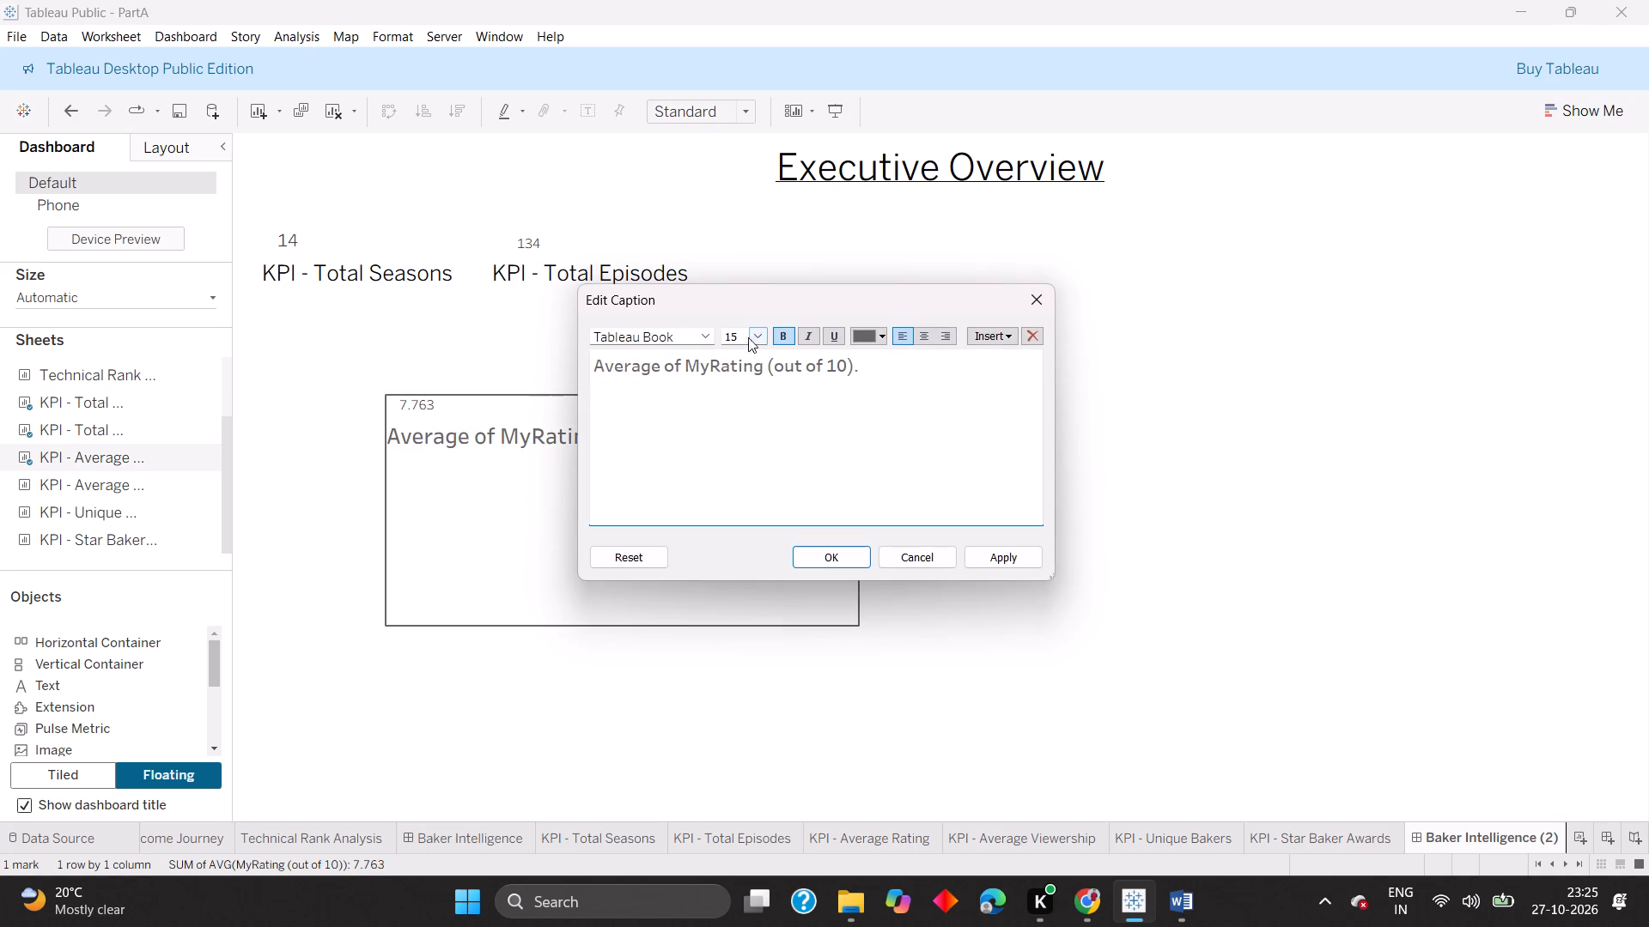
{"action": "triple_click", "coordinate": [720, 363]}
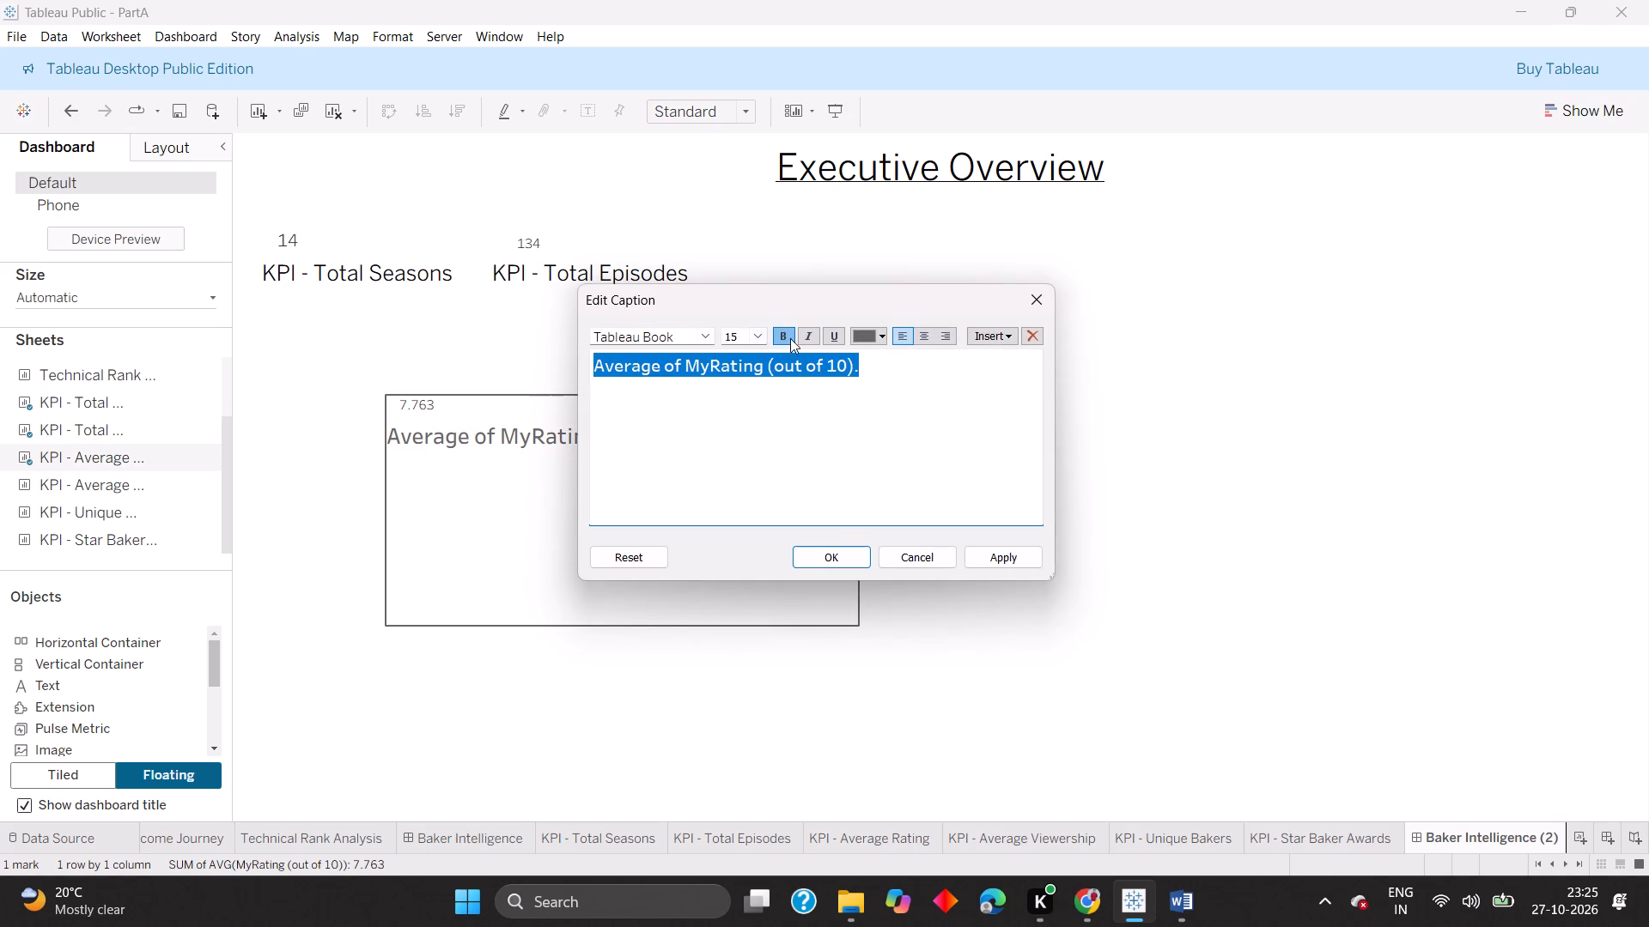
{"action": "left_click", "coordinate": [789, 336]}
{"action": "left_click", "coordinate": [709, 338]}
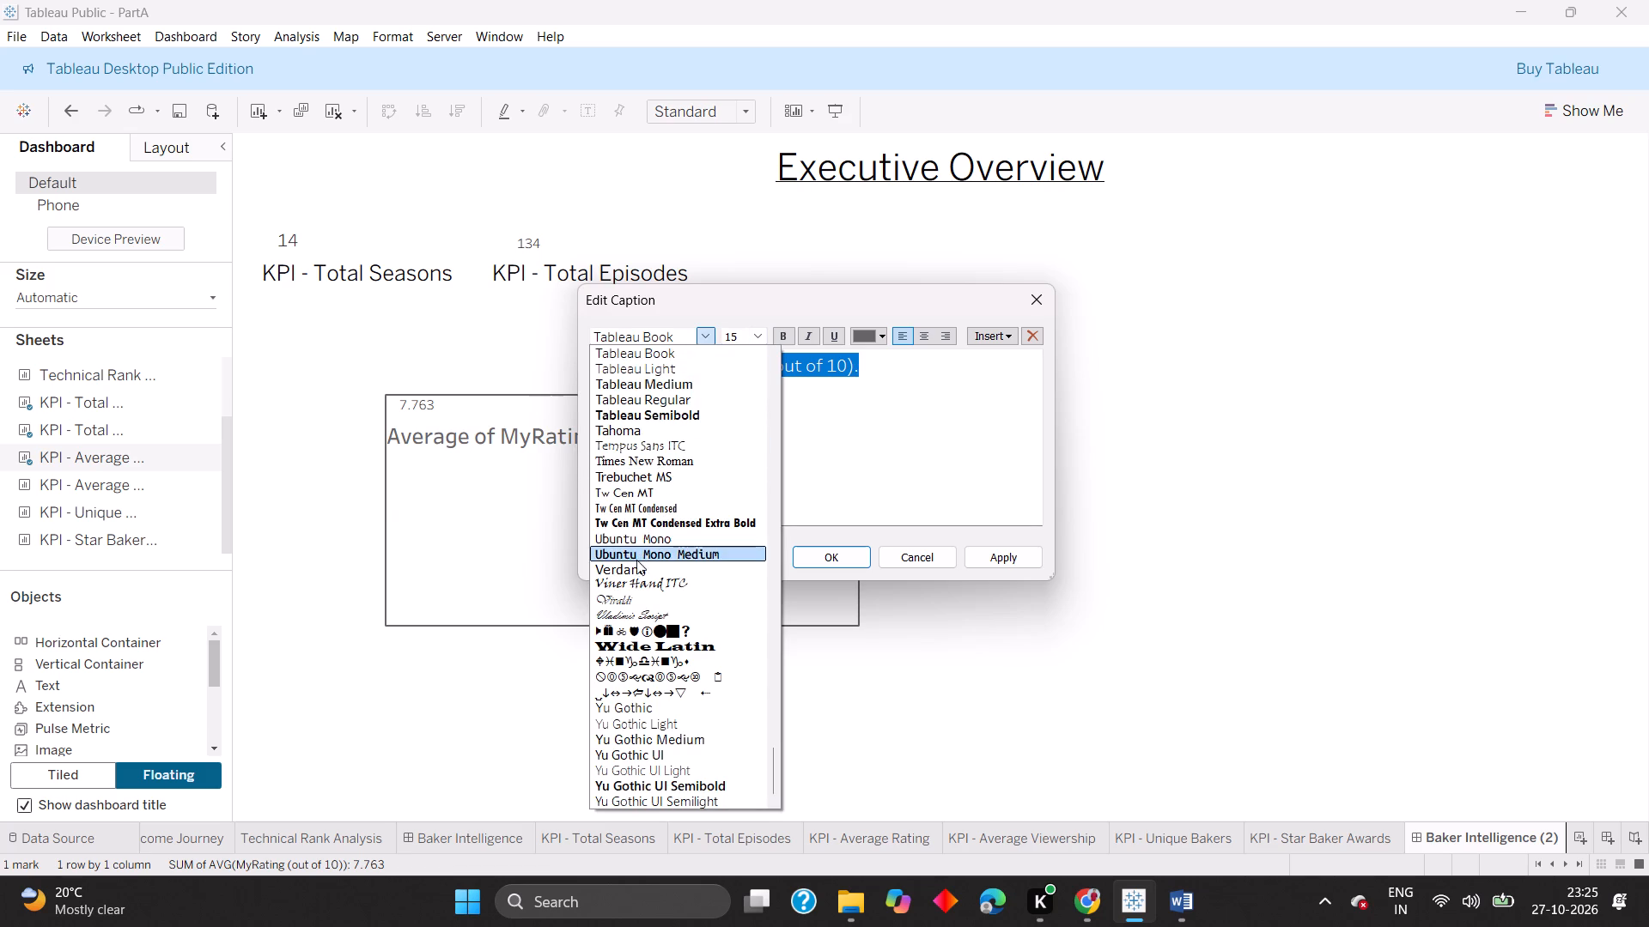
{"action": "scroll", "coordinate": [634, 568], "scroll_direction": "up", "scroll_amount": 1}
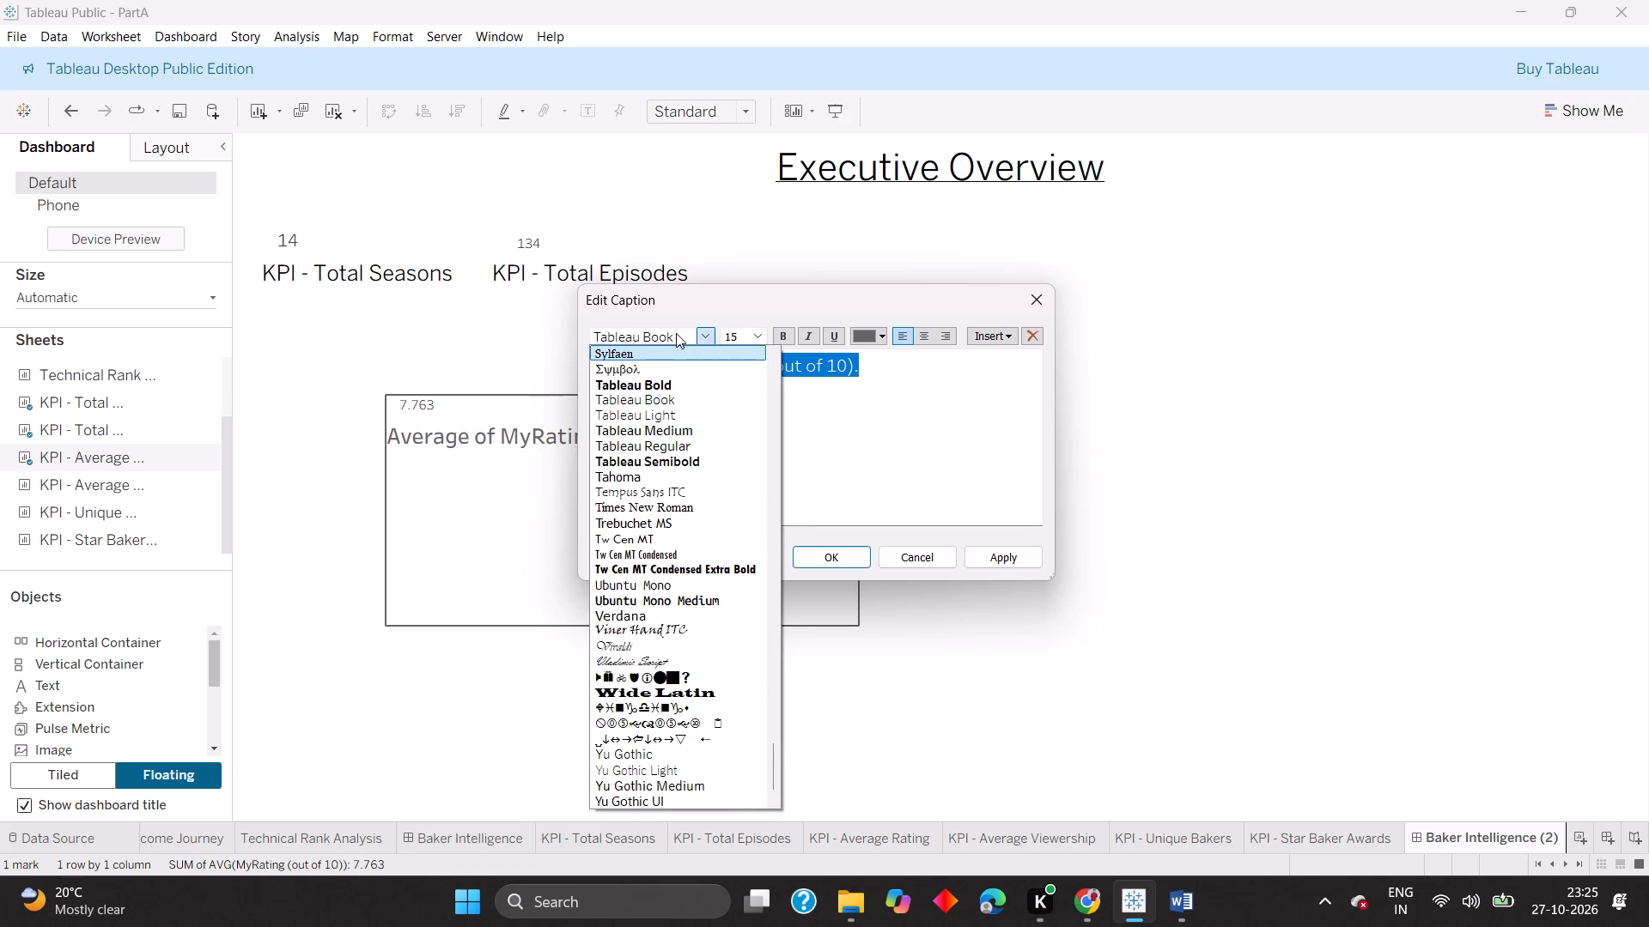
{"action": "left_click", "coordinate": [676, 333]}
{"action": "key", "text": "BackSpace"}
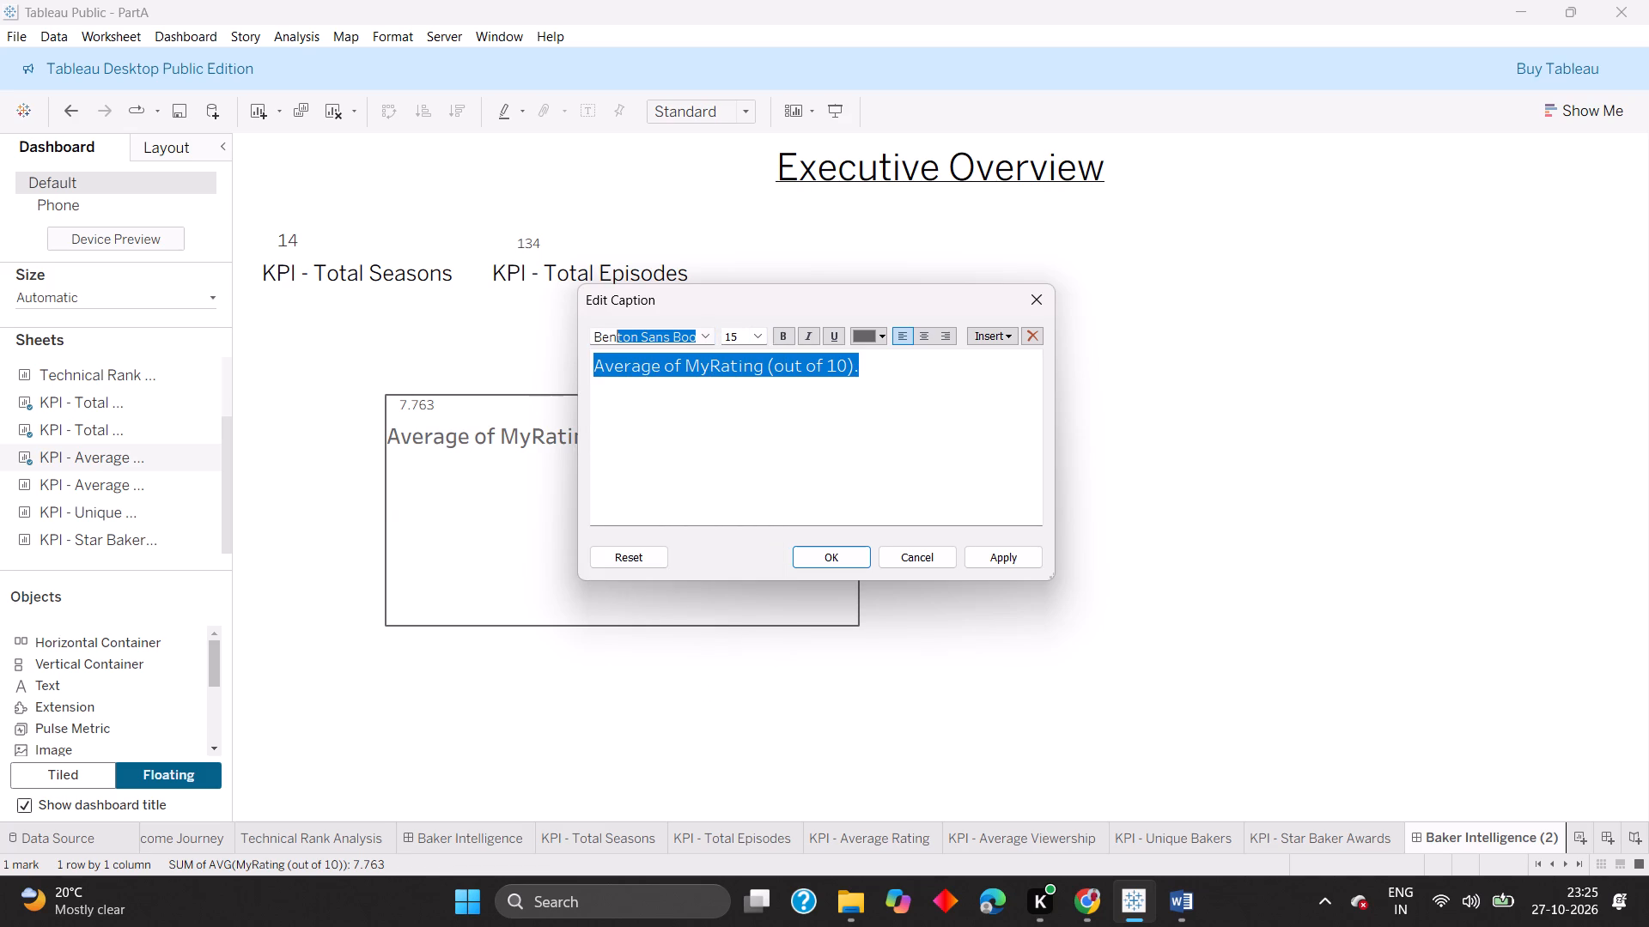
{"action": "key", "text": "Return"}
{"action": "left_click", "coordinate": [834, 557]}
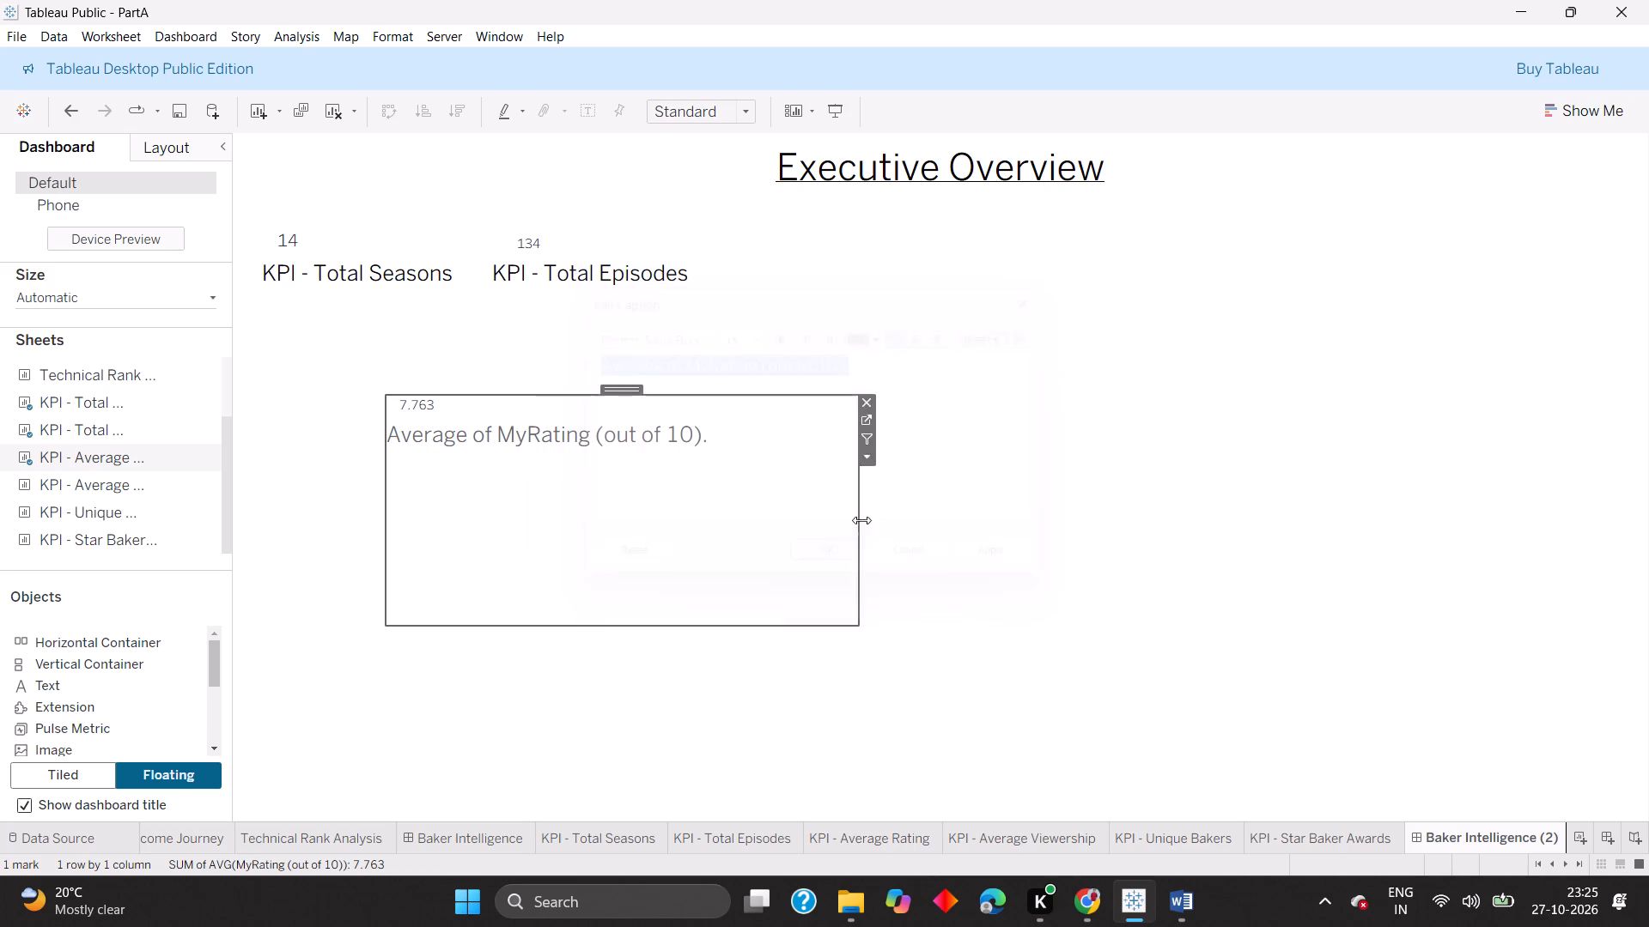
{"action": "left_click", "coordinate": [940, 486]}
{"action": "left_click", "coordinate": [634, 460]}
{"action": "left_click", "coordinate": [938, 343]}
Shrink the floating KPI - Average Rating sheet around its number and caption, keeping the caption on one line.
{"action": "left_click", "coordinate": [741, 422]}
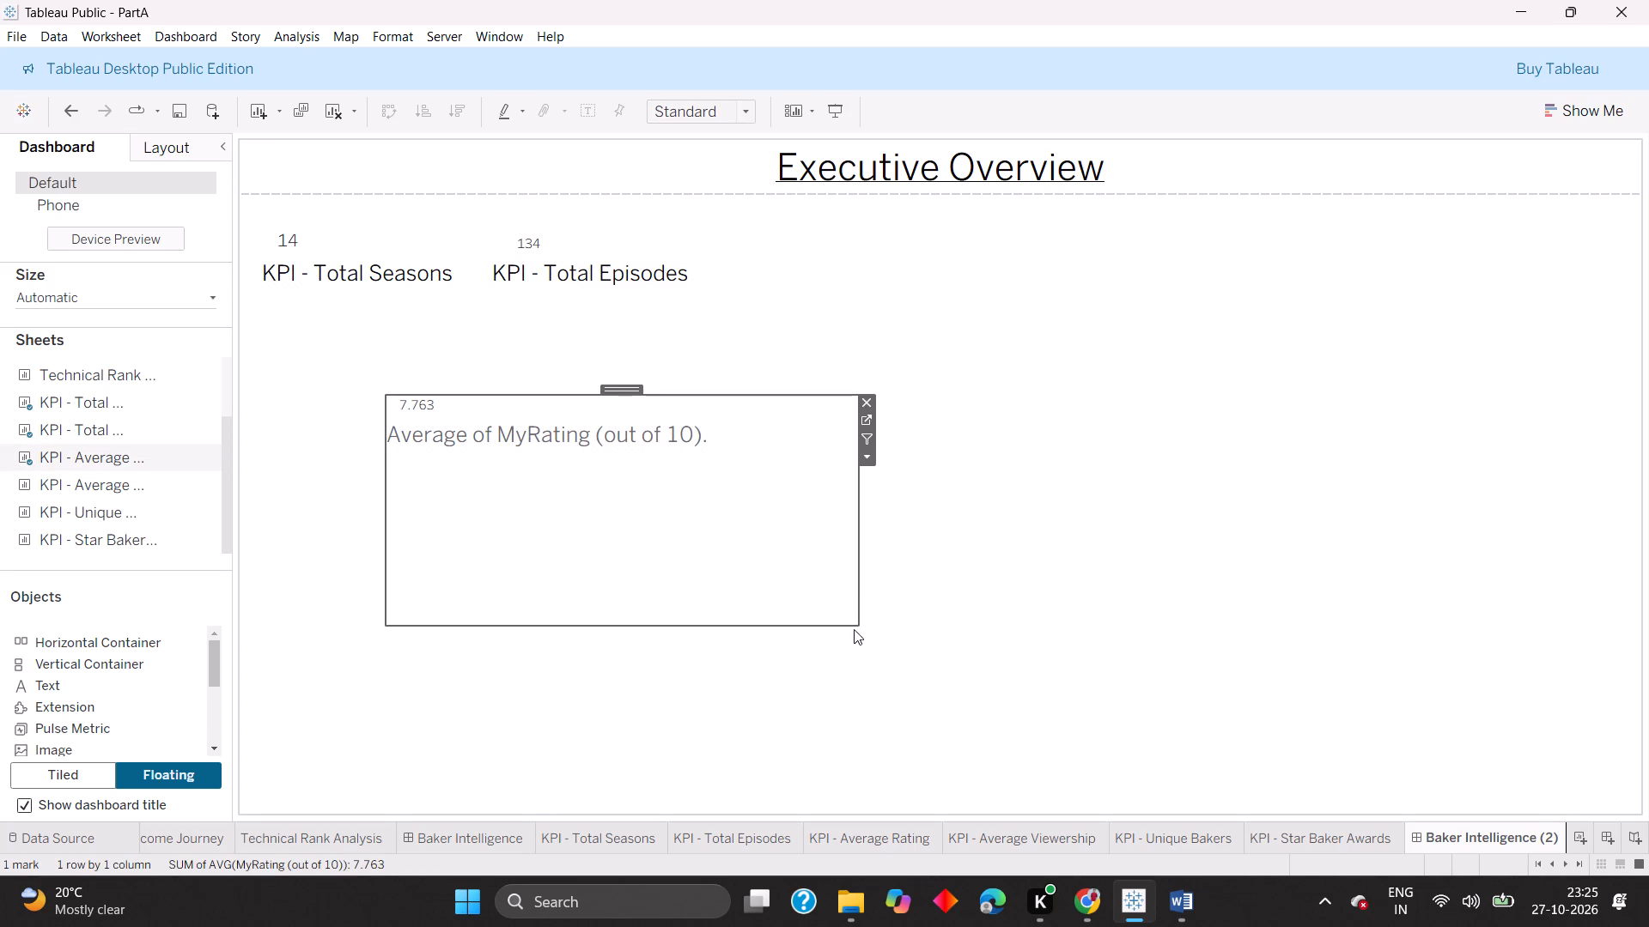
{"action": "left_click_drag", "start_coordinate": [856, 623], "coordinate": [697, 525]}
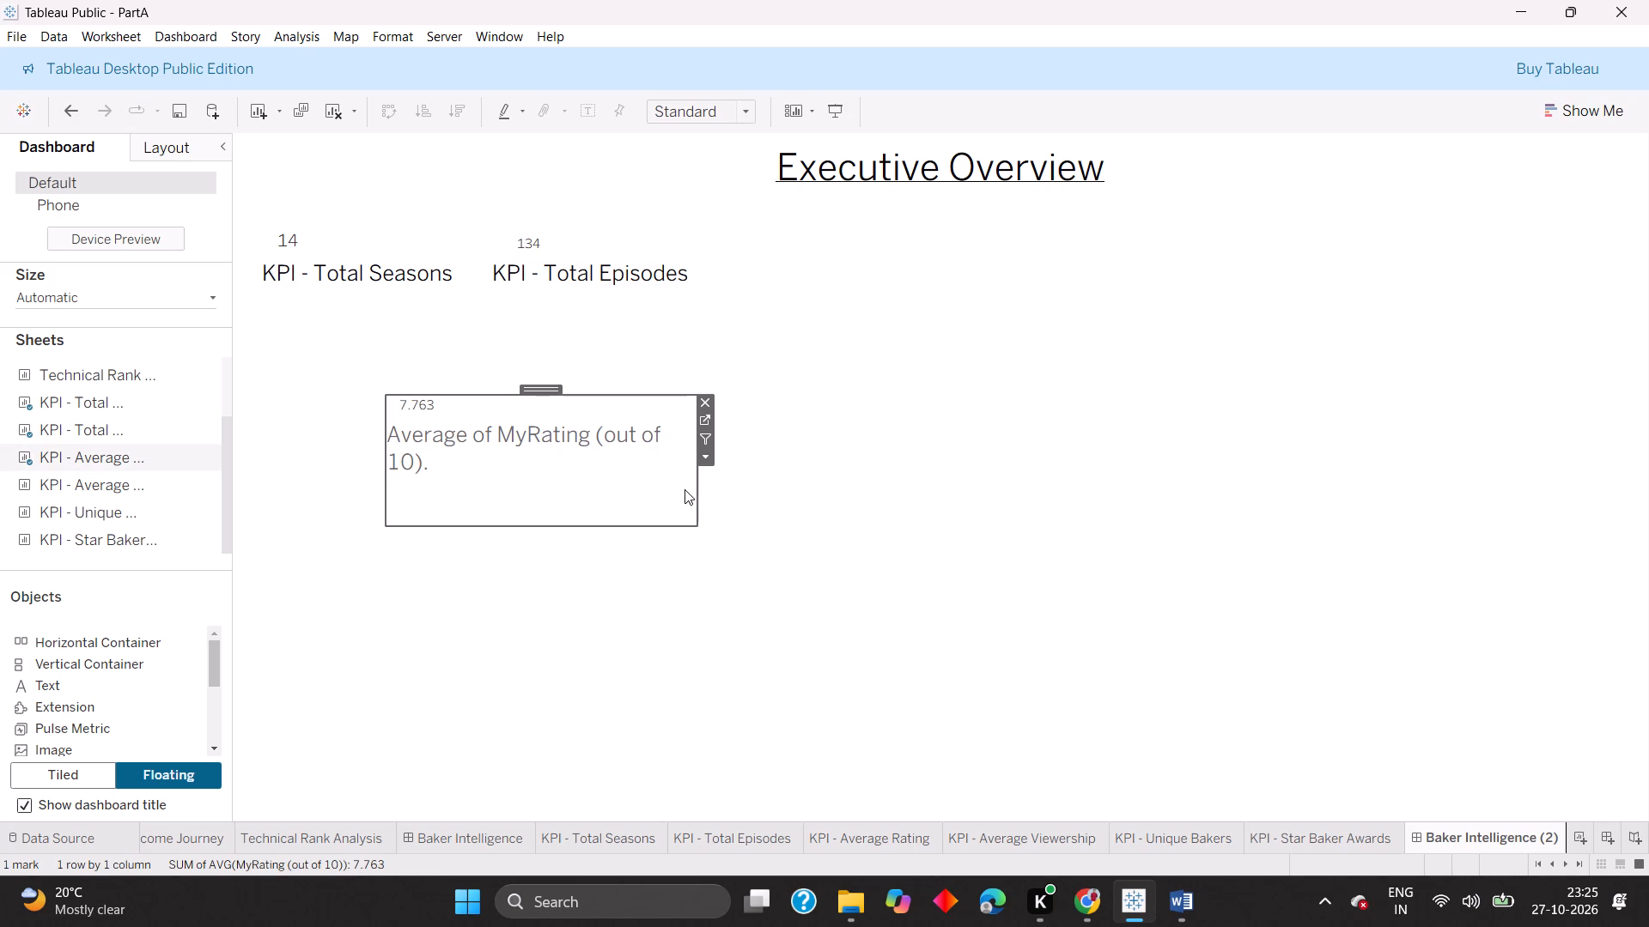
{"action": "left_click_drag", "start_coordinate": [697, 494], "coordinate": [725, 494]}
{"action": "left_click", "coordinate": [792, 490]}
{"action": "left_click", "coordinate": [590, 435]}
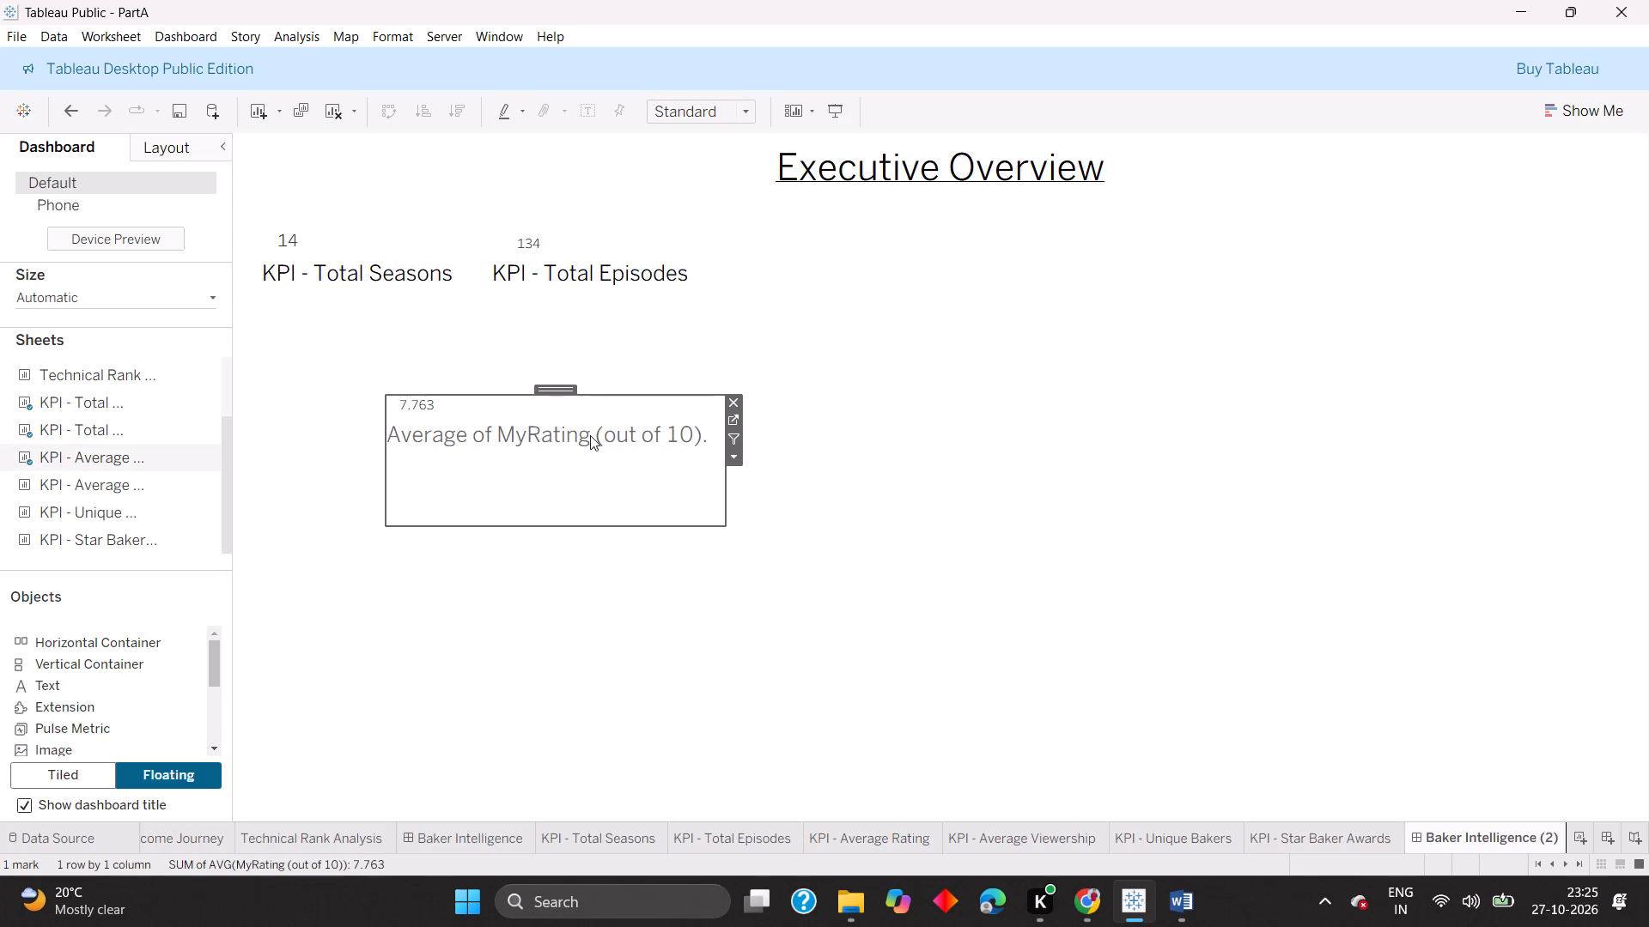
Move the KPI - Average Rating sheet beside the KPI - Total Episodes sheet, roughly level with the other KPIs.
{"action": "left_click_drag", "start_coordinate": [569, 392], "coordinate": [885, 225]}
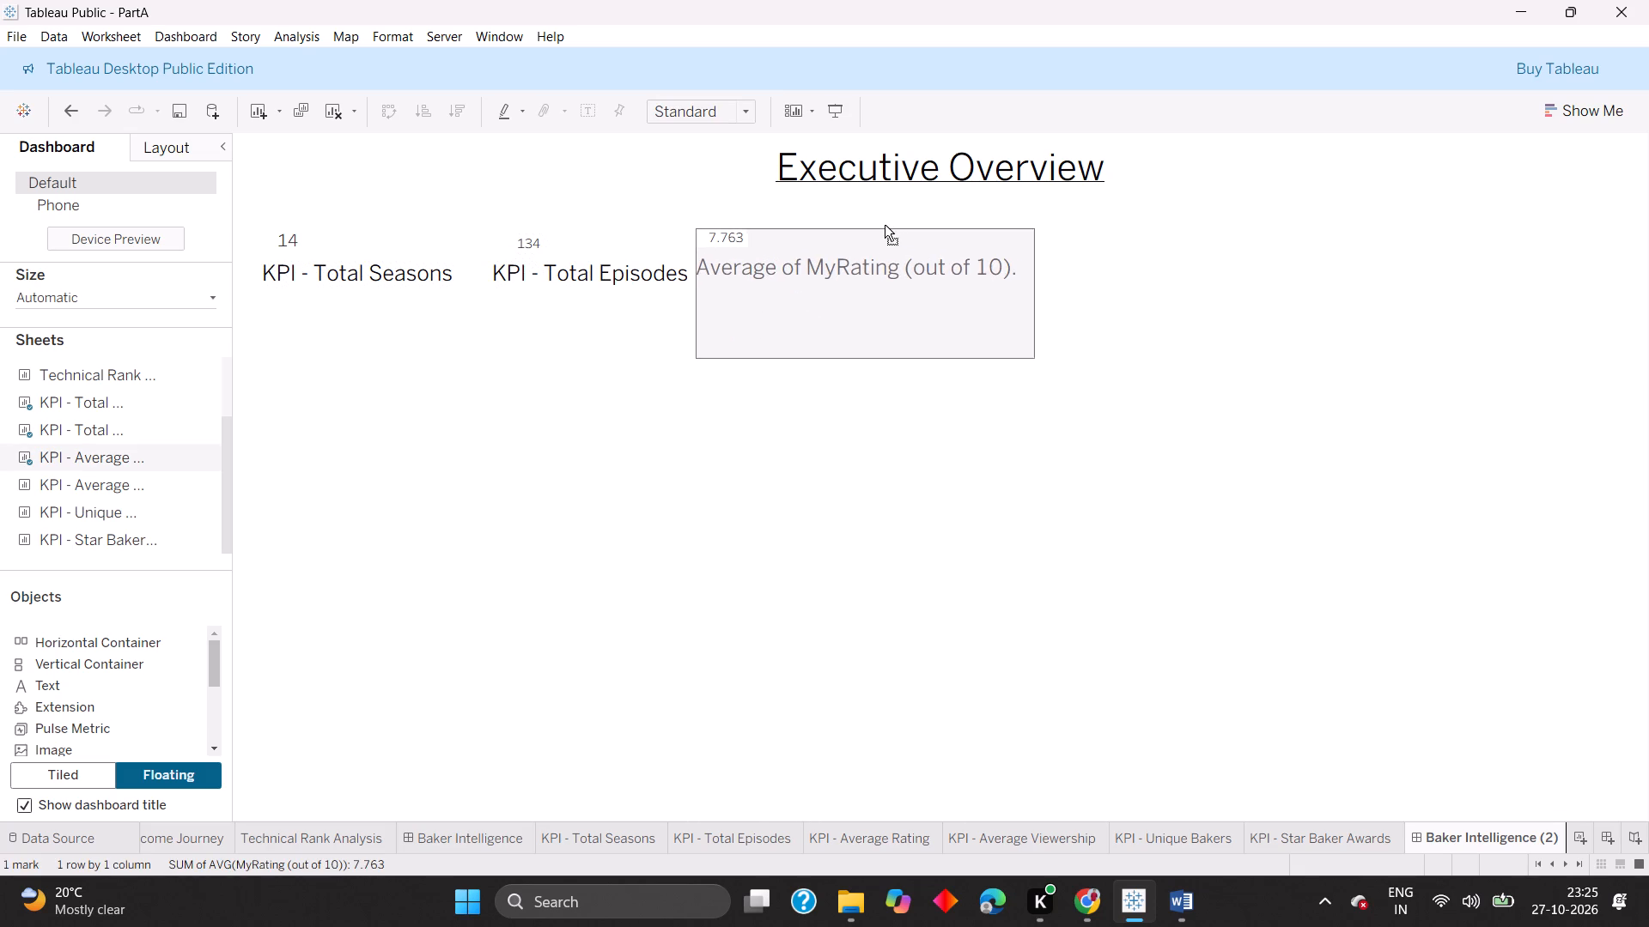
{"action": "left_click_drag", "start_coordinate": [885, 225], "coordinate": [892, 221]}
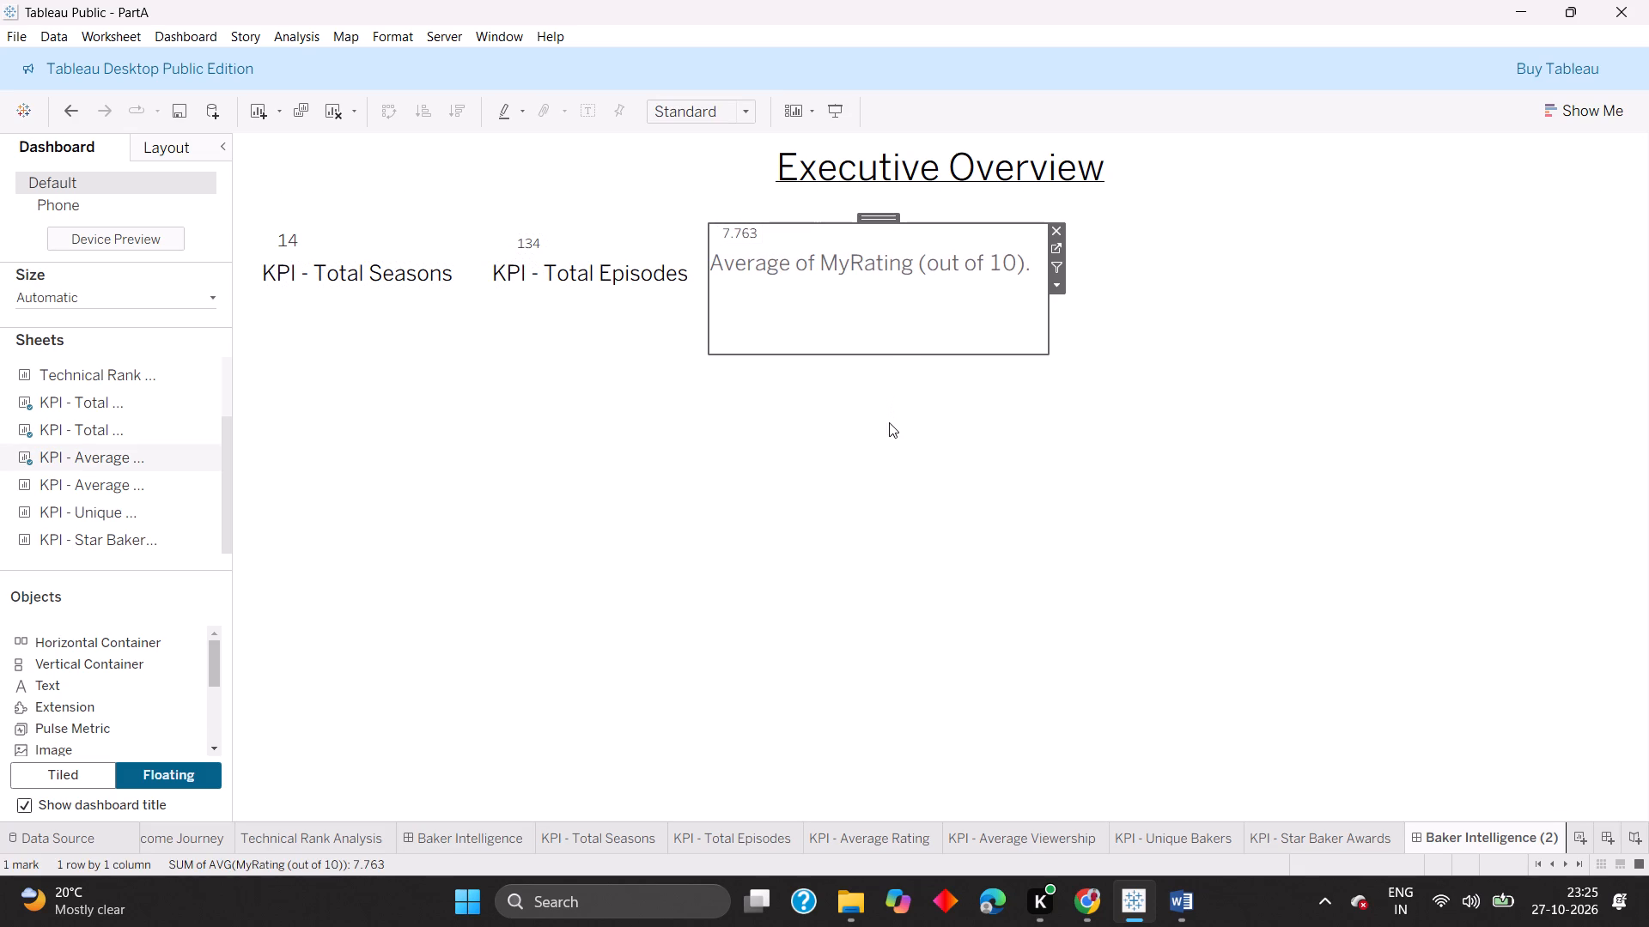
{"action": "left_click", "coordinate": [889, 423]}
{"action": "scroll", "coordinate": [851, 294], "scroll_direction": "up", "scroll_amount": 5, "text": "ctrl"}
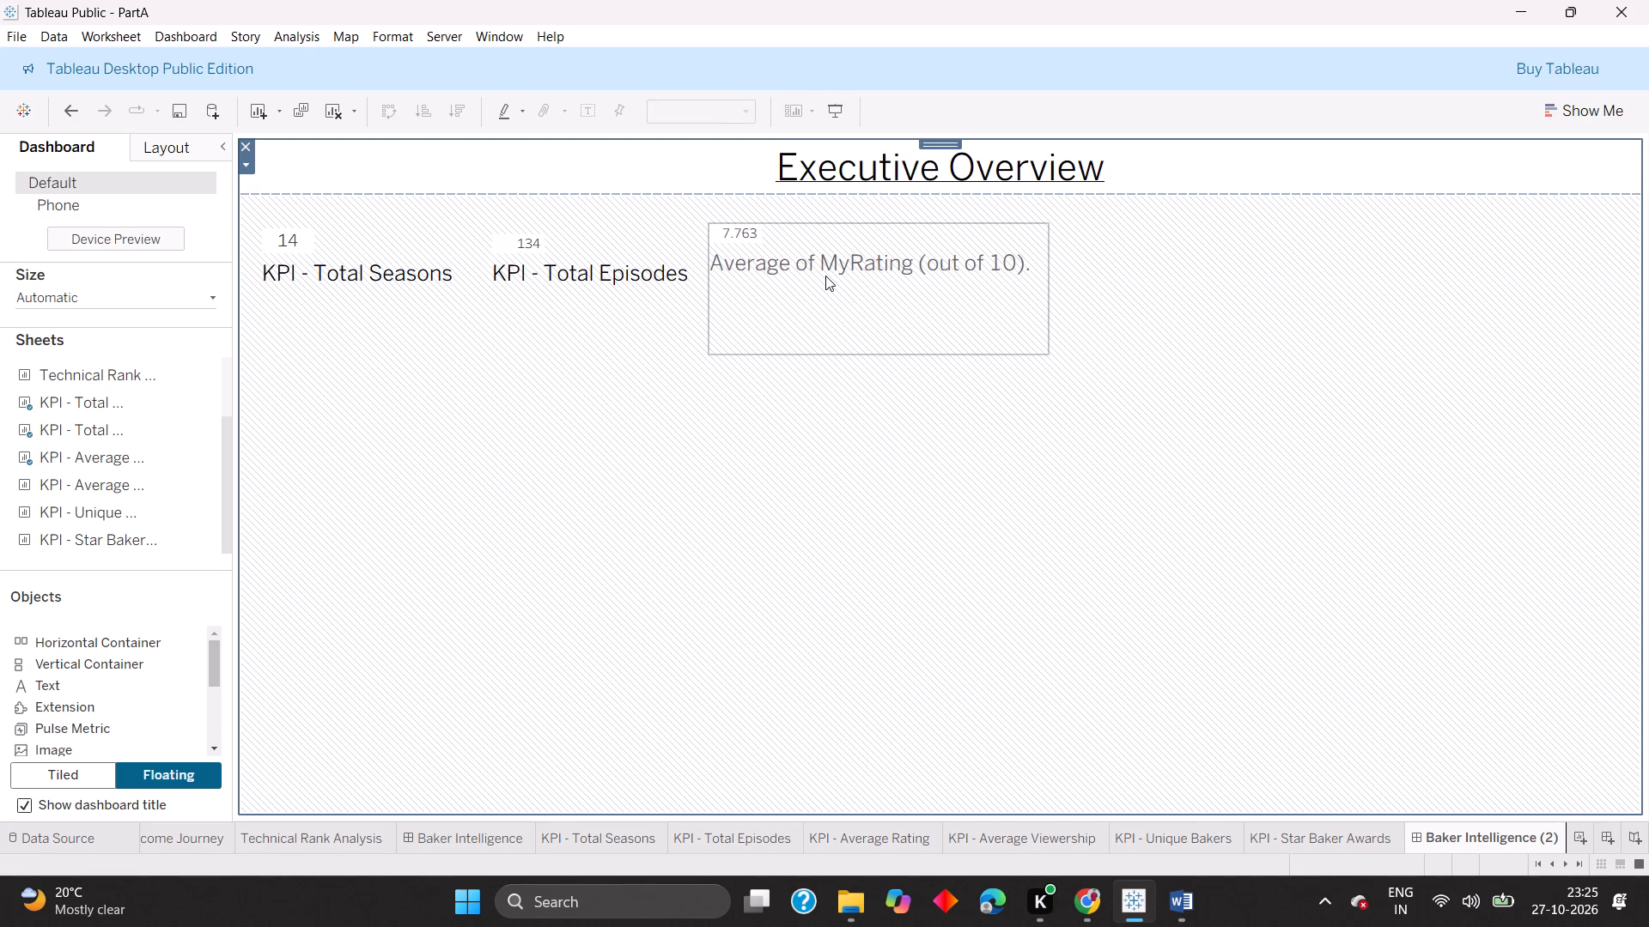
{"action": "left_click", "coordinate": [824, 276]}
{"action": "left_click_drag", "start_coordinate": [879, 218], "coordinate": [879, 219]}
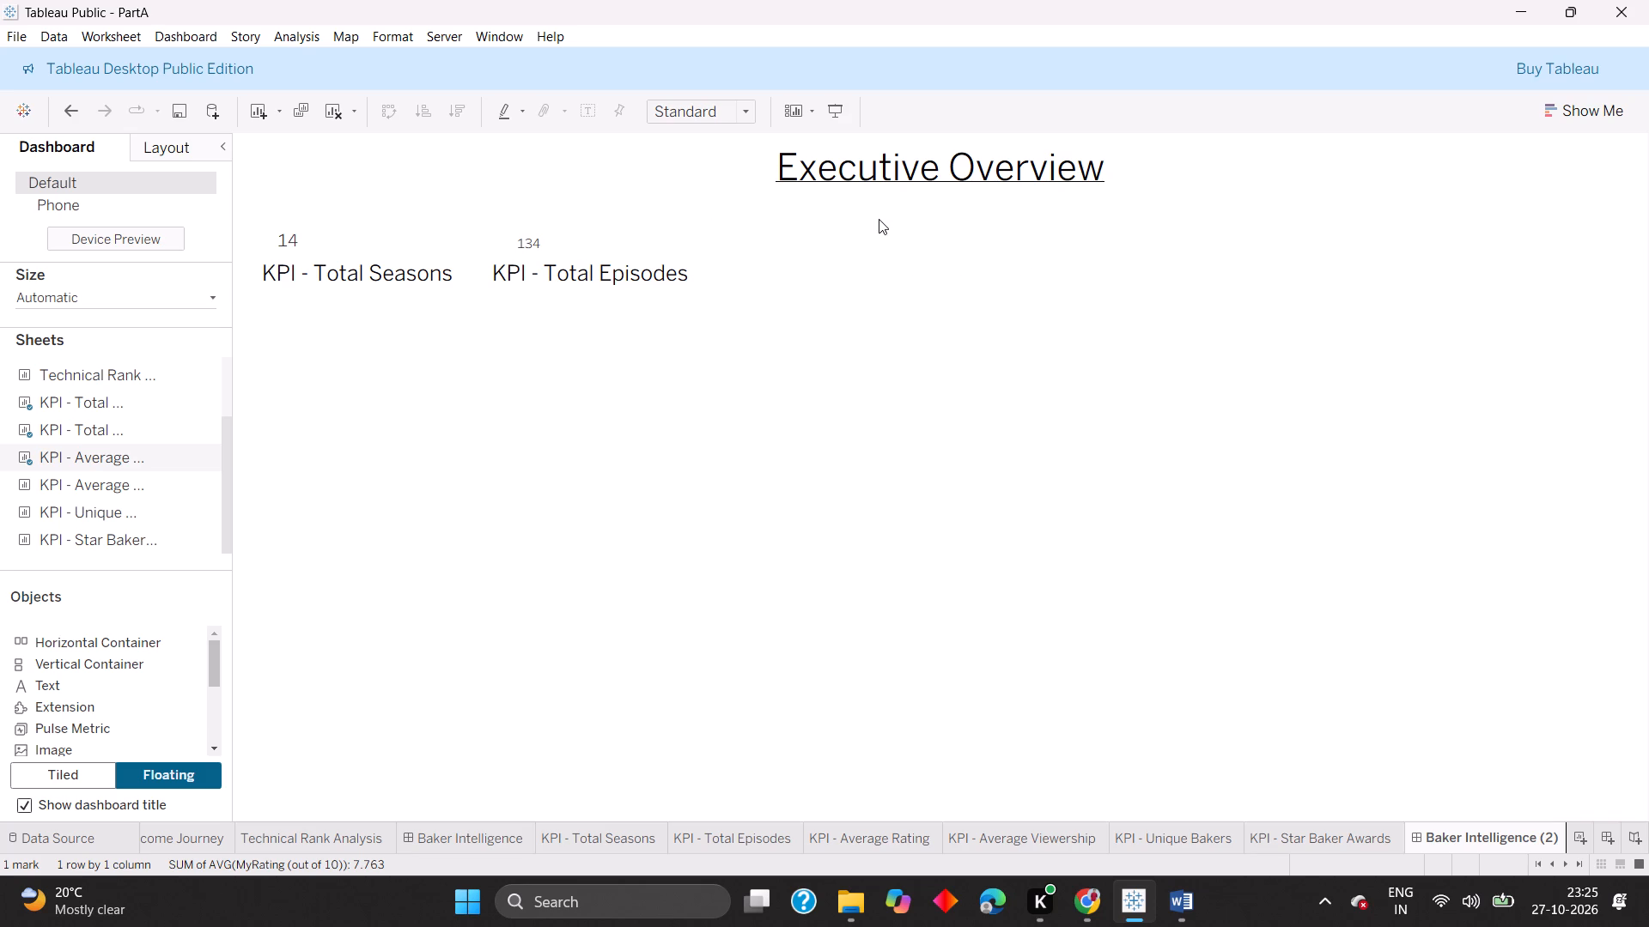
{"action": "left_click_drag", "start_coordinate": [879, 219], "coordinate": [889, 227]}
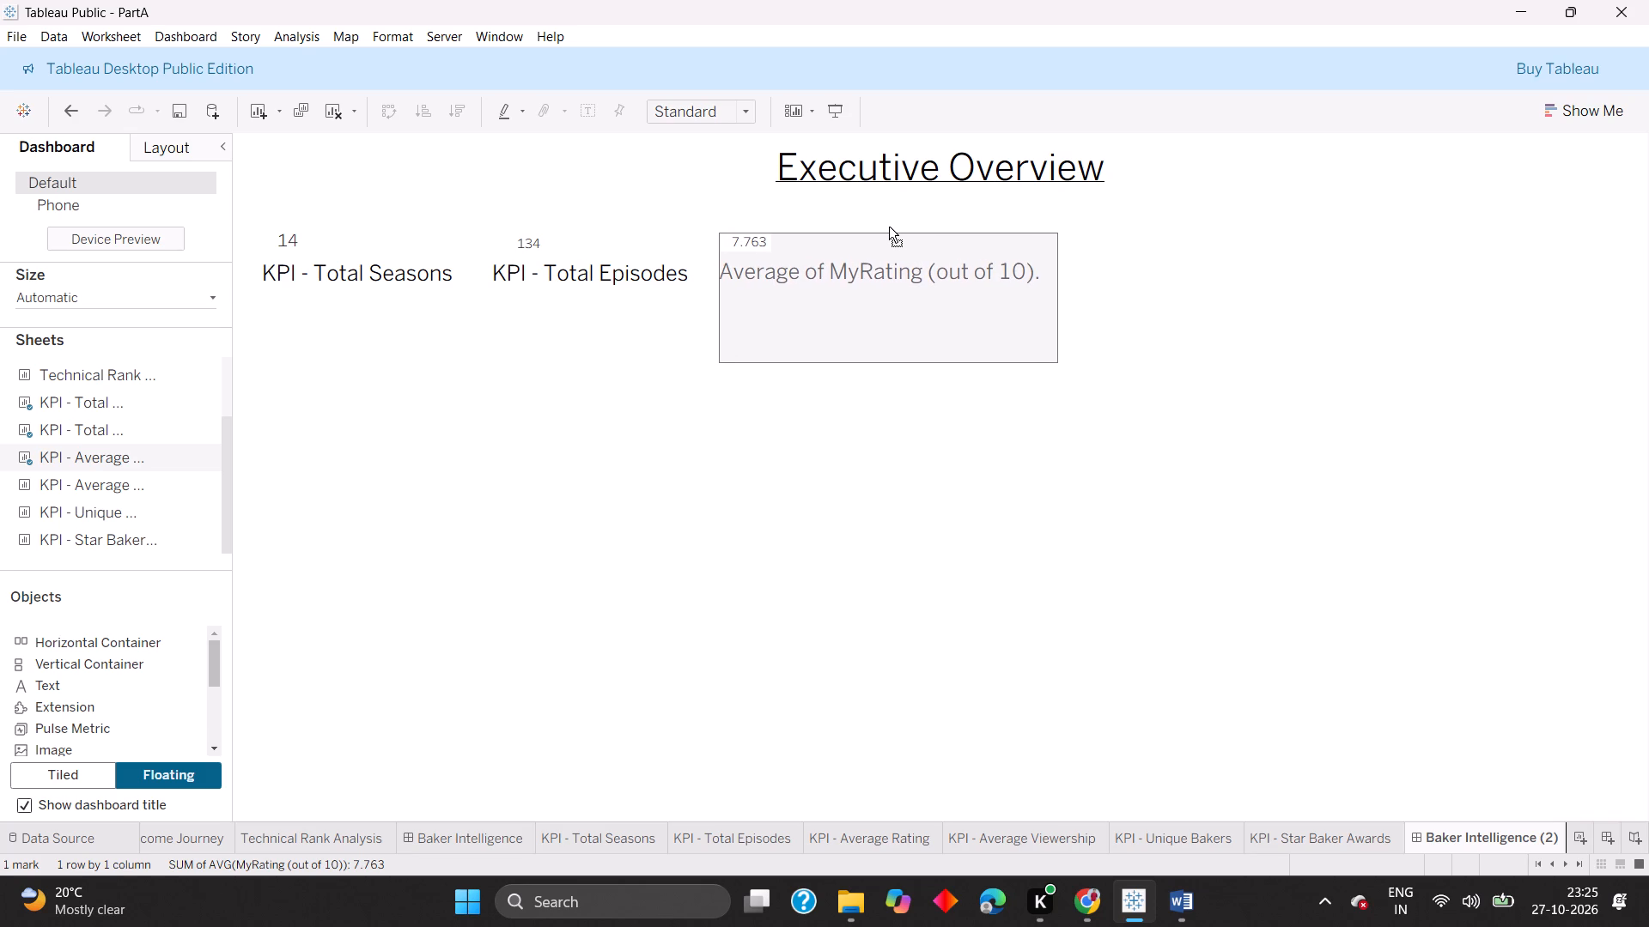
{"action": "left_click_drag", "start_coordinate": [889, 227], "coordinate": [891, 225]}
Reduce the height of the KPI - Average Rating sheet to end just below its caption.
{"action": "left_click_drag", "start_coordinate": [901, 360], "coordinate": [904, 303]}
{"action": "left_click", "coordinate": [885, 368]}
Nudge the KPI - Average Rating sheet slightly downward so its caption lines up with the KPI - Total Episodes caption.
{"action": "left_click", "coordinate": [838, 276]}
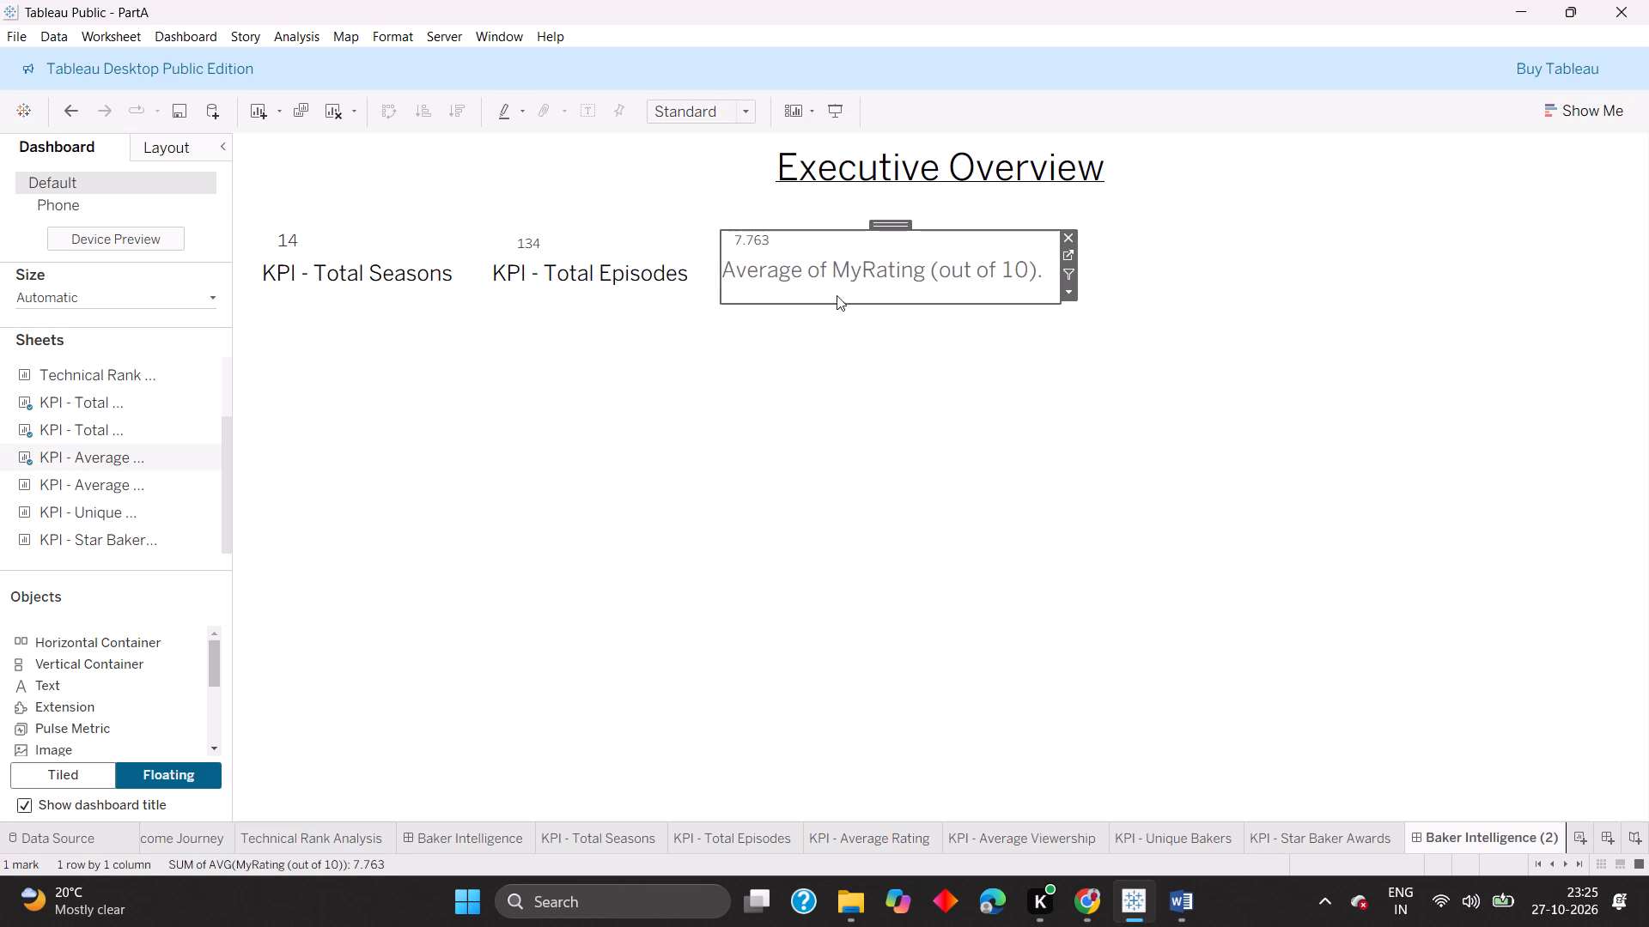
{"action": "key", "text": "Down"}
{"action": "key", "text": "Down"}
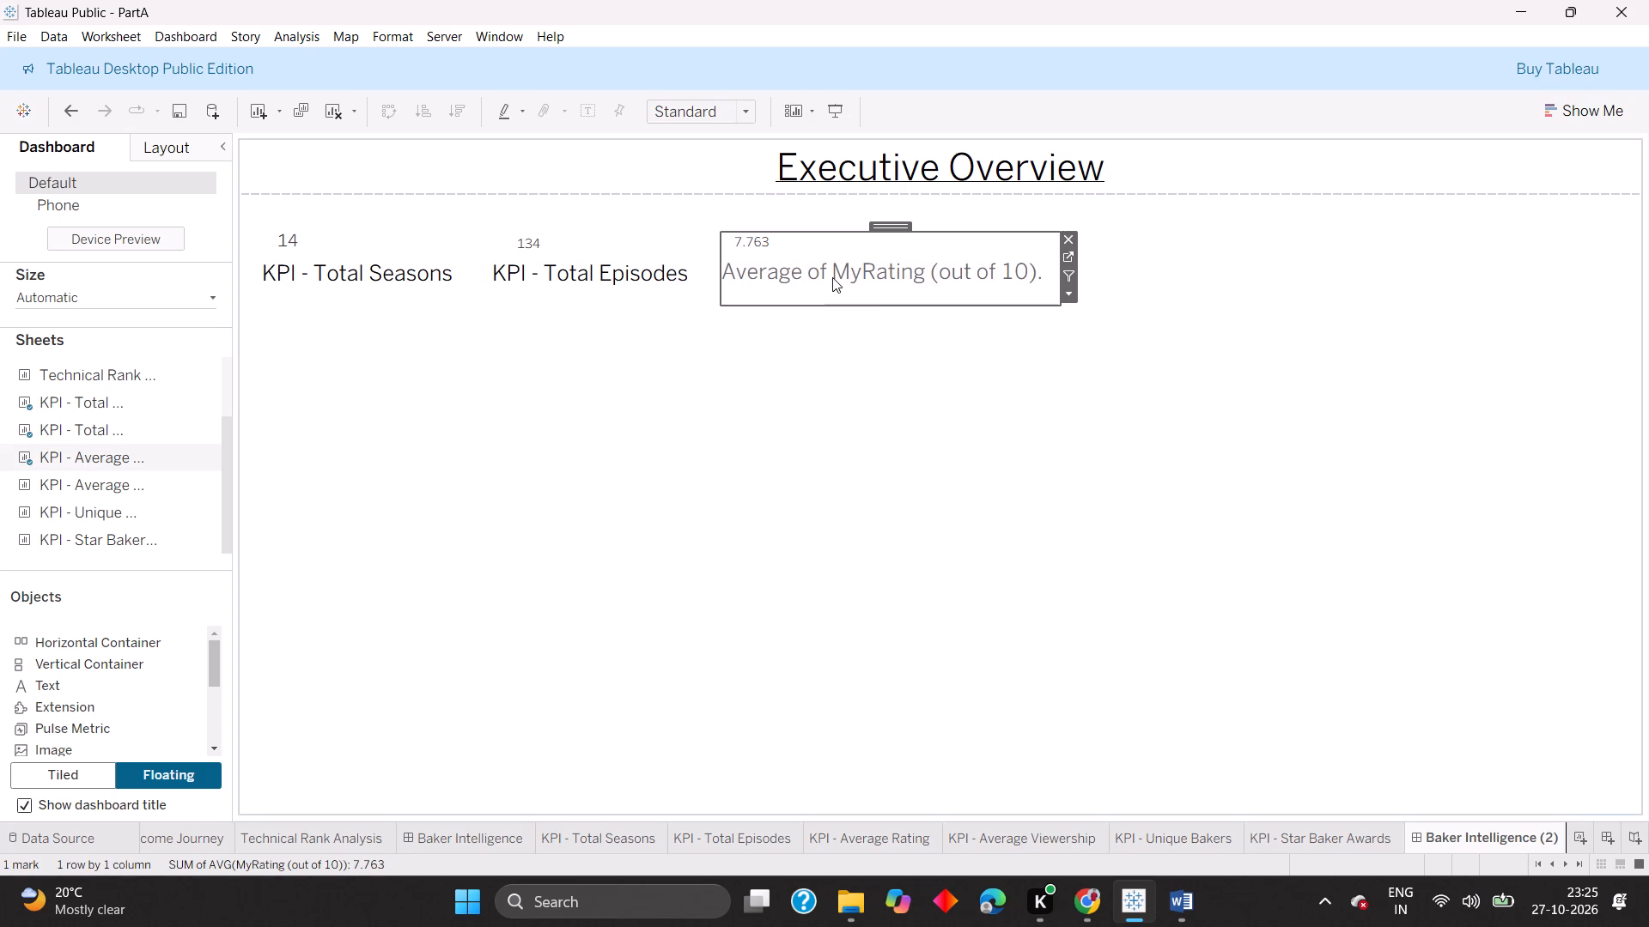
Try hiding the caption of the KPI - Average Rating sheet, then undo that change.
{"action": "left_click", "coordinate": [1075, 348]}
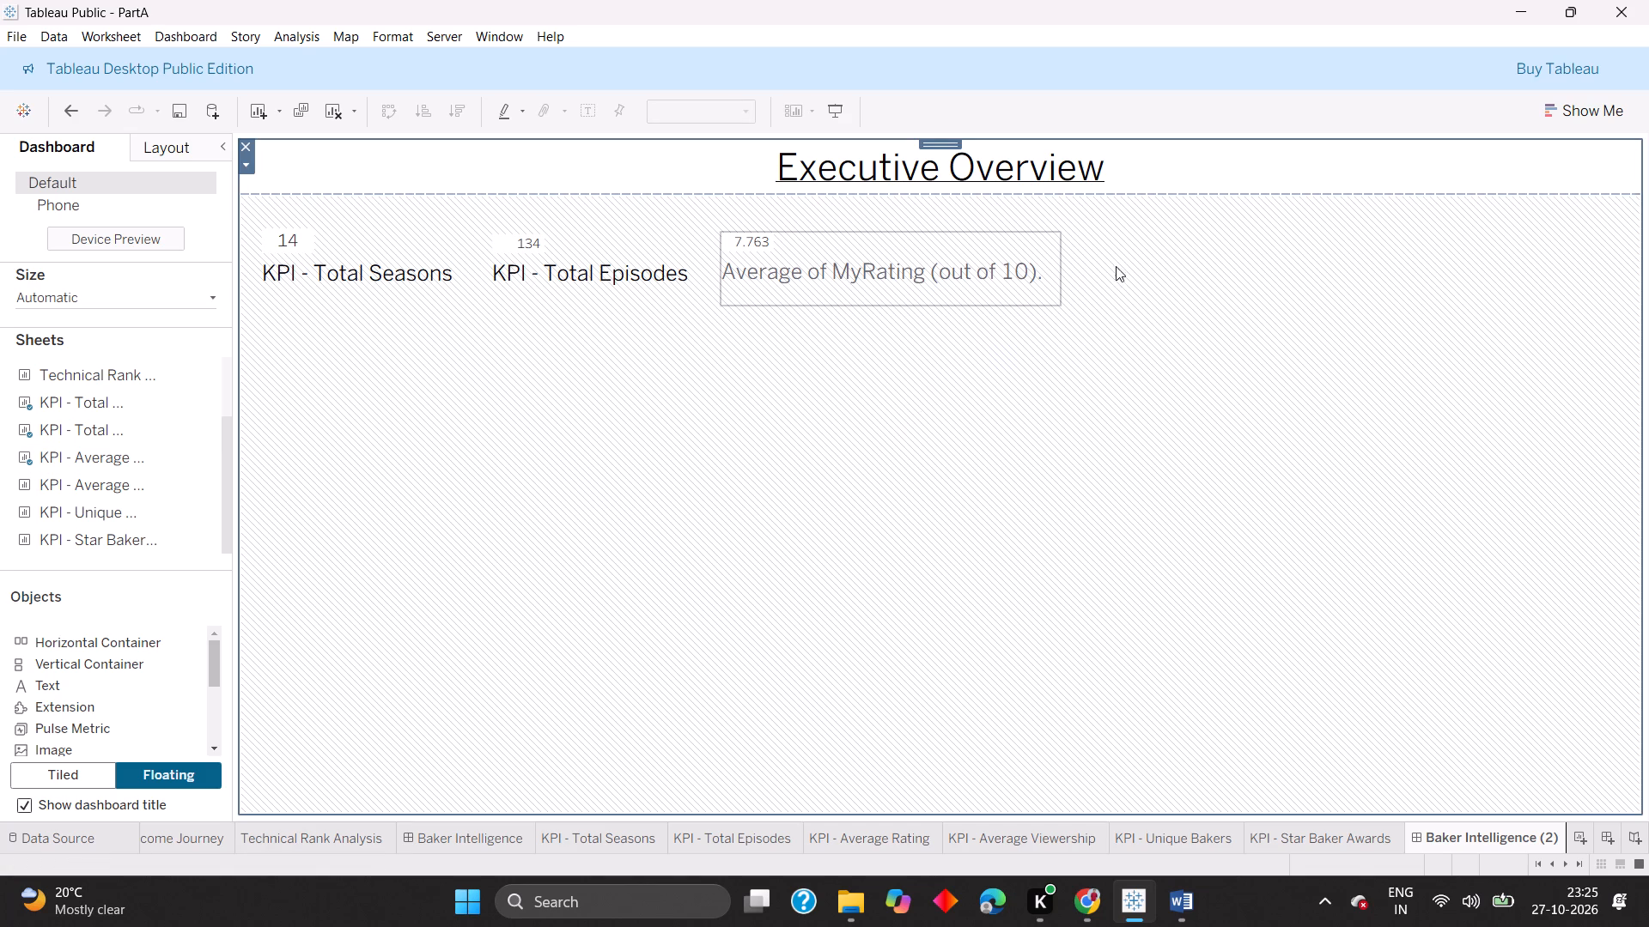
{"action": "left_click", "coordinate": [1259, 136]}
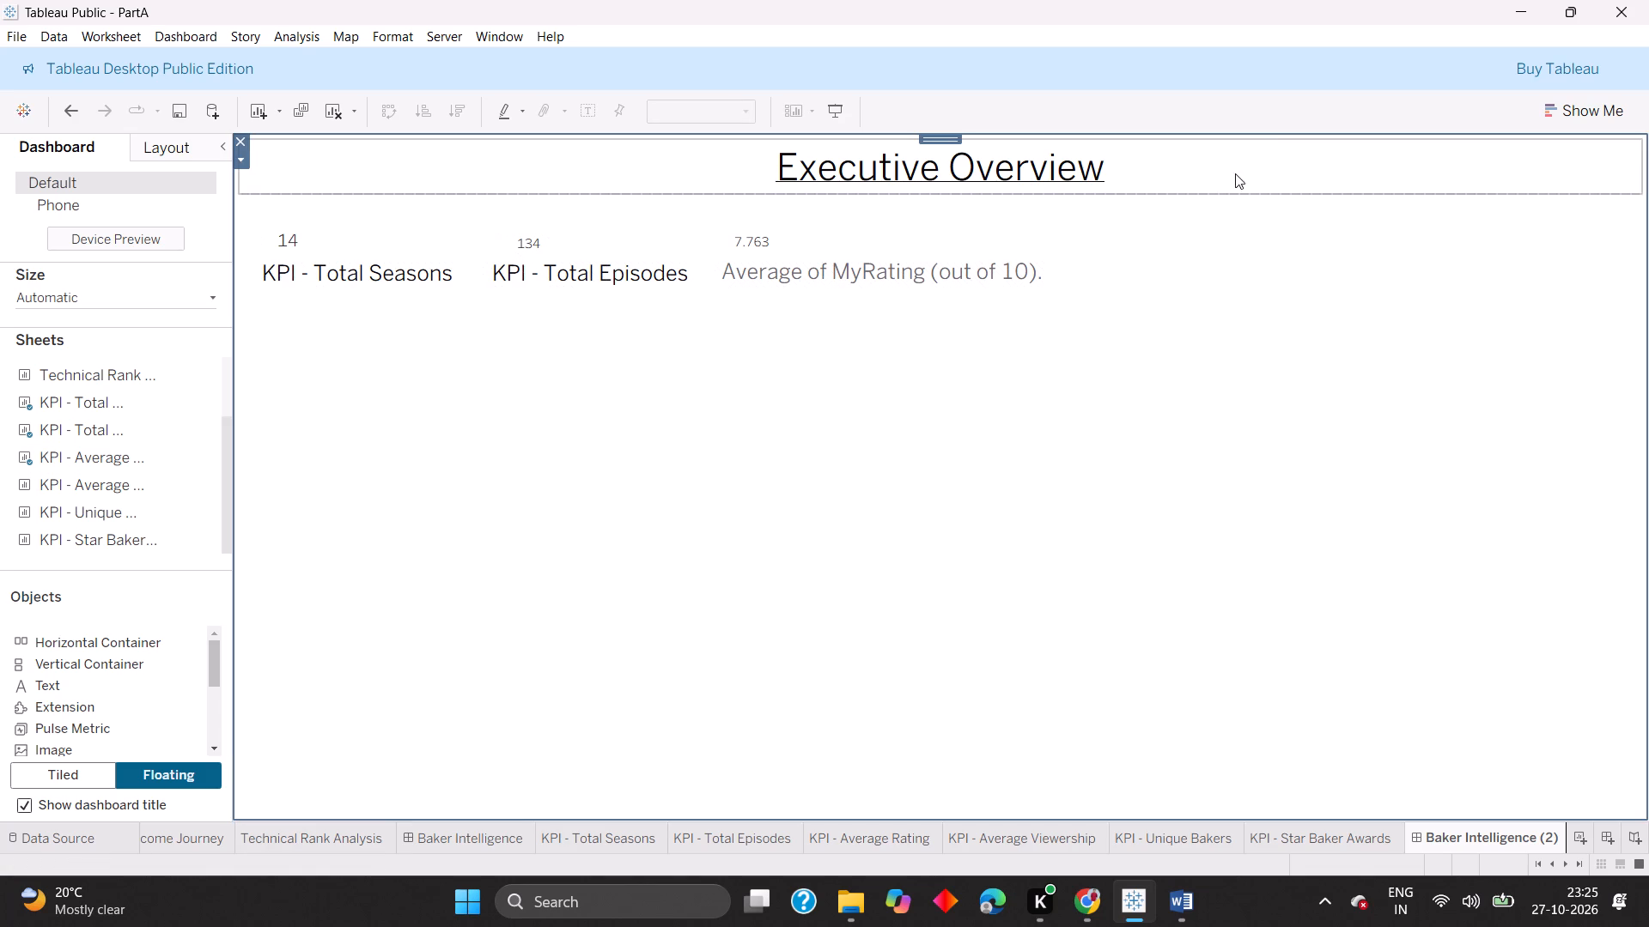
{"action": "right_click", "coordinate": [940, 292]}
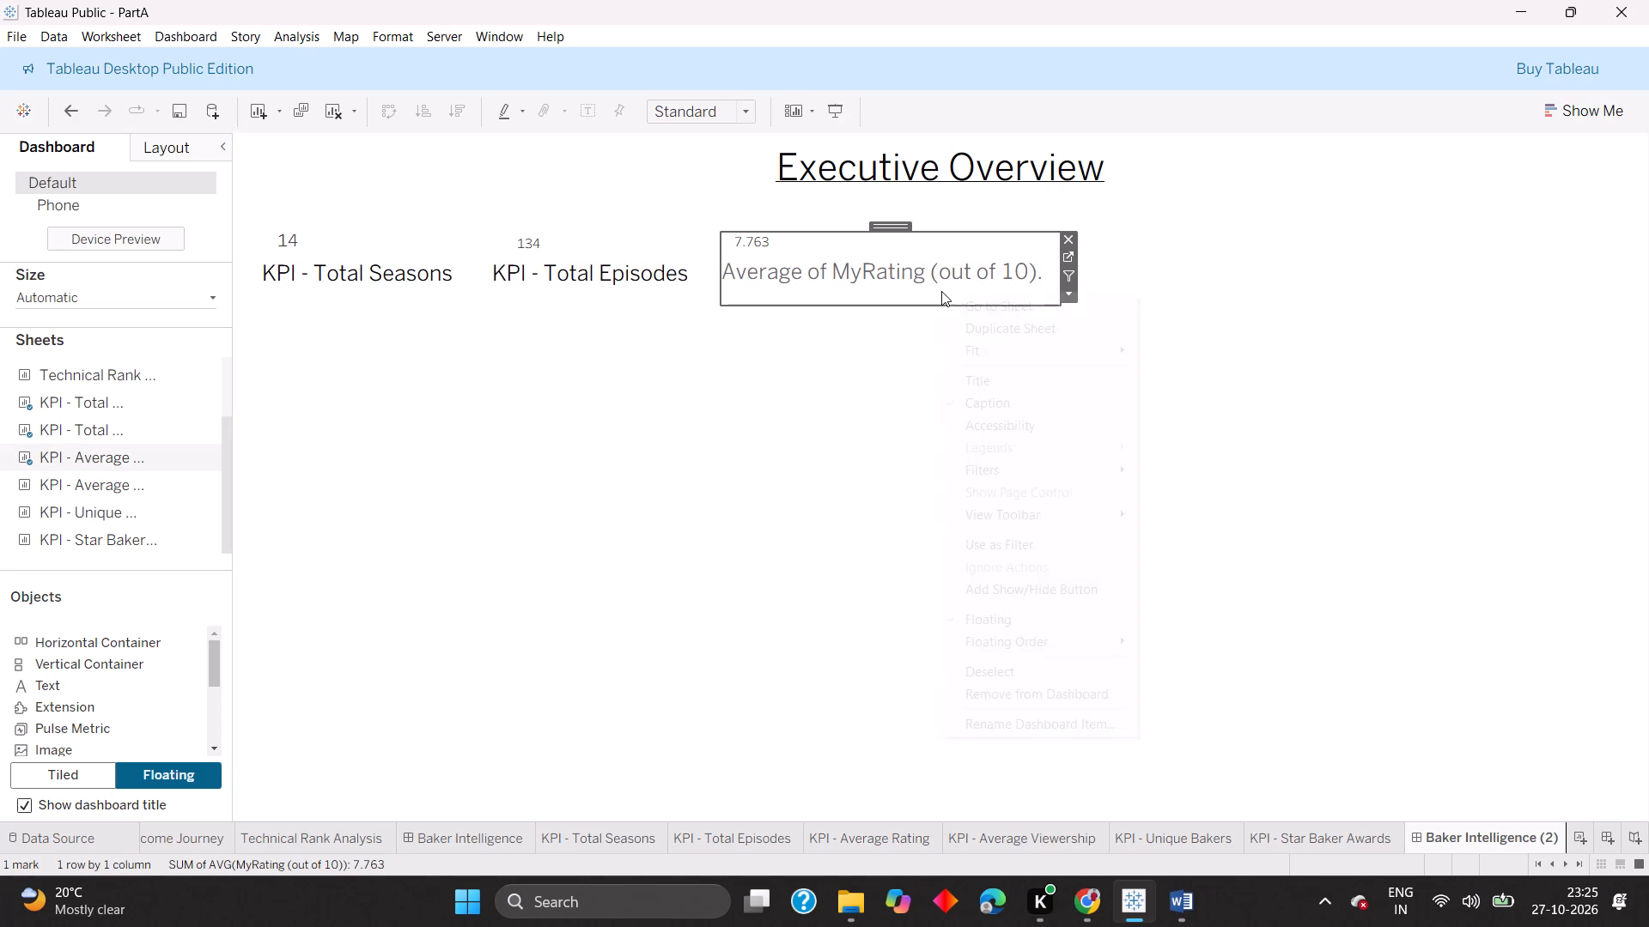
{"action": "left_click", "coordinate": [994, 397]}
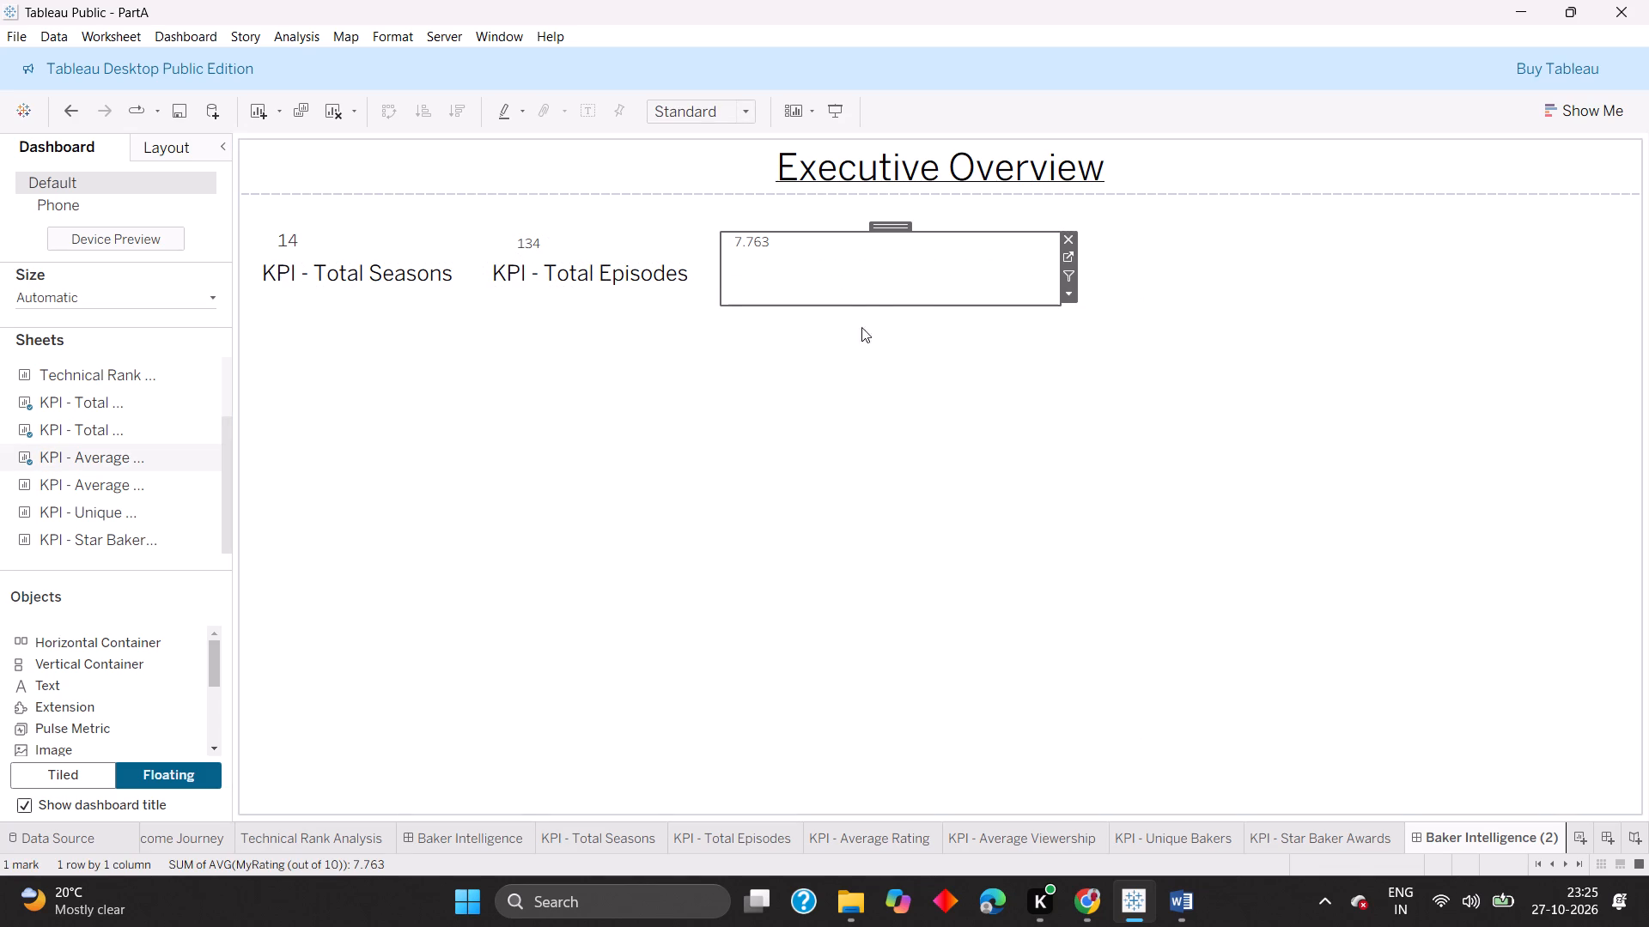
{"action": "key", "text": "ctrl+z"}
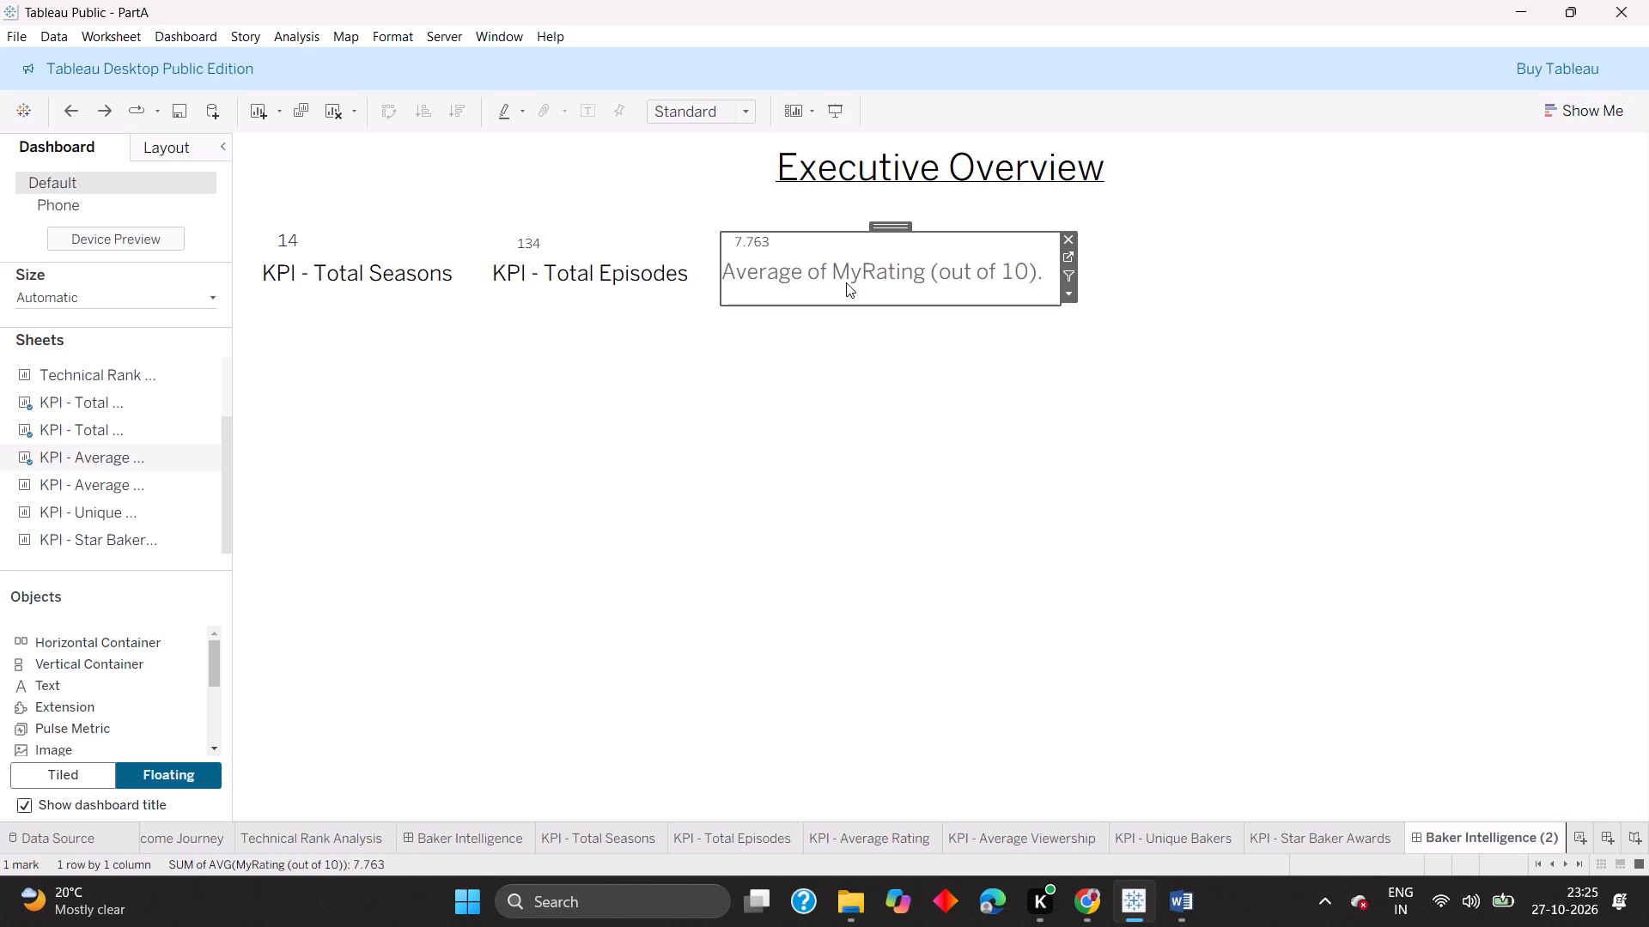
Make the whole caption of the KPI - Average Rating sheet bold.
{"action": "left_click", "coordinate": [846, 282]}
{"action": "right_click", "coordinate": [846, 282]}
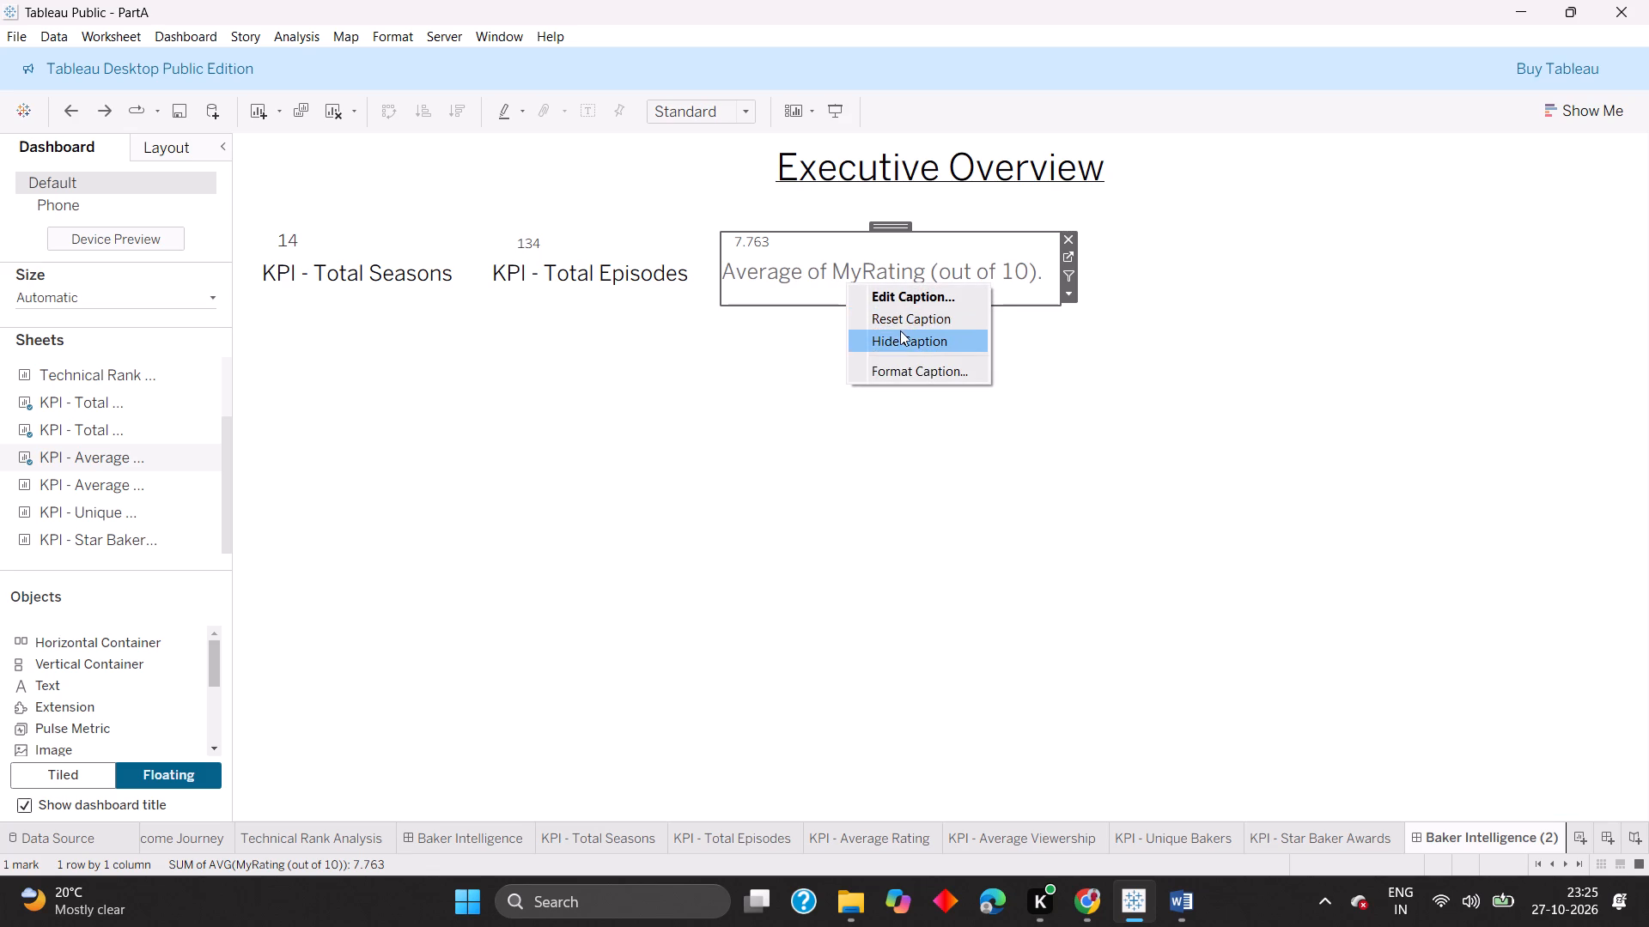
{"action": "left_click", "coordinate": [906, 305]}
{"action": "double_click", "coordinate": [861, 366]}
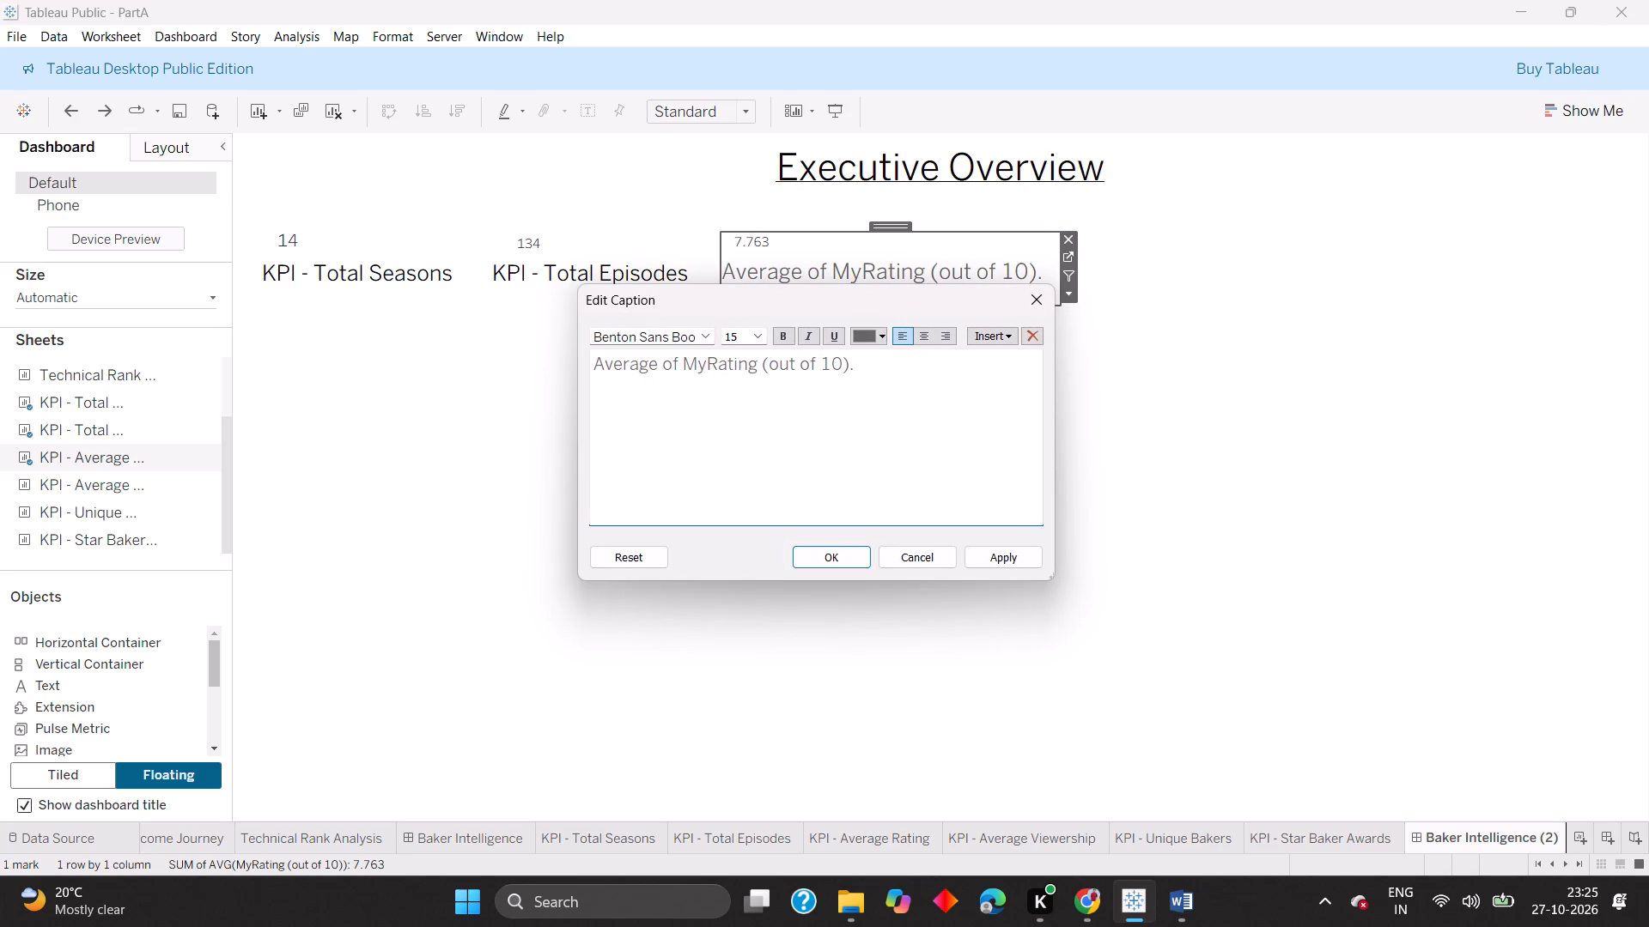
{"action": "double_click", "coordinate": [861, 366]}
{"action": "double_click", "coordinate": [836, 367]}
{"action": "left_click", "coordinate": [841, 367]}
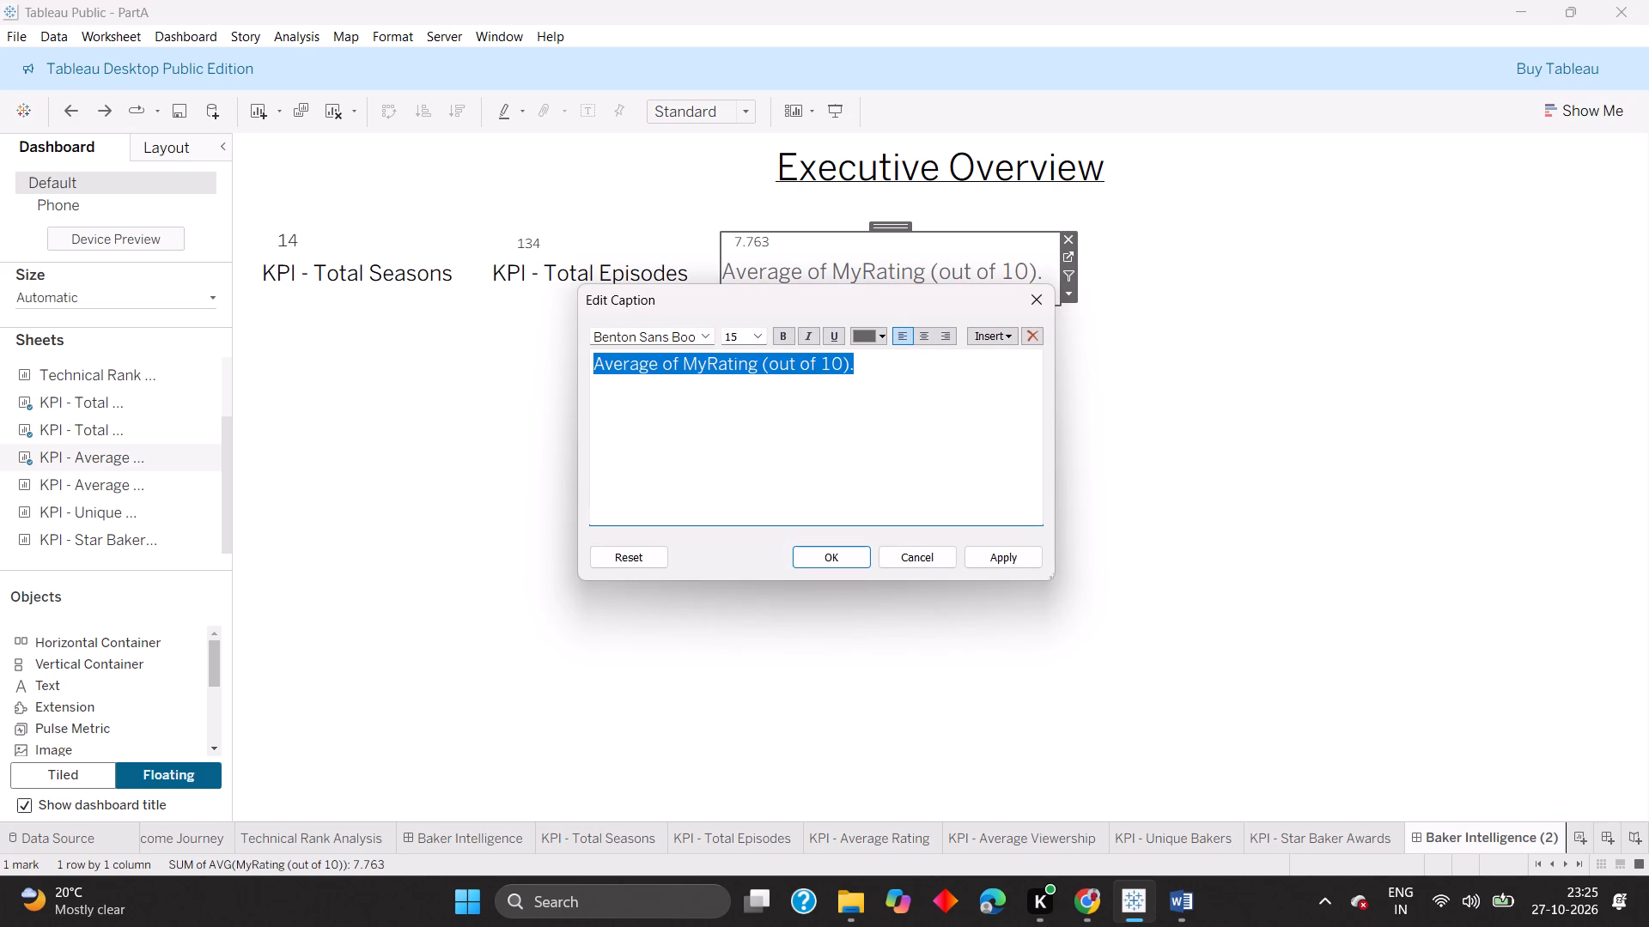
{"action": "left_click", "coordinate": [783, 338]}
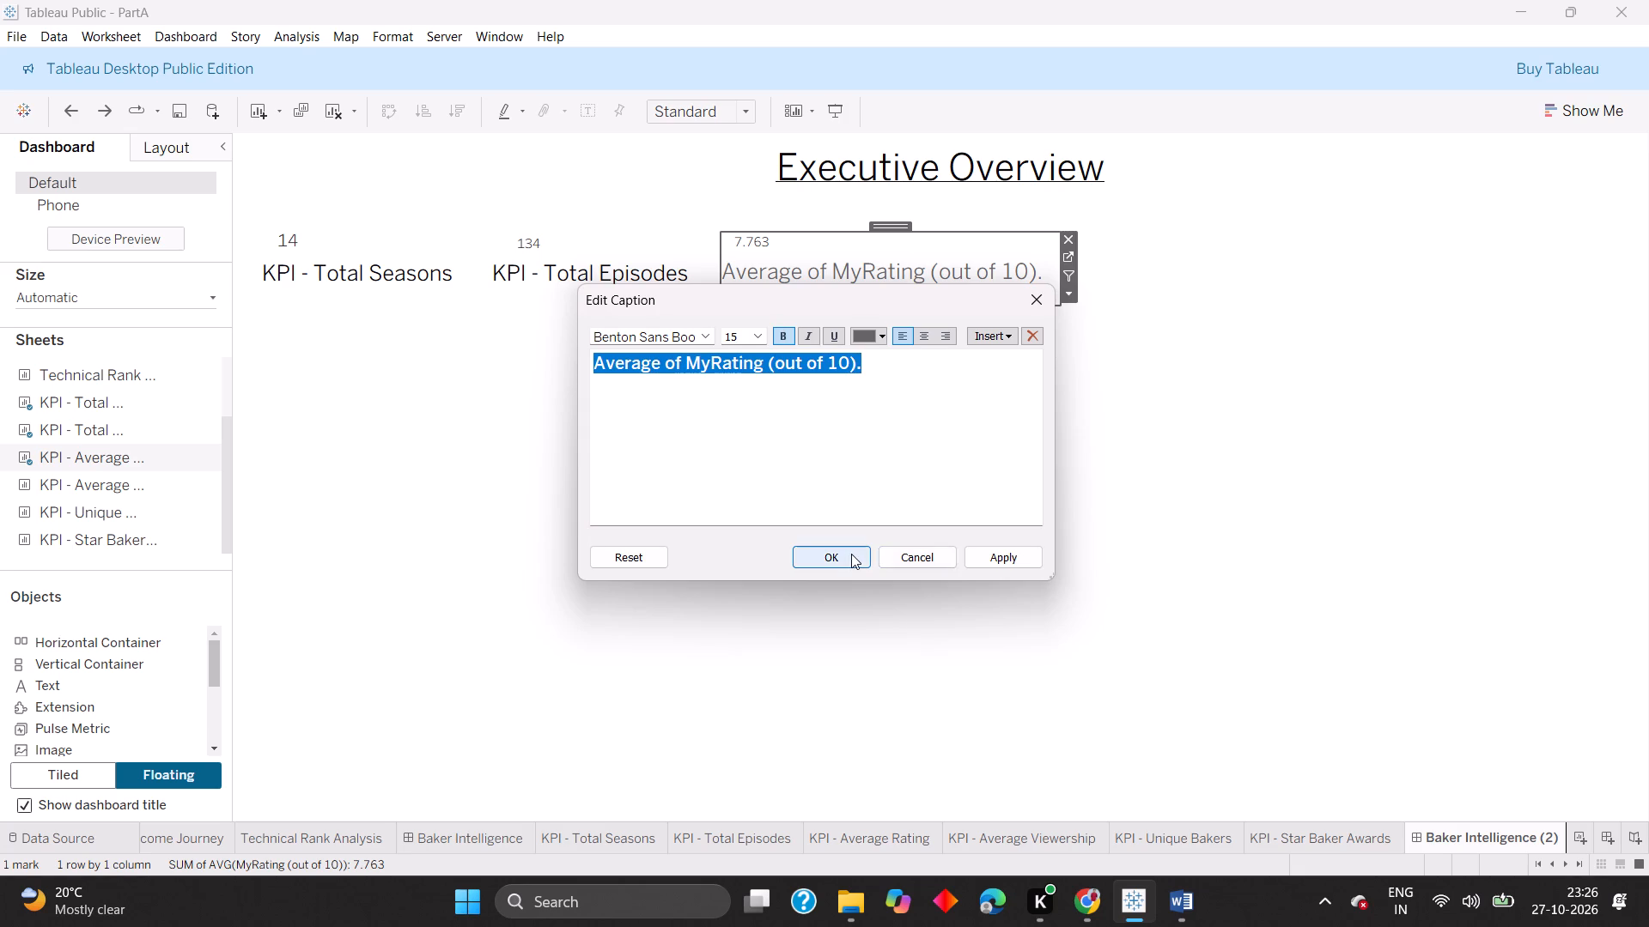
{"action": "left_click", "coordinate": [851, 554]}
Check the font formatting of the KPI - Total Episodes caption in its caption editor.
{"action": "left_click", "coordinate": [706, 293]}
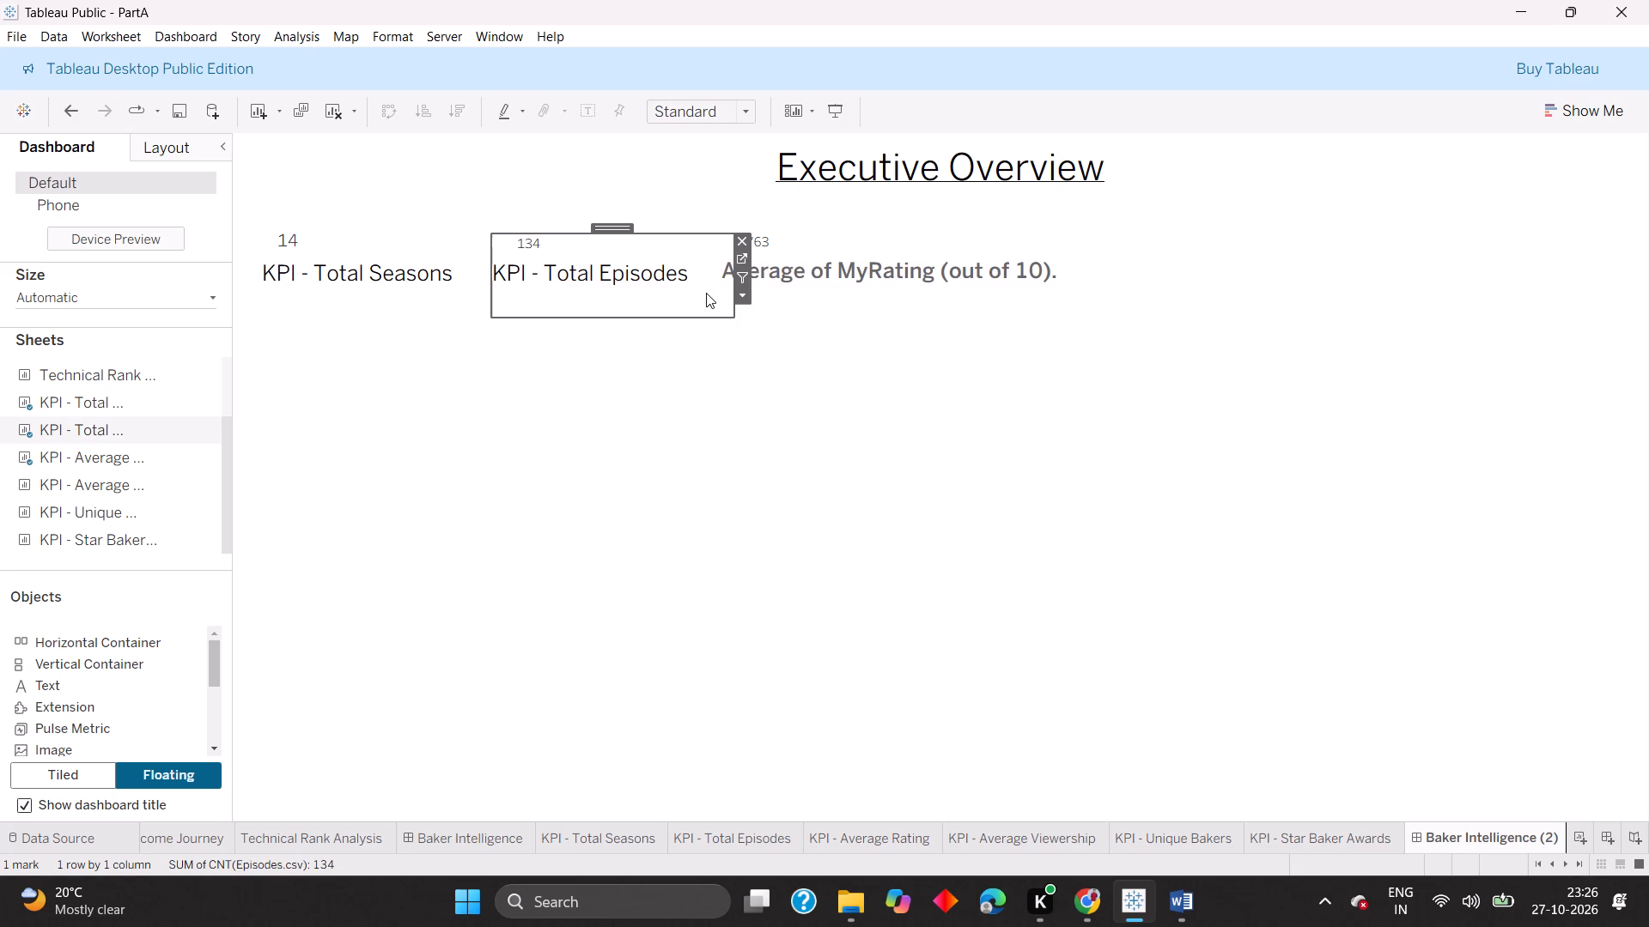
{"action": "right_click", "coordinate": [706, 269]}
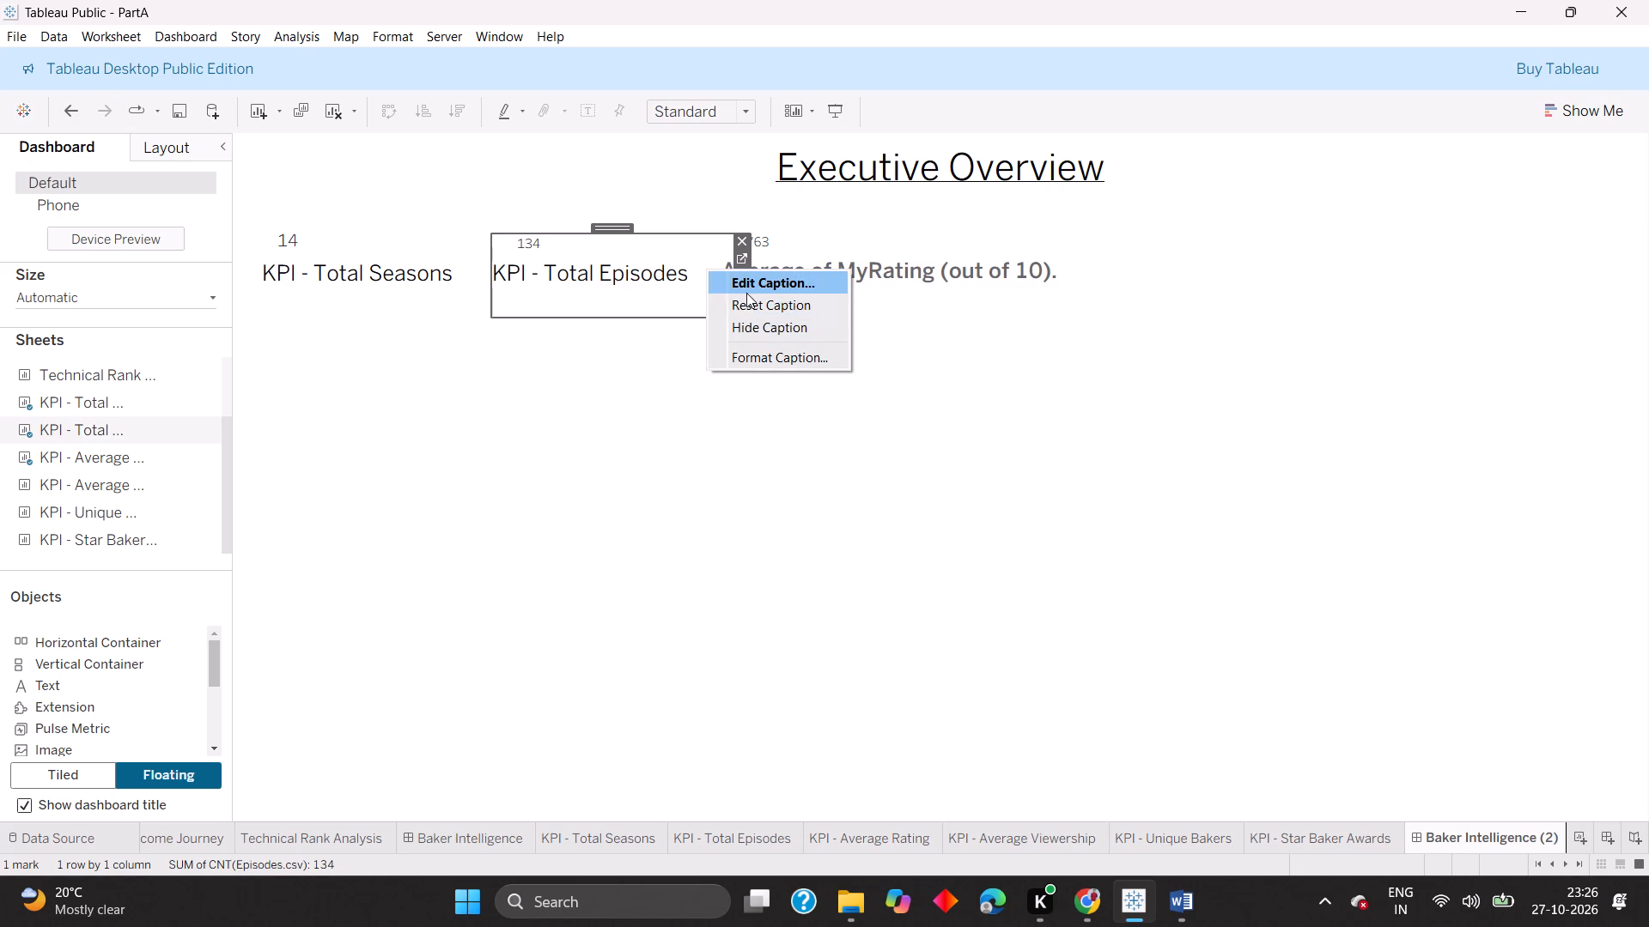
{"action": "left_click", "coordinate": [751, 285]}
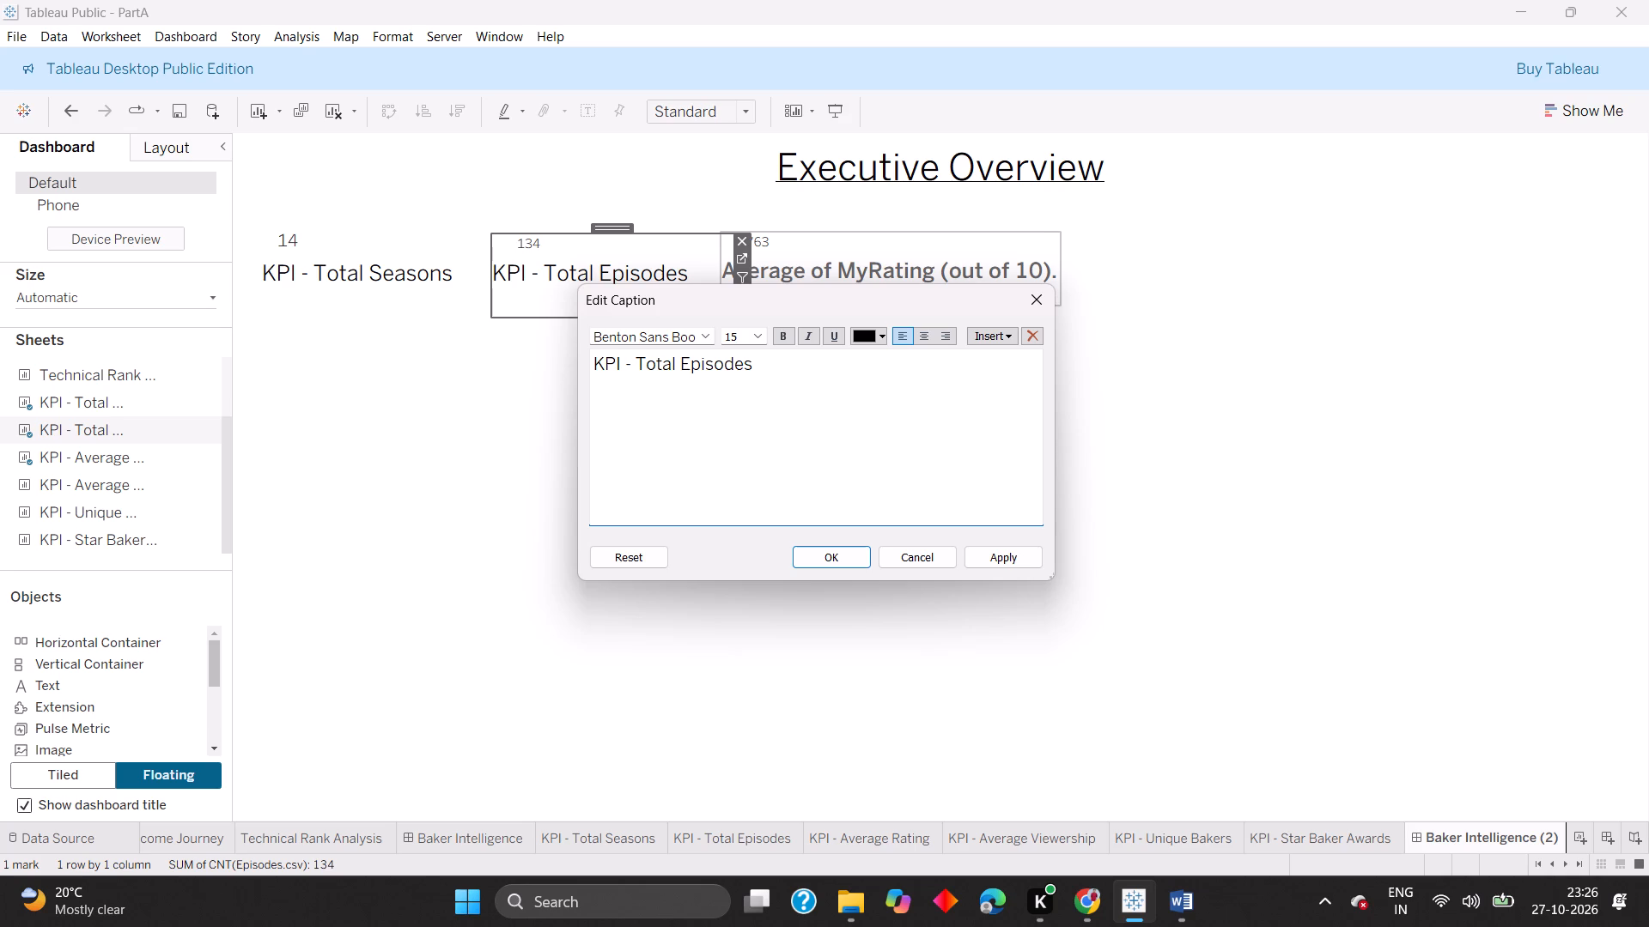
{"action": "left_click", "coordinate": [1167, 451]}
{"action": "left_click", "coordinate": [1038, 305]}
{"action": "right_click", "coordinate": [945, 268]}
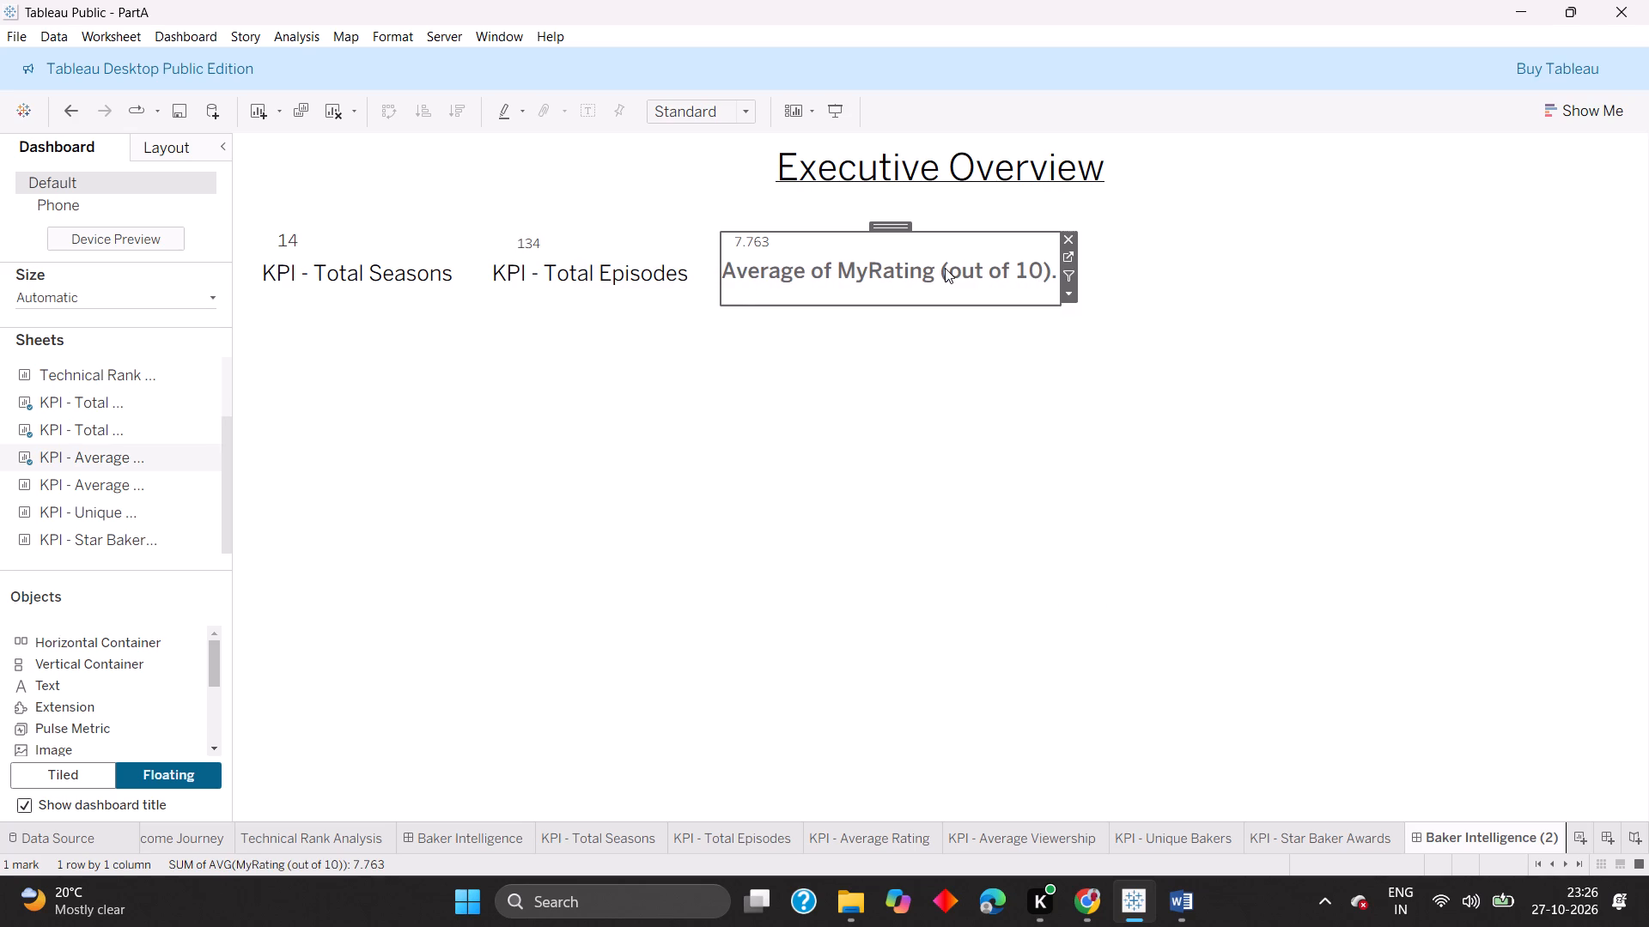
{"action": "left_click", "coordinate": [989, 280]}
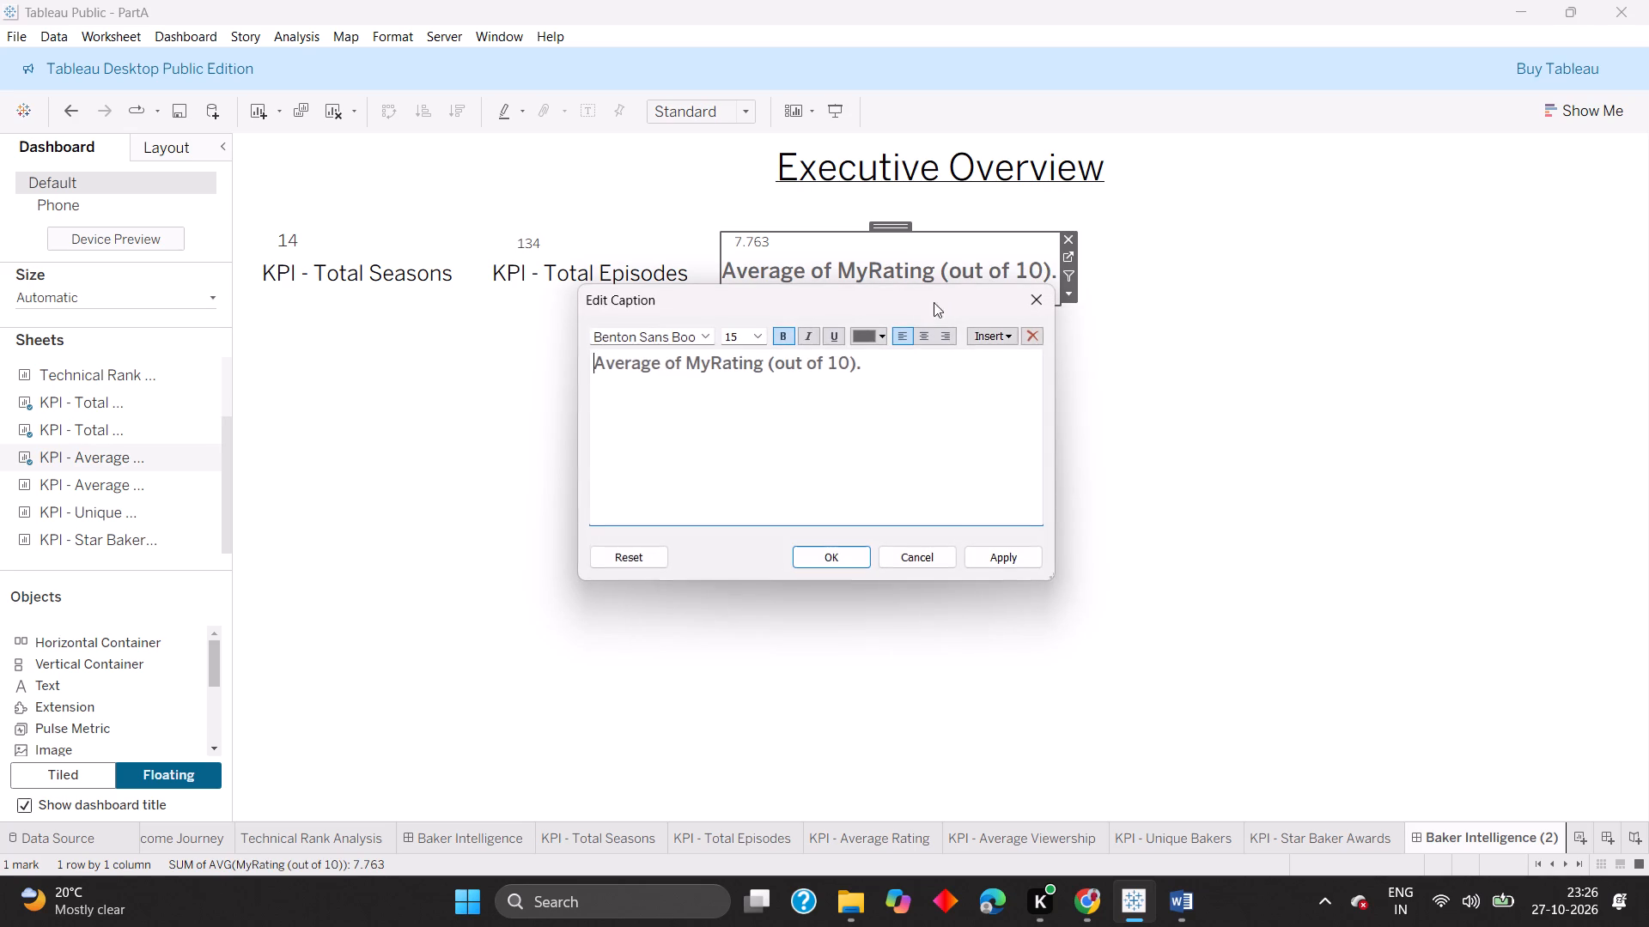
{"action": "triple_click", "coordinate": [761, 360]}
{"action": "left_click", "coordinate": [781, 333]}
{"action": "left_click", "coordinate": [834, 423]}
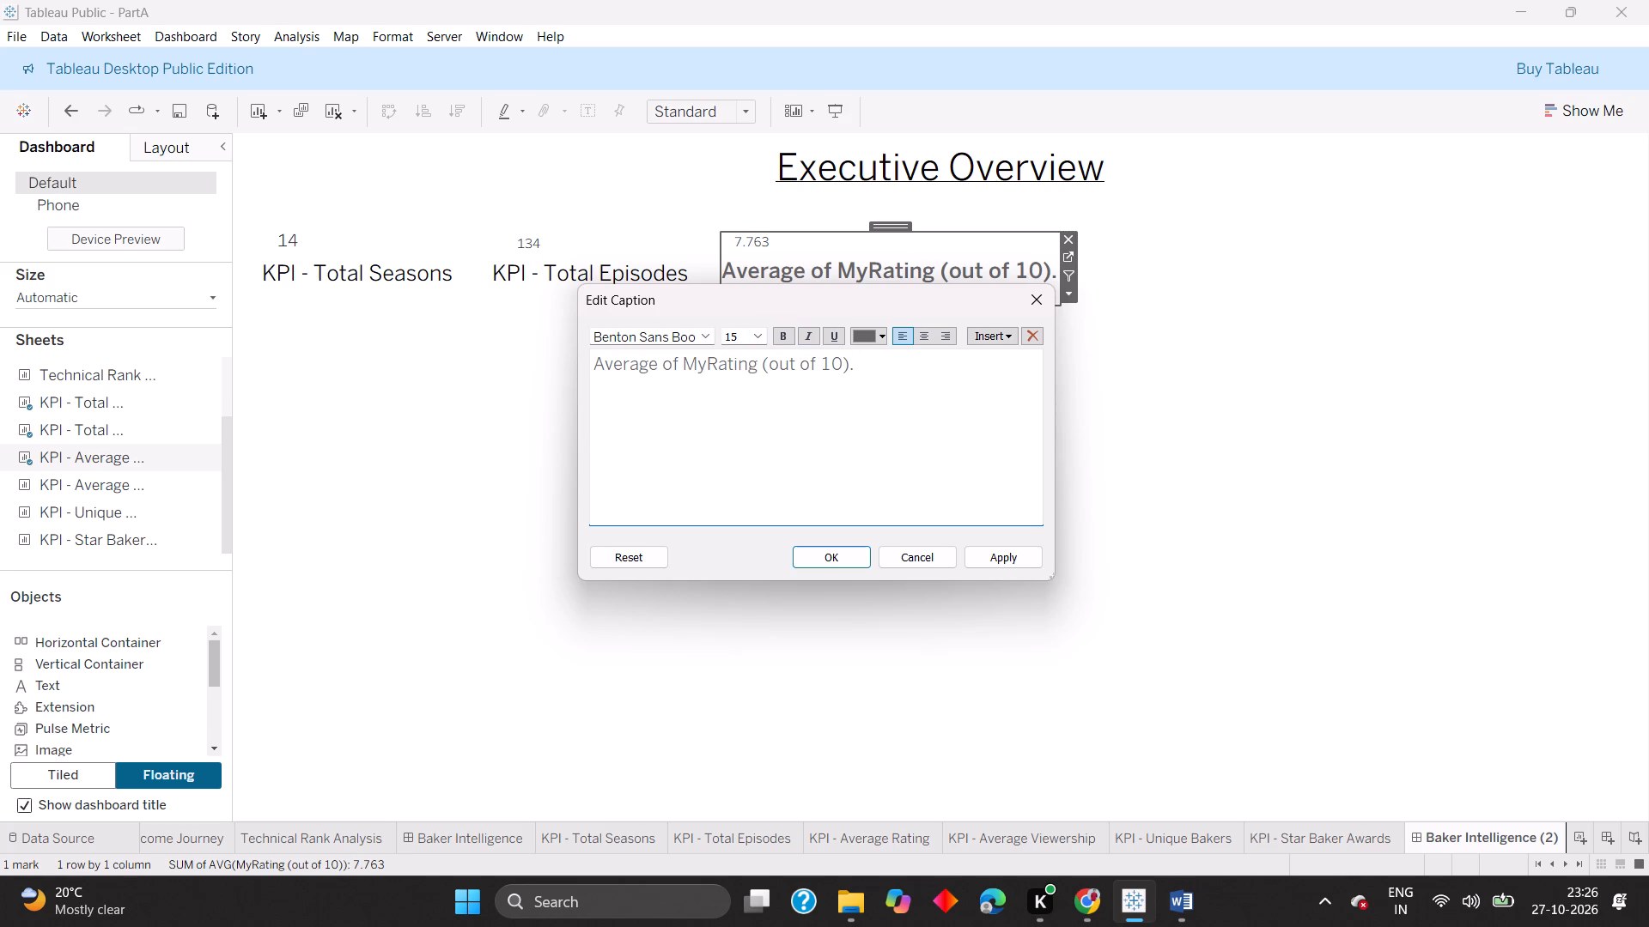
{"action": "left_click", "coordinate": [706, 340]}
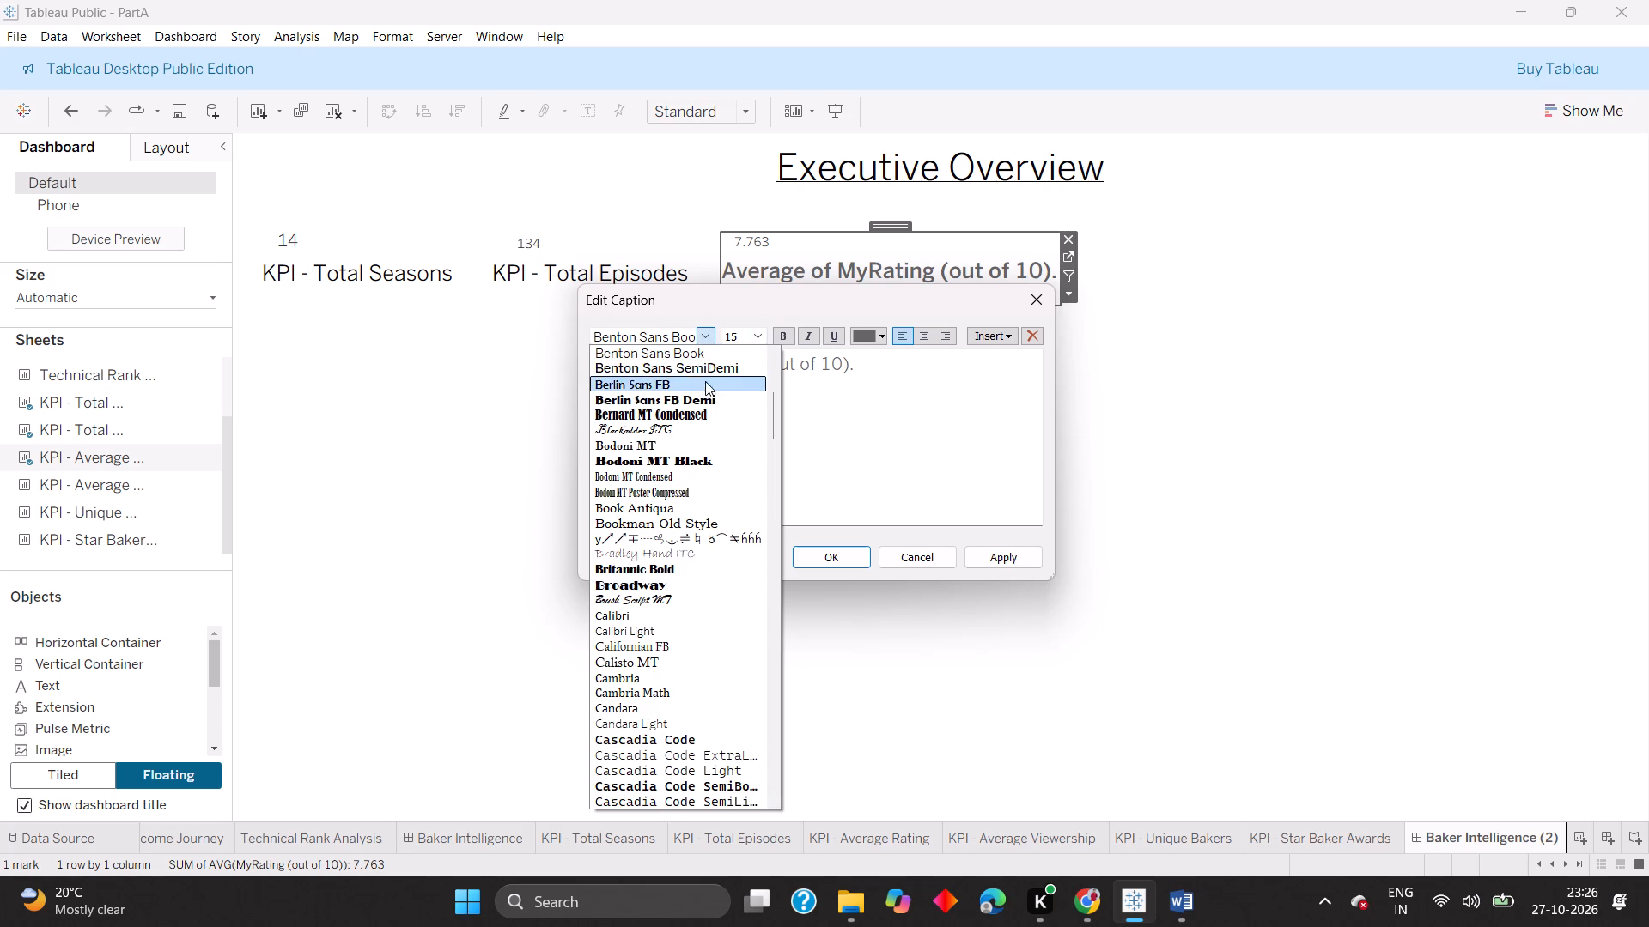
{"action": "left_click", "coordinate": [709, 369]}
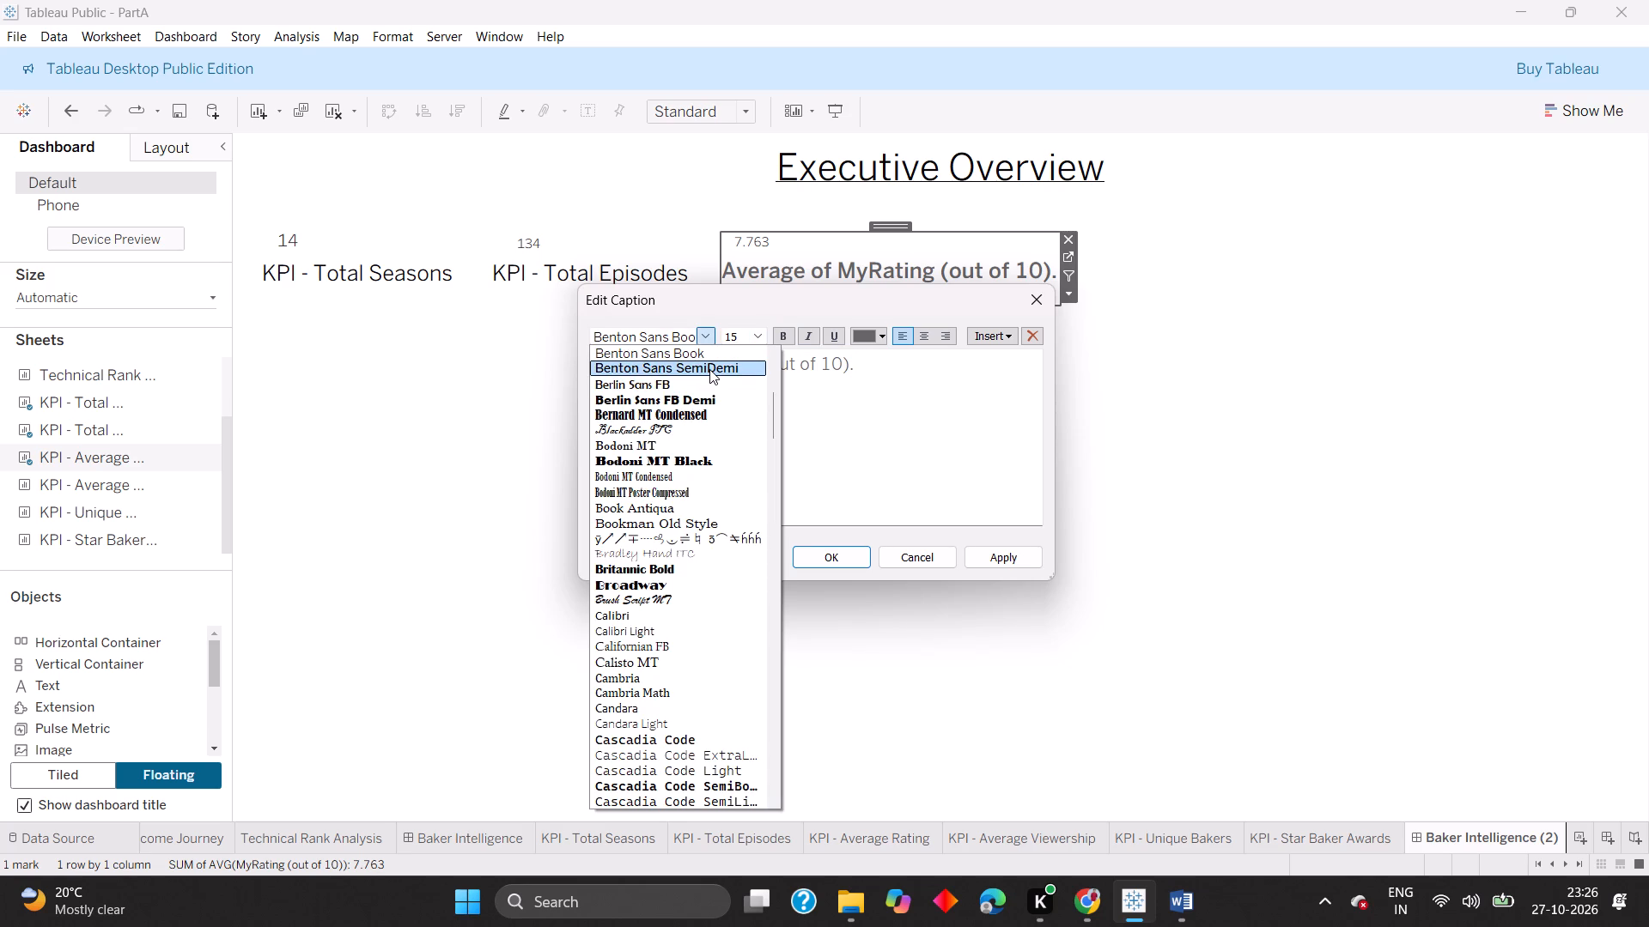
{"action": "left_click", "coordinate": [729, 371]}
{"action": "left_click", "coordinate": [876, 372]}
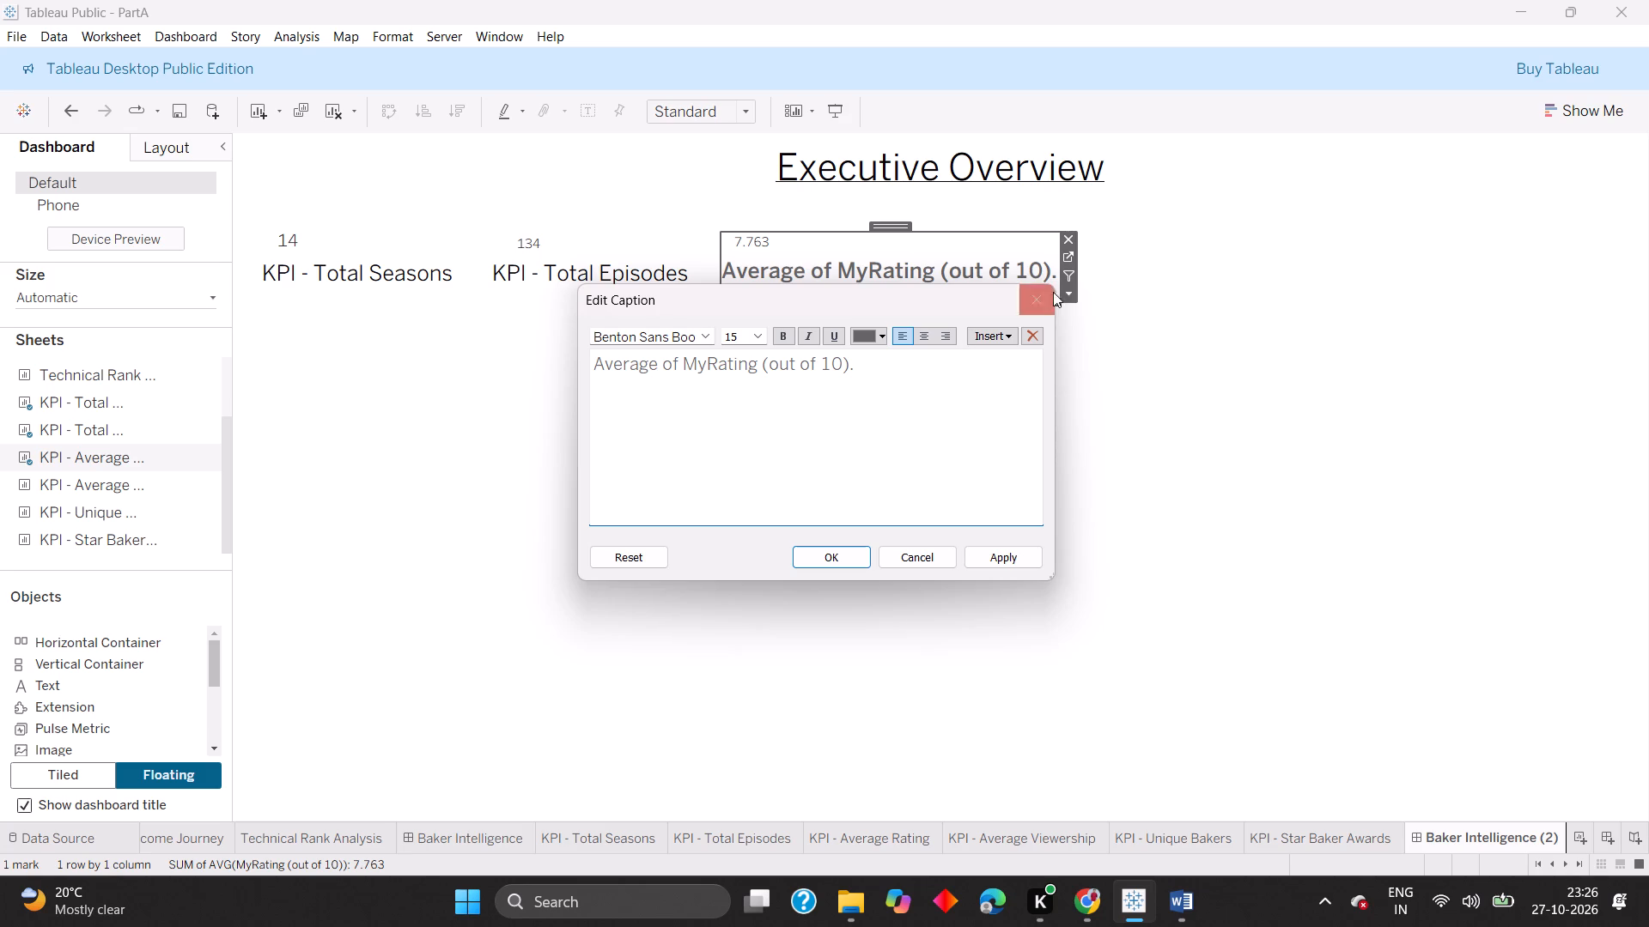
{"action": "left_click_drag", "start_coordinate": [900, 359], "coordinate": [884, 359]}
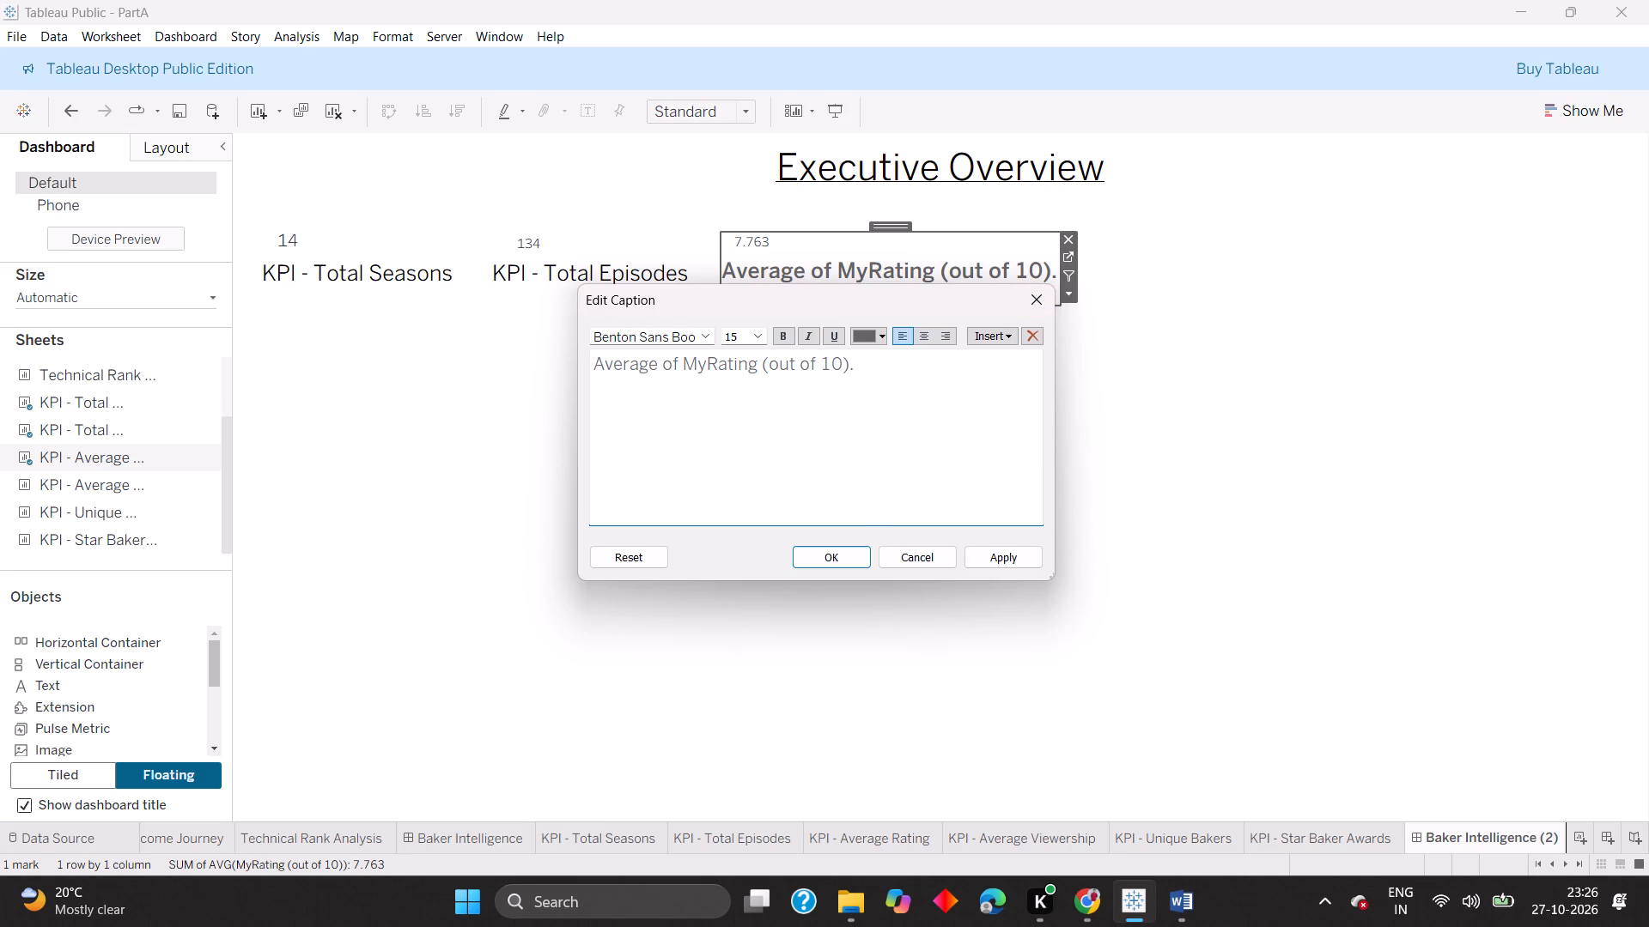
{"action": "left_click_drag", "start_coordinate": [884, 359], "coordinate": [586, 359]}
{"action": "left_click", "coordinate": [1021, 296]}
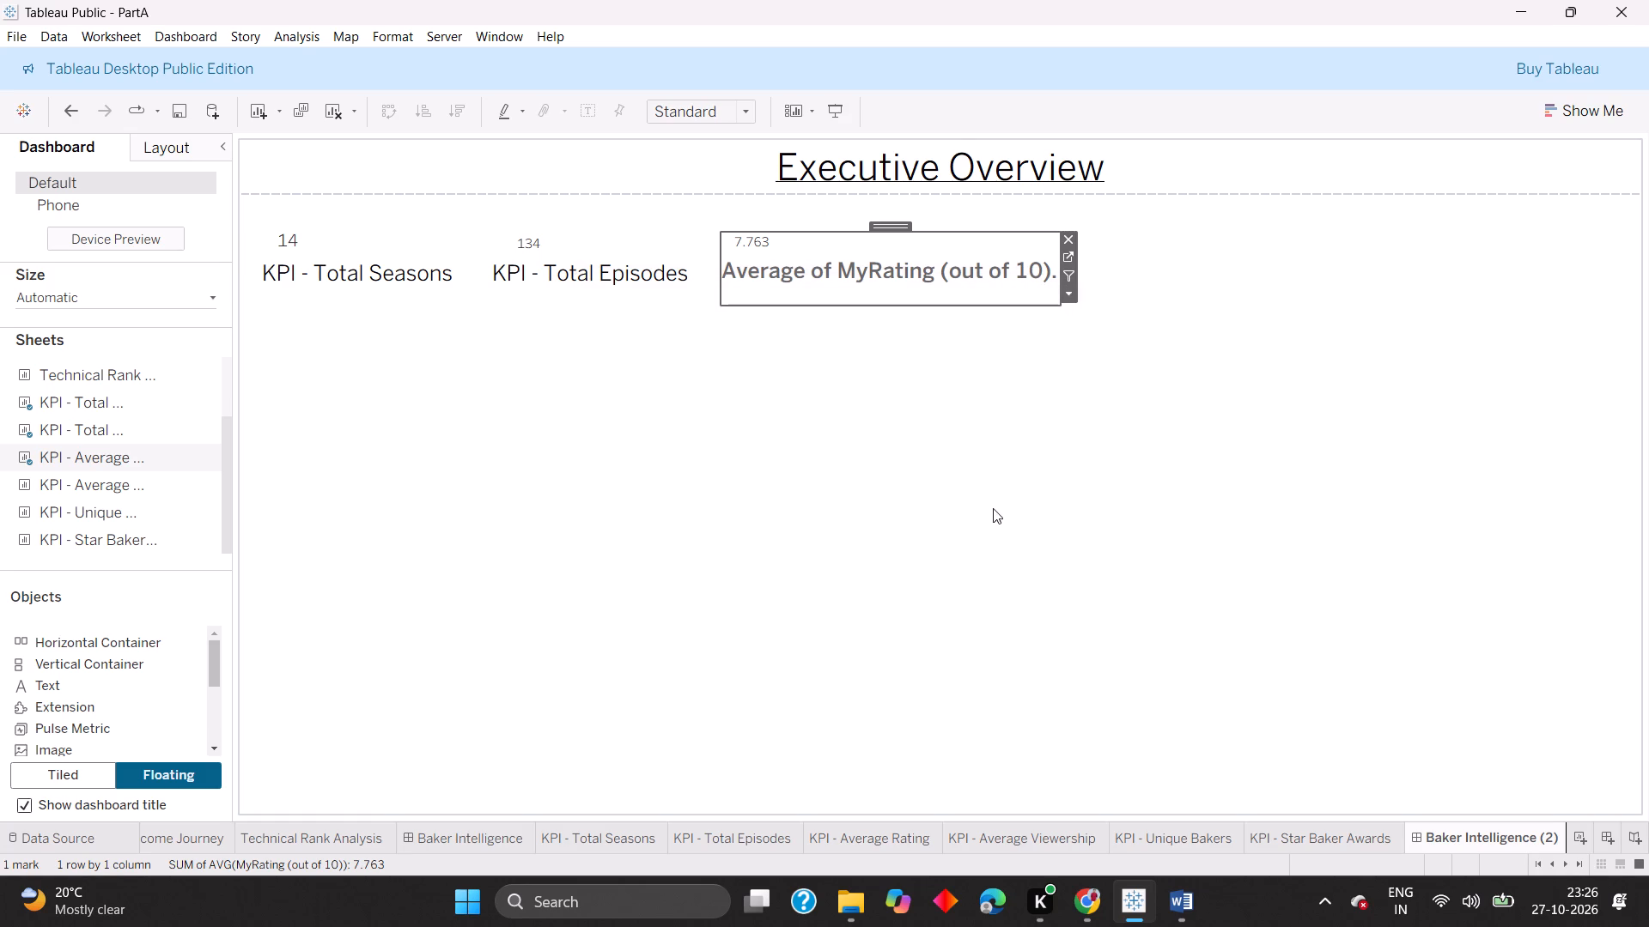
Reset the caption of the KPI - Average Rating sheet to its default.
{"action": "left_click", "coordinate": [989, 480]}
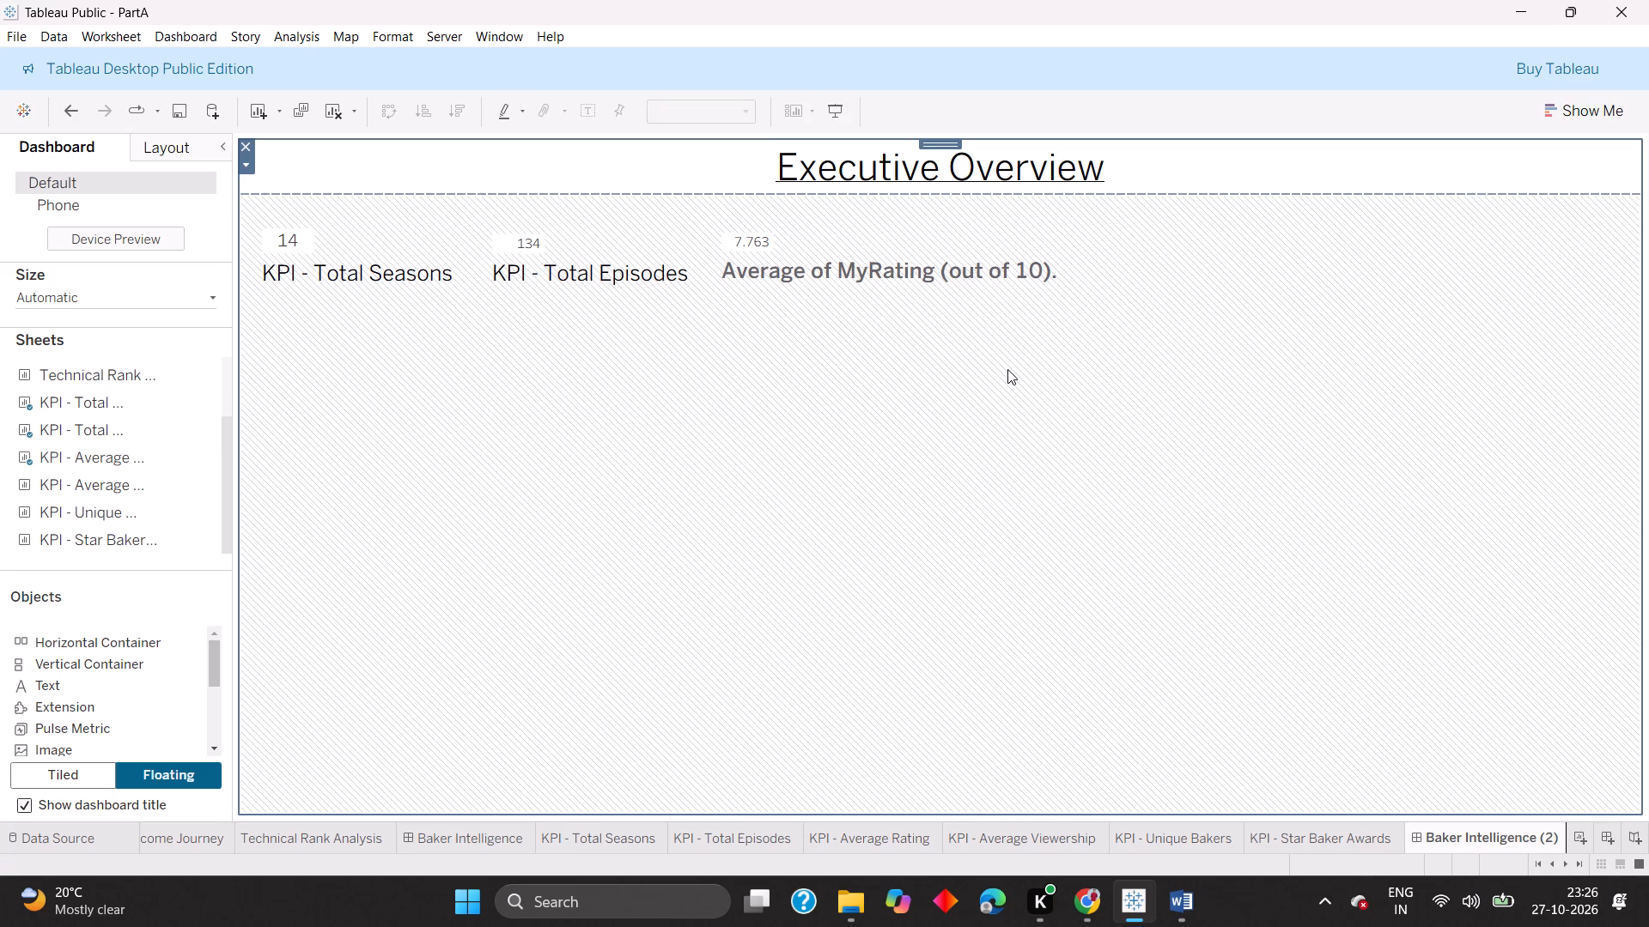
{"action": "right_click", "coordinate": [1008, 343]}
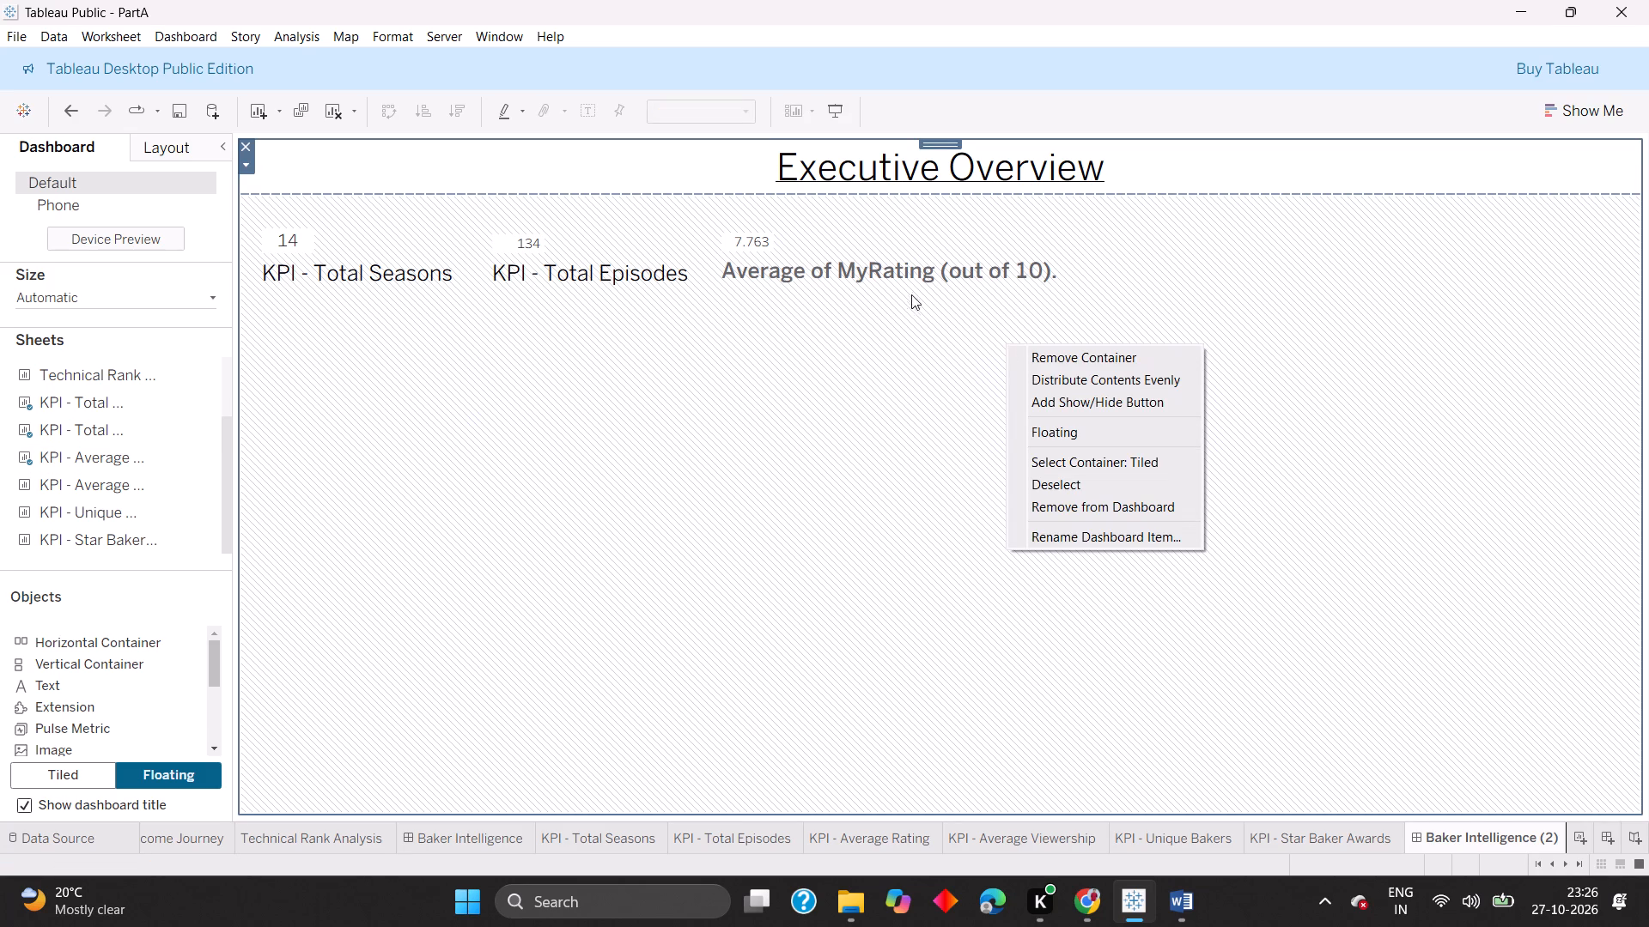
{"action": "right_click", "coordinate": [911, 277]}
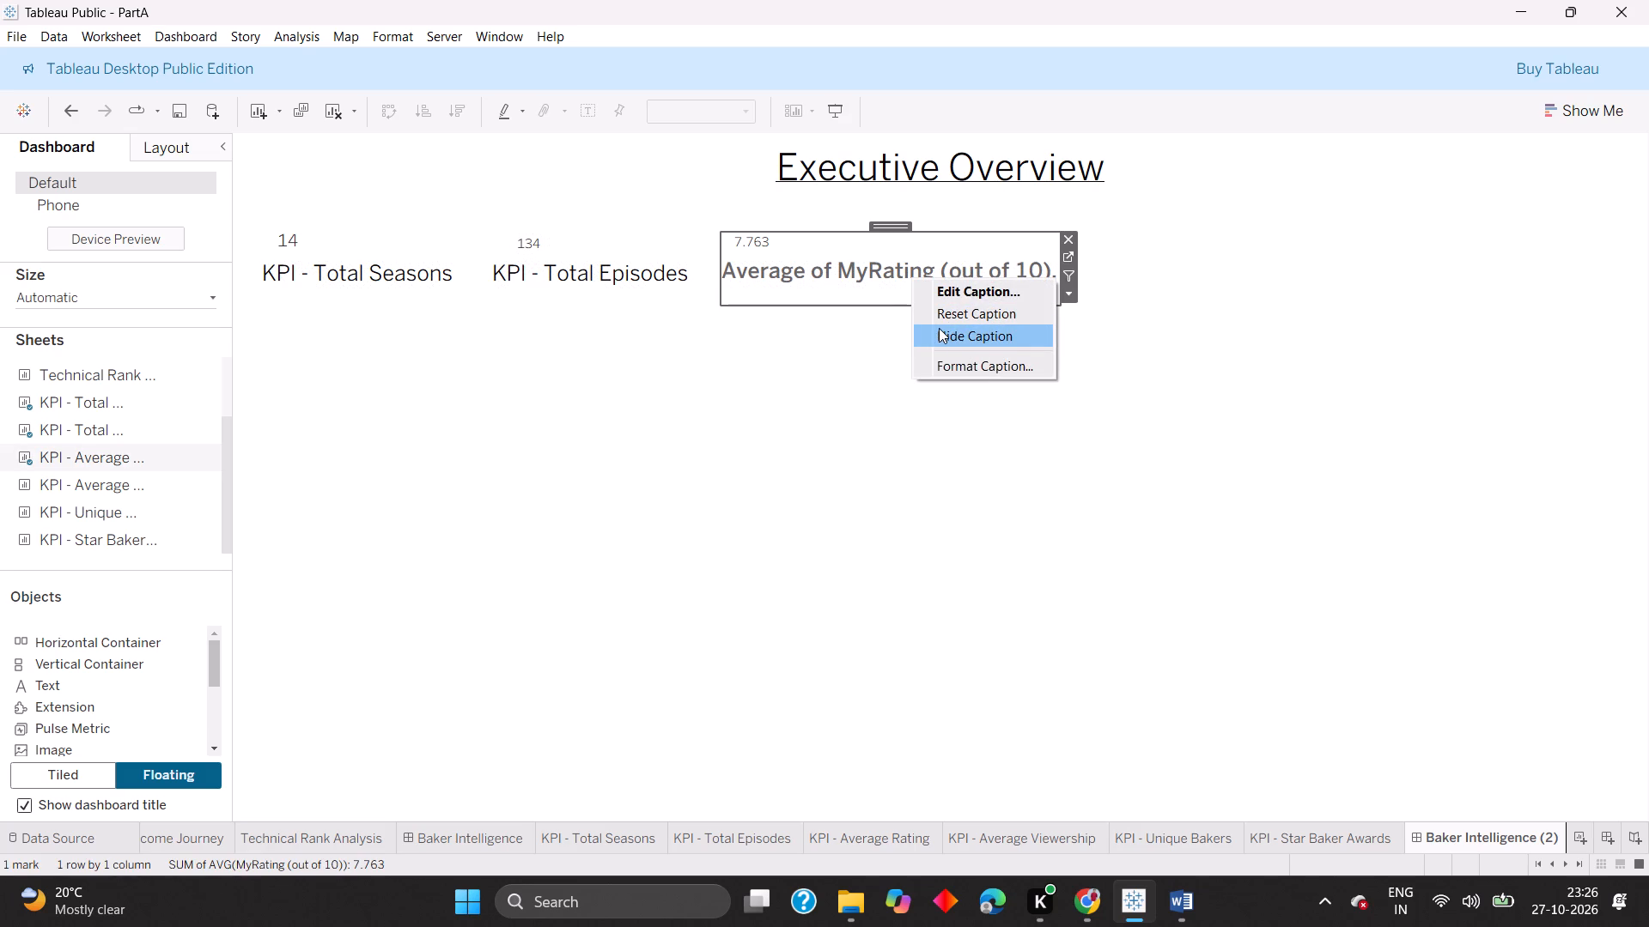
{"action": "left_click", "coordinate": [960, 314]}
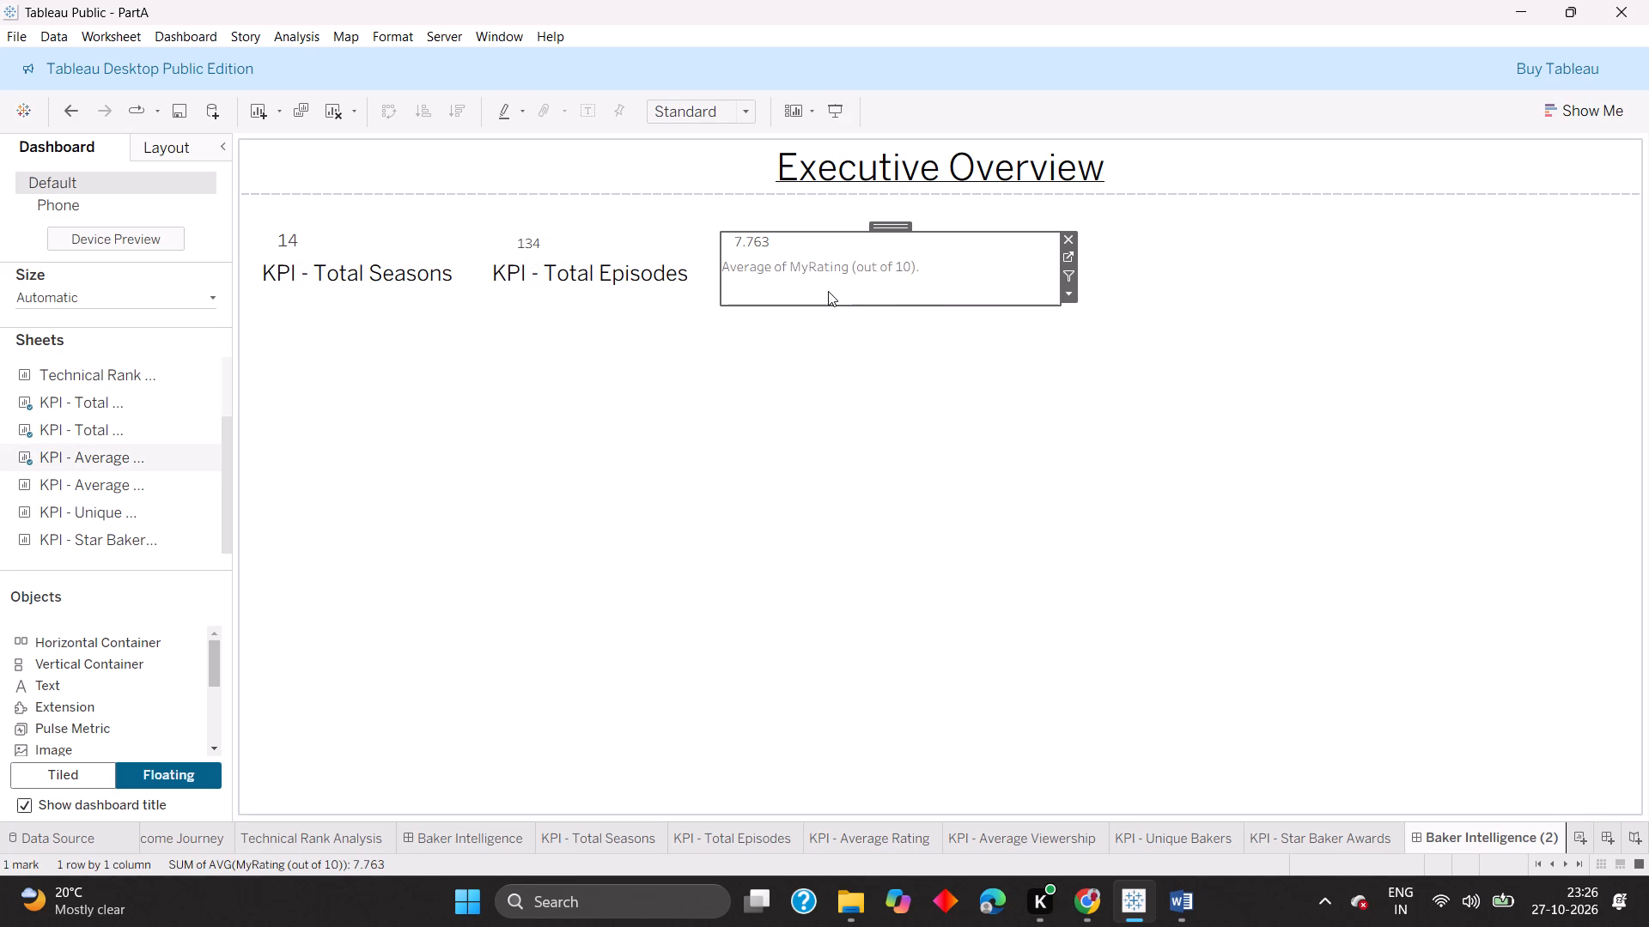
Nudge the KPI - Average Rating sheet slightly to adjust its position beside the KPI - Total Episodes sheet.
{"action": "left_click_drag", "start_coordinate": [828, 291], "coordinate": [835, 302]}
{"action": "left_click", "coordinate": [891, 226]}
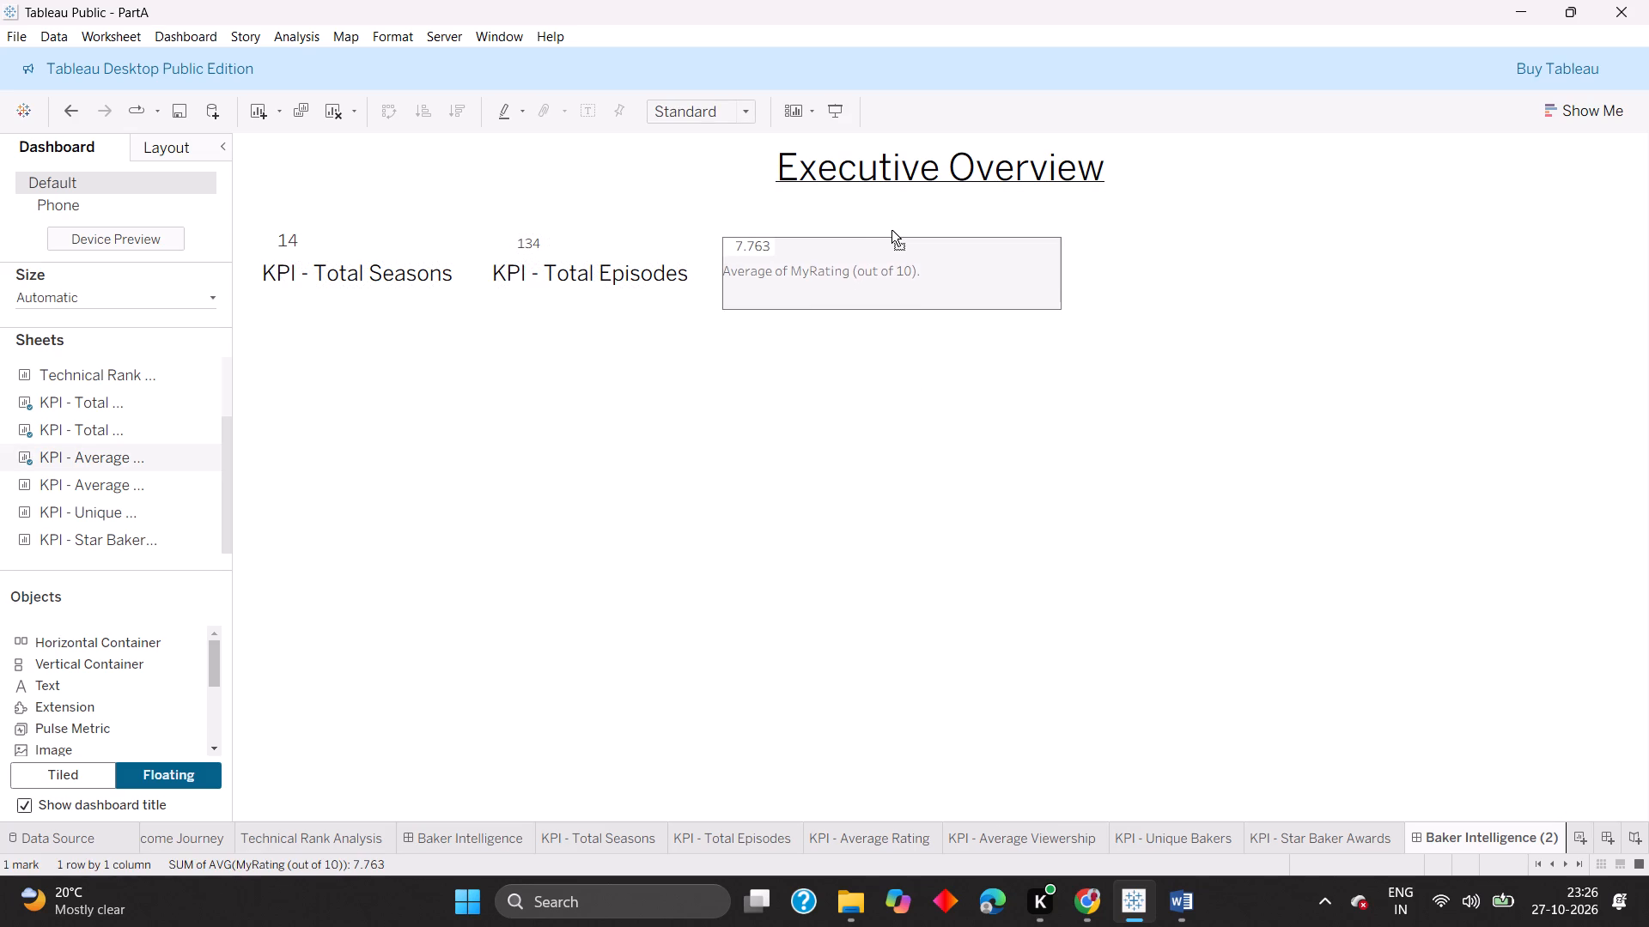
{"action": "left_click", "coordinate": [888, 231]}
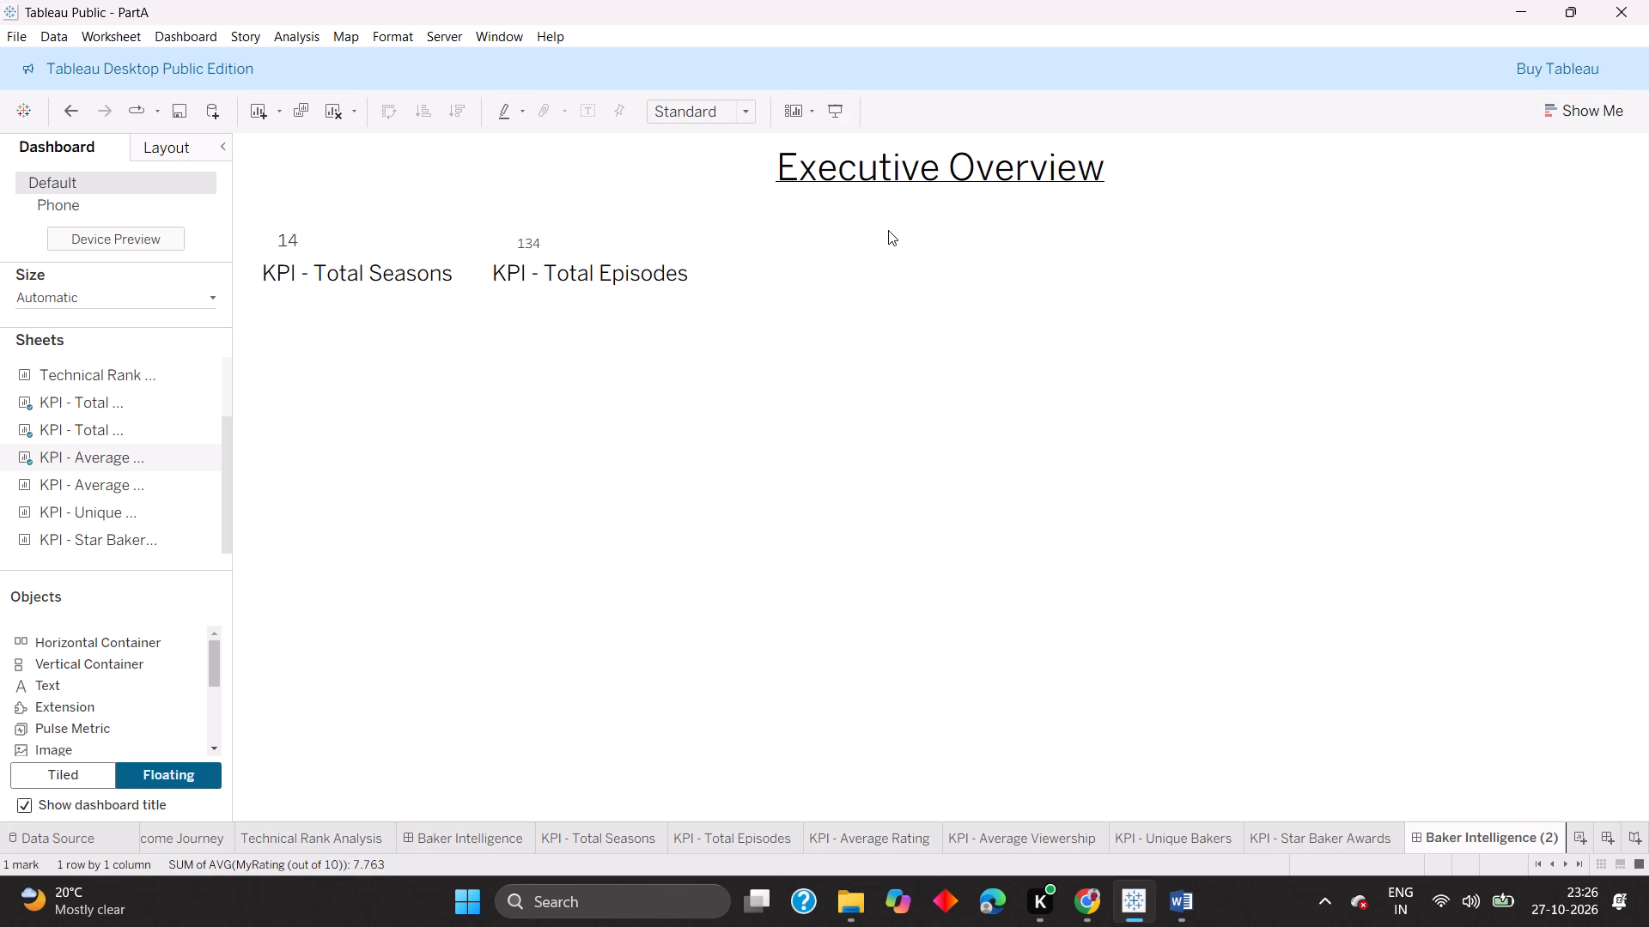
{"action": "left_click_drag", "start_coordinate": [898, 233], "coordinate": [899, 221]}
Replace the KPI - Average Rating sheet's caption text with "KPI - Average Rating" from the clipboard history.
{"action": "left_click", "coordinate": [888, 265]}
{"action": "left_click", "coordinate": [888, 265]}
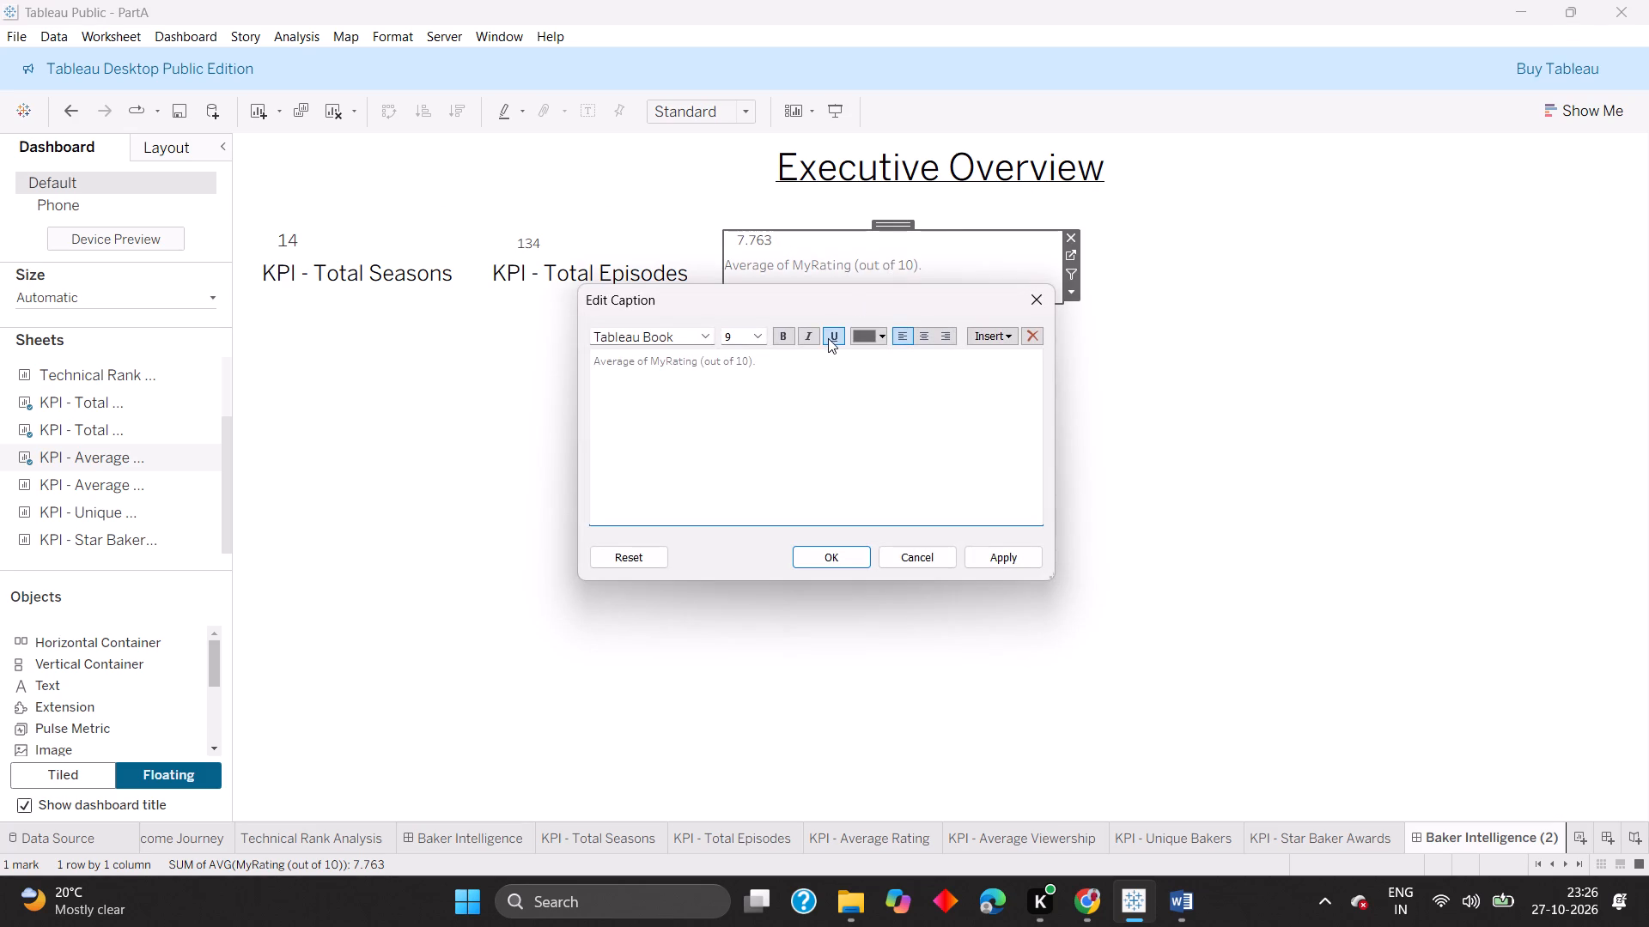
{"action": "double_click", "coordinate": [829, 354]}
{"action": "triple_click", "coordinate": [829, 354]}
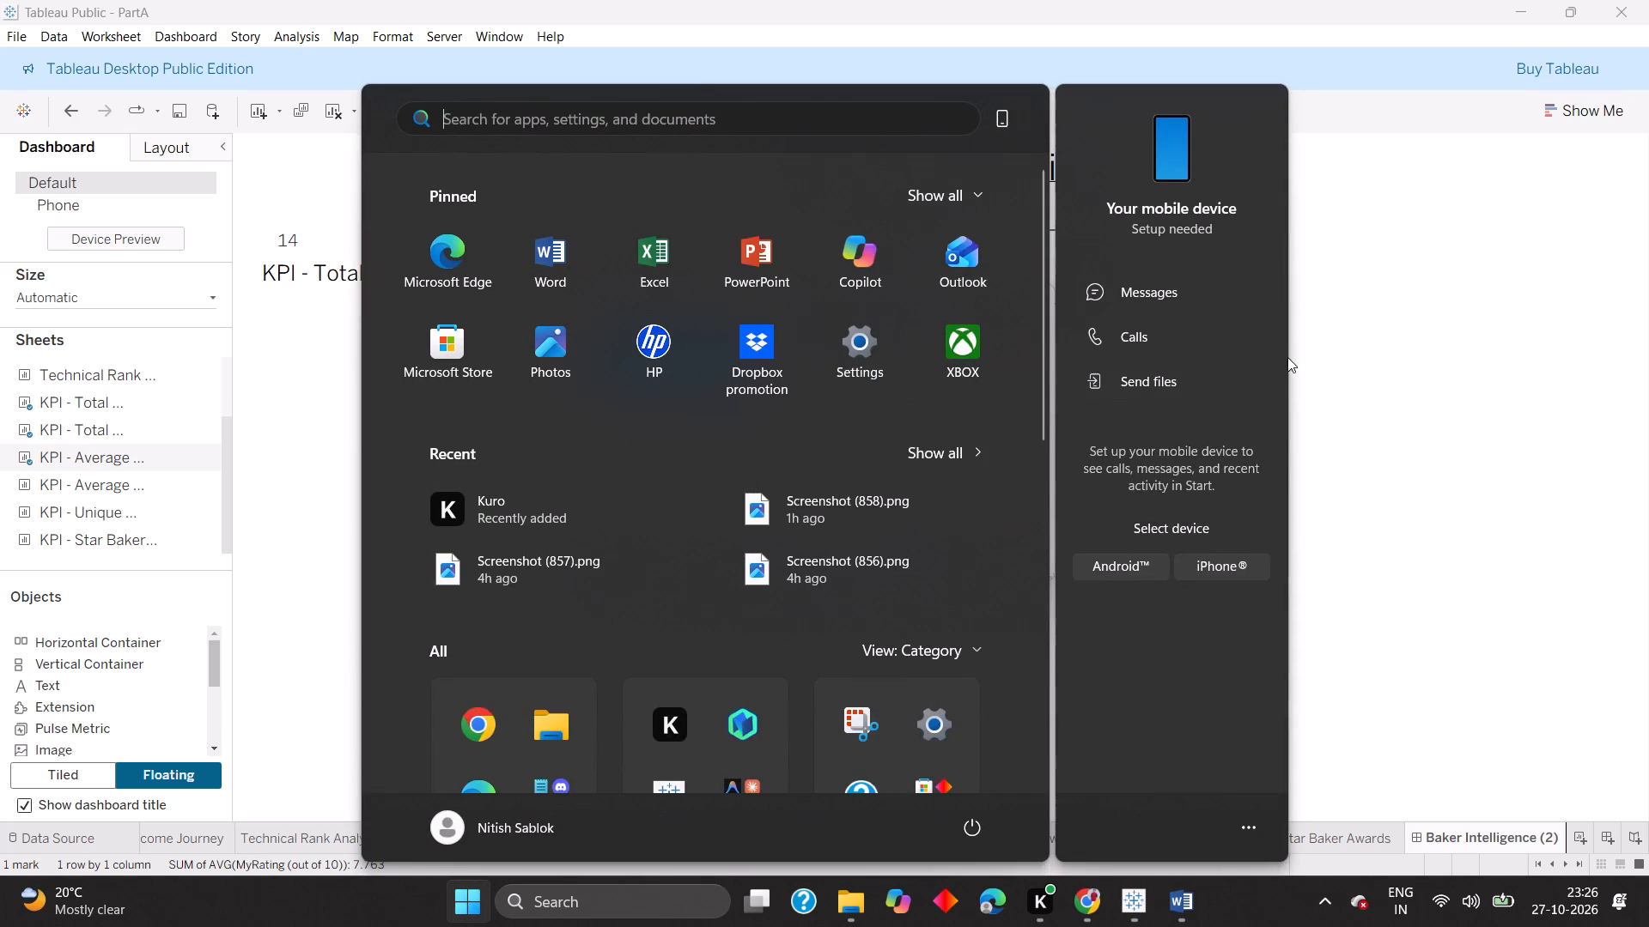
{"action": "left_click_drag", "start_coordinate": [1313, 350], "coordinate": [1294, 364]}
{"action": "key", "text": "super+v"}
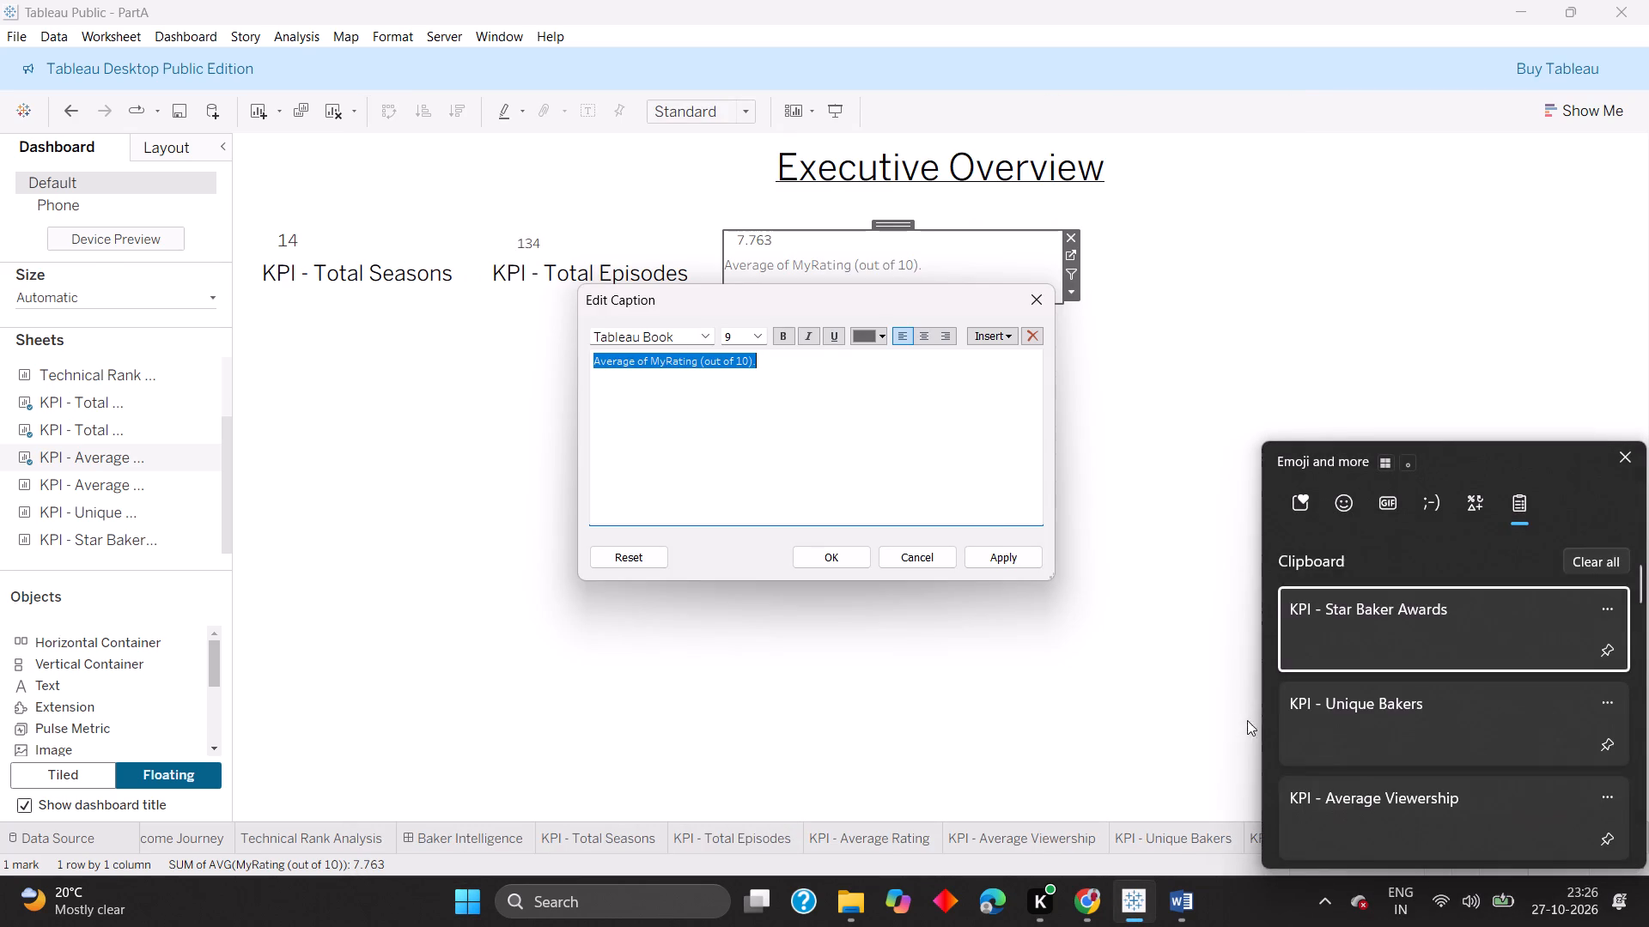
{"action": "scroll", "coordinate": [1305, 716], "scroll_direction": "down", "scroll_amount": 5}
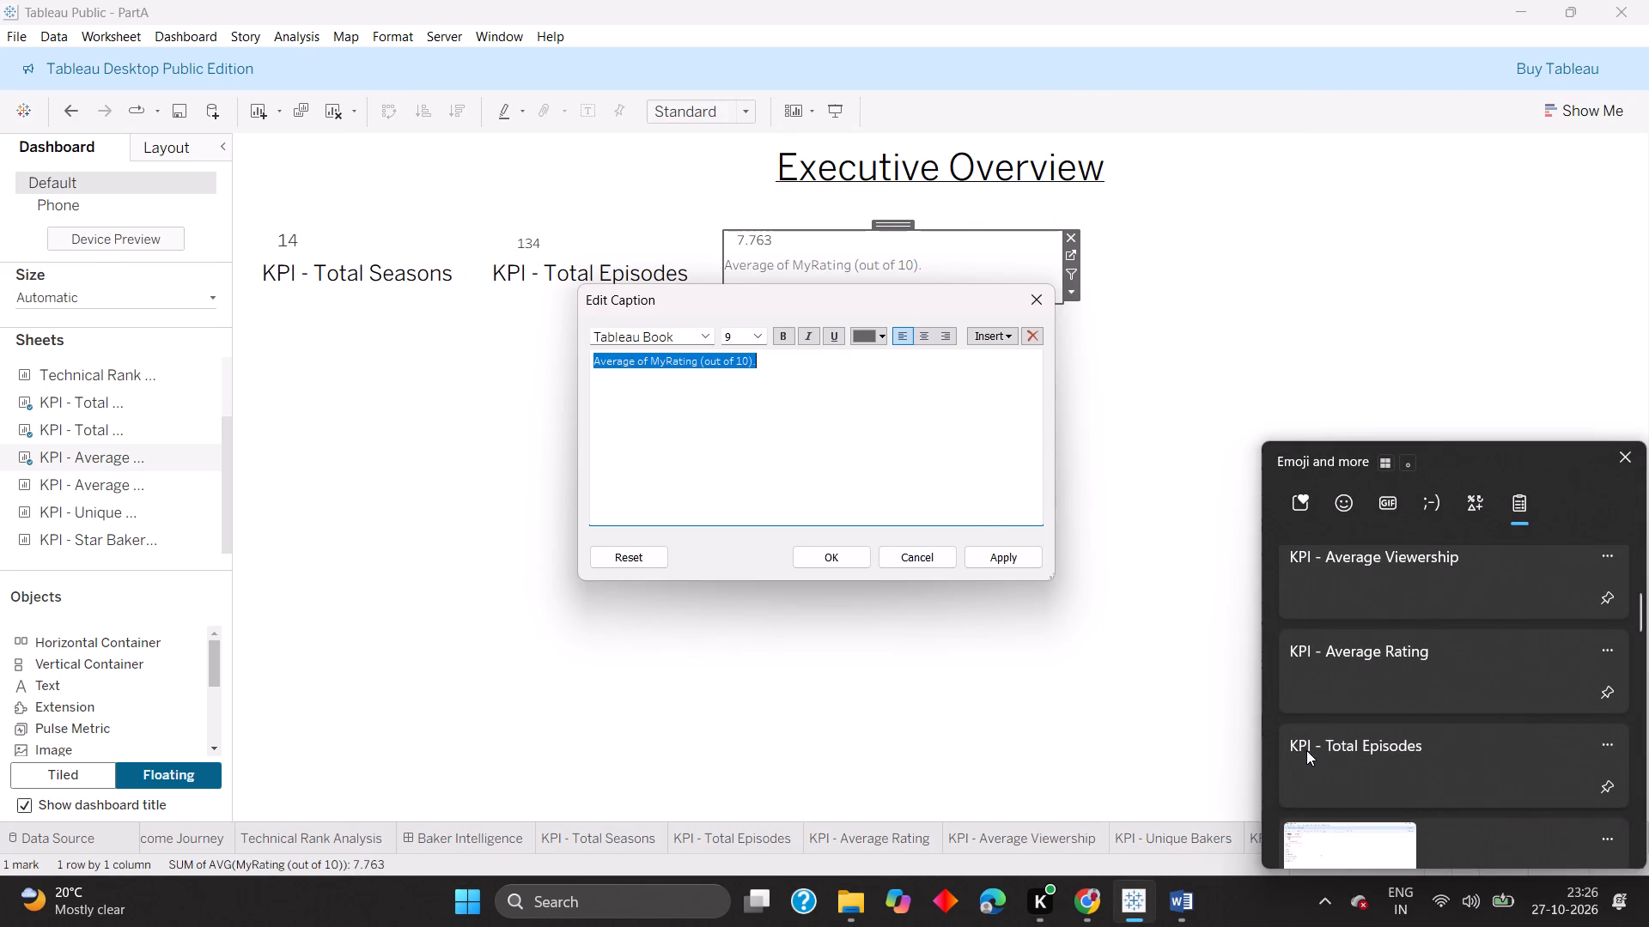
{"action": "left_click", "coordinate": [1344, 674]}
{"action": "key", "text": "ctrl+v"}
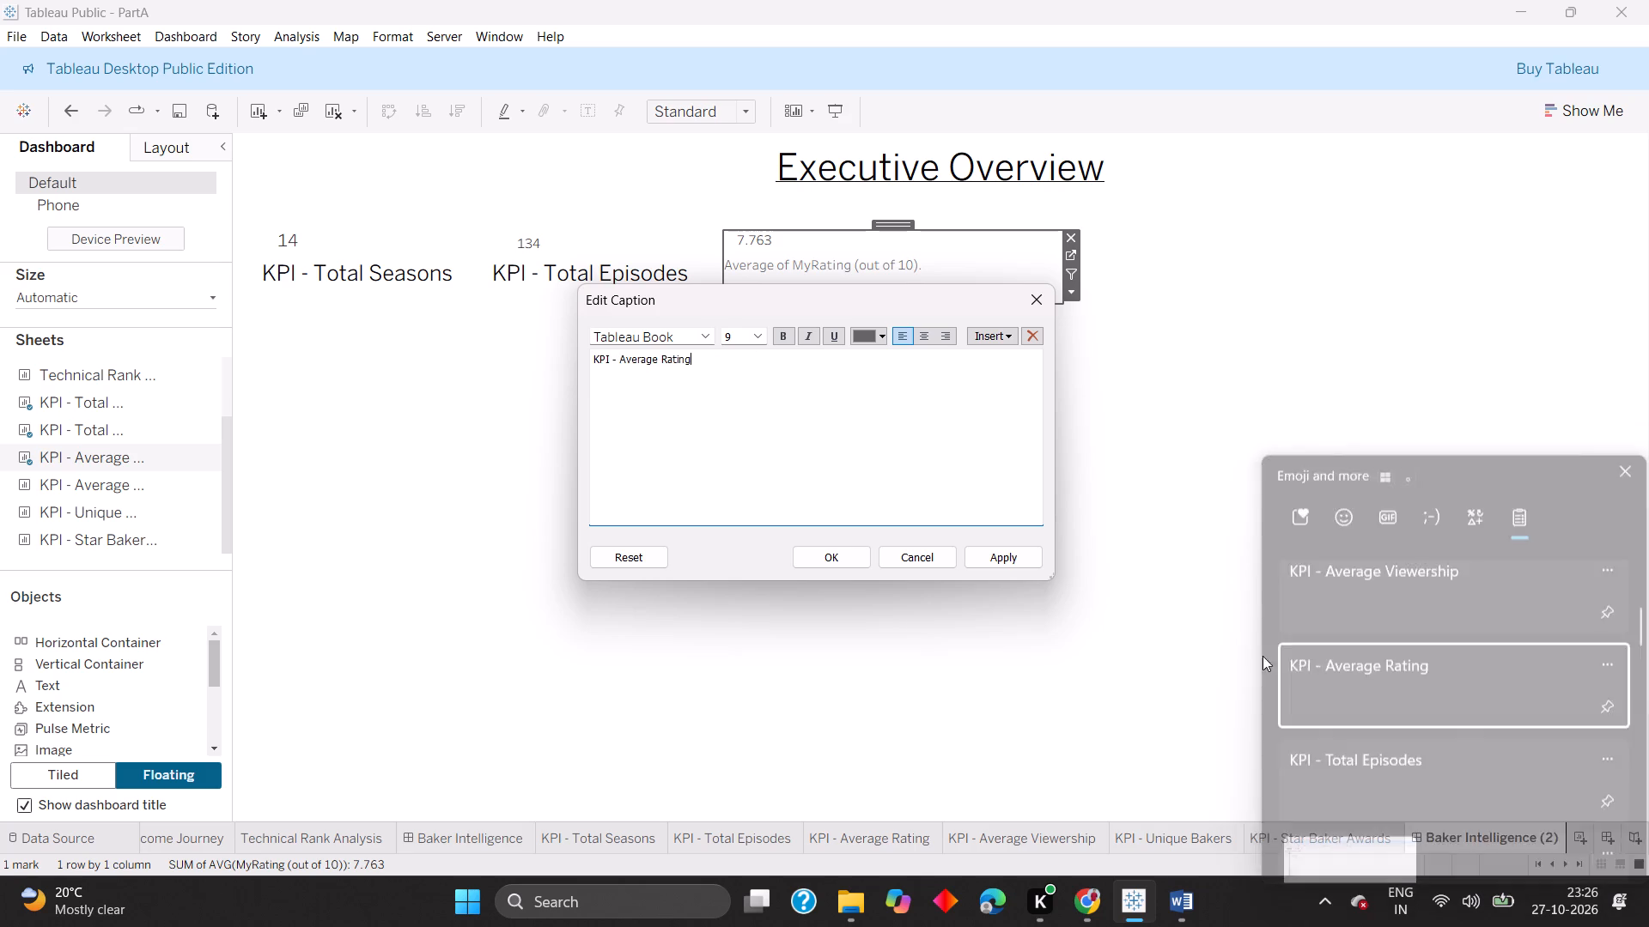
Set the new KPI - Average Rating caption text to font size 15 and apply it.
{"action": "left_click_drag", "start_coordinate": [709, 362], "coordinate": [580, 360]}
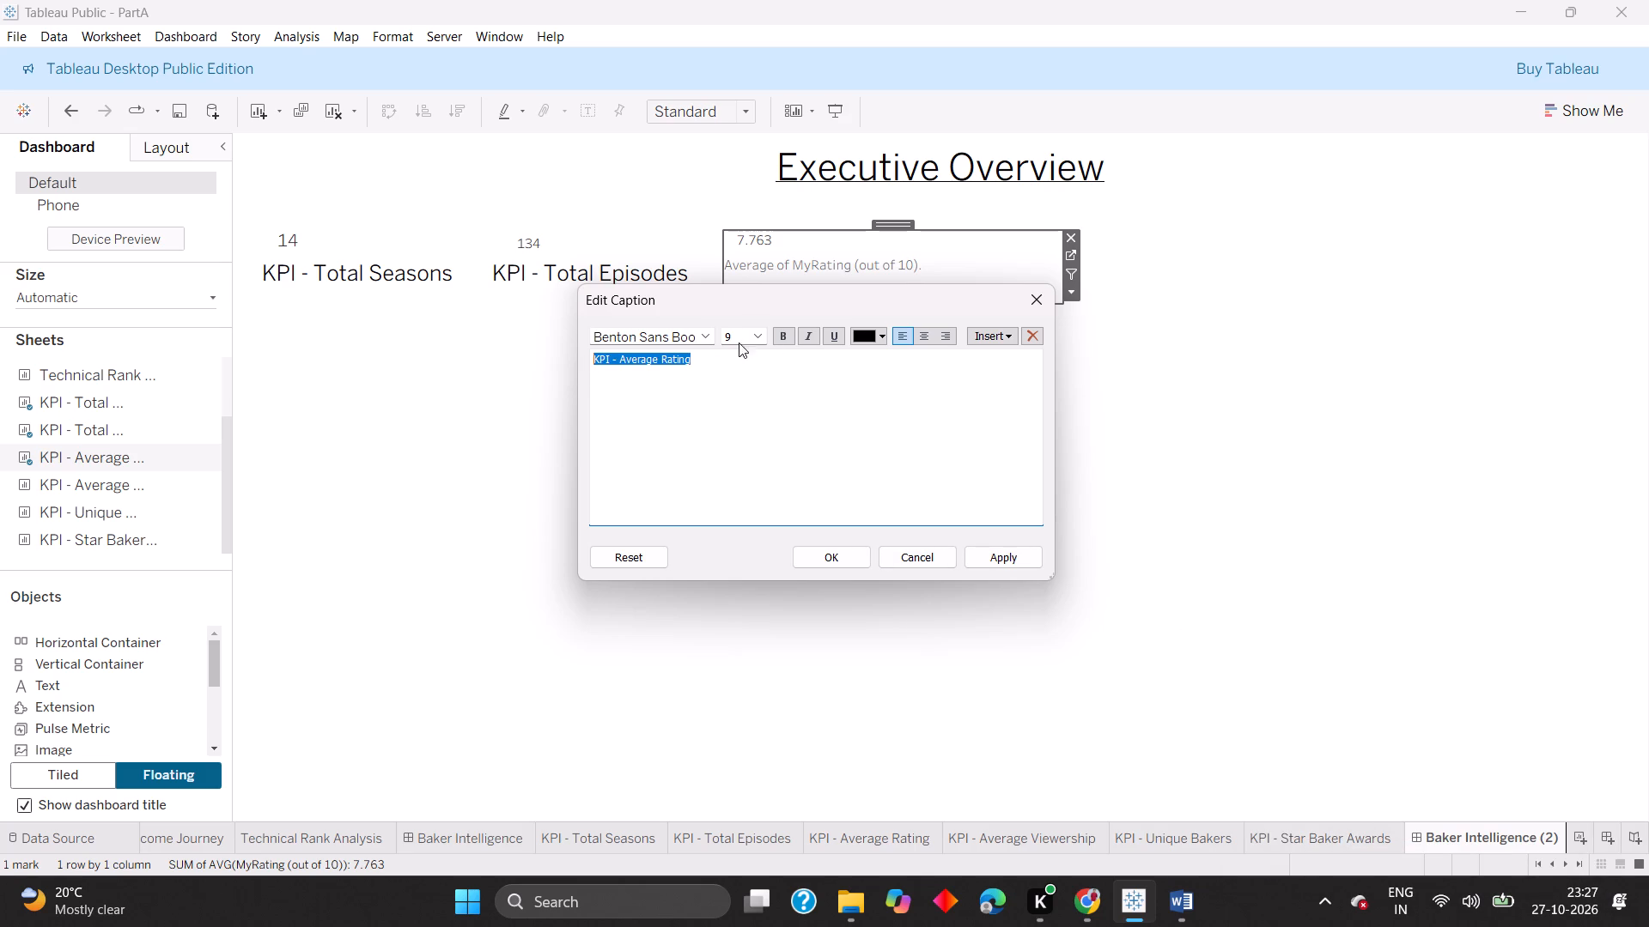
{"action": "left_click", "coordinate": [758, 339]}
{"action": "left_click", "coordinate": [732, 445]}
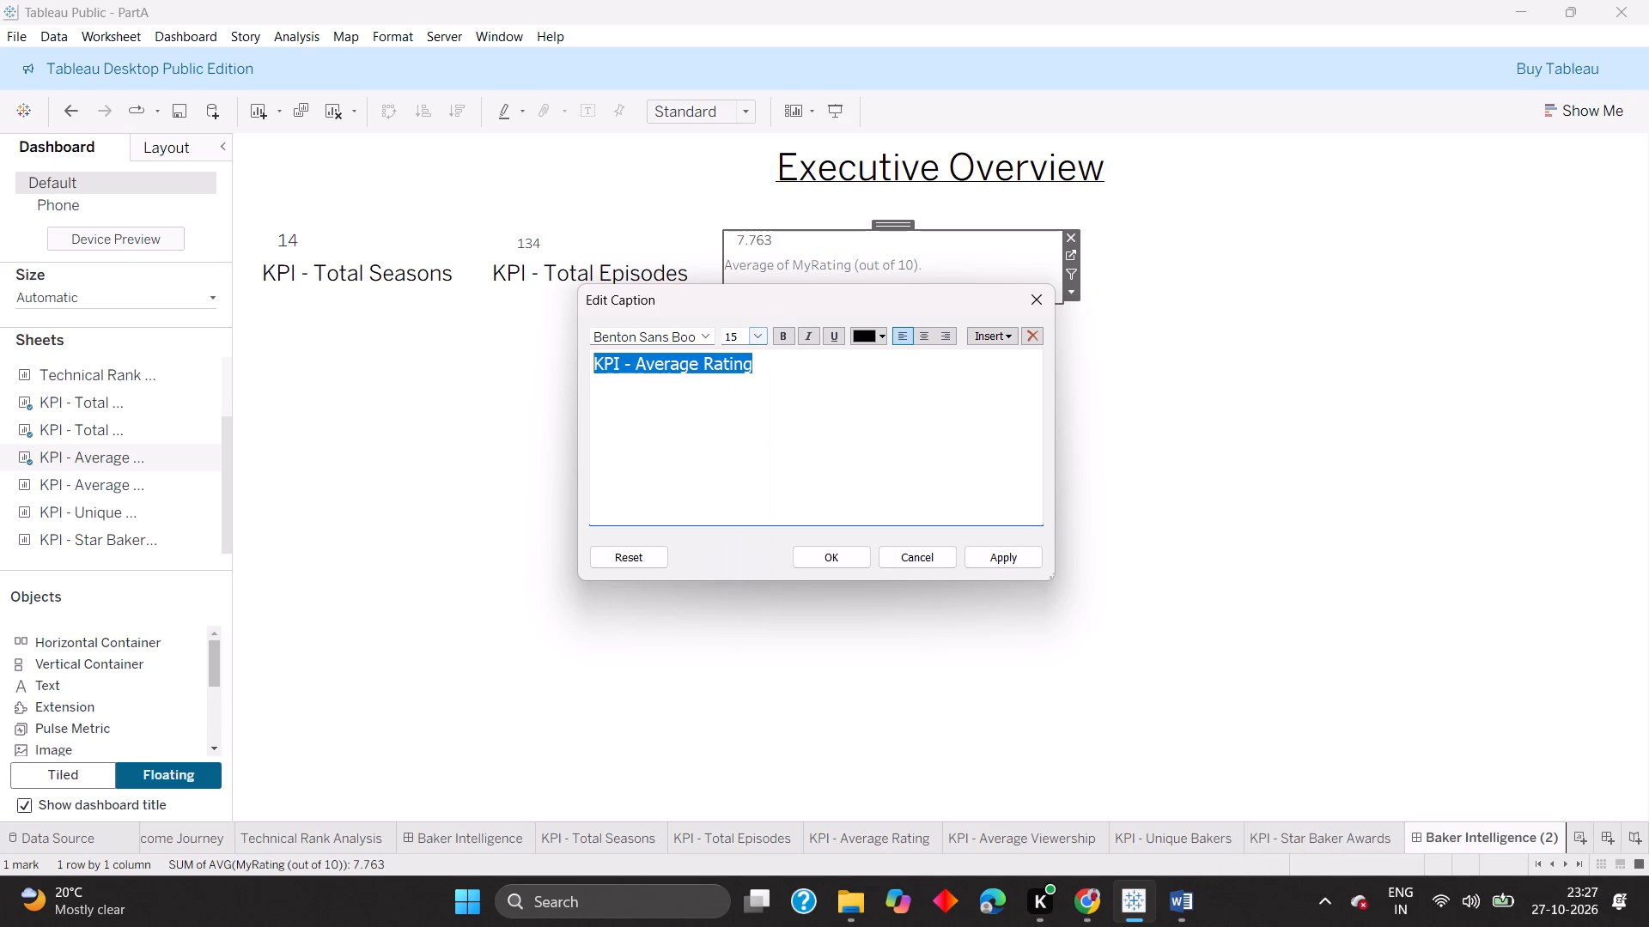
{"action": "left_click", "coordinate": [840, 555]}
{"action": "left_click", "coordinate": [831, 413]}
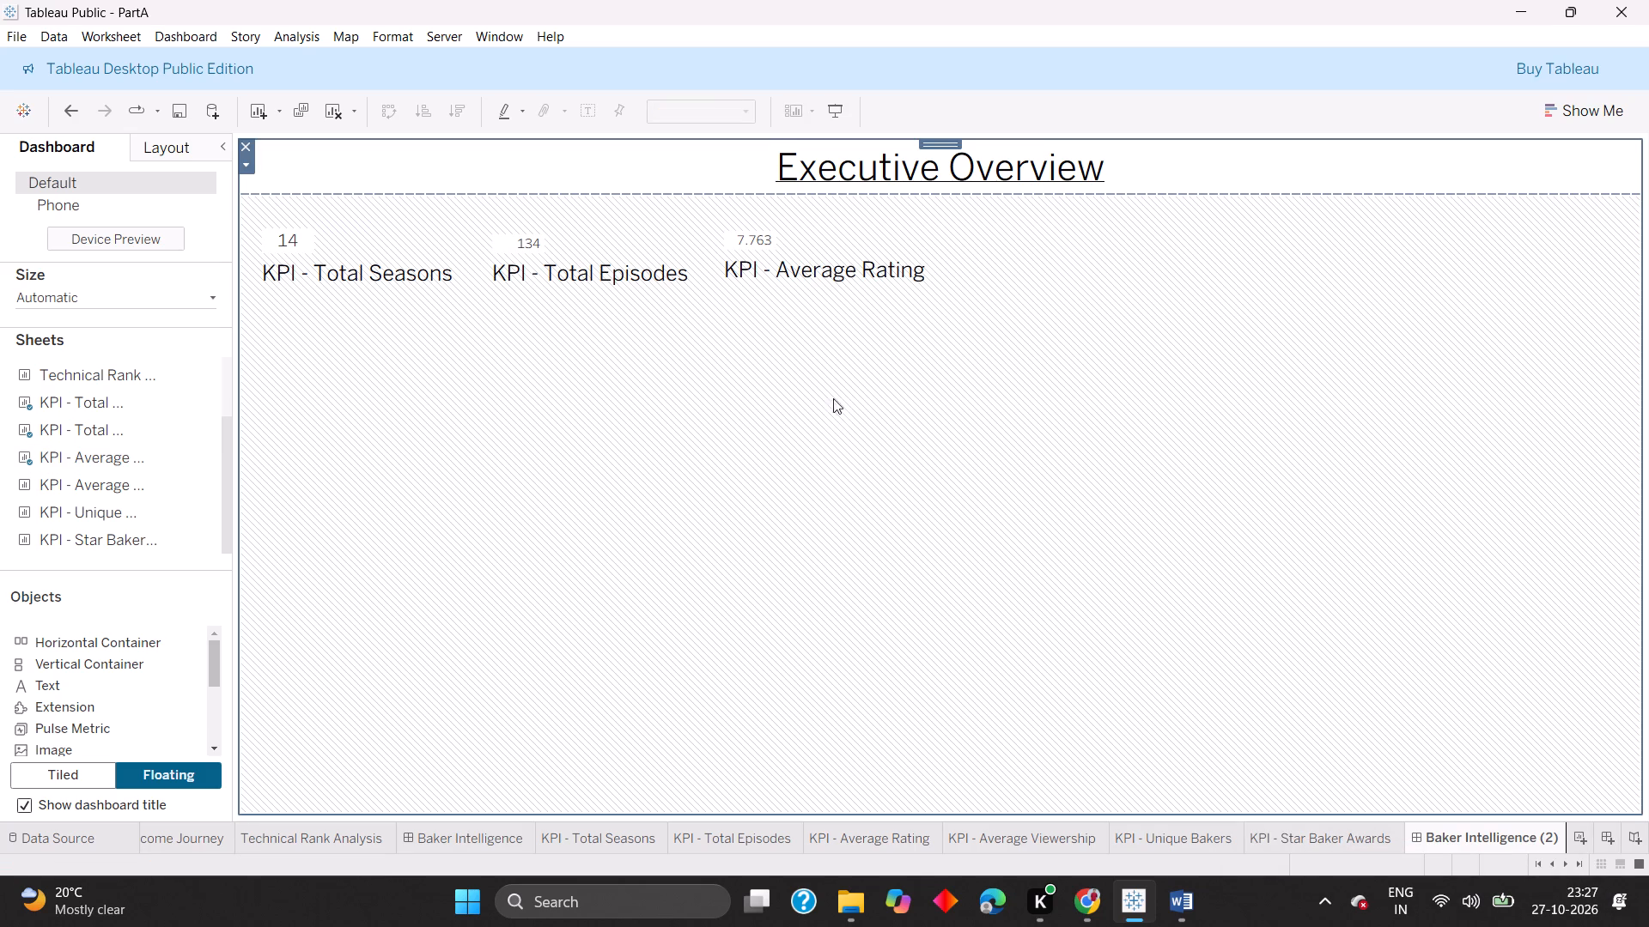
Nudge the KPI - Average Rating sheet slightly downward to line up with the KPI - Total Episodes sheet.
{"action": "left_click", "coordinate": [845, 270]}
{"action": "left_click", "coordinate": [885, 221]}
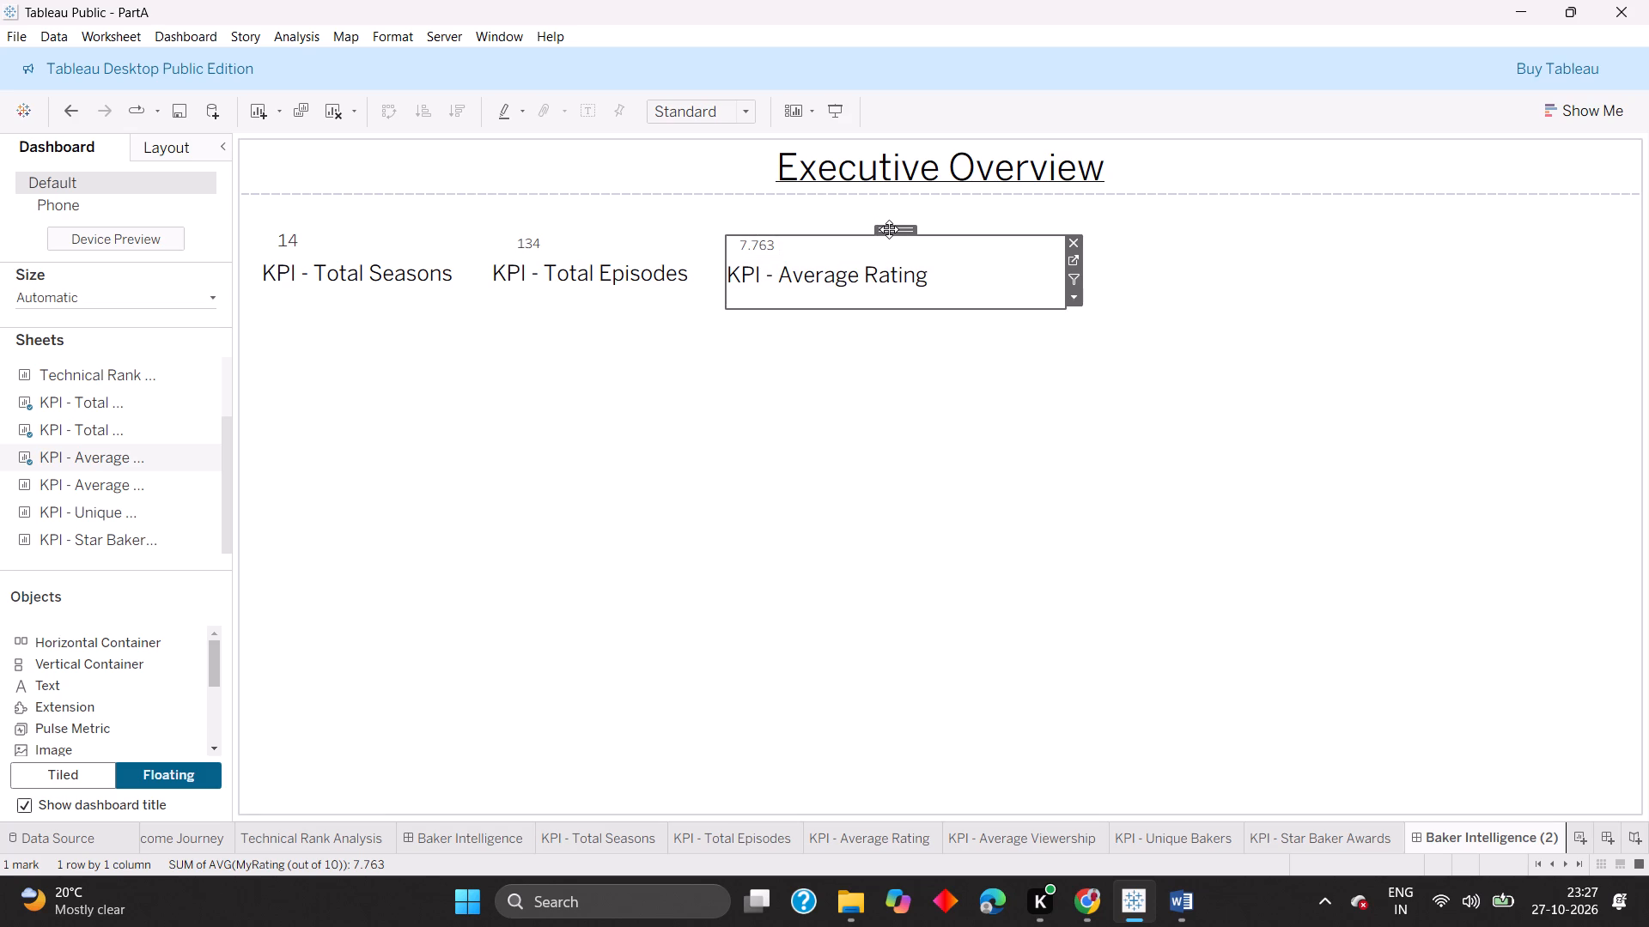
Nudge the KPI - Average Rating sheet slightly upward and deselect it.
{"action": "left_click", "coordinate": [890, 229]}
{"action": "left_click", "coordinate": [920, 340]}
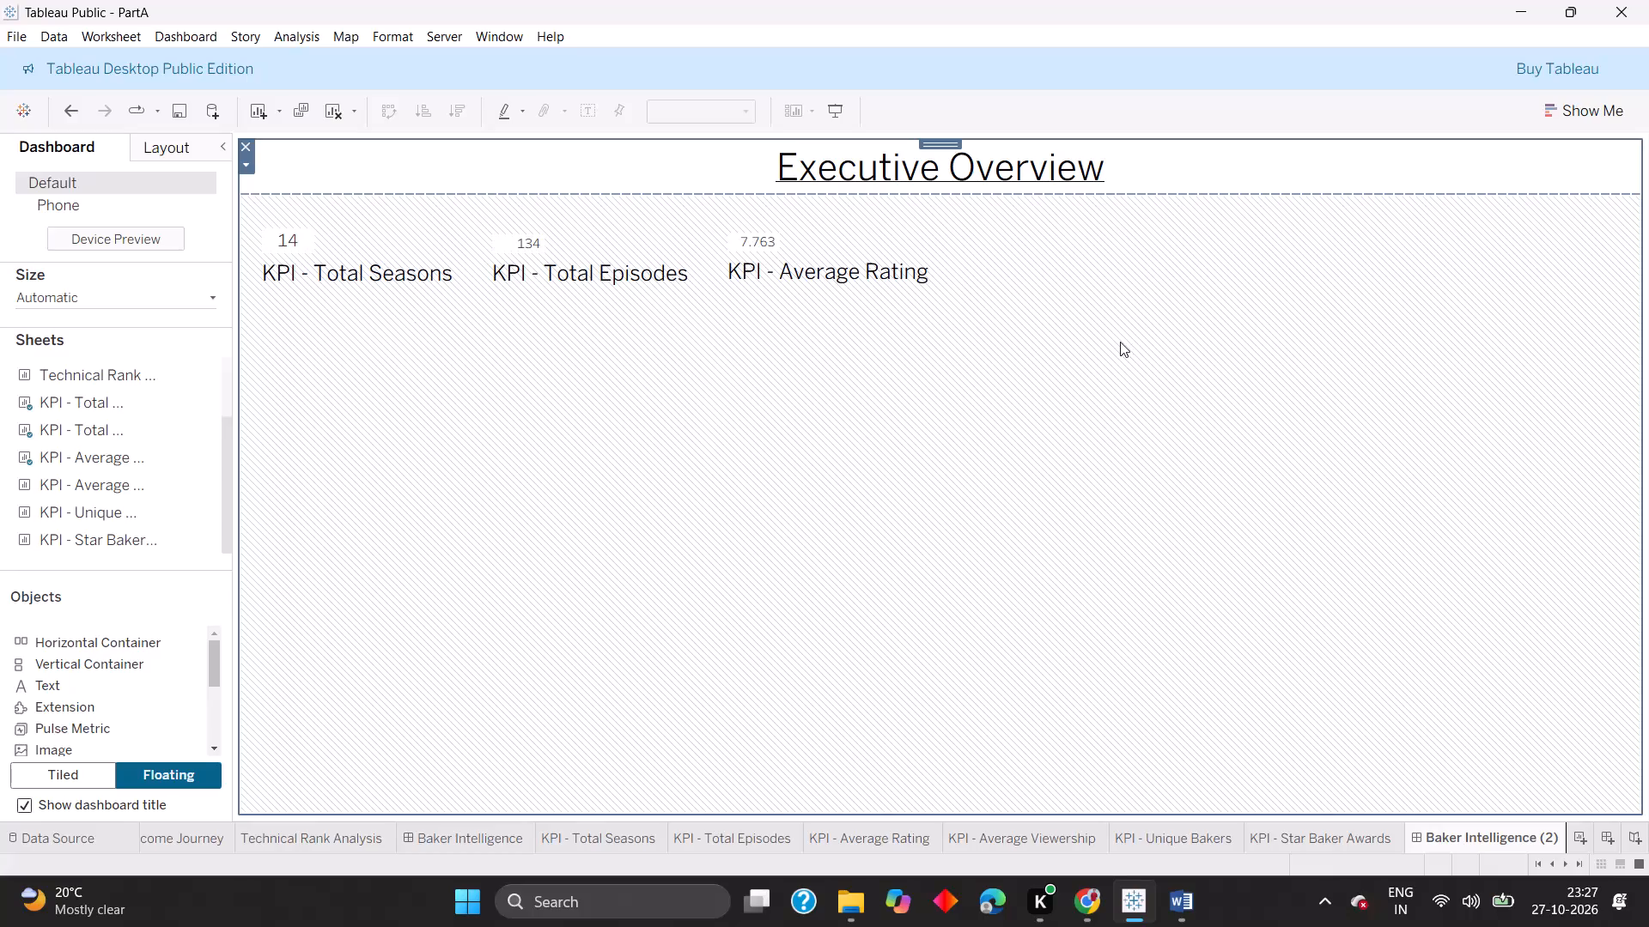
Add the KPI - Average Viewership sheet to the dashboard as a floating object below the KPI row.
{"action": "left_click_drag", "start_coordinate": [78, 486], "coordinate": [465, 449]}
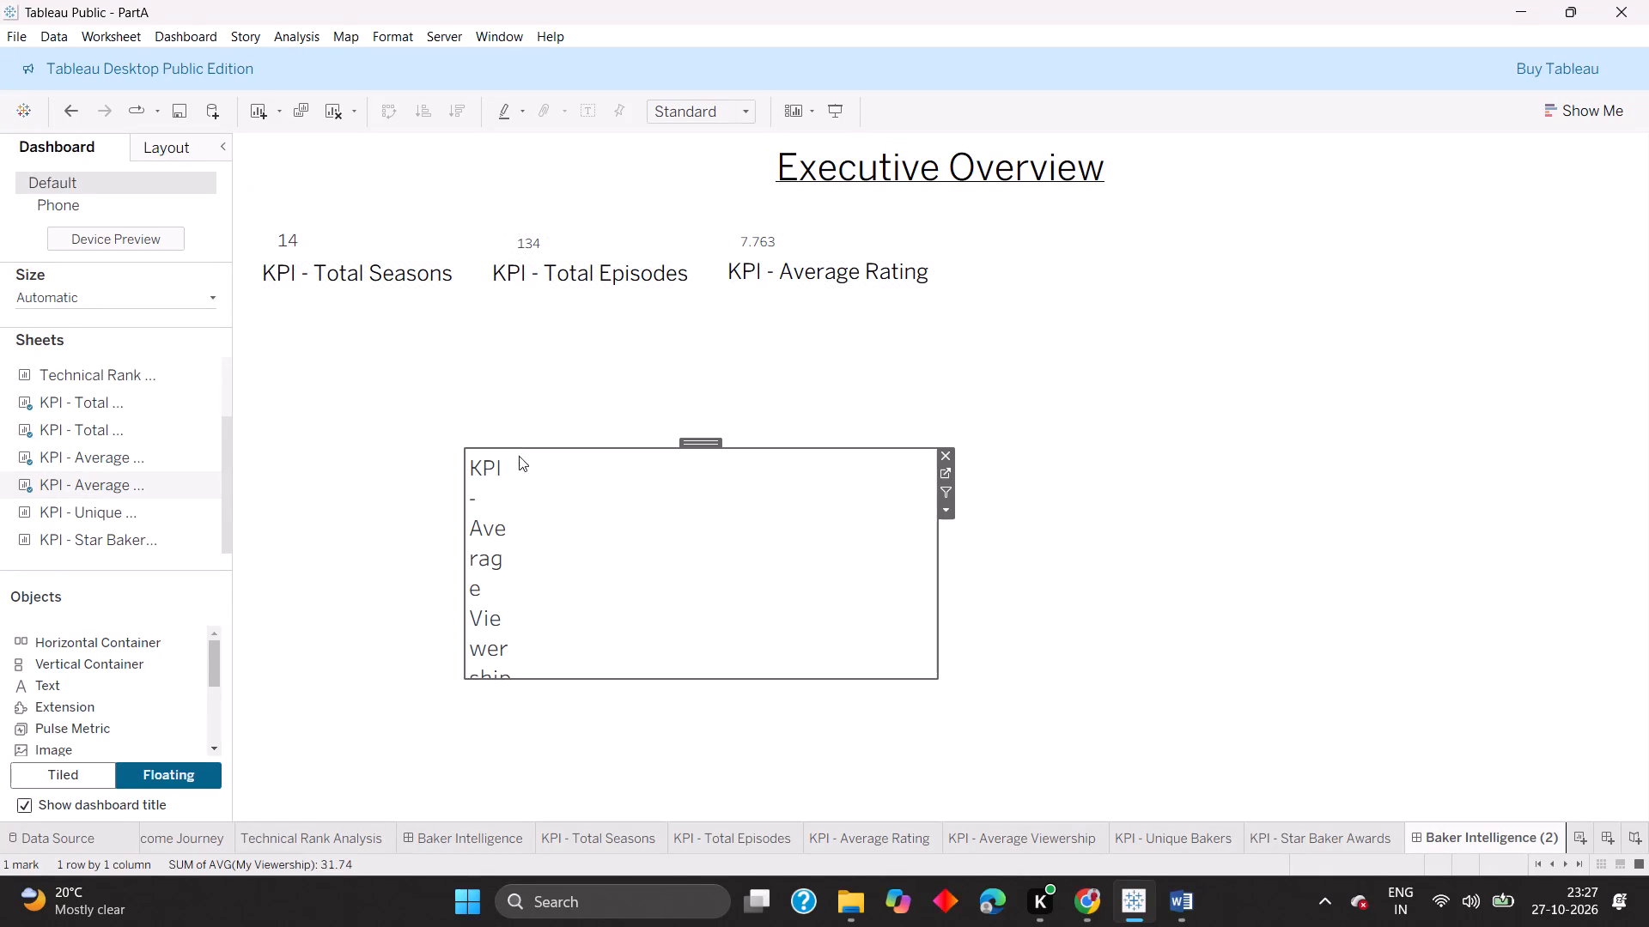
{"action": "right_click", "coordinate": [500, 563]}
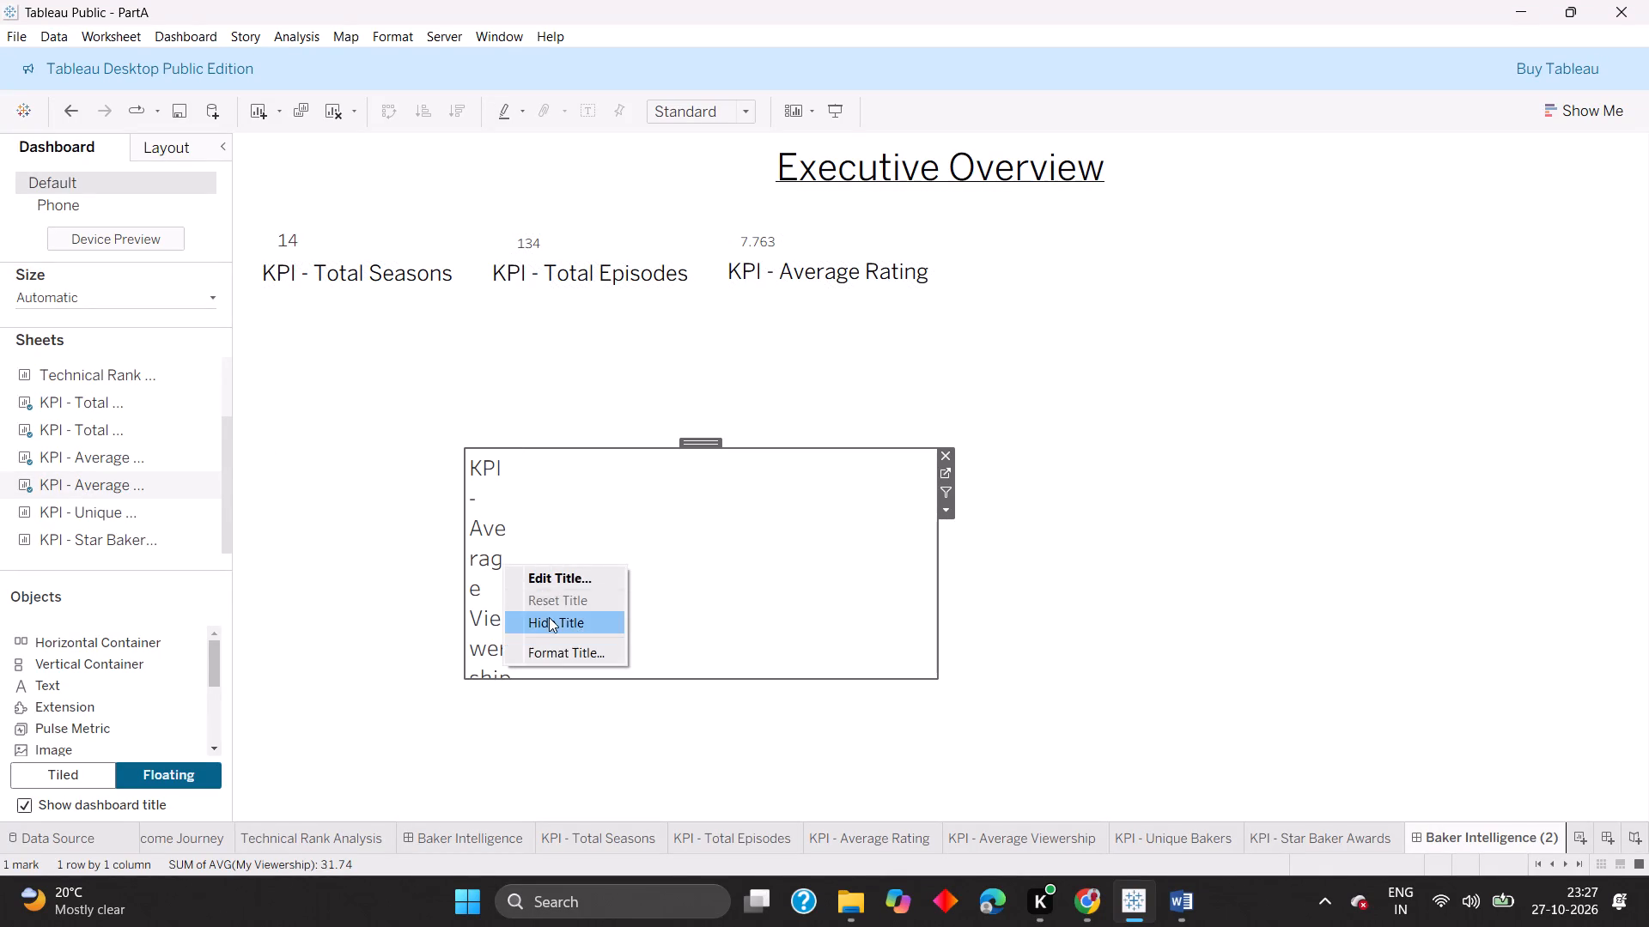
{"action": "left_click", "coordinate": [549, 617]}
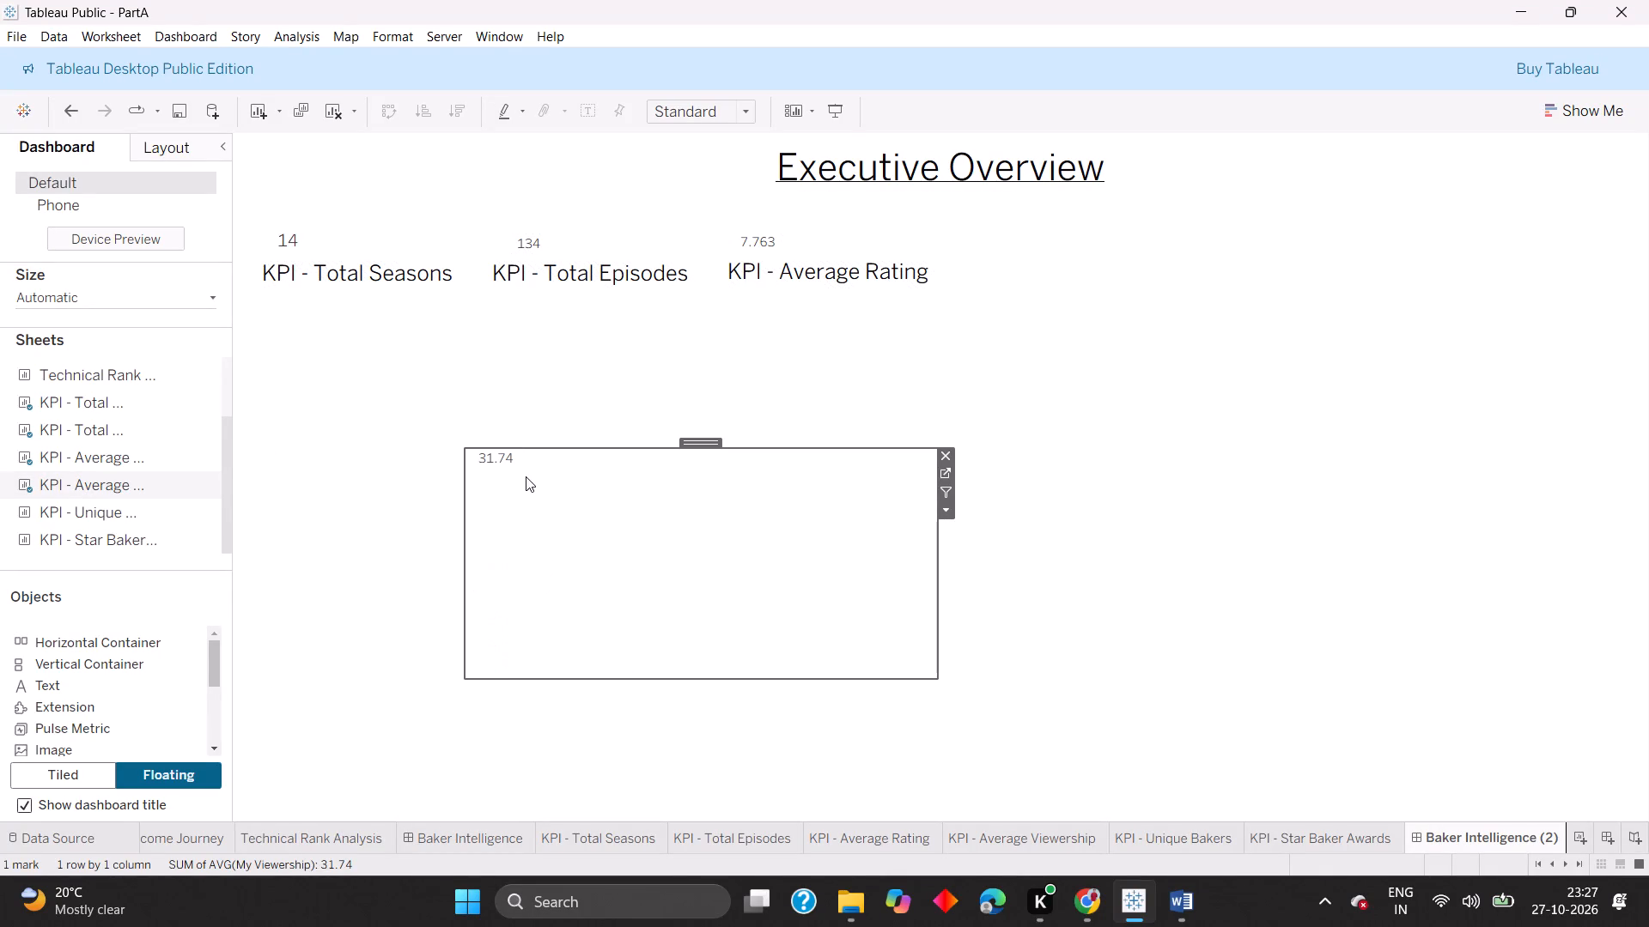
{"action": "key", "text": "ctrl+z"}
Hide the title of the KPI - Average Viewership sheet on the dashboard.
{"action": "scroll", "coordinate": [533, 524], "scroll_direction": "down", "scroll_amount": 2}
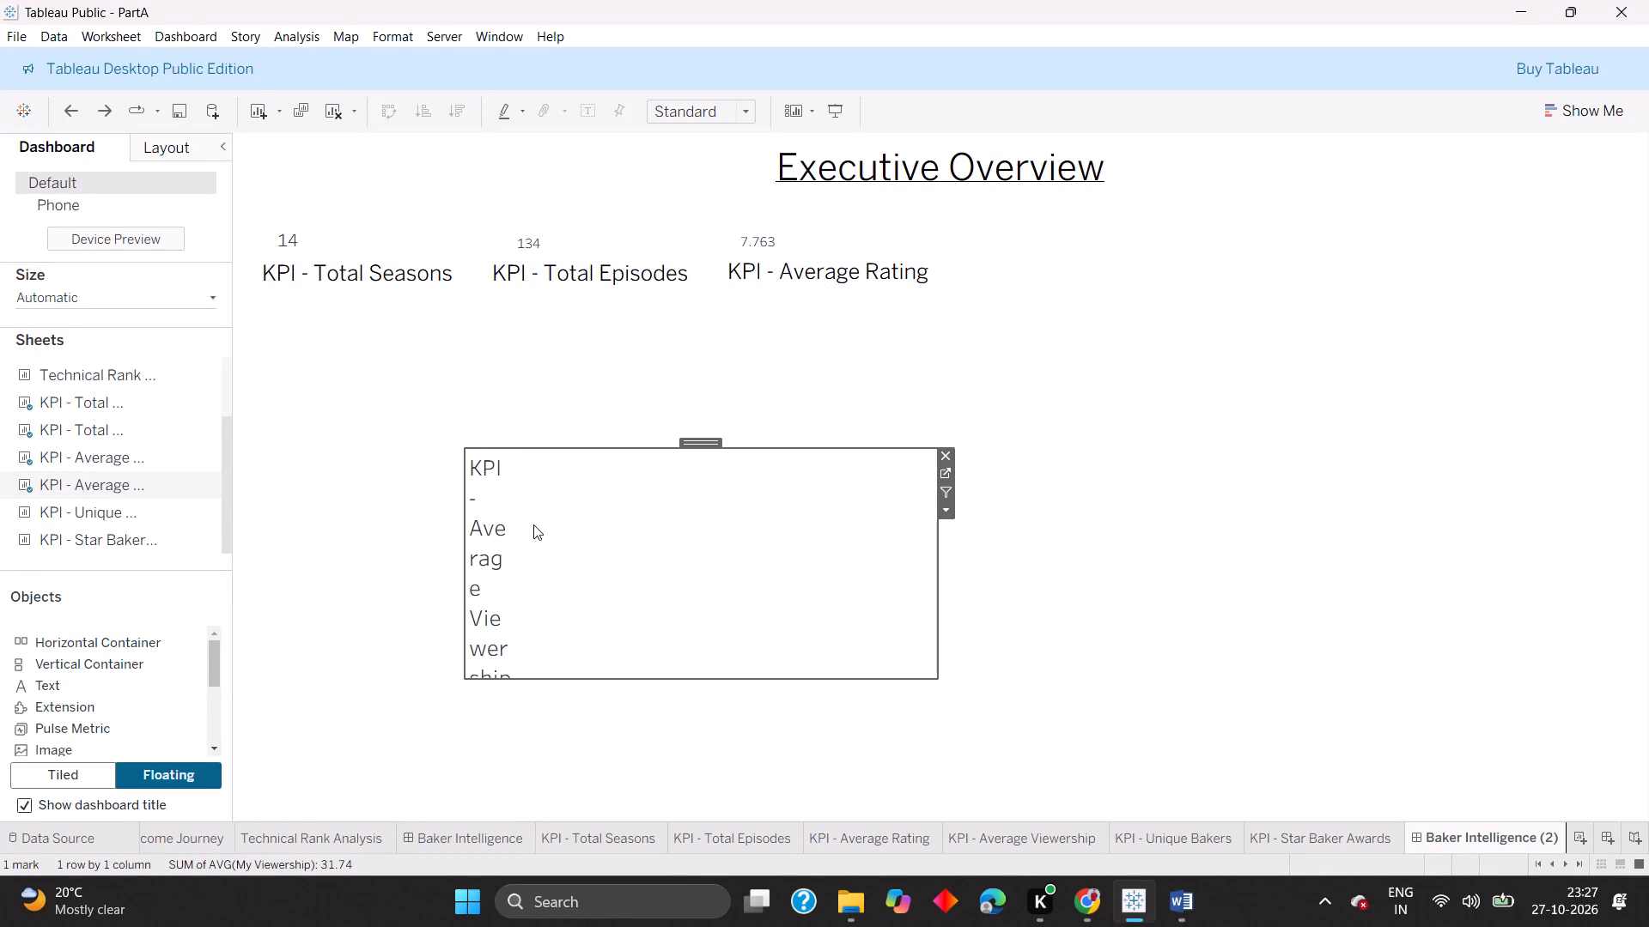
{"action": "right_click", "coordinate": [518, 579]}
{"action": "left_click", "coordinate": [491, 609]}
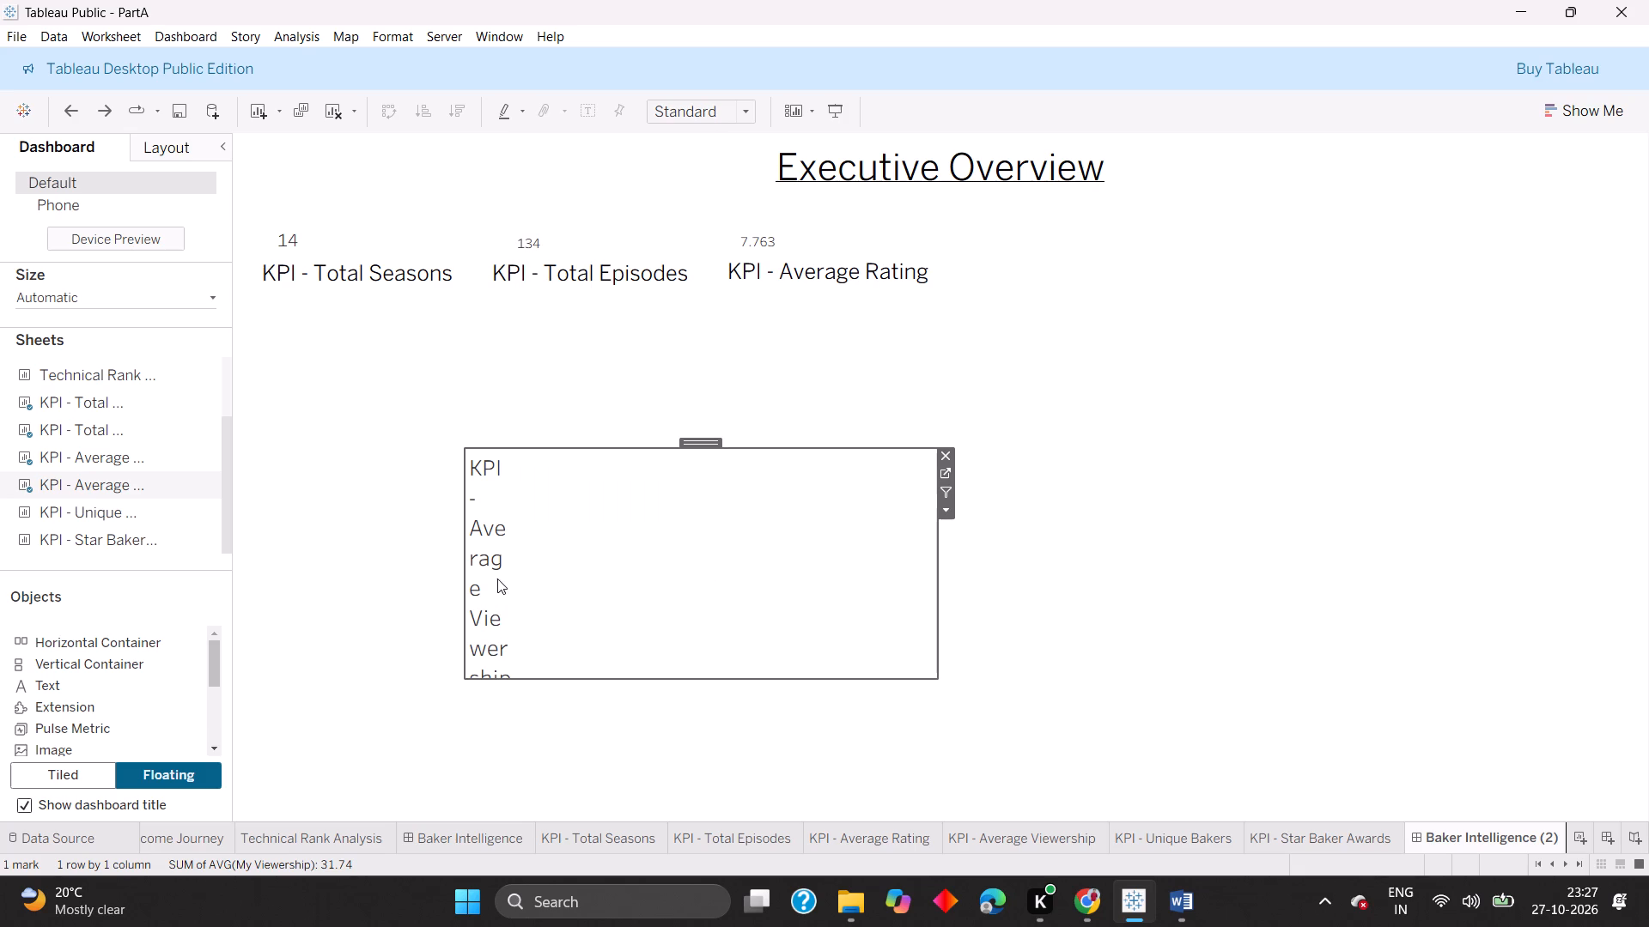
{"action": "left_click", "coordinate": [497, 578]}
{"action": "right_click", "coordinate": [502, 573]}
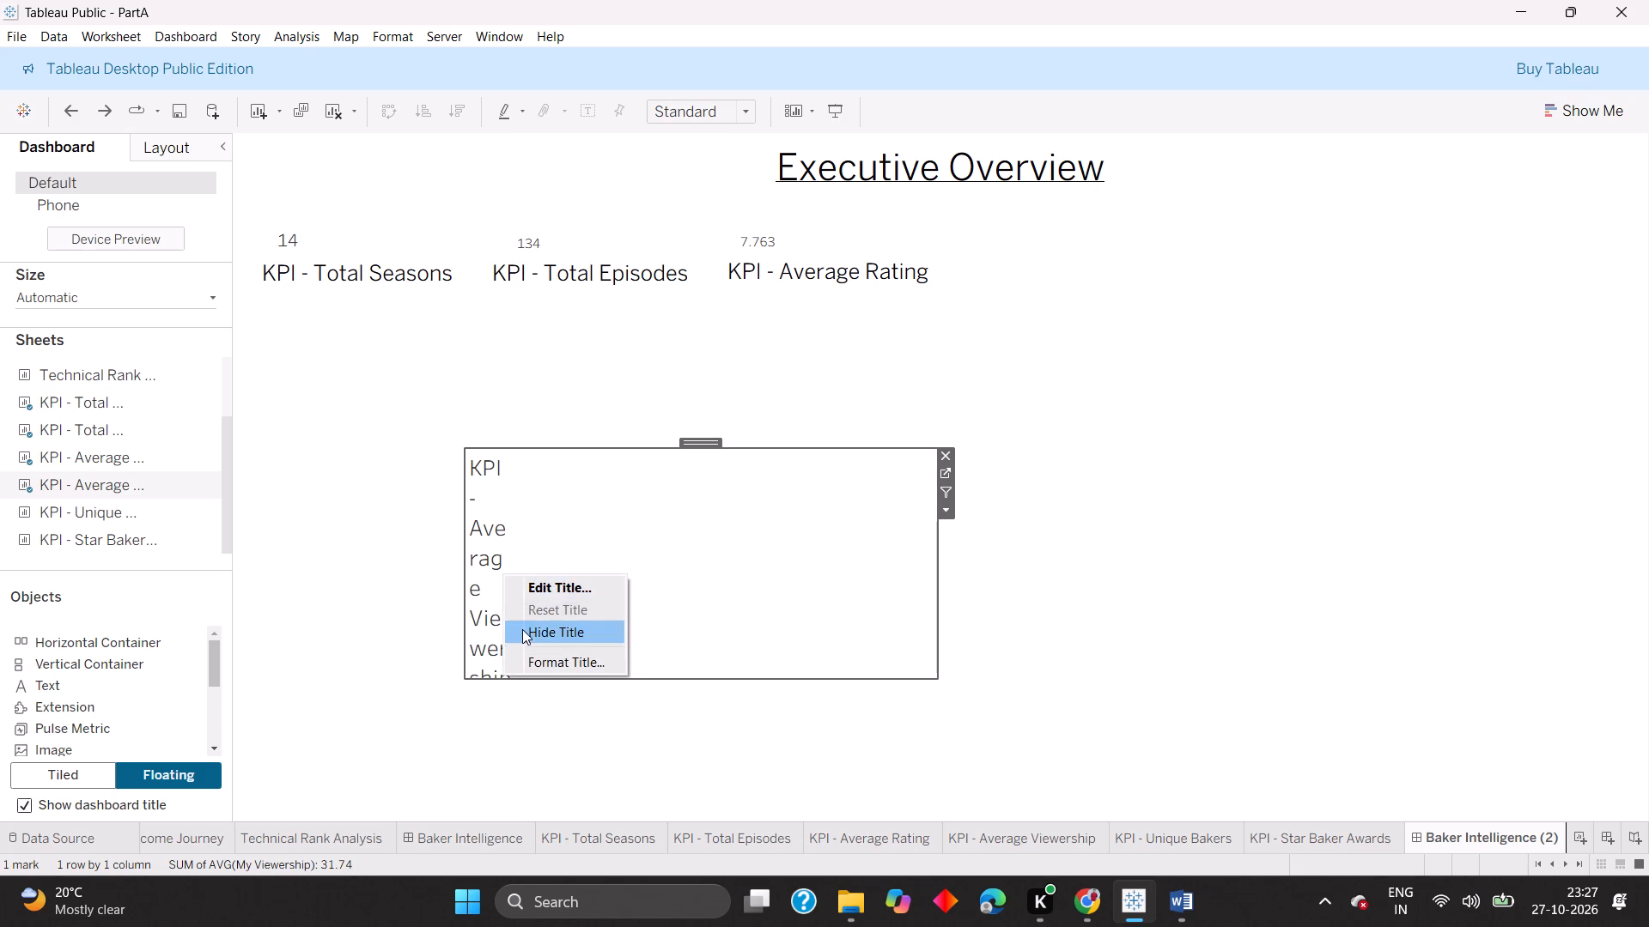
{"action": "left_click", "coordinate": [522, 629]}
{"action": "left_click", "coordinate": [530, 519]}
Show the KPI - Average Viewership sheet's caption and replace its text with "KPI - Average Viewership" from the clipboard history.
{"action": "right_click", "coordinate": [548, 496]}
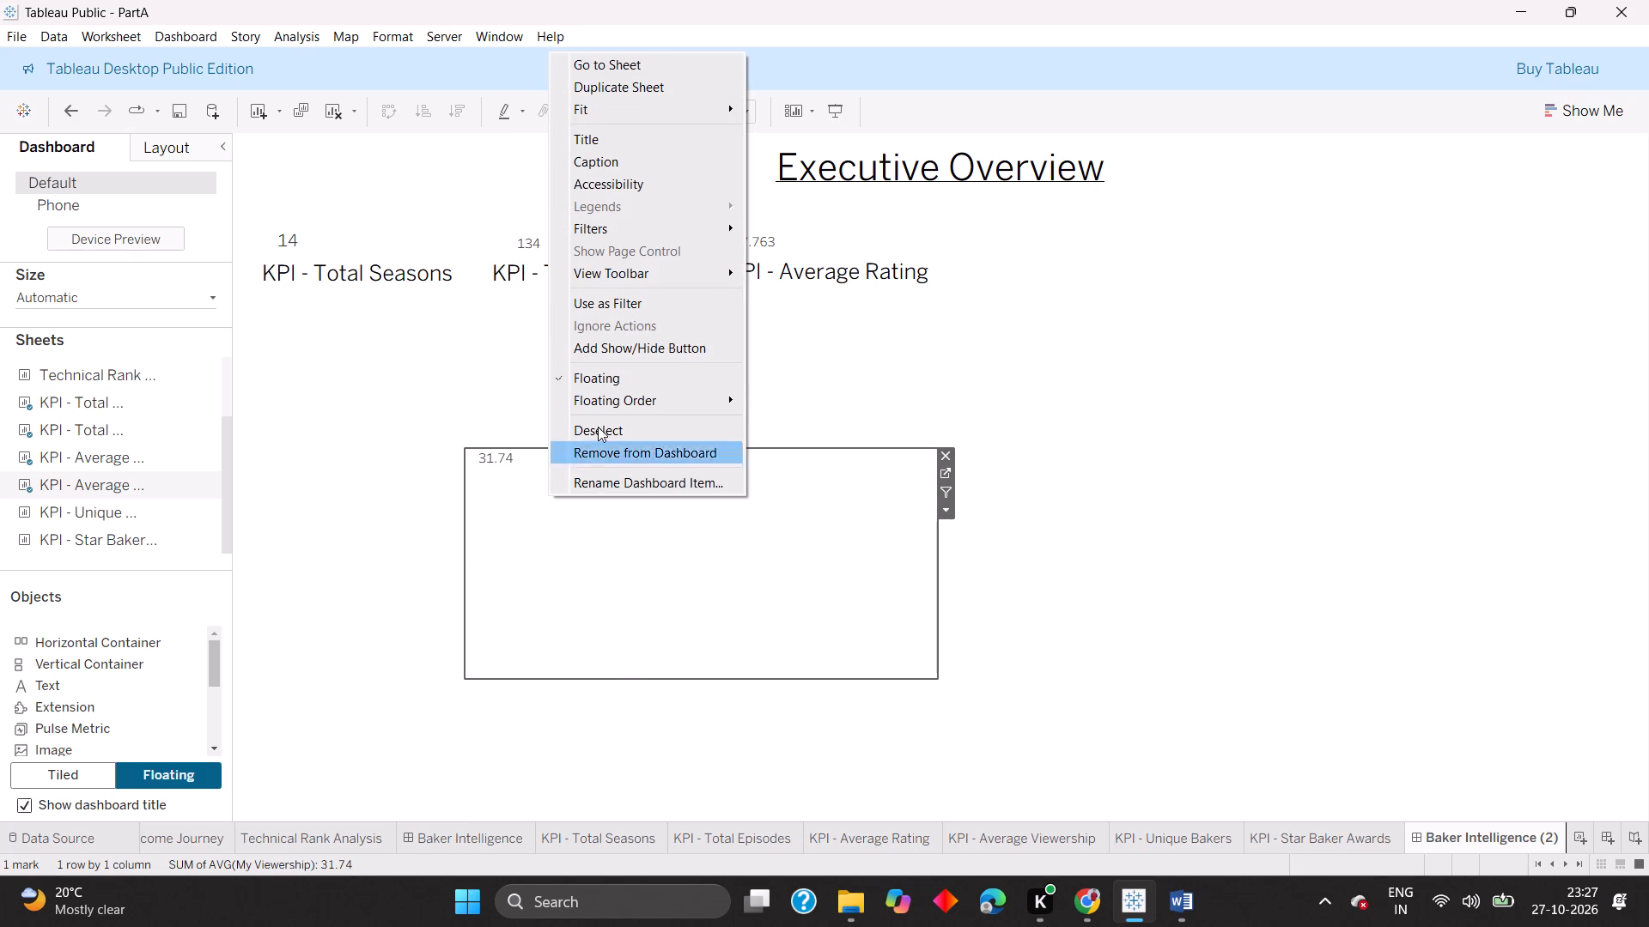
{"action": "left_click", "coordinate": [566, 166]}
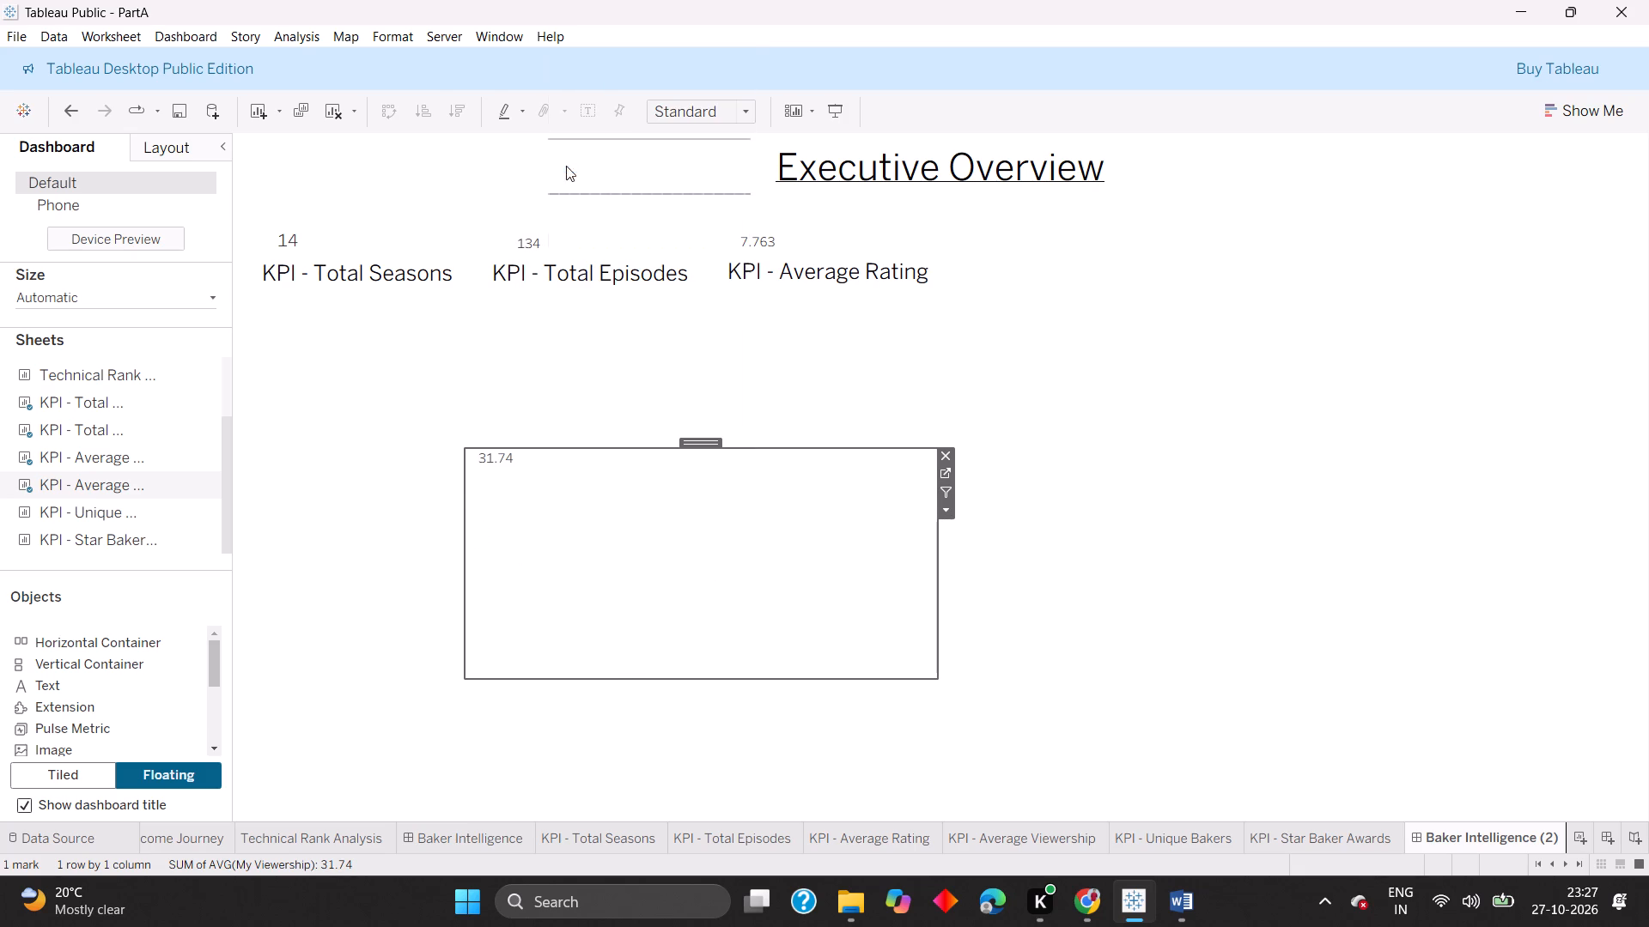
{"action": "triple_click", "coordinate": [625, 491]}
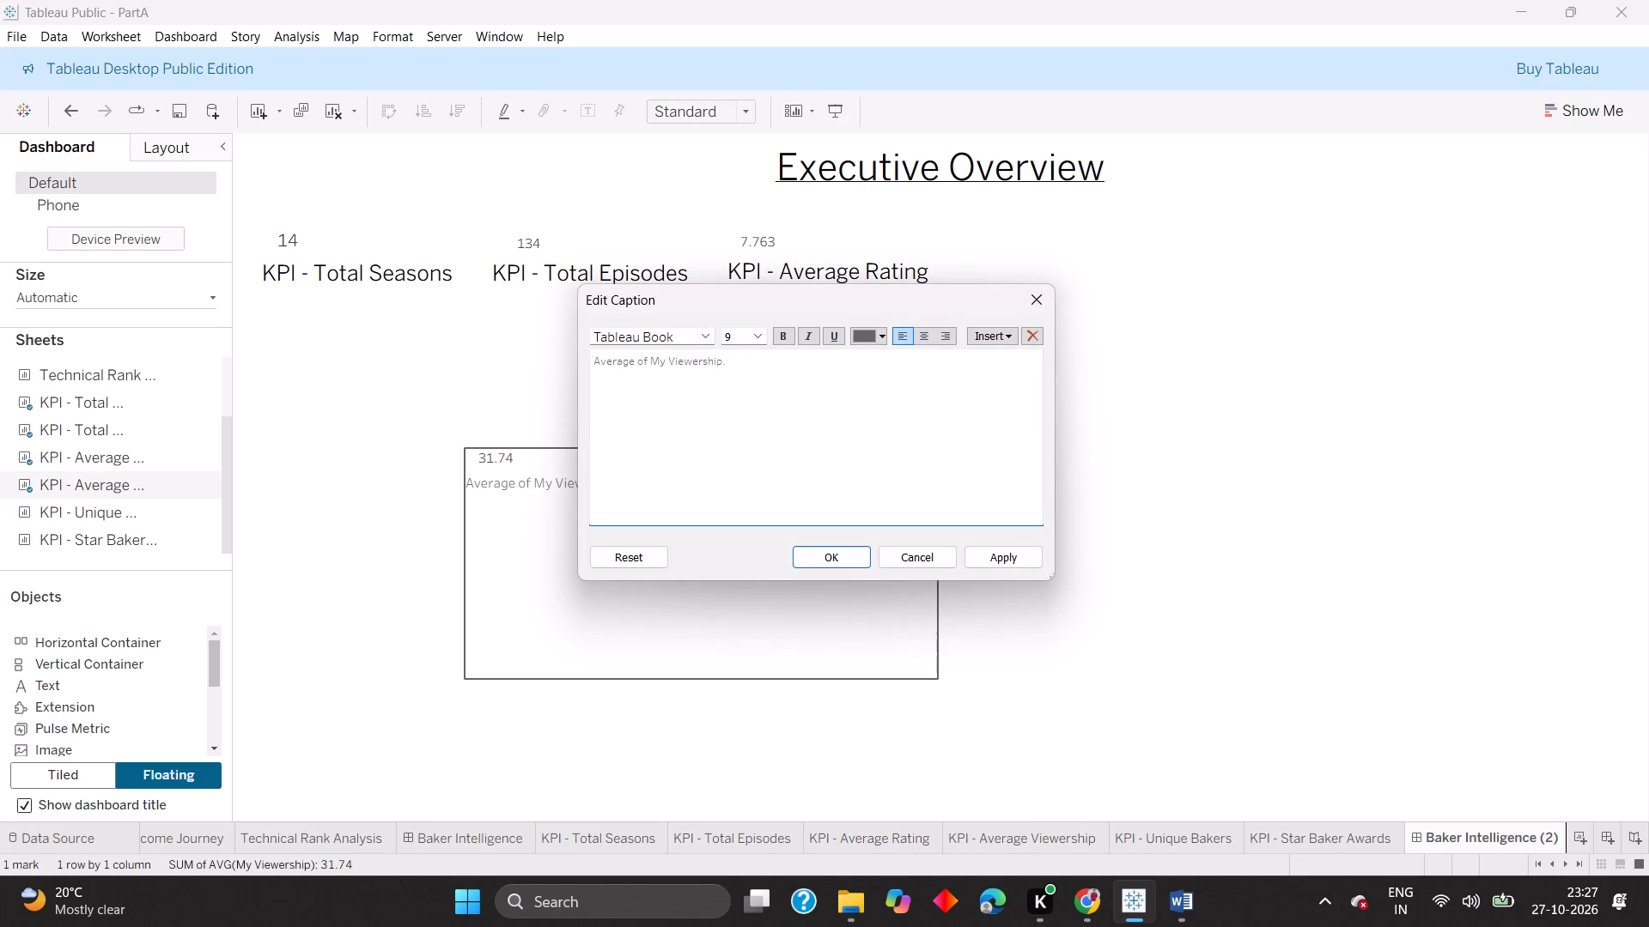
{"action": "triple_click", "coordinate": [733, 367]}
{"action": "left_click", "coordinate": [733, 367]}
{"action": "key", "text": "super+v"}
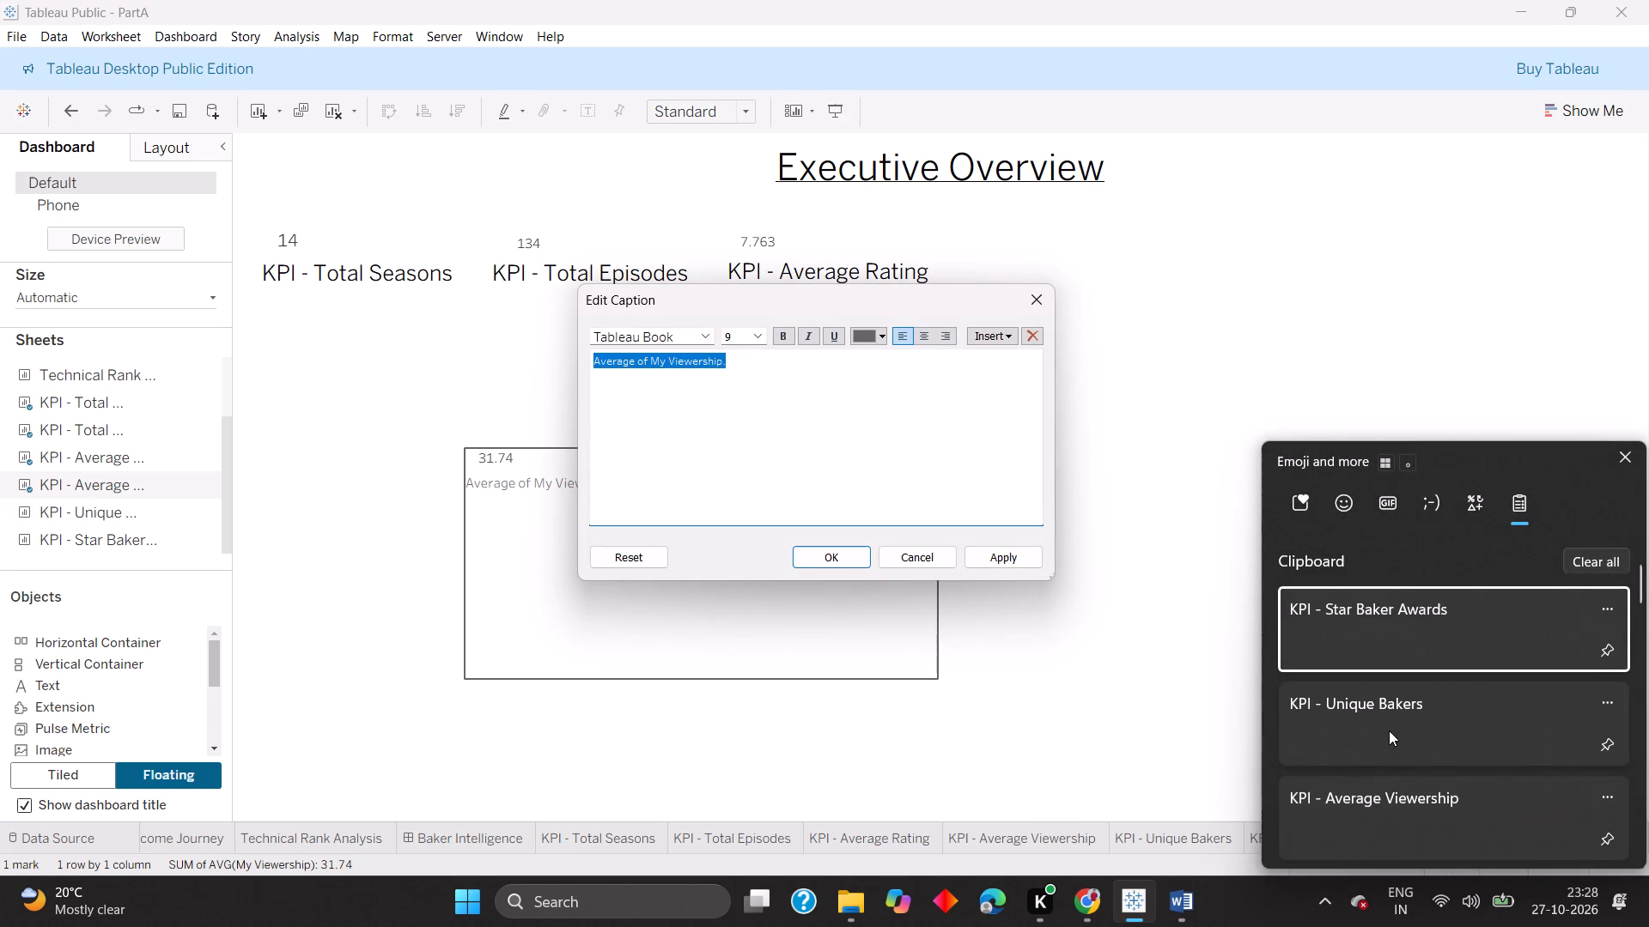
{"action": "scroll", "coordinate": [1389, 730], "scroll_direction": "down", "scroll_amount": 2}
{"action": "left_click", "coordinate": [1389, 730]}
{"action": "key", "text": "ctrl+v"}
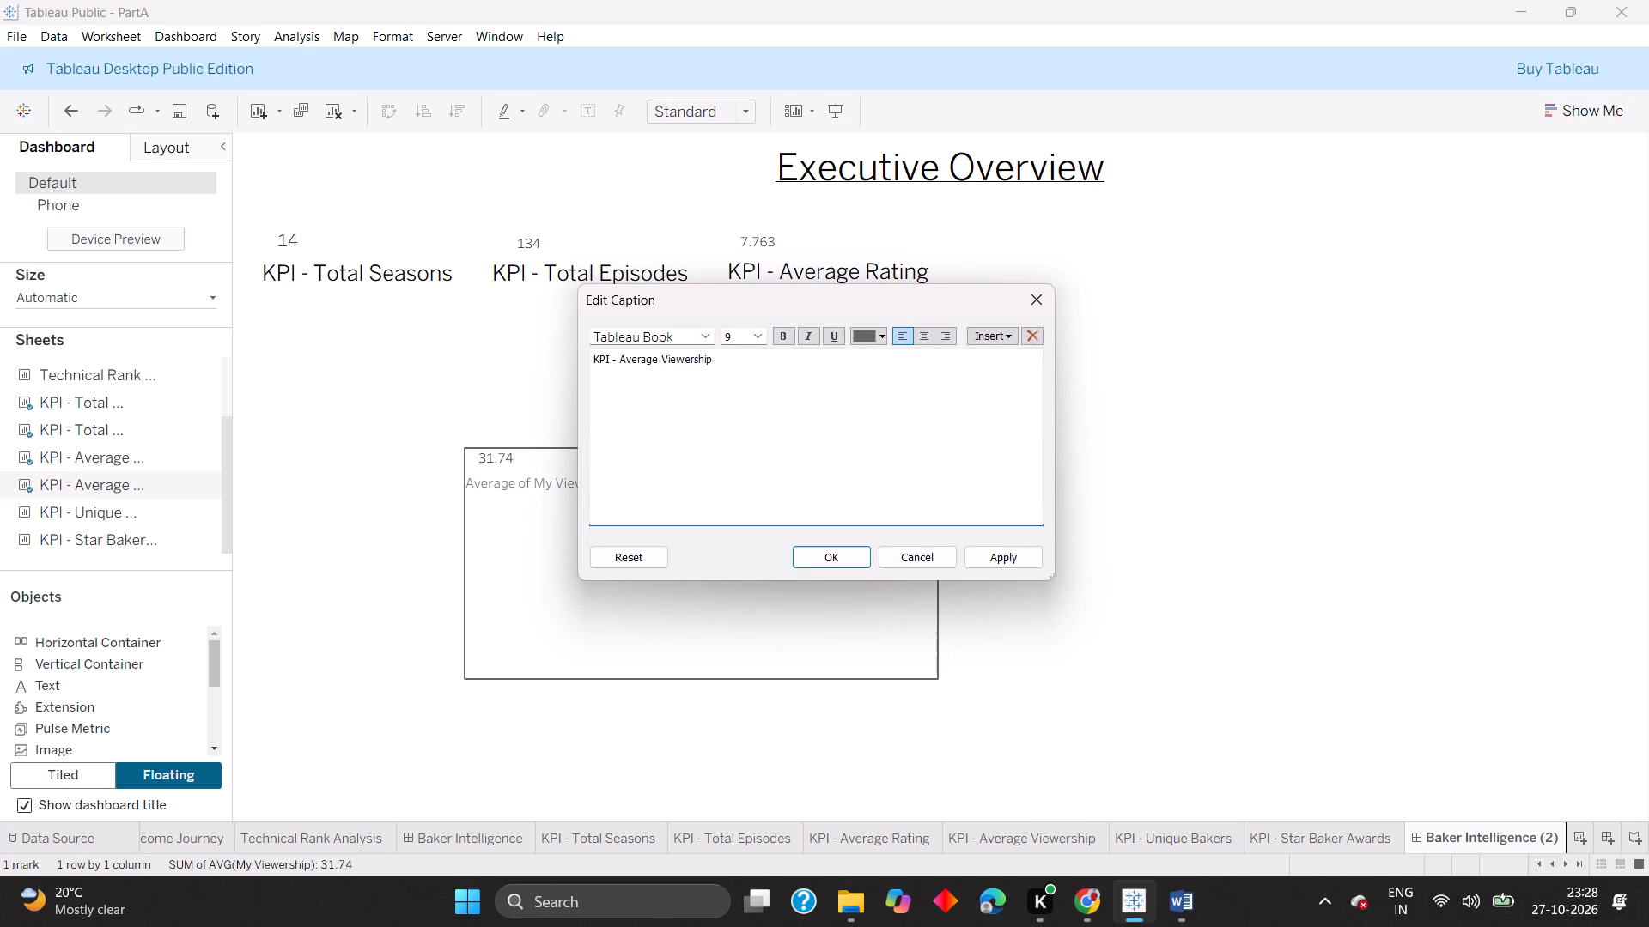
Set the new KPI - Average Viewership caption text to font size 15 and apply it.
{"action": "double_click", "coordinate": [720, 367]}
{"action": "triple_click", "coordinate": [721, 359]}
{"action": "double_click", "coordinate": [721, 358]}
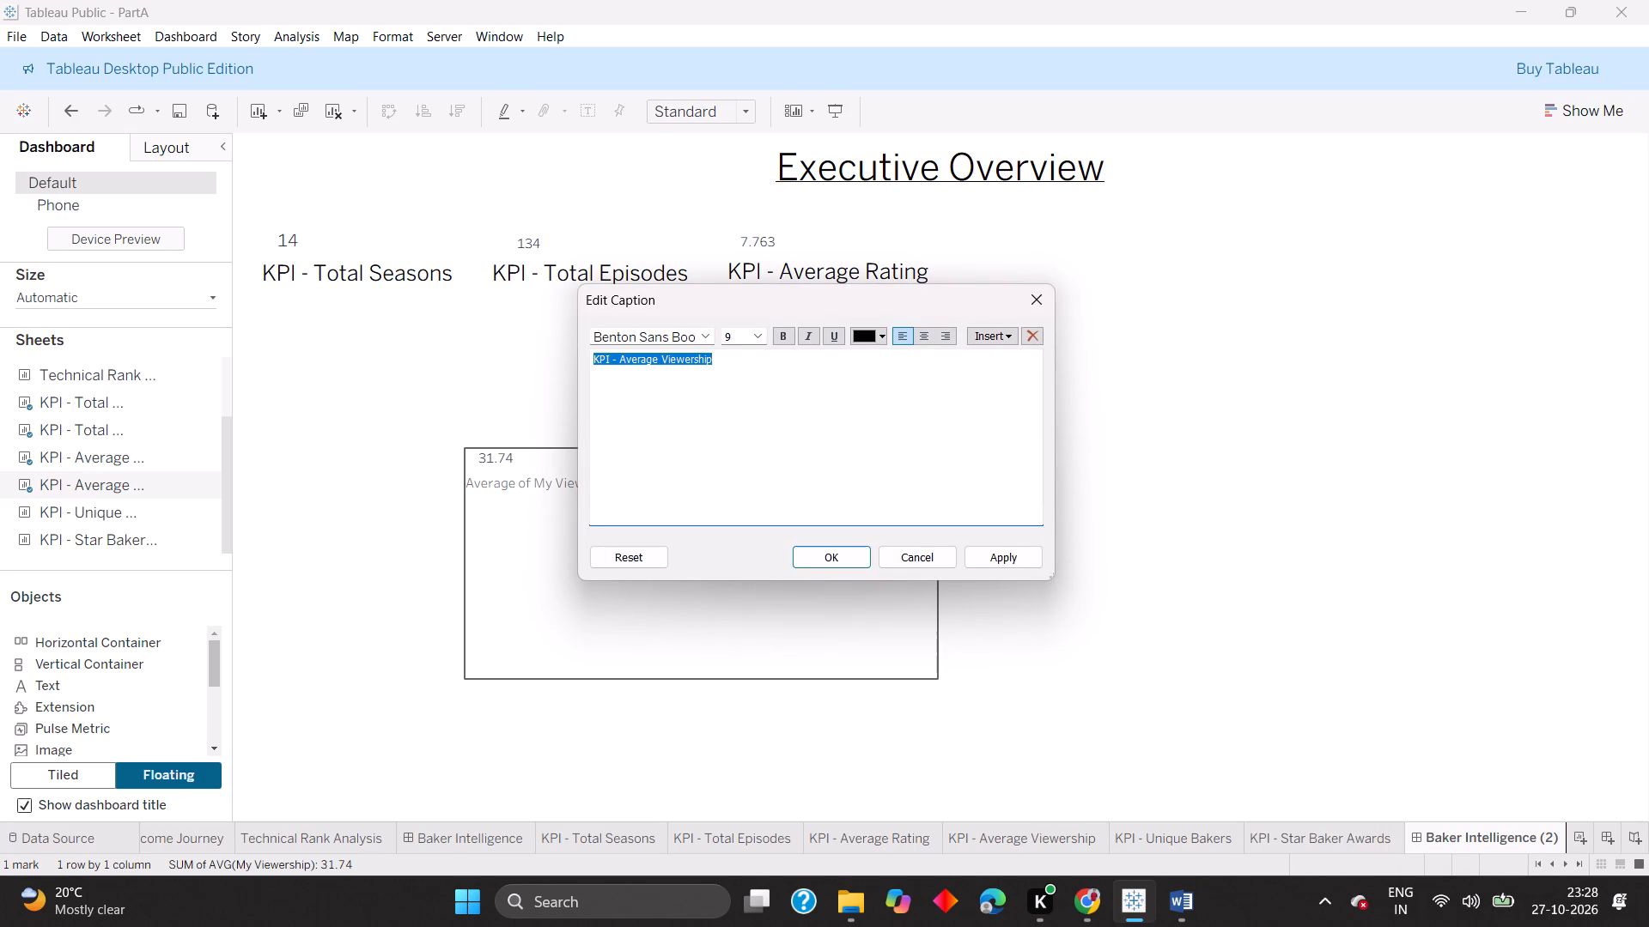
{"action": "left_click", "coordinate": [758, 336]}
{"action": "left_click", "coordinate": [760, 443]}
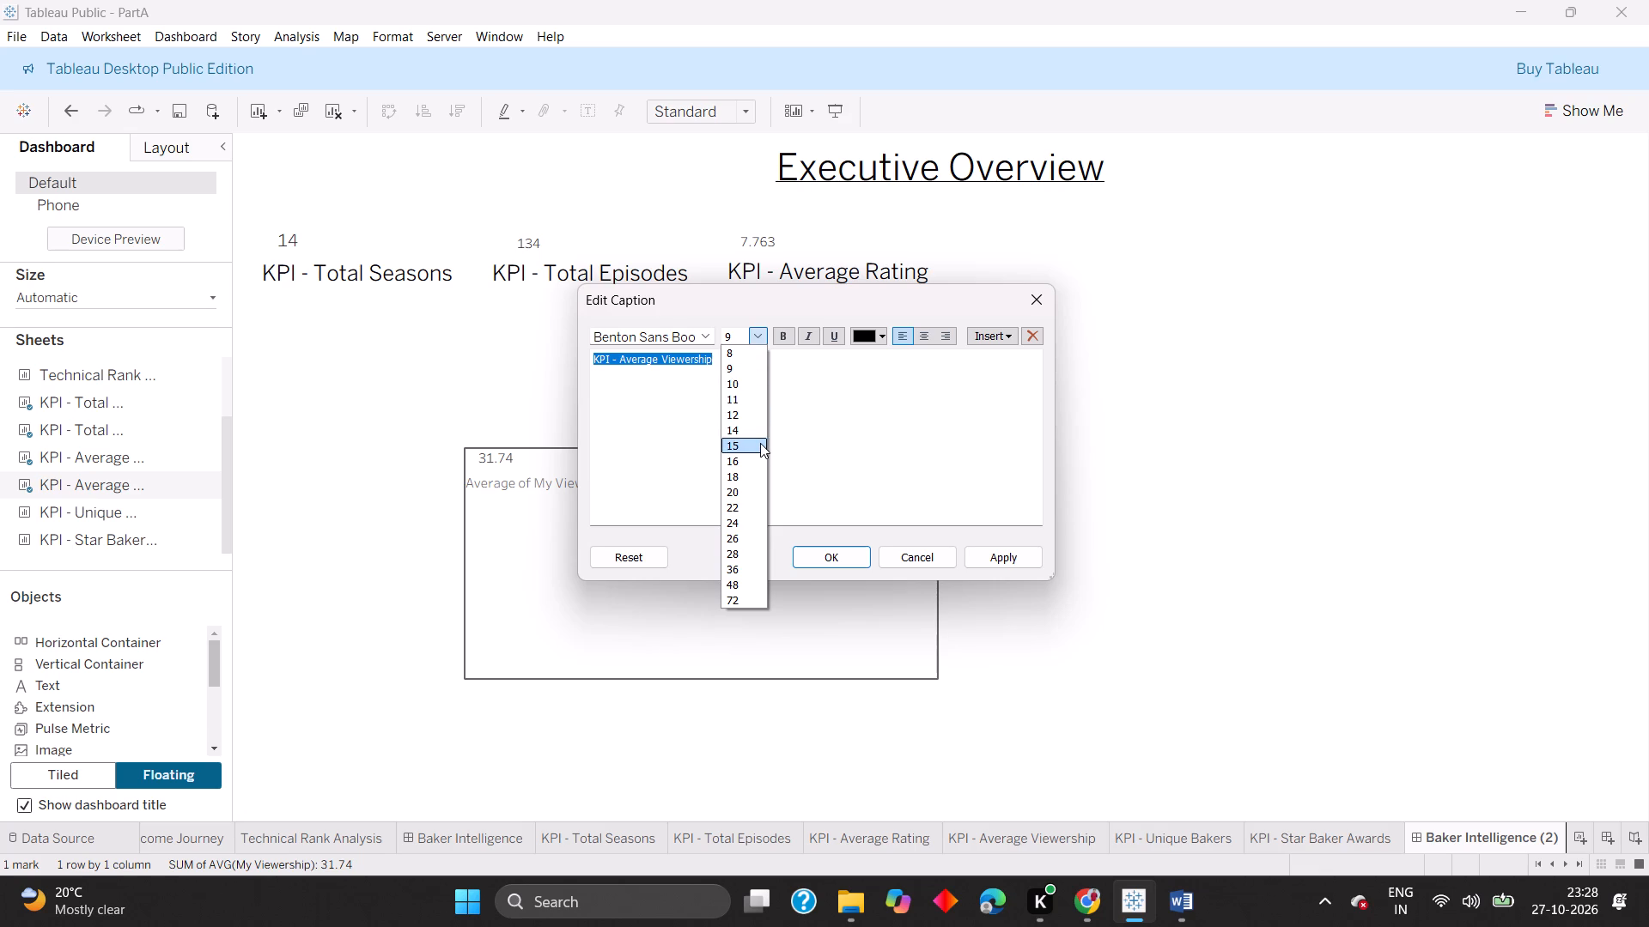
{"action": "left_click", "coordinate": [841, 558]}
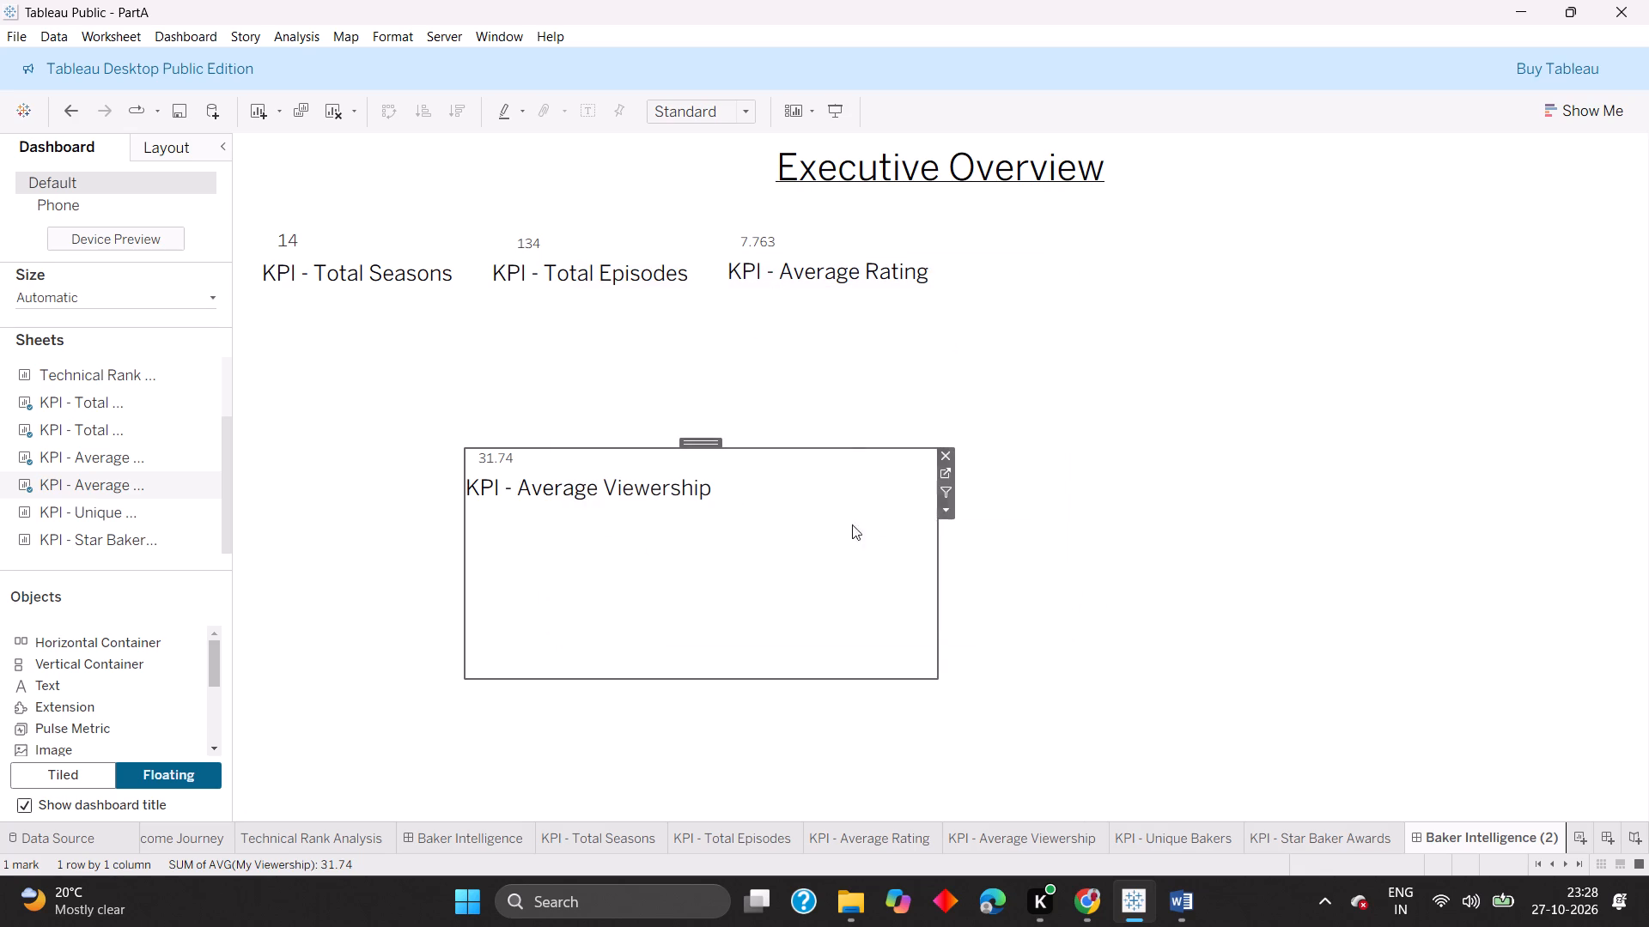
{"action": "left_click", "coordinate": [1193, 437]}
Shrink the KPI - Average Viewership sheet's height and width to fit closely around its value and caption.
{"action": "left_click", "coordinate": [773, 486]}
{"action": "left_click_drag", "start_coordinate": [643, 677], "coordinate": [651, 534]}
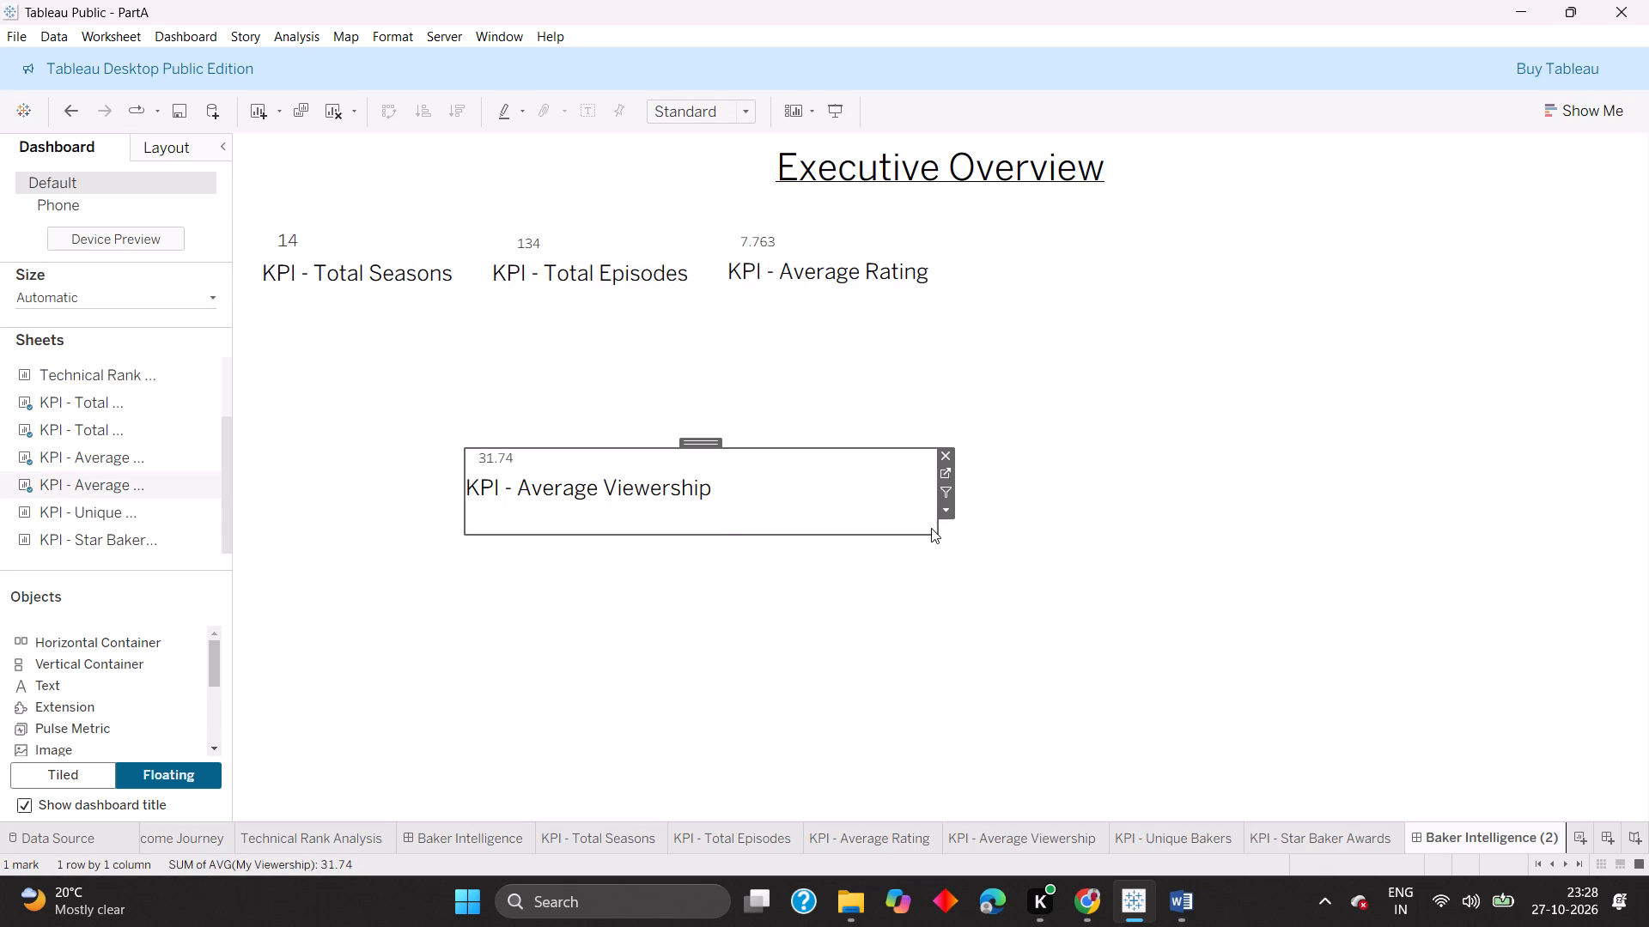
{"action": "left_click_drag", "start_coordinate": [934, 536], "coordinate": [751, 538]}
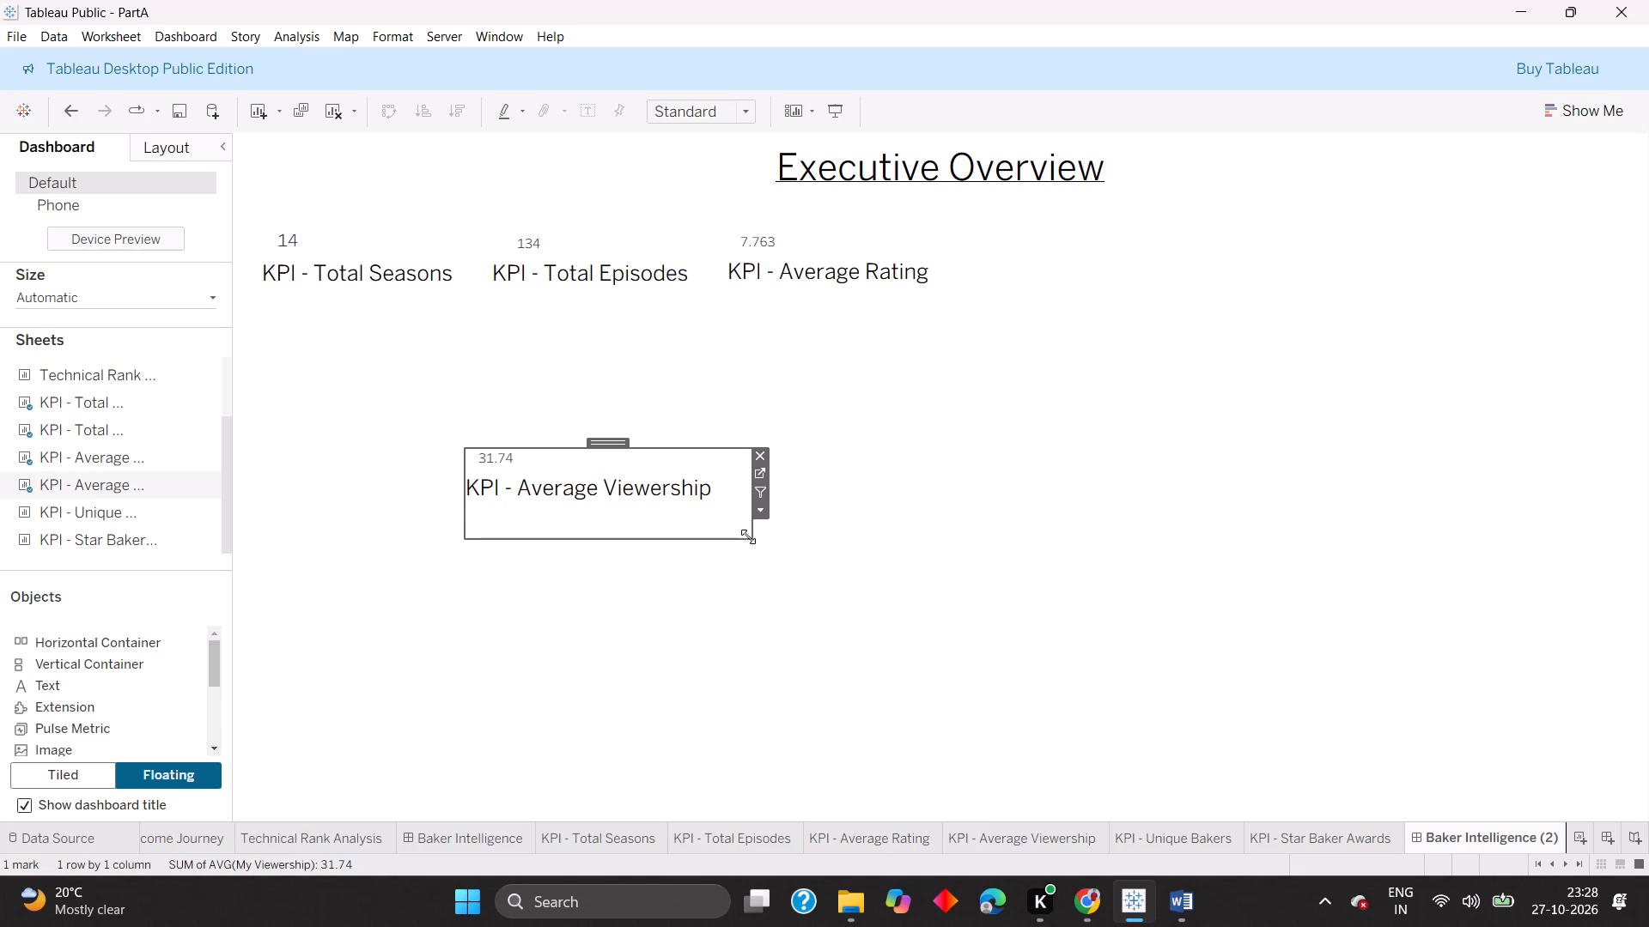
Move the KPI - Average Viewership sheet into the KPI row, just after the KPI - Average Rating sheet.
{"action": "left_click_drag", "start_coordinate": [612, 445], "coordinate": [1062, 226]}
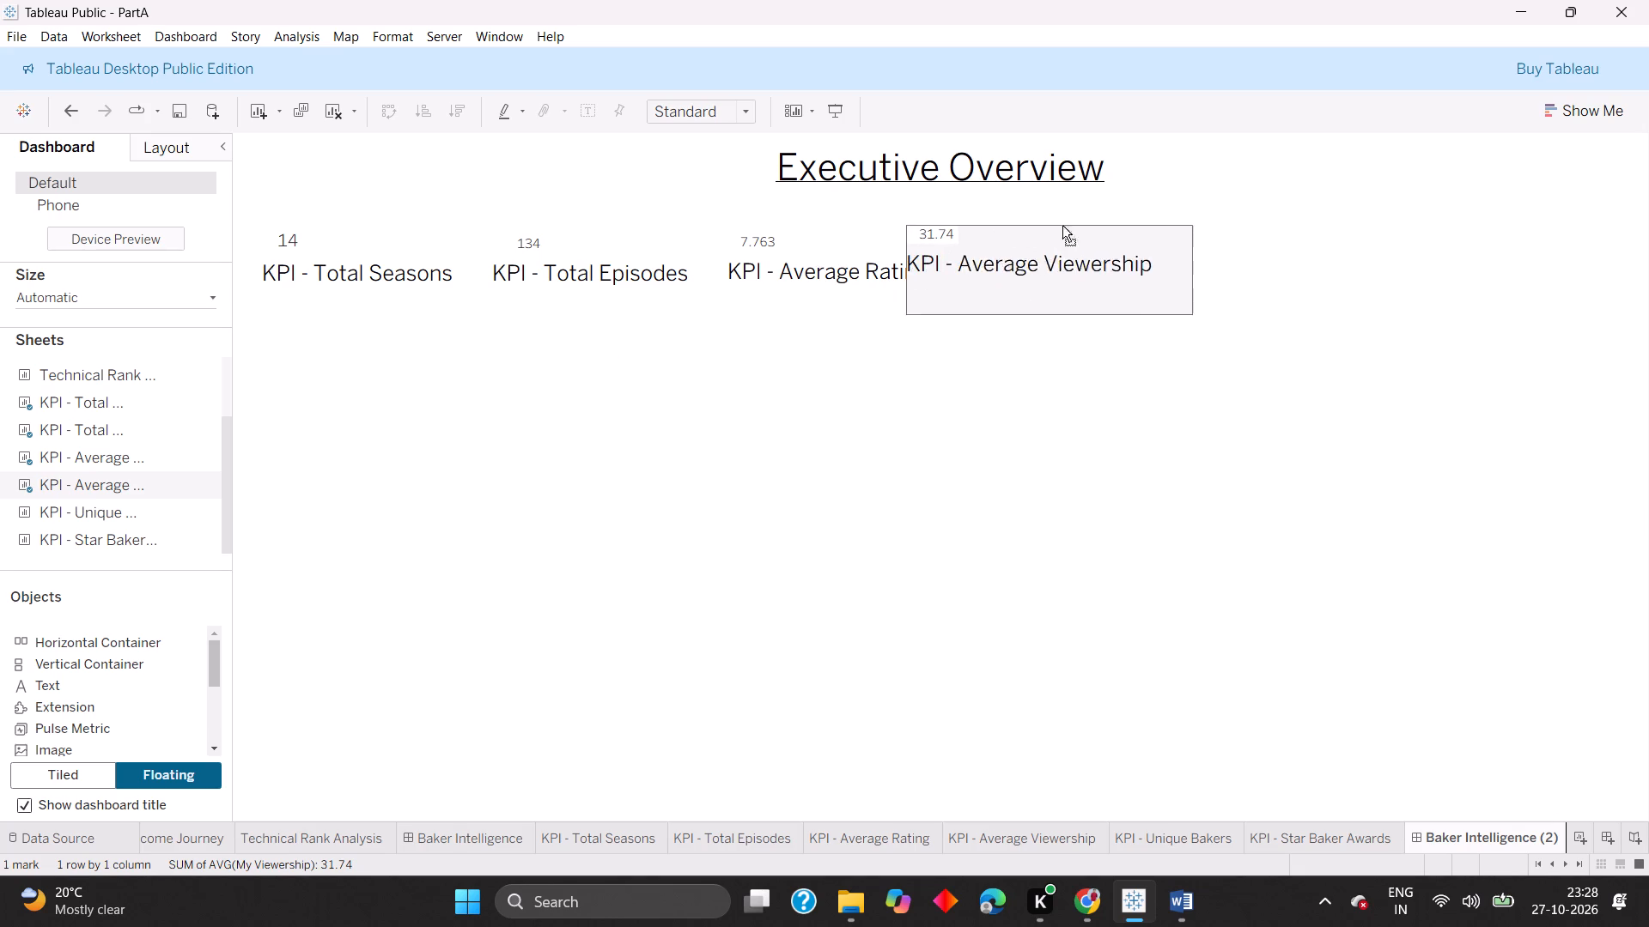
{"action": "left_click_drag", "start_coordinate": [1062, 226], "coordinate": [1108, 225]}
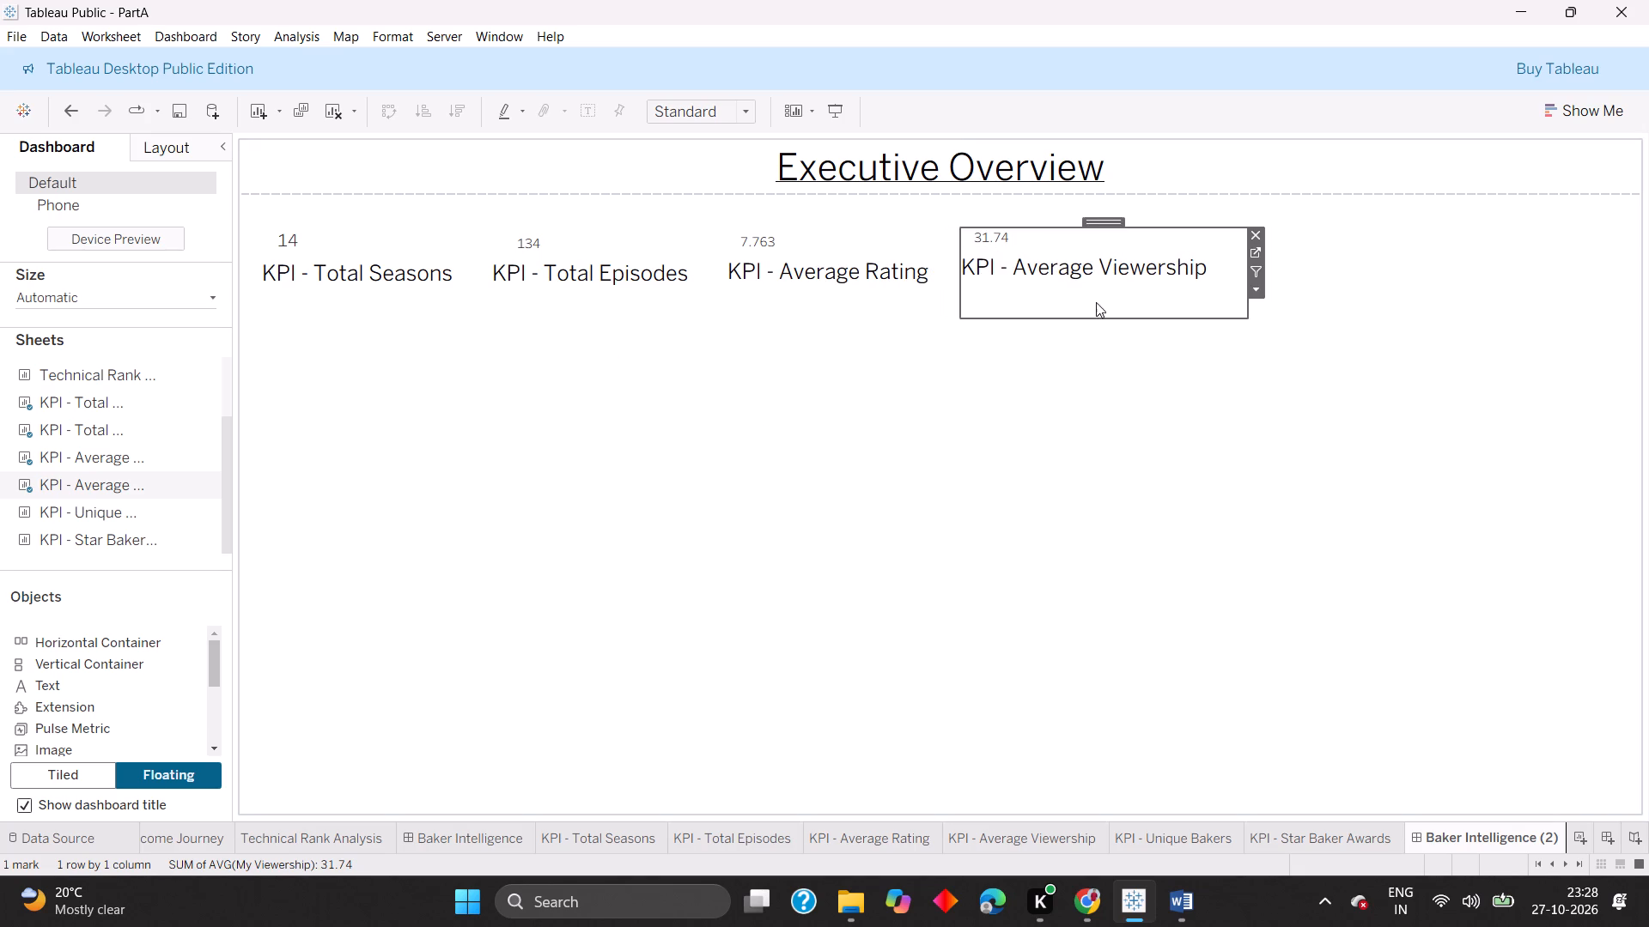
{"action": "left_click", "coordinate": [1101, 359]}
Nudge the KPI - Average Viewership sheet slightly downward to line up with the KPI - Average Rating sheet.
{"action": "left_click", "coordinate": [1057, 288]}
{"action": "key", "text": "Down"}
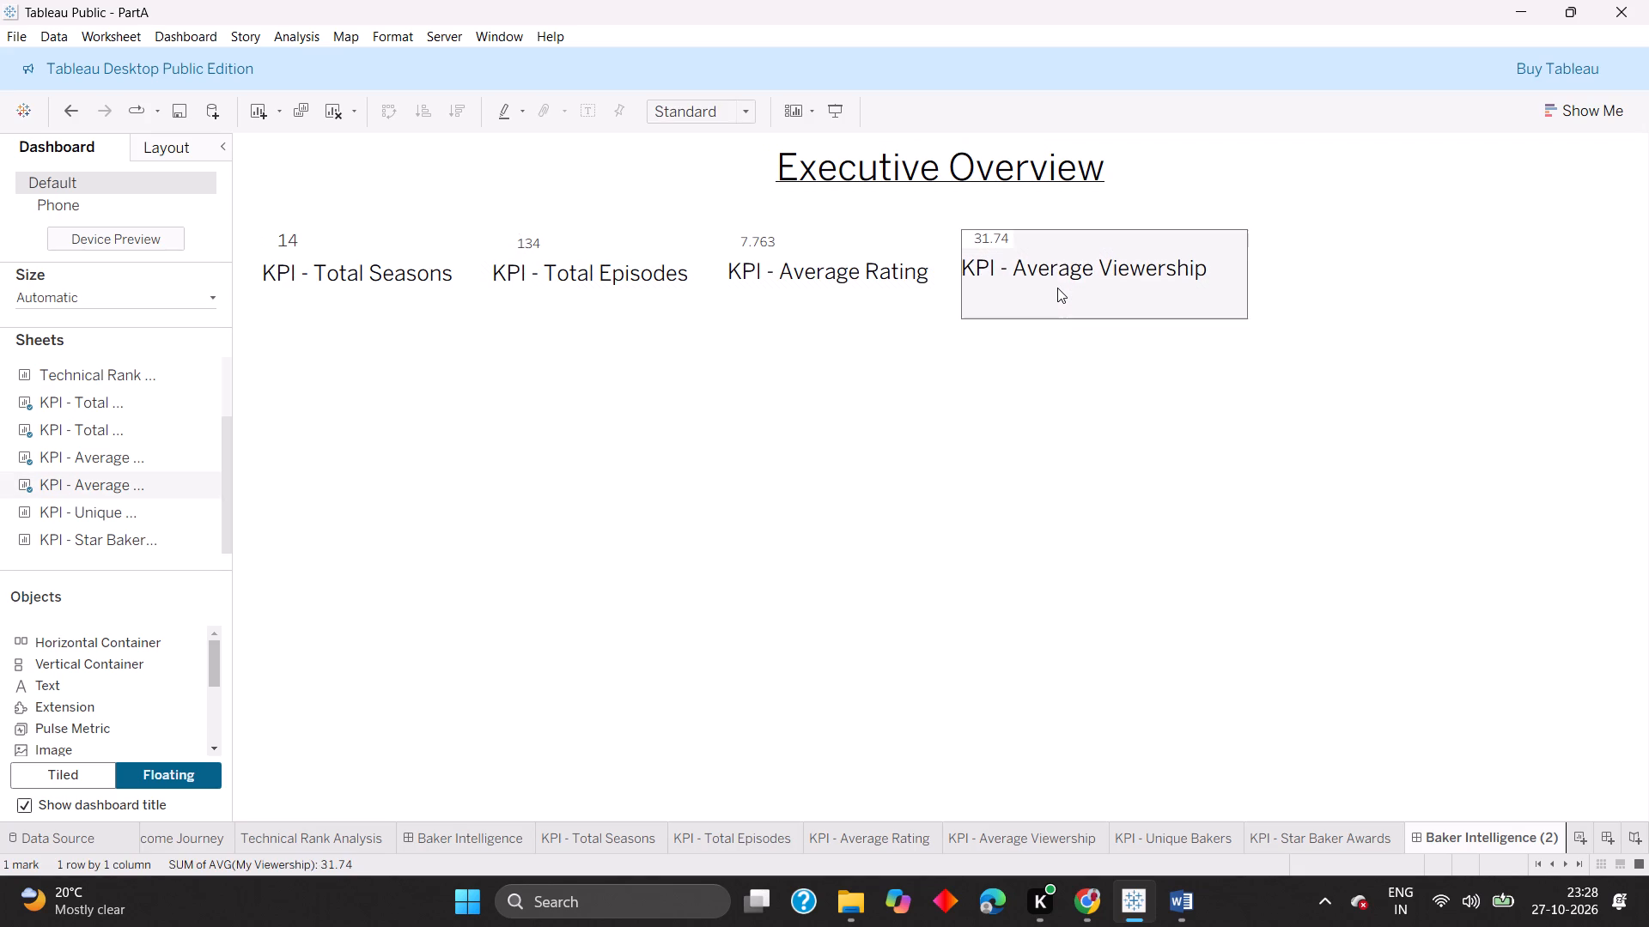
{"action": "key", "text": "Down"}
{"action": "key", "text": "Down"}
{"action": "key", "text": "Down"}
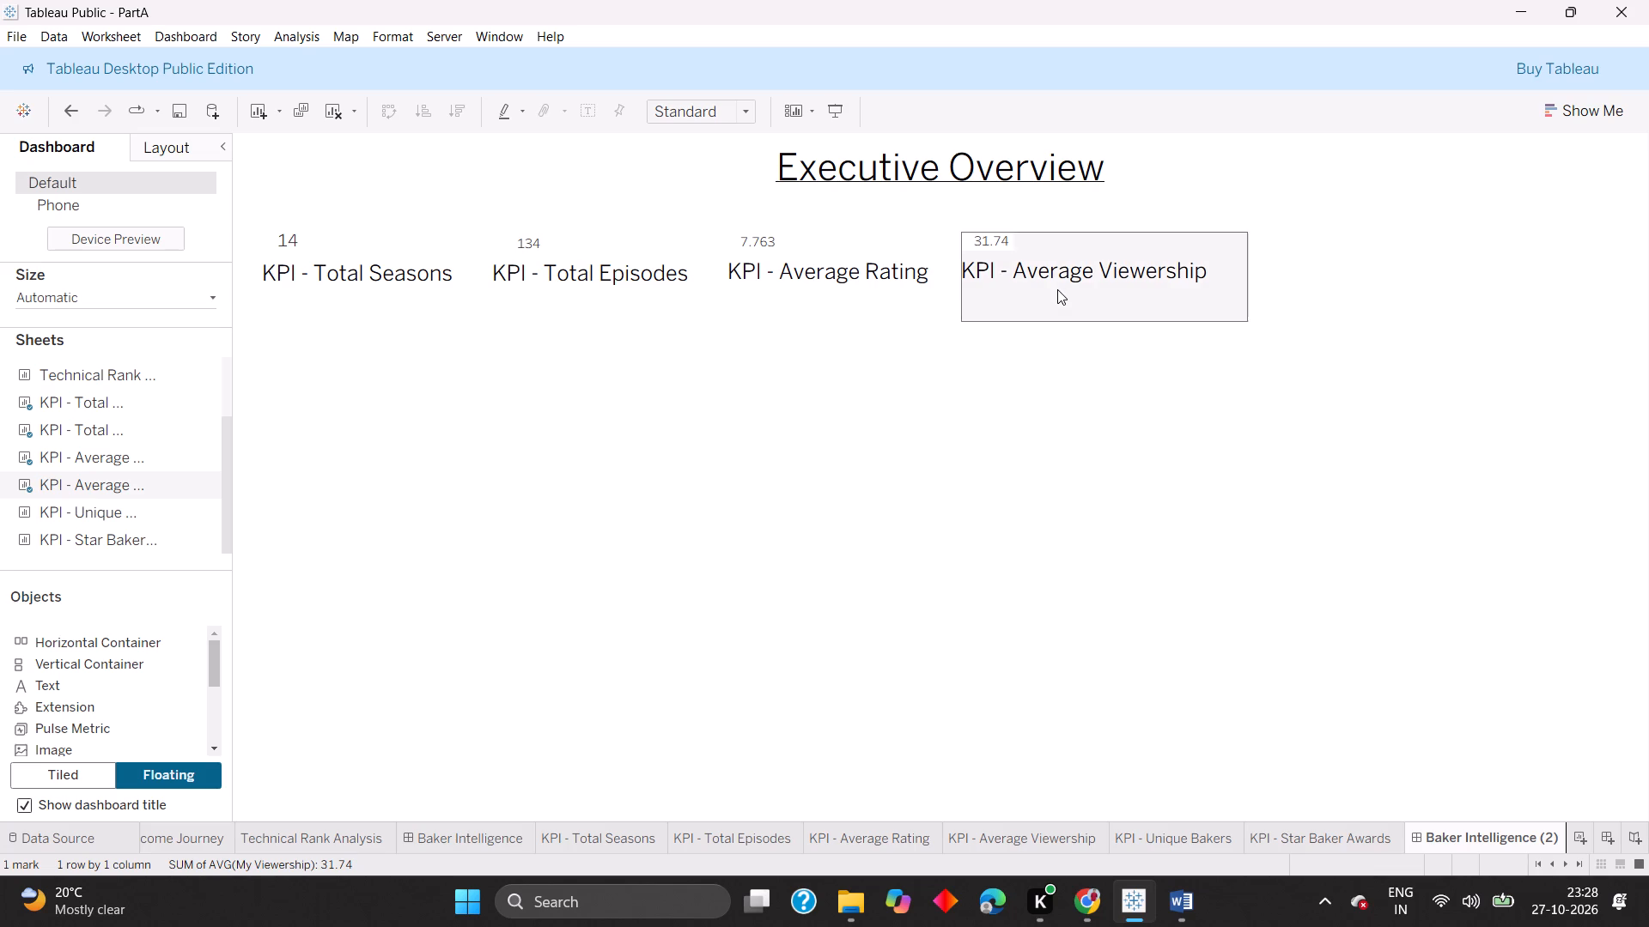
{"action": "left_click", "coordinate": [1031, 378]}
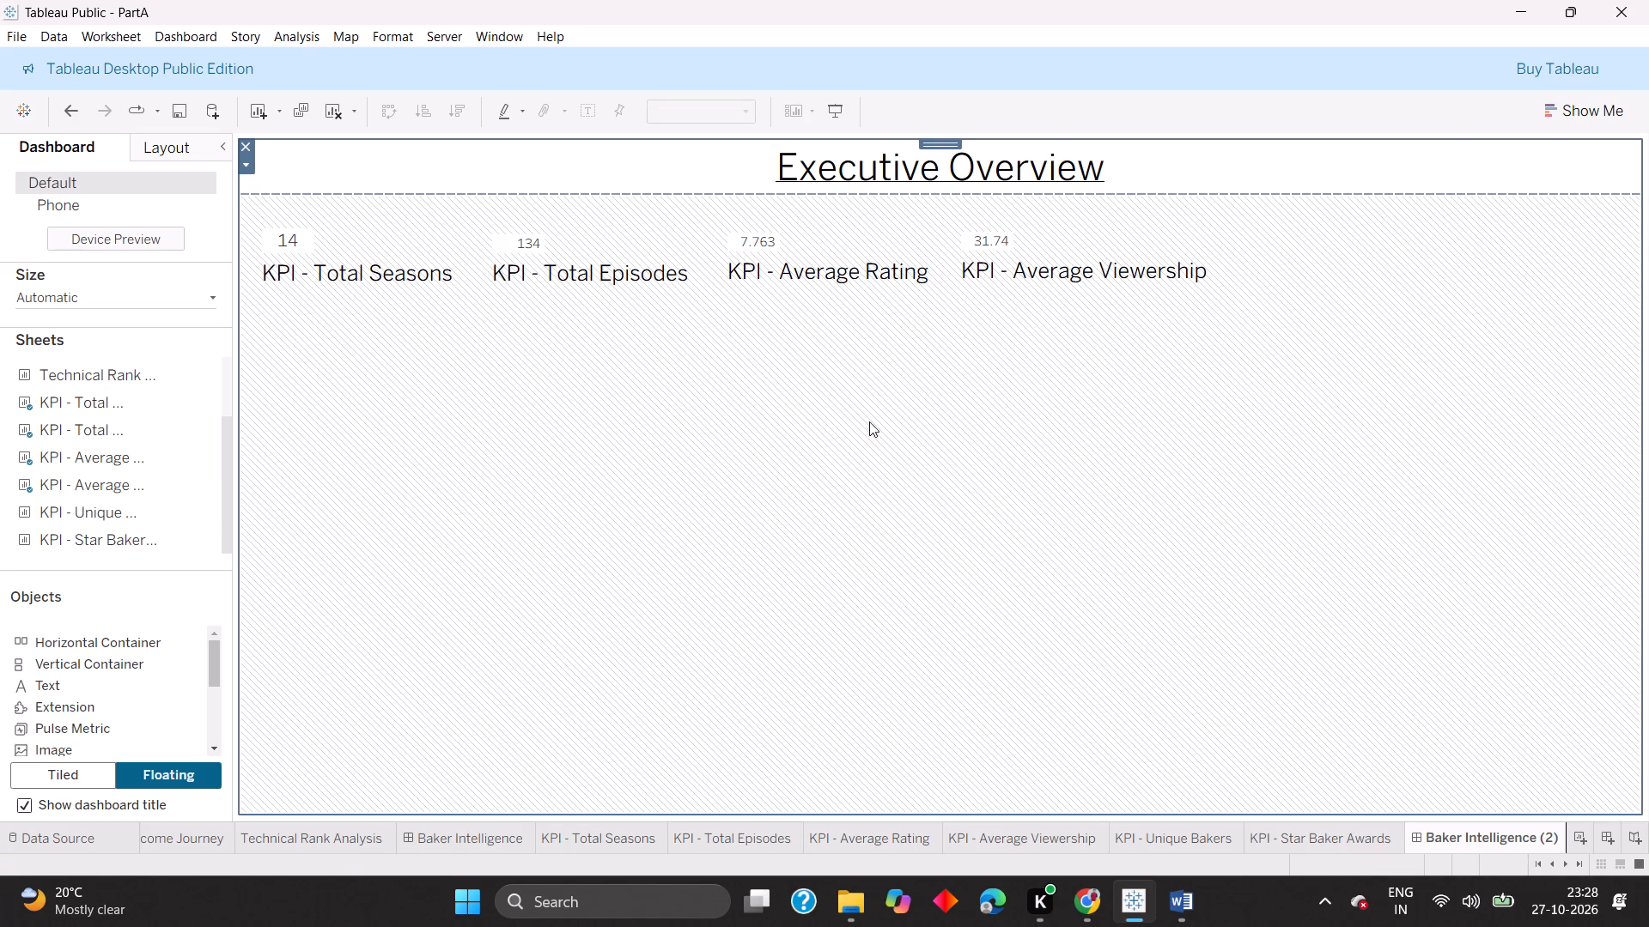
Nudge the KPI - Average Viewership sheet slightly to the right to widen the gap from KPI - Average Rating.
{"action": "left_click", "coordinate": [1037, 280]}
{"action": "key", "text": "Right"}
{"action": "key", "text": "Right"}
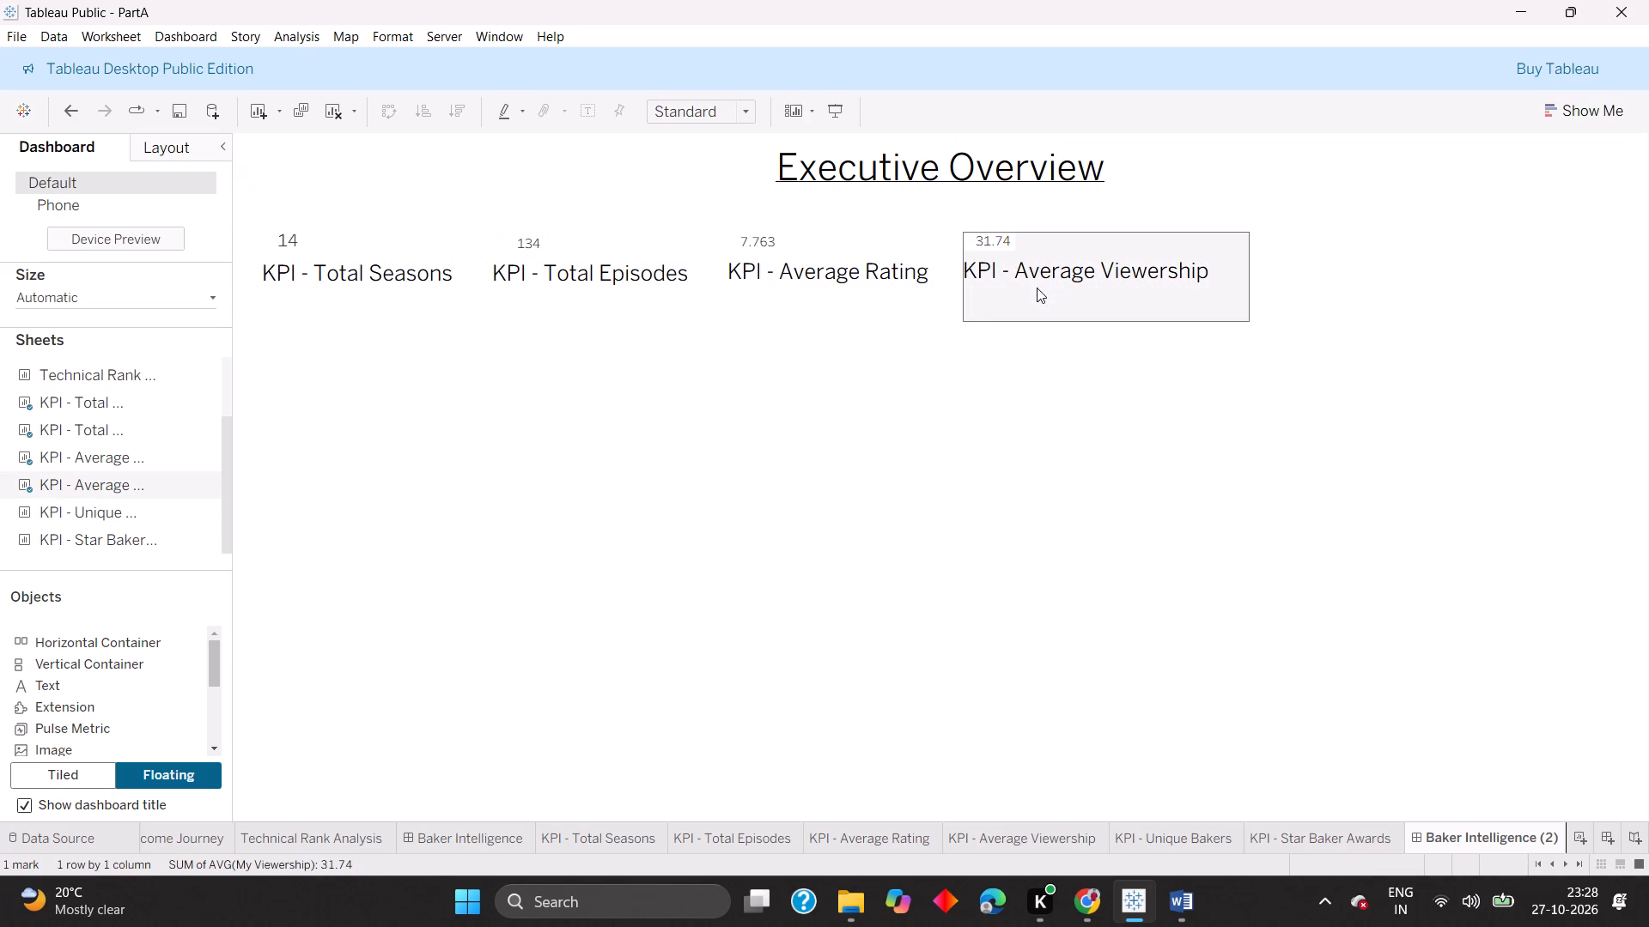
{"action": "key", "text": "Right"}
{"action": "key", "text": "Right"}
{"action": "left_click", "coordinate": [1042, 391]}
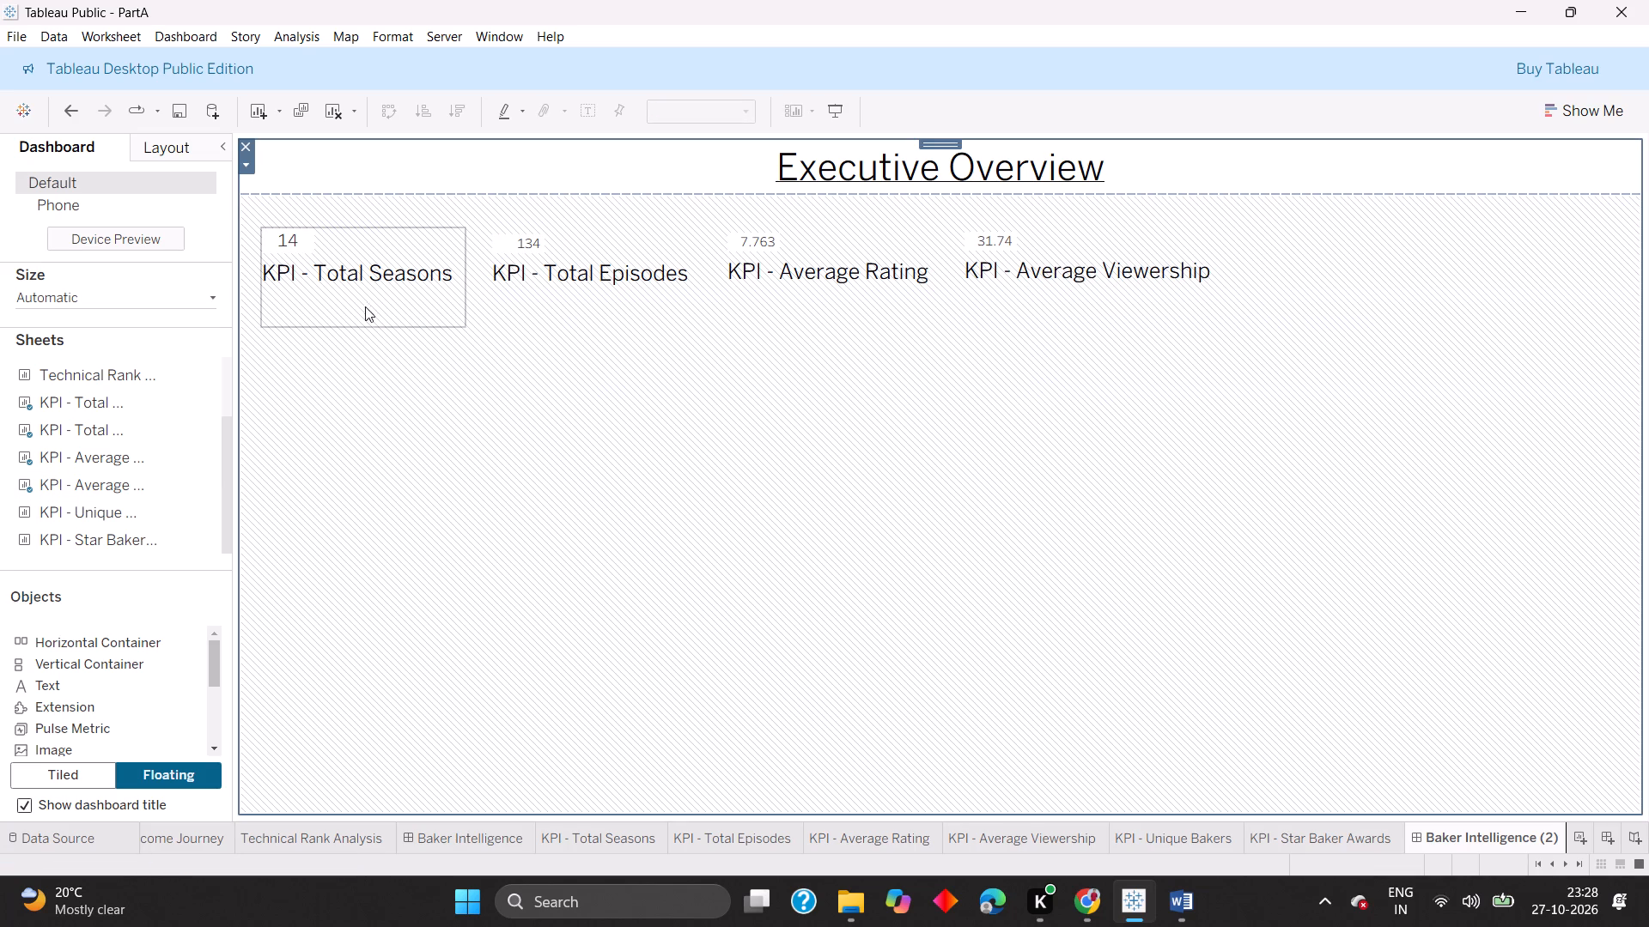
Add the KPI - Unique Bakers sheet as a floating object below the KPI row and hide its title.
{"action": "scroll", "coordinate": [142, 510], "scroll_direction": "down", "scroll_amount": 1}
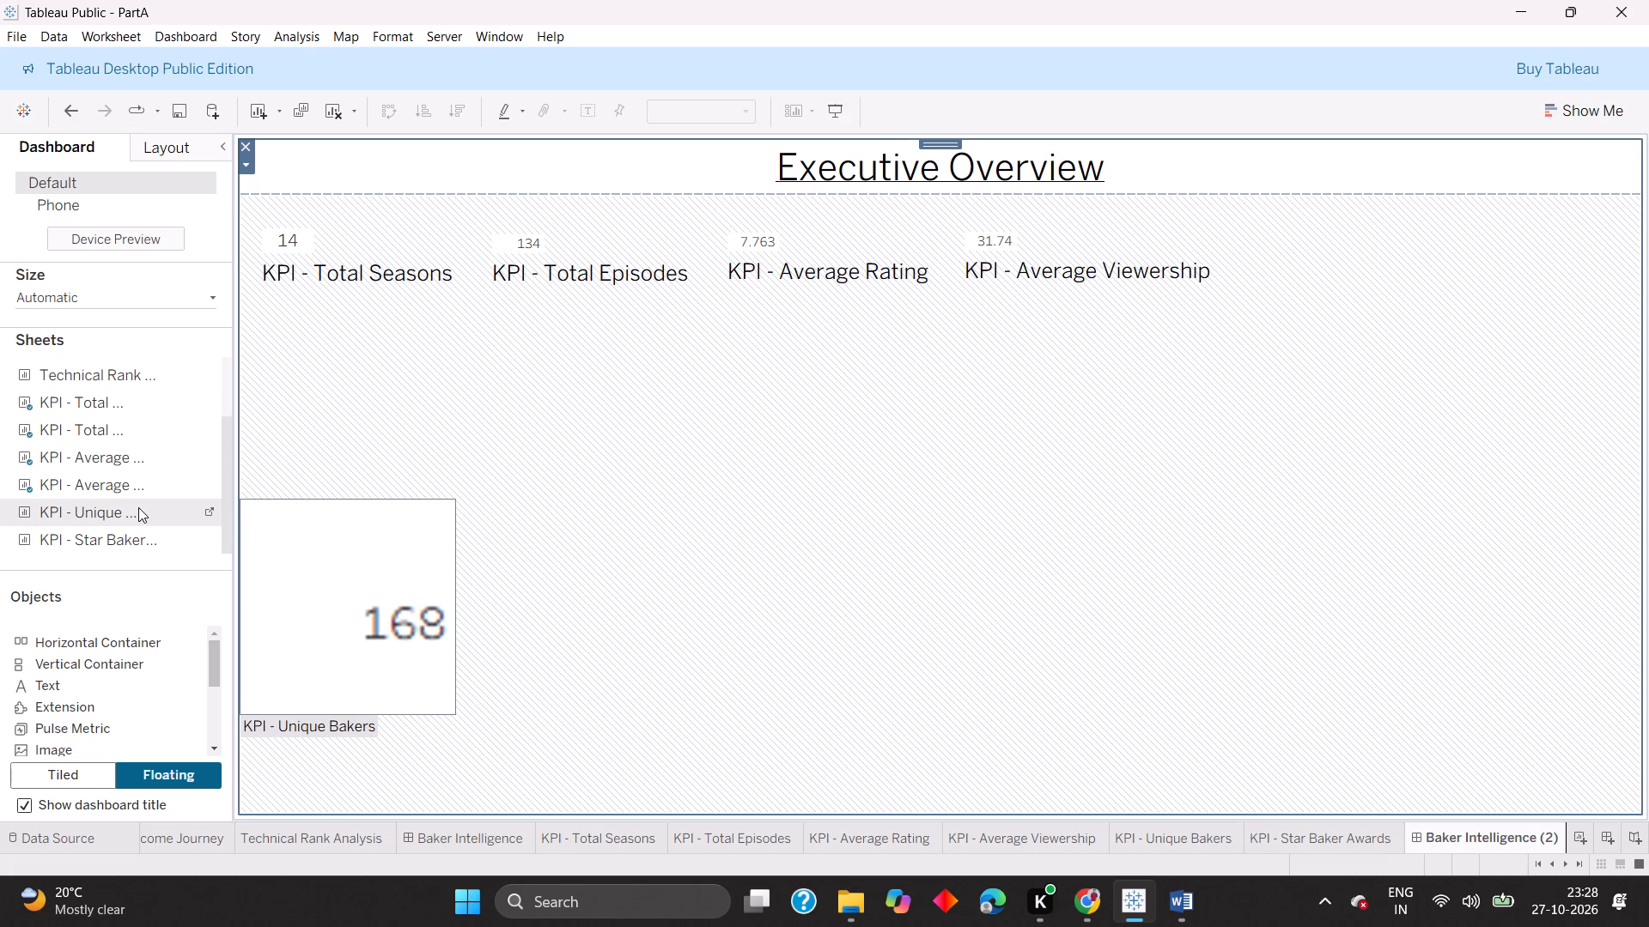
{"action": "left_click_drag", "start_coordinate": [96, 511], "coordinate": [472, 448]}
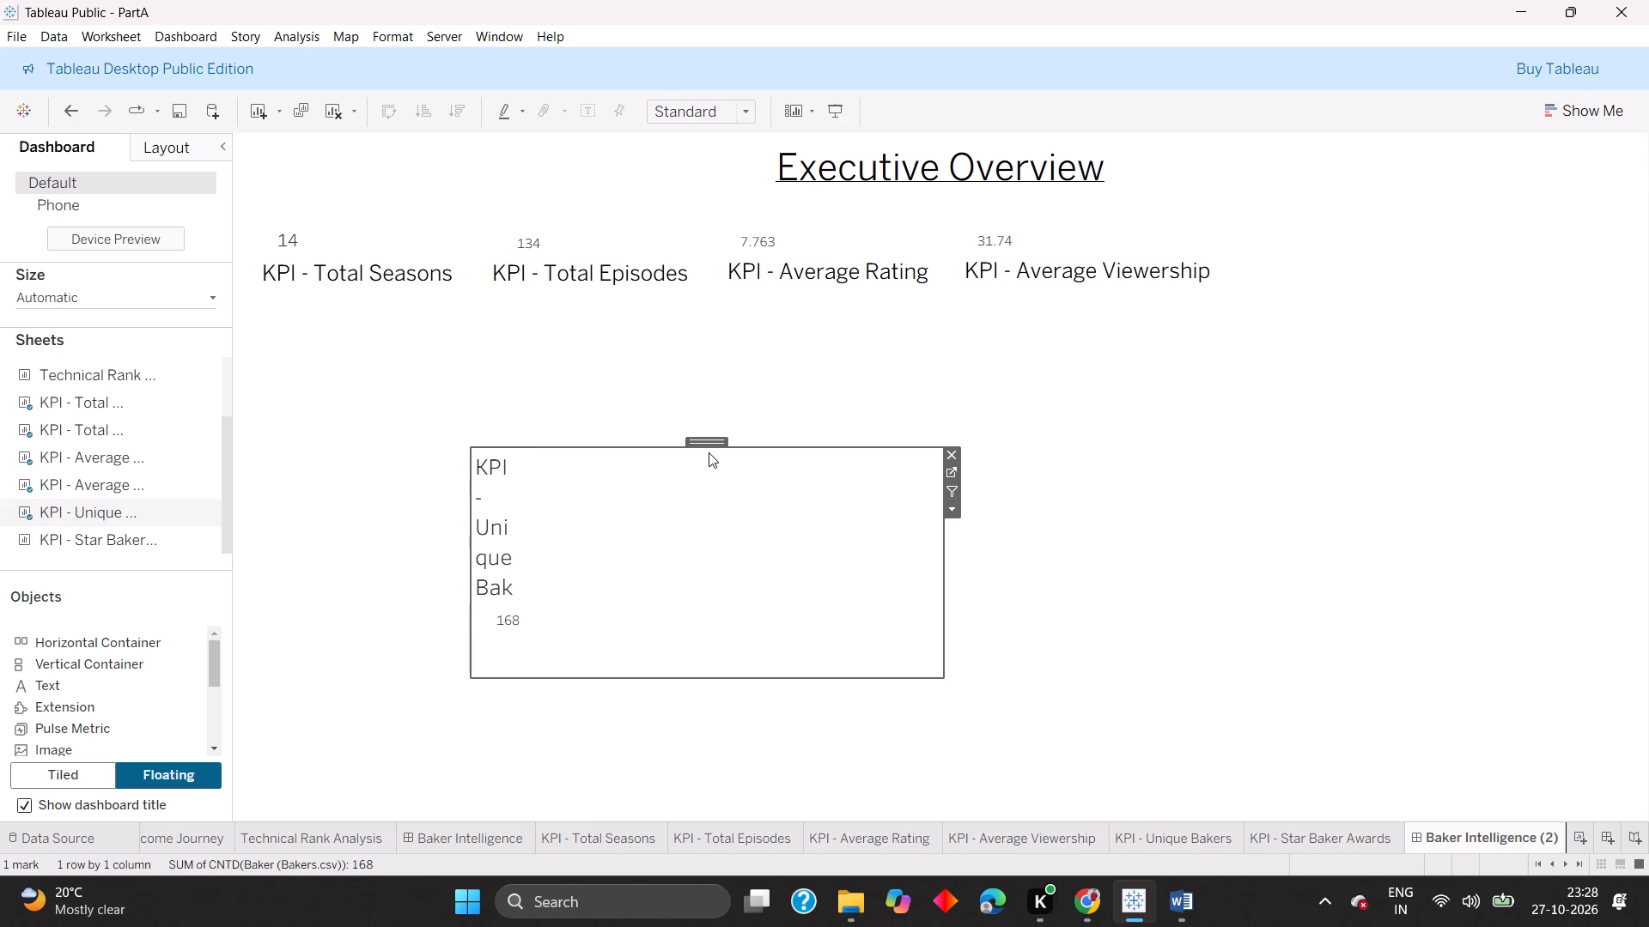
{"action": "left_click_drag", "start_coordinate": [700, 443], "coordinate": [616, 356]}
{"action": "left_click_drag", "start_coordinate": [621, 357], "coordinate": [637, 390]}
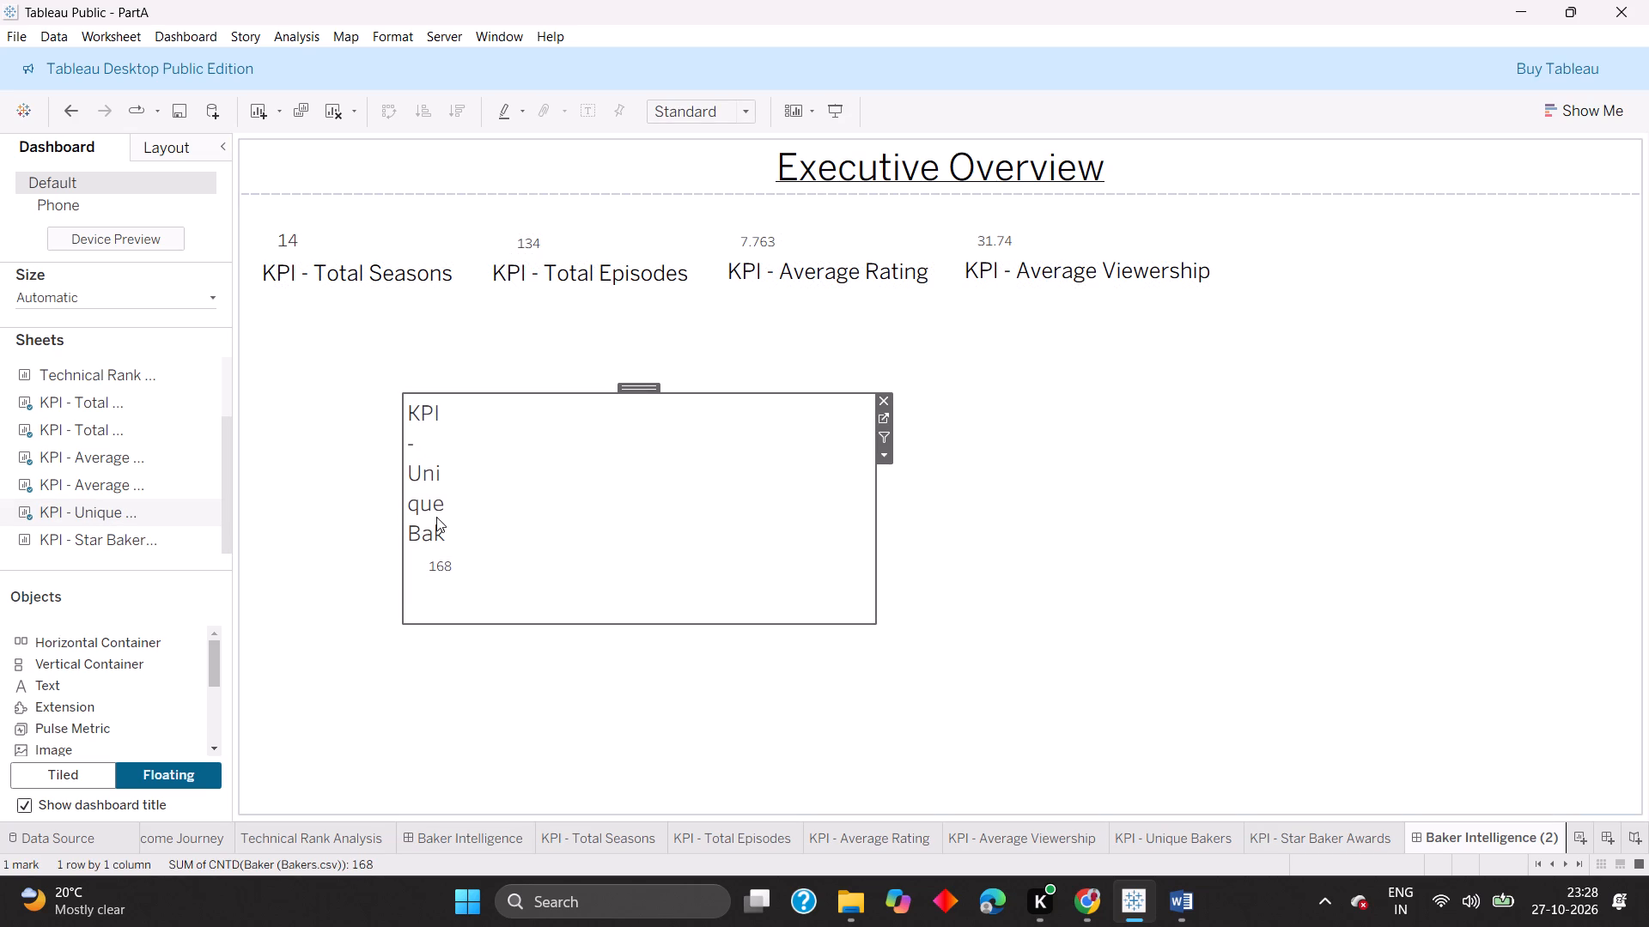
{"action": "right_click", "coordinate": [436, 517]}
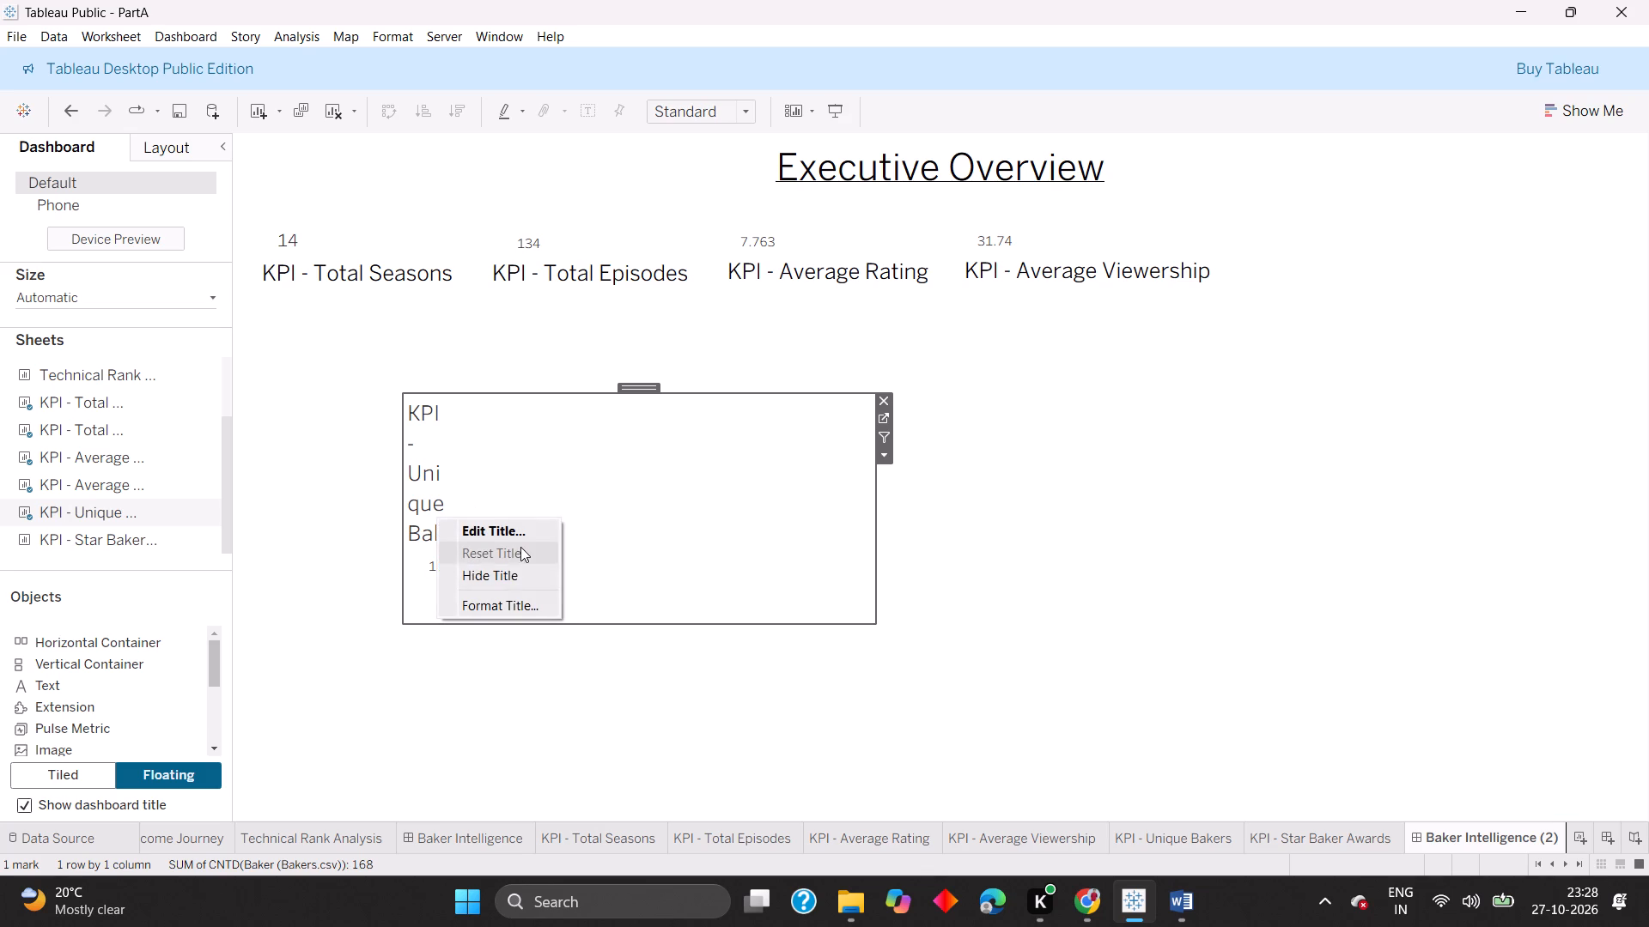
{"action": "left_click", "coordinate": [512, 576]}
Show the KPI - Unique Bakers sheet's caption and replace its text with "KPI - Unique Bakers" from the clipboard history.
{"action": "right_click", "coordinate": [495, 472]}
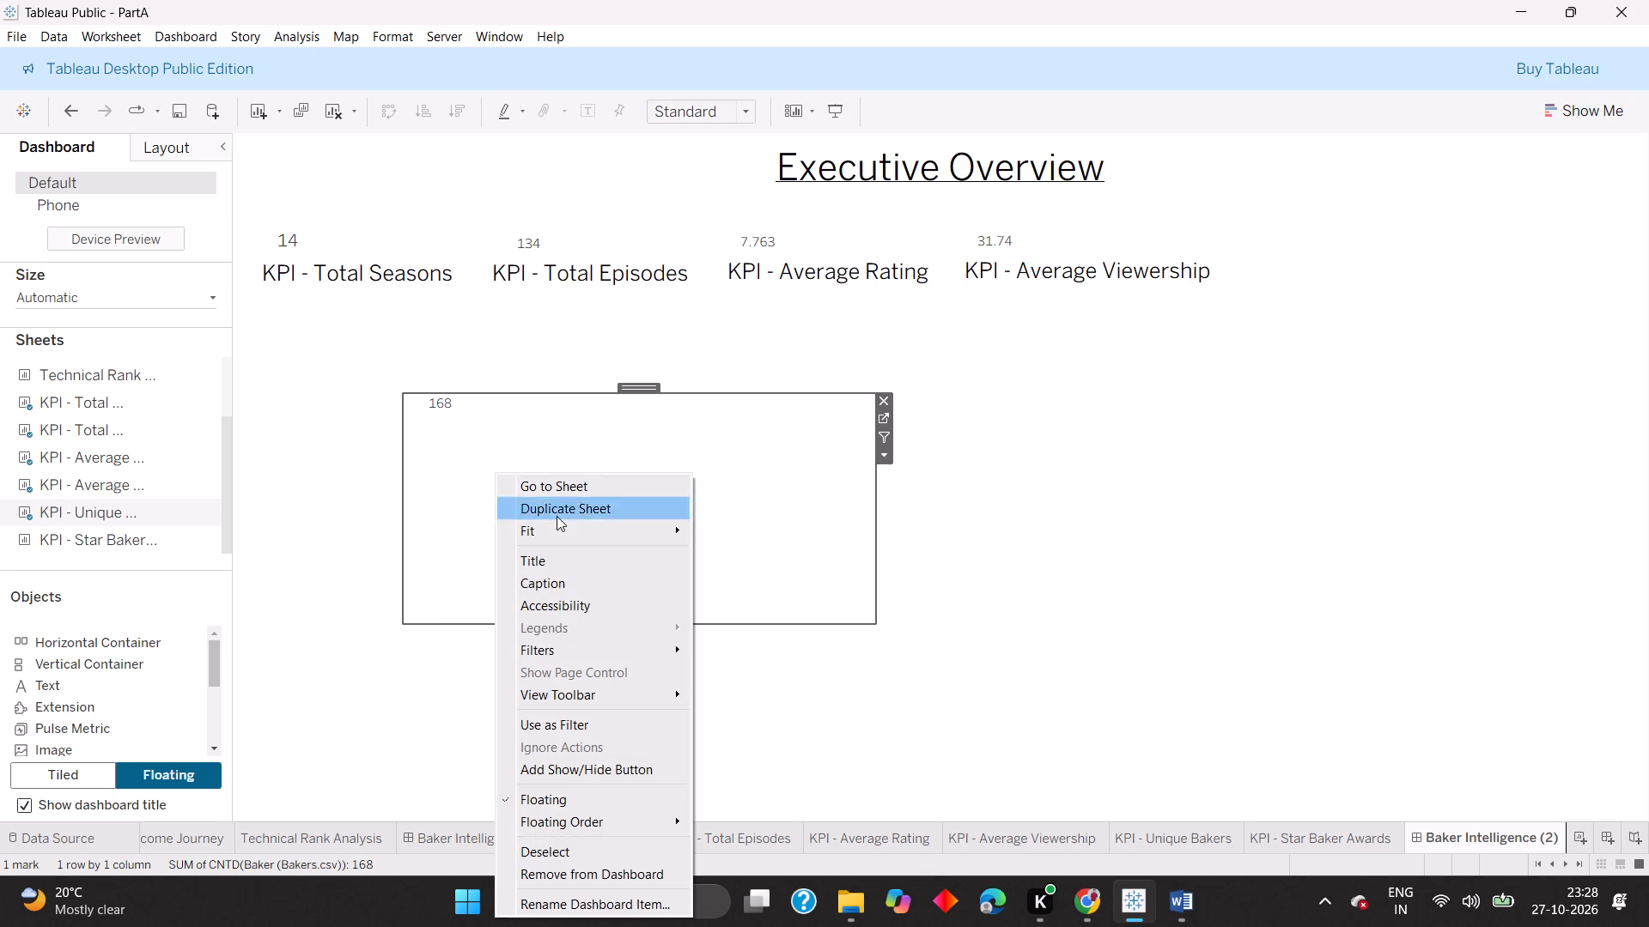
{"action": "left_click", "coordinate": [570, 579]}
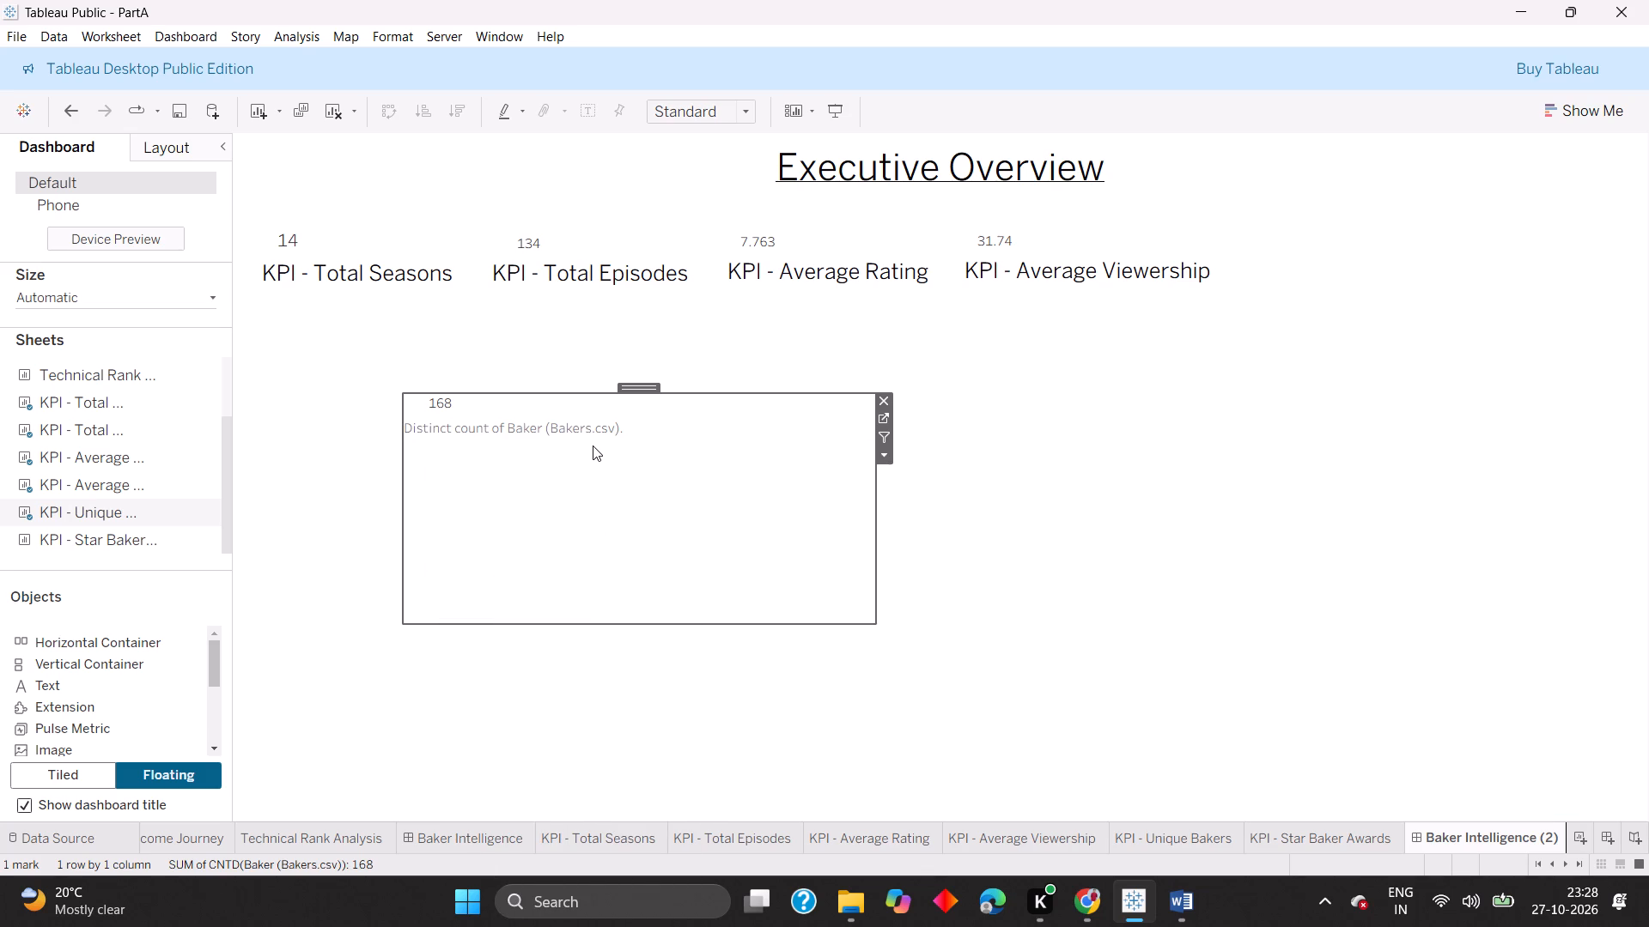
{"action": "triple_click", "coordinate": [597, 425]}
{"action": "triple_click", "coordinate": [739, 384]}
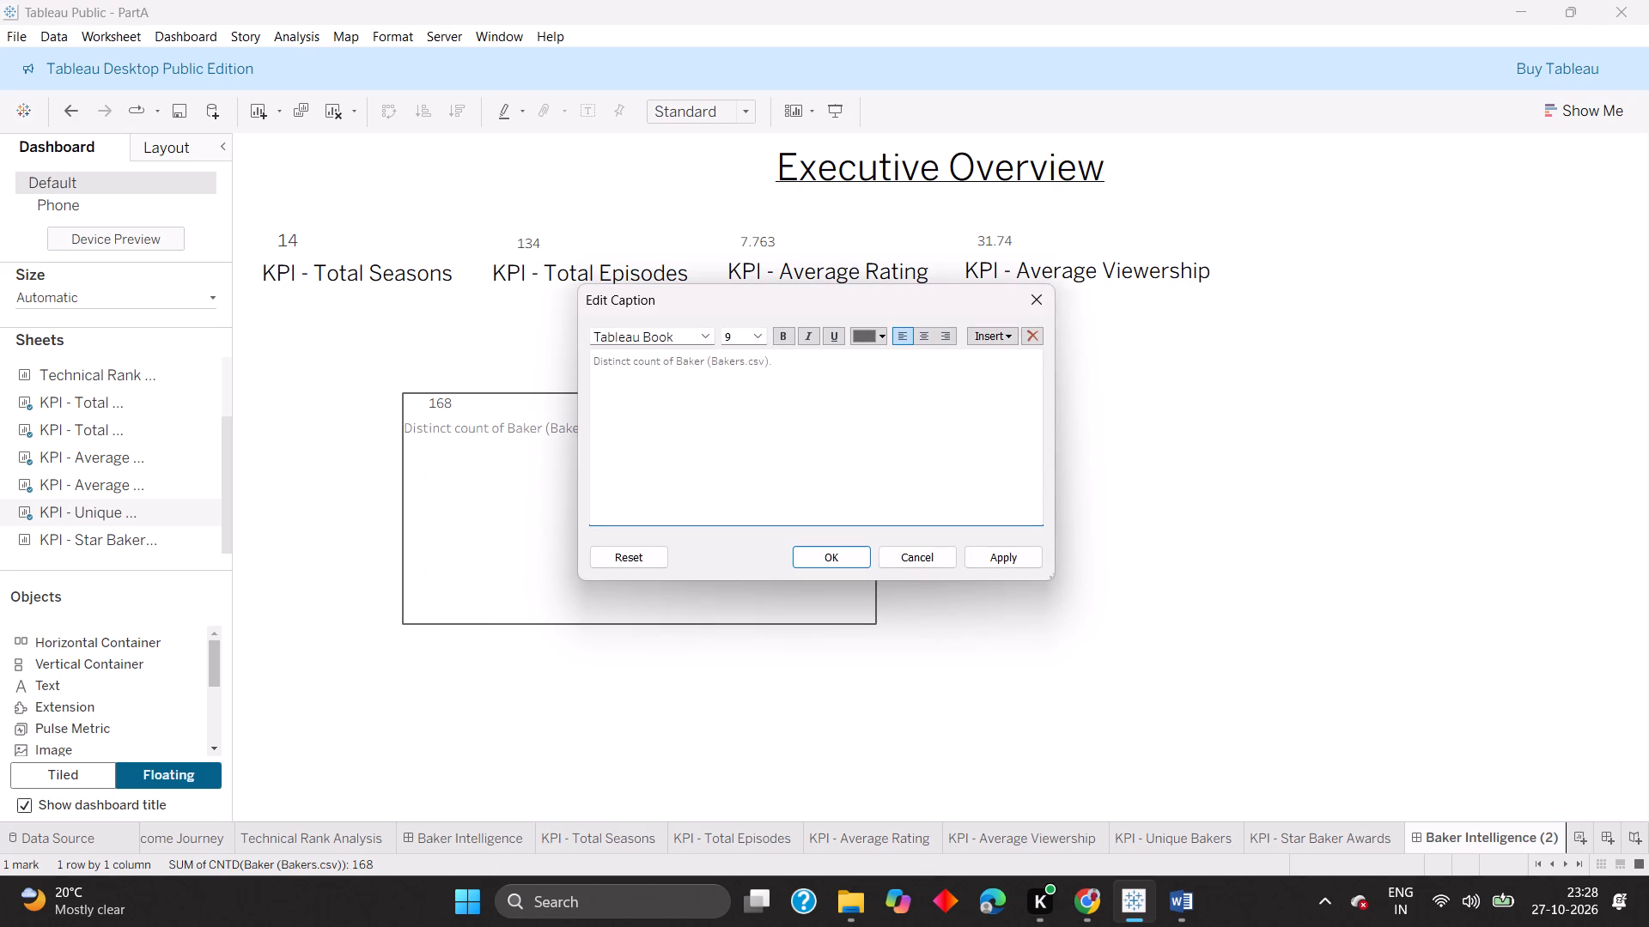
{"action": "key", "text": "super+v"}
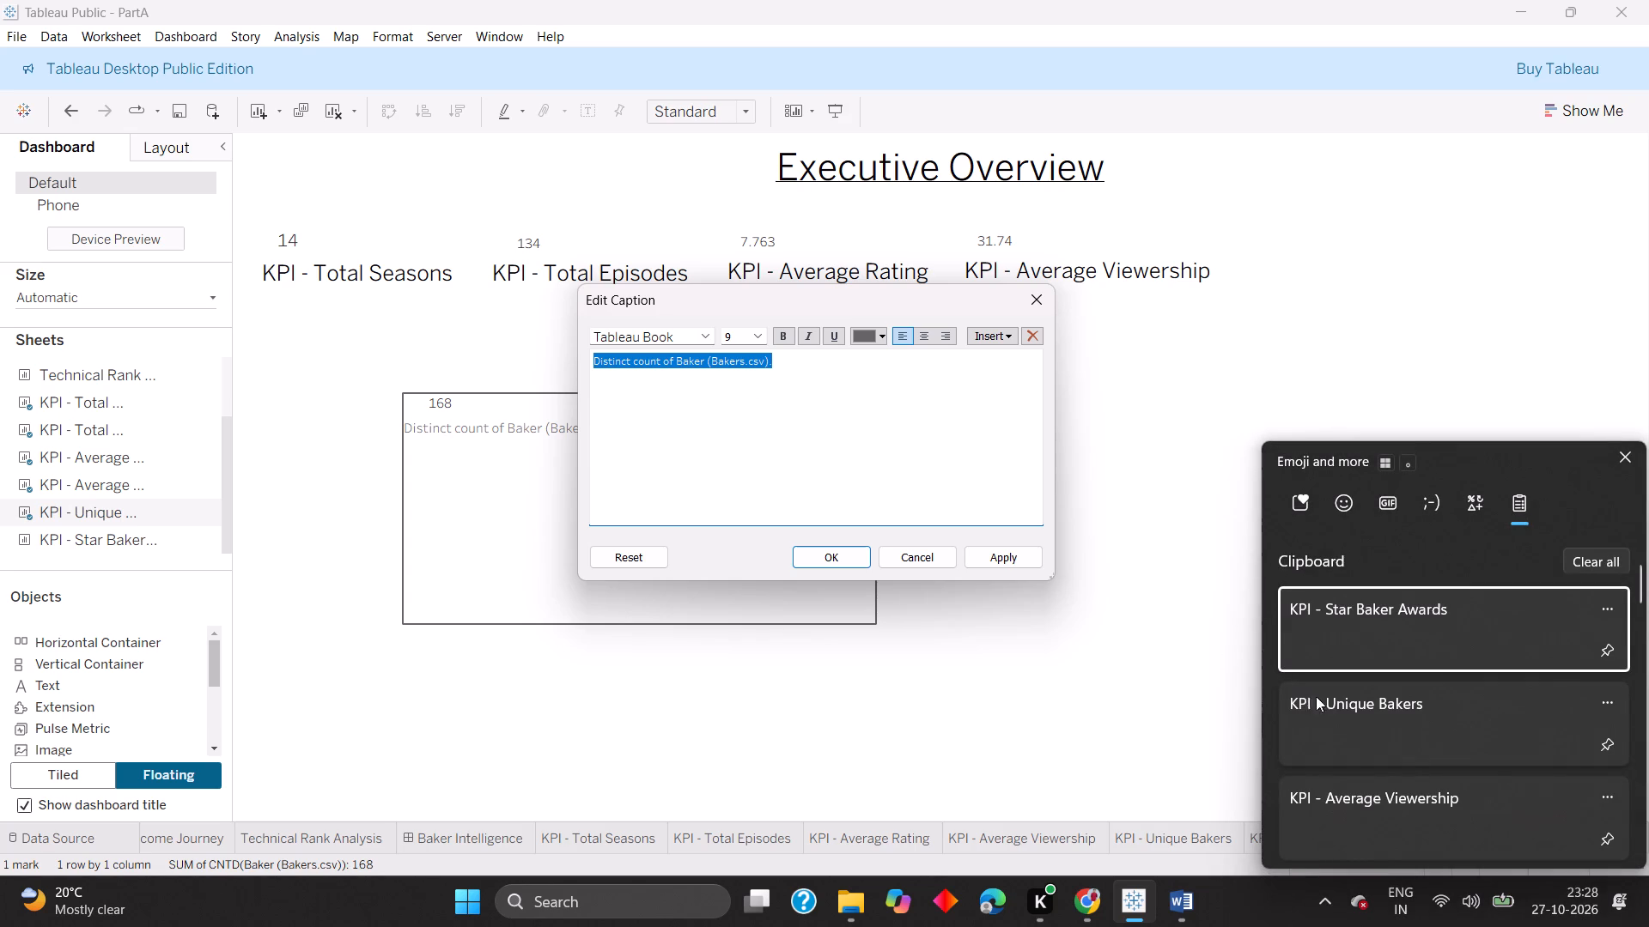
{"action": "left_click", "coordinate": [1376, 711]}
{"action": "key", "text": "ctrl+v"}
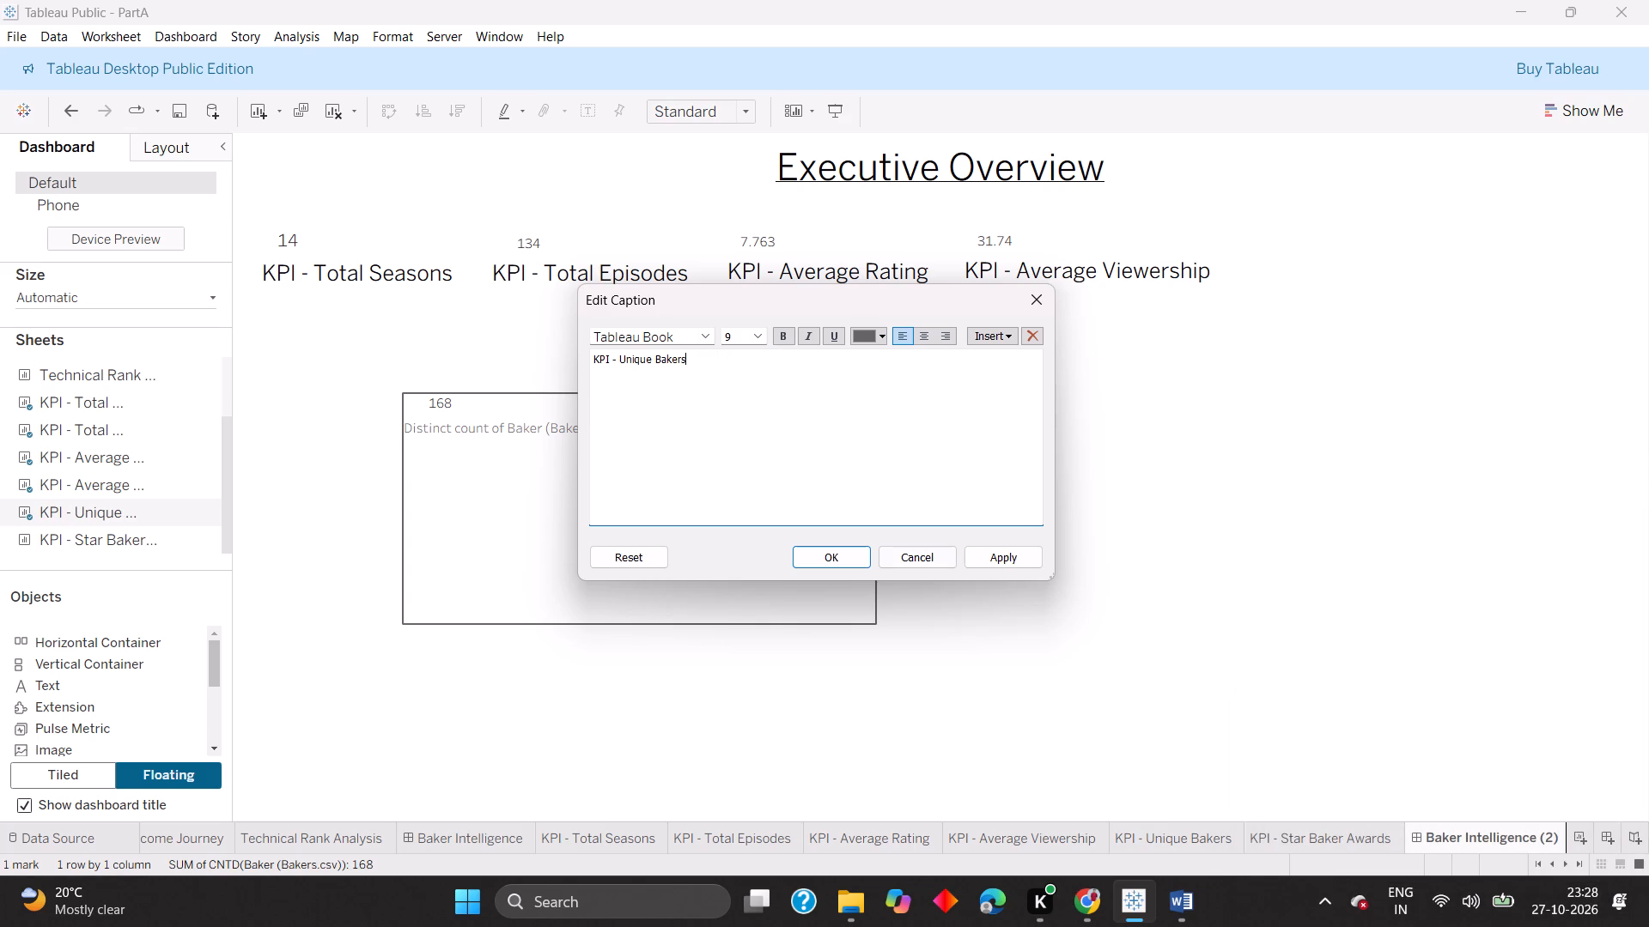
Set the KPI - Unique Bakers caption text to font size 15.
{"action": "triple_click", "coordinate": [638, 363]}
{"action": "left_click", "coordinate": [642, 363]}
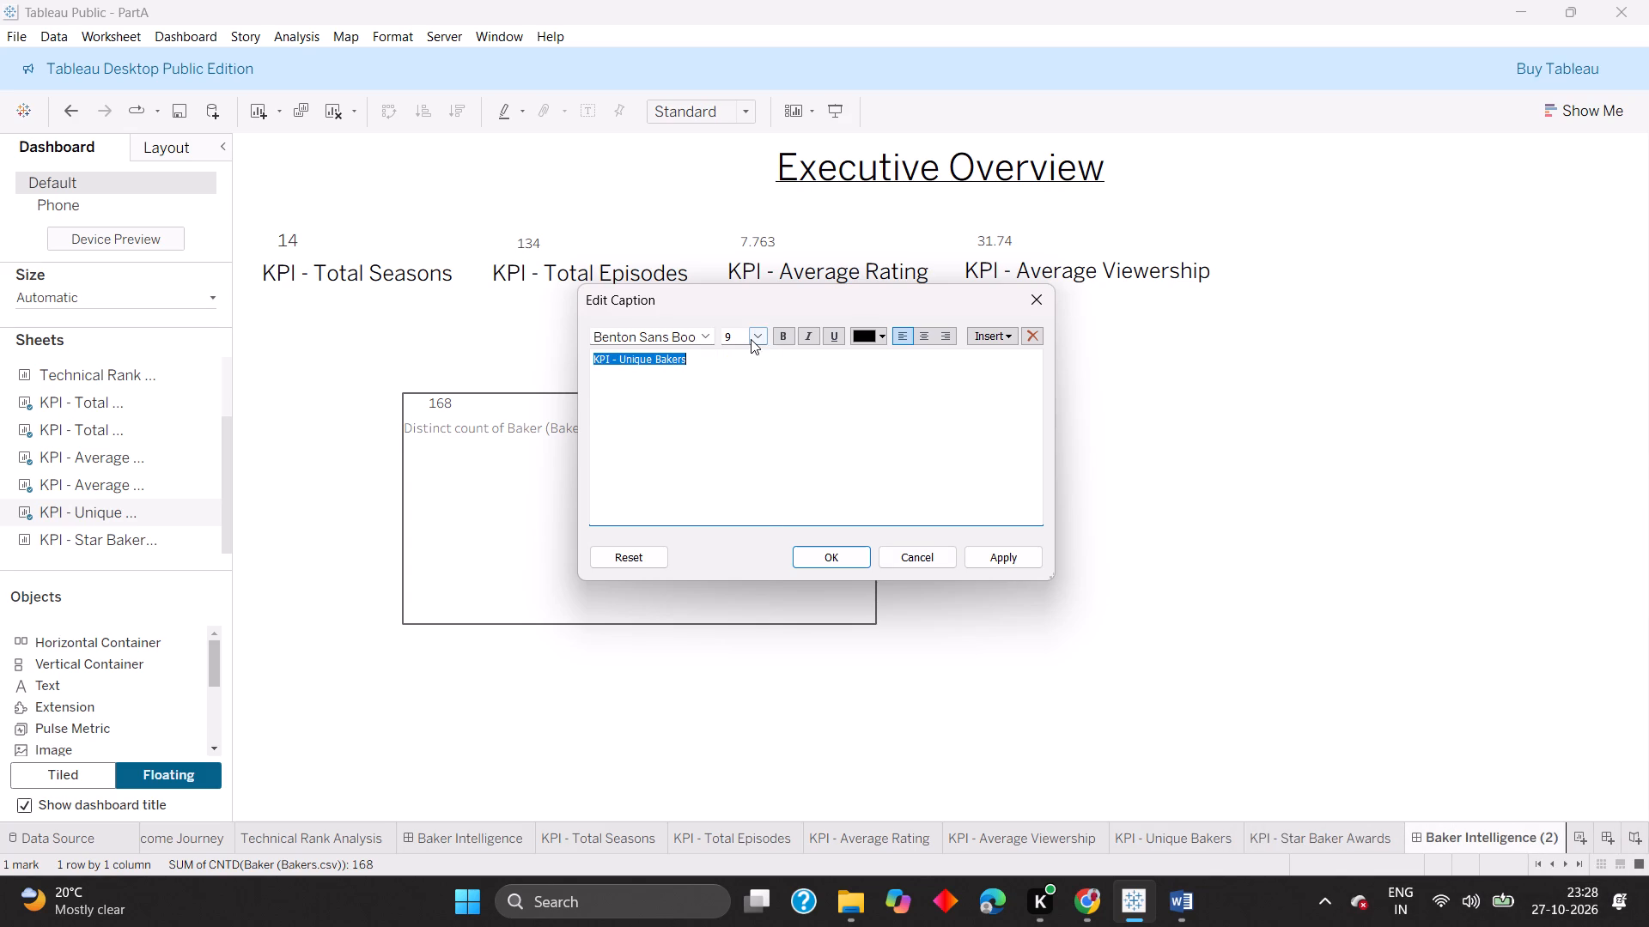
{"action": "left_click", "coordinate": [751, 339]}
{"action": "left_click", "coordinate": [756, 442]}
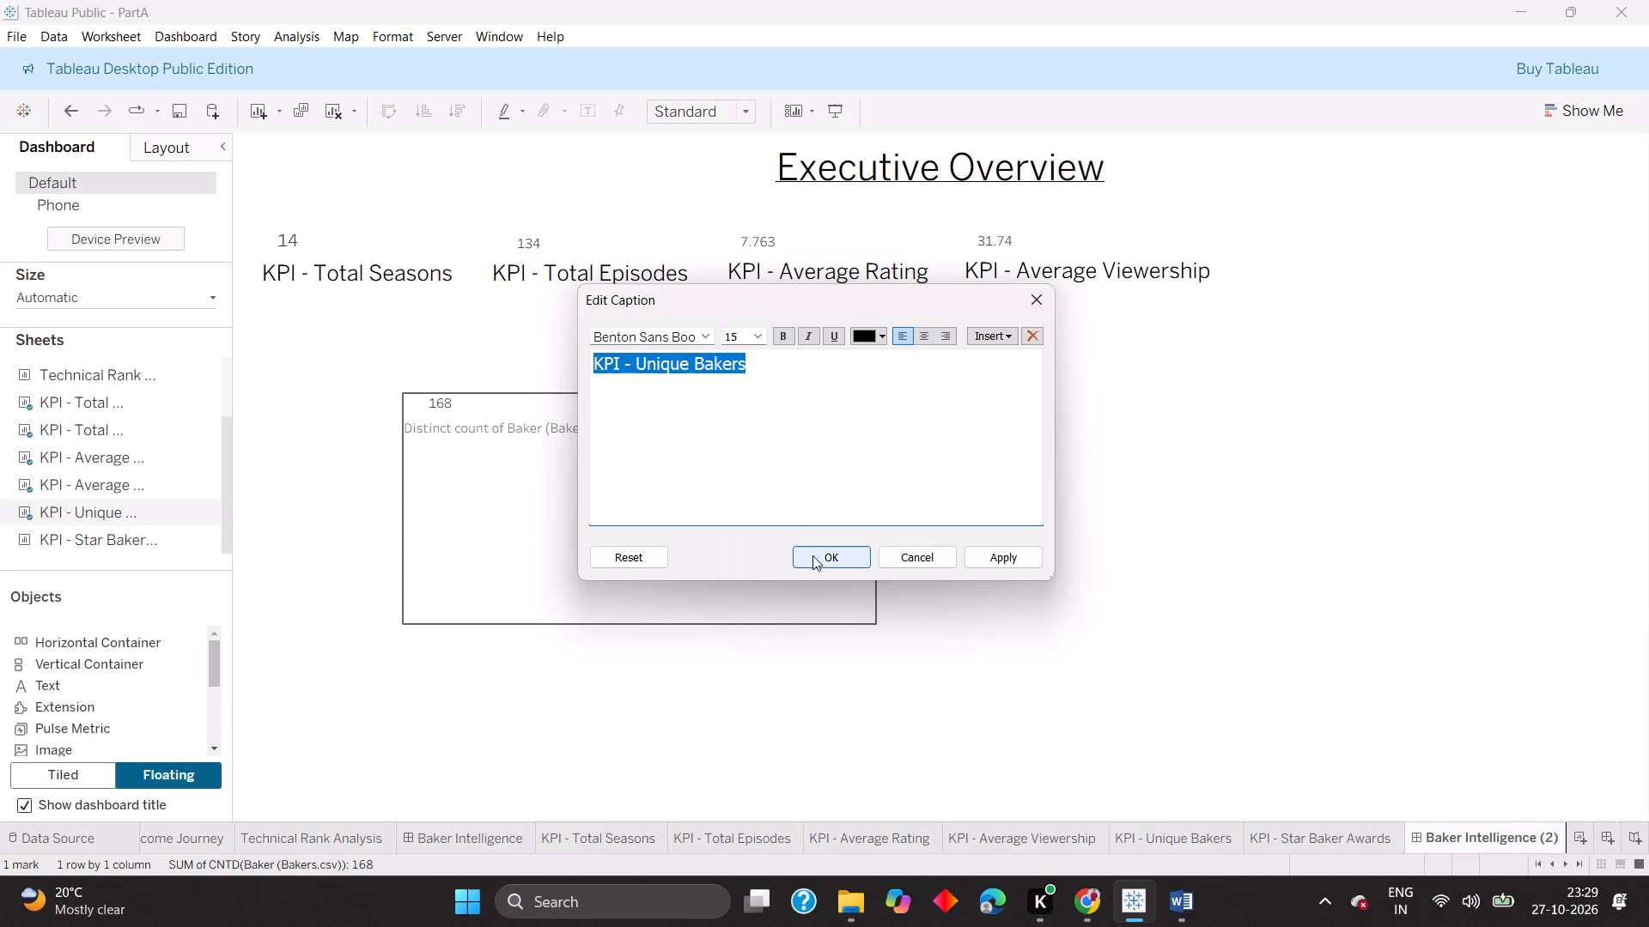
{"action": "left_click", "coordinate": [812, 555]}
{"action": "left_click", "coordinate": [922, 469]}
Shrink the KPI - Unique Bakers sheet and place it in the KPI row just after KPI - Average Viewership.
{"action": "left_click", "coordinate": [621, 432]}
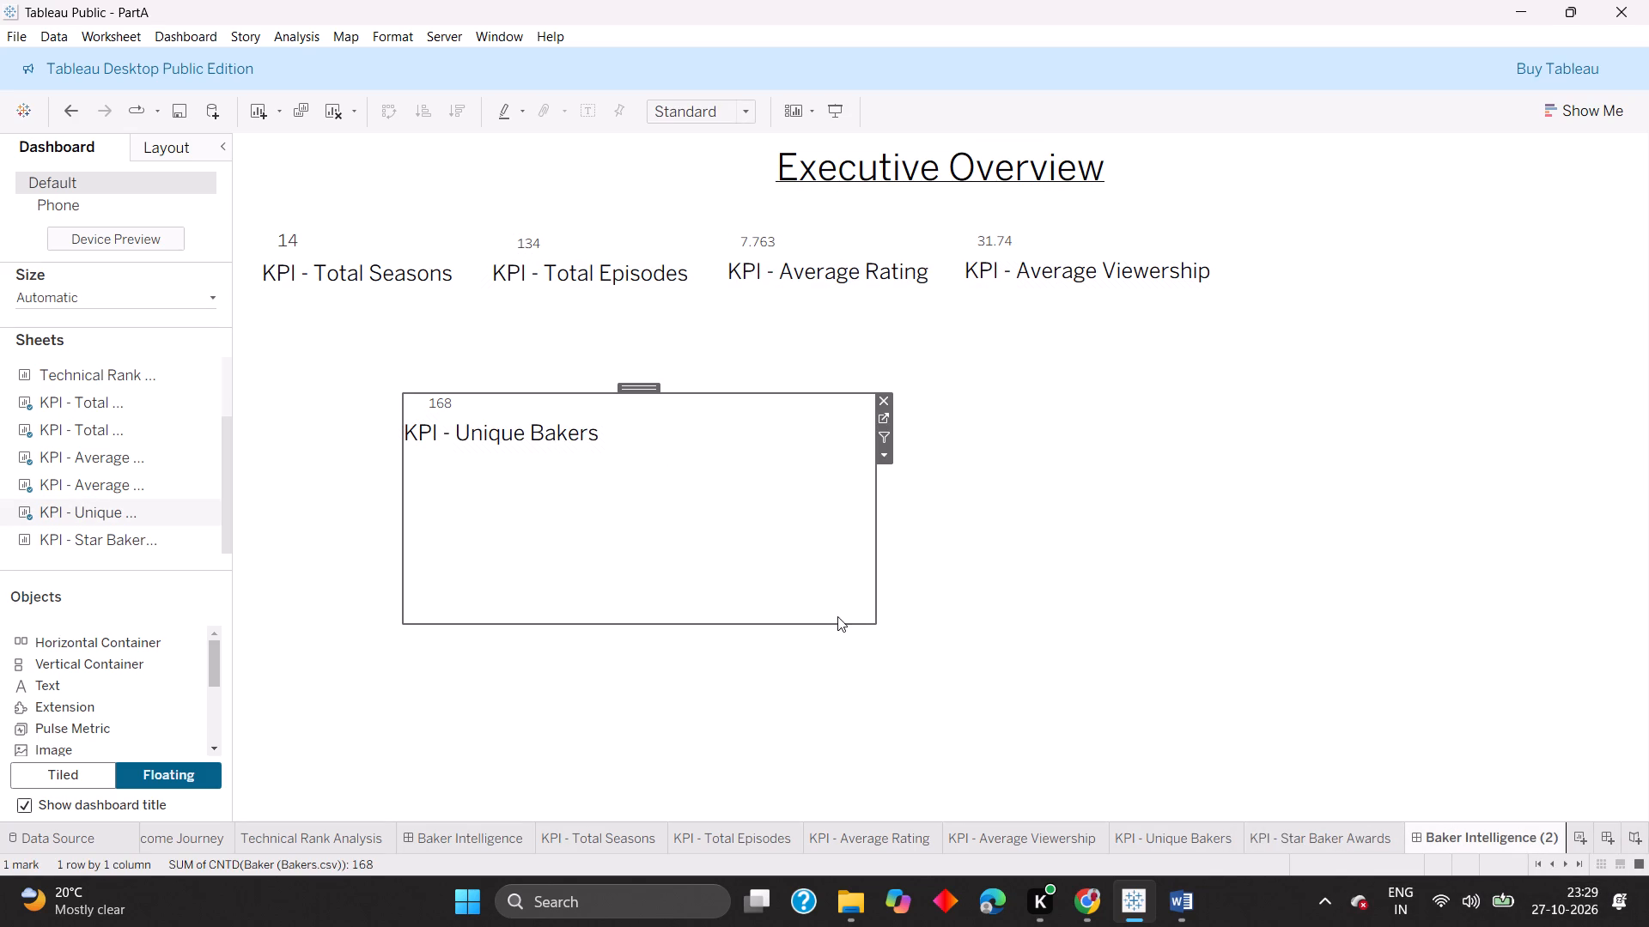
{"action": "left_click_drag", "start_coordinate": [875, 623], "coordinate": [668, 548]}
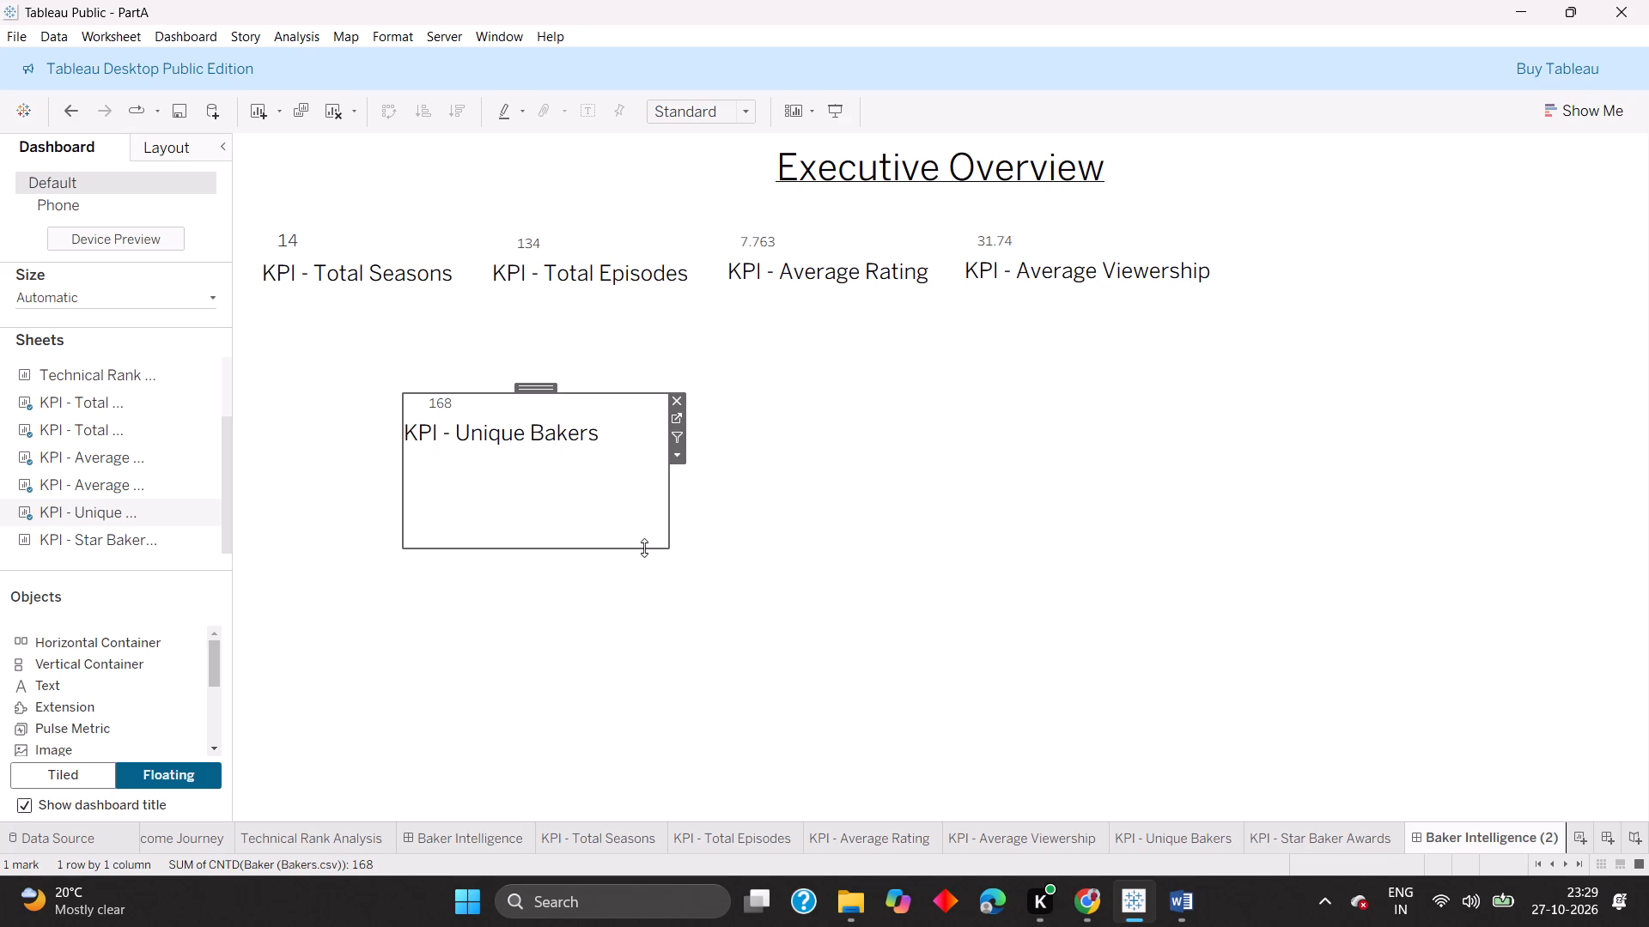
{"action": "left_click_drag", "start_coordinate": [669, 545], "coordinate": [629, 501]}
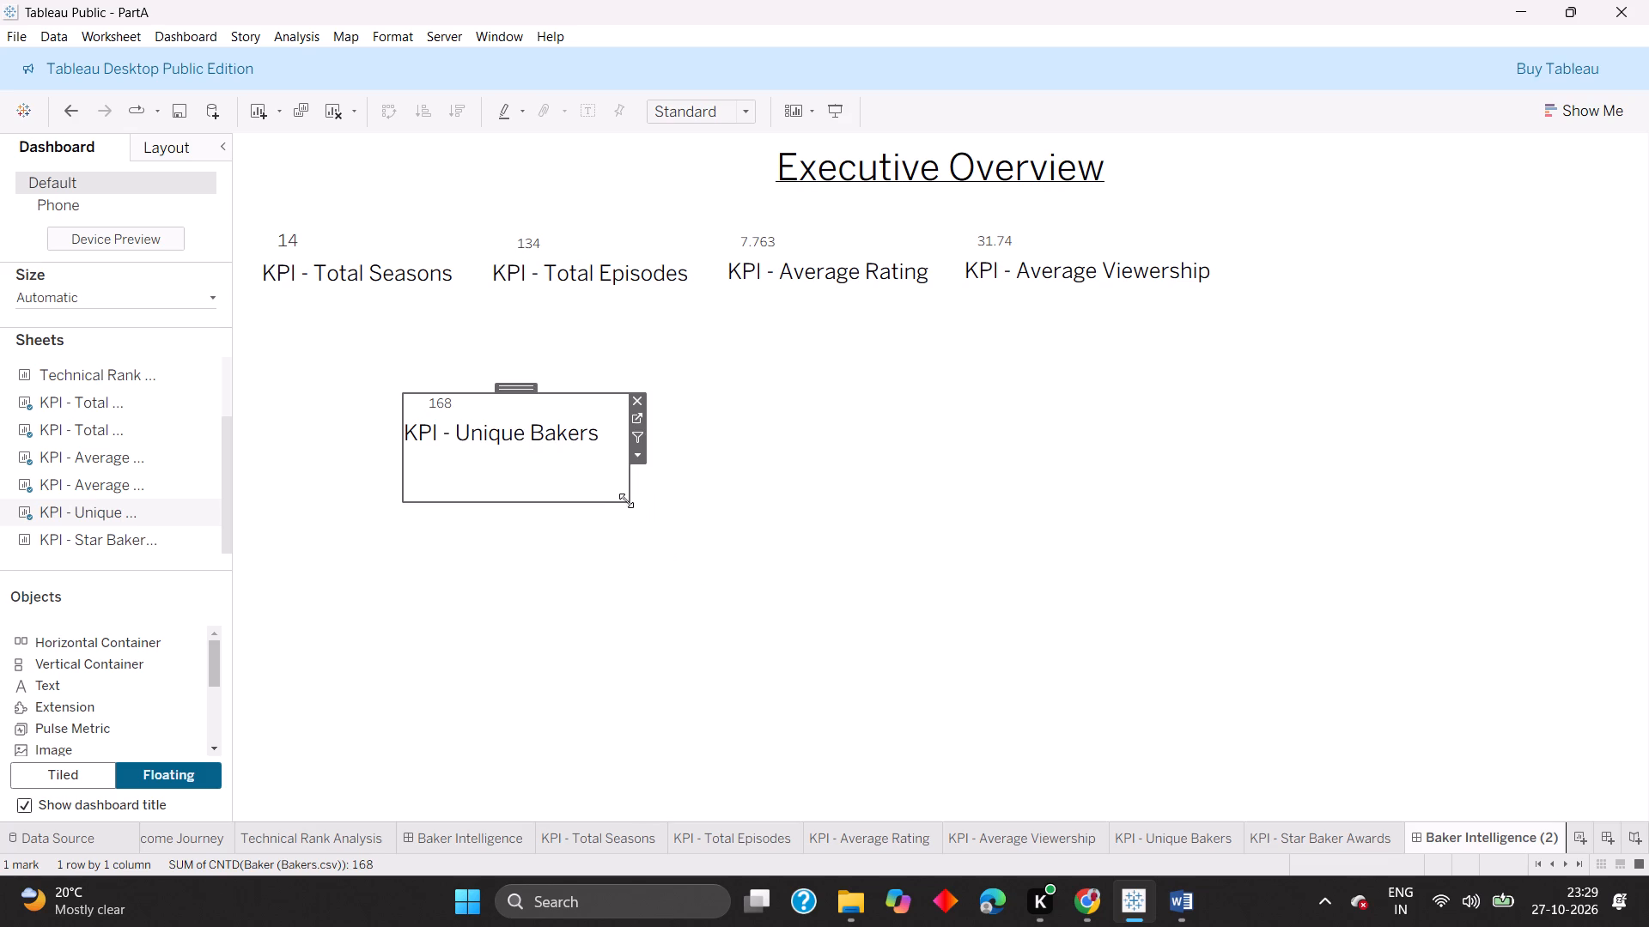
{"action": "left_click_drag", "start_coordinate": [533, 389], "coordinate": [1324, 221]}
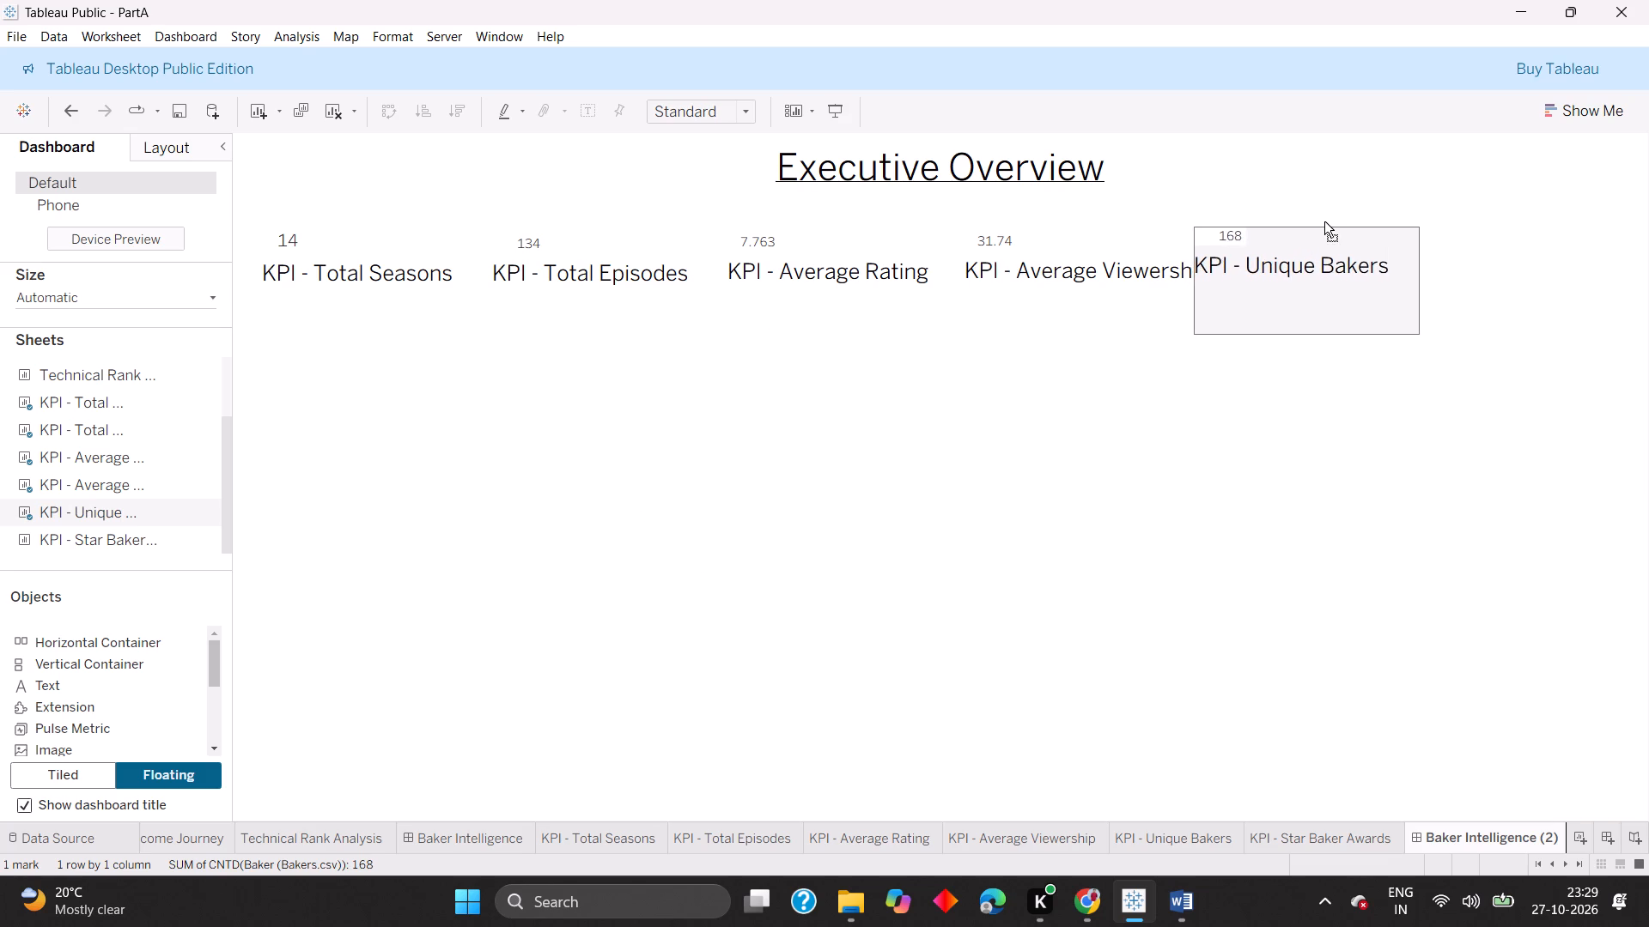
{"action": "left_click_drag", "start_coordinate": [1324, 221], "coordinate": [1368, 227]}
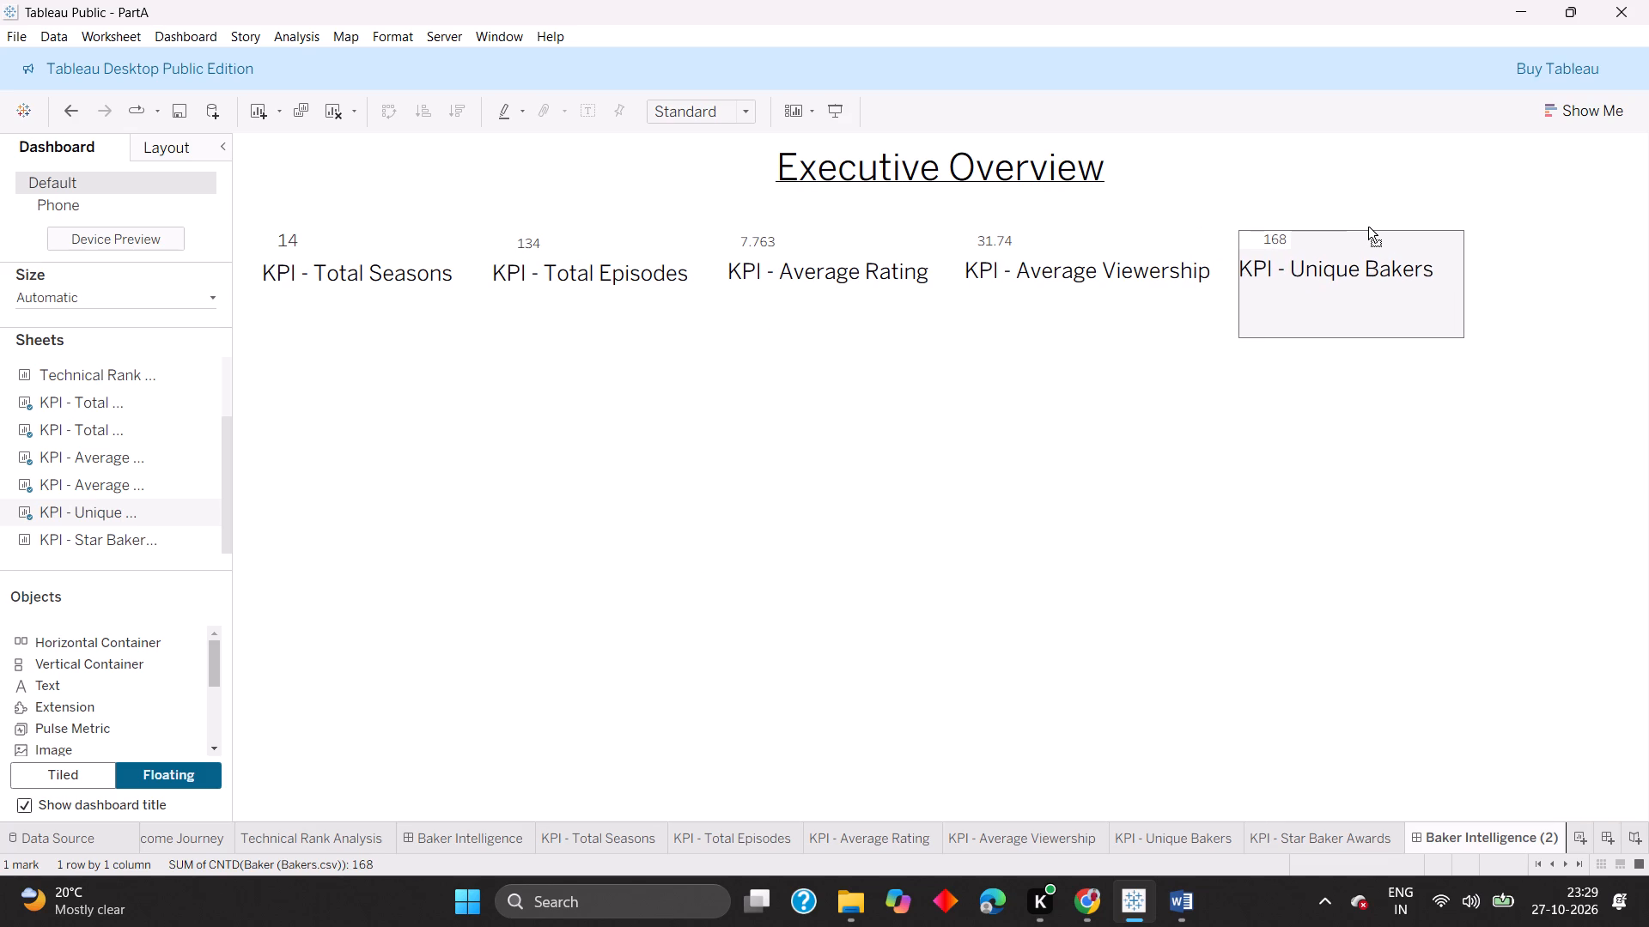
{"action": "left_click_drag", "start_coordinate": [1368, 227], "coordinate": [1370, 227]}
{"action": "left_click", "coordinate": [1214, 374]}
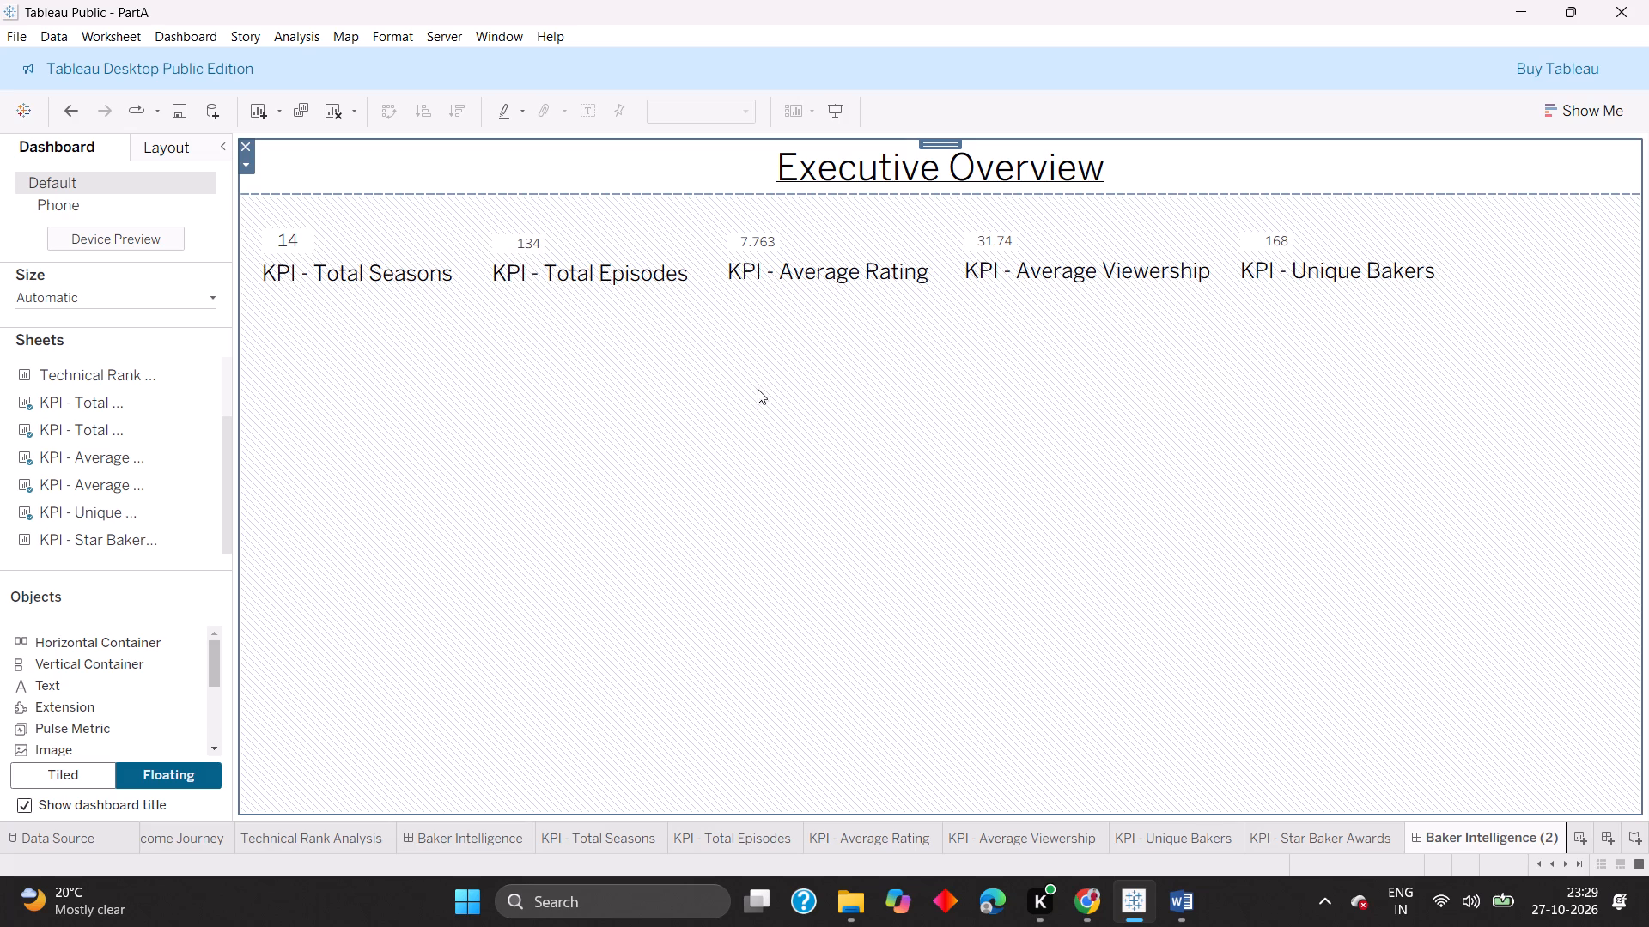
Add the KPI - Star Baker Awards sheet as a floating object below the KPI row and hide its title.
{"action": "left_click_drag", "start_coordinate": [103, 538], "coordinate": [472, 451]}
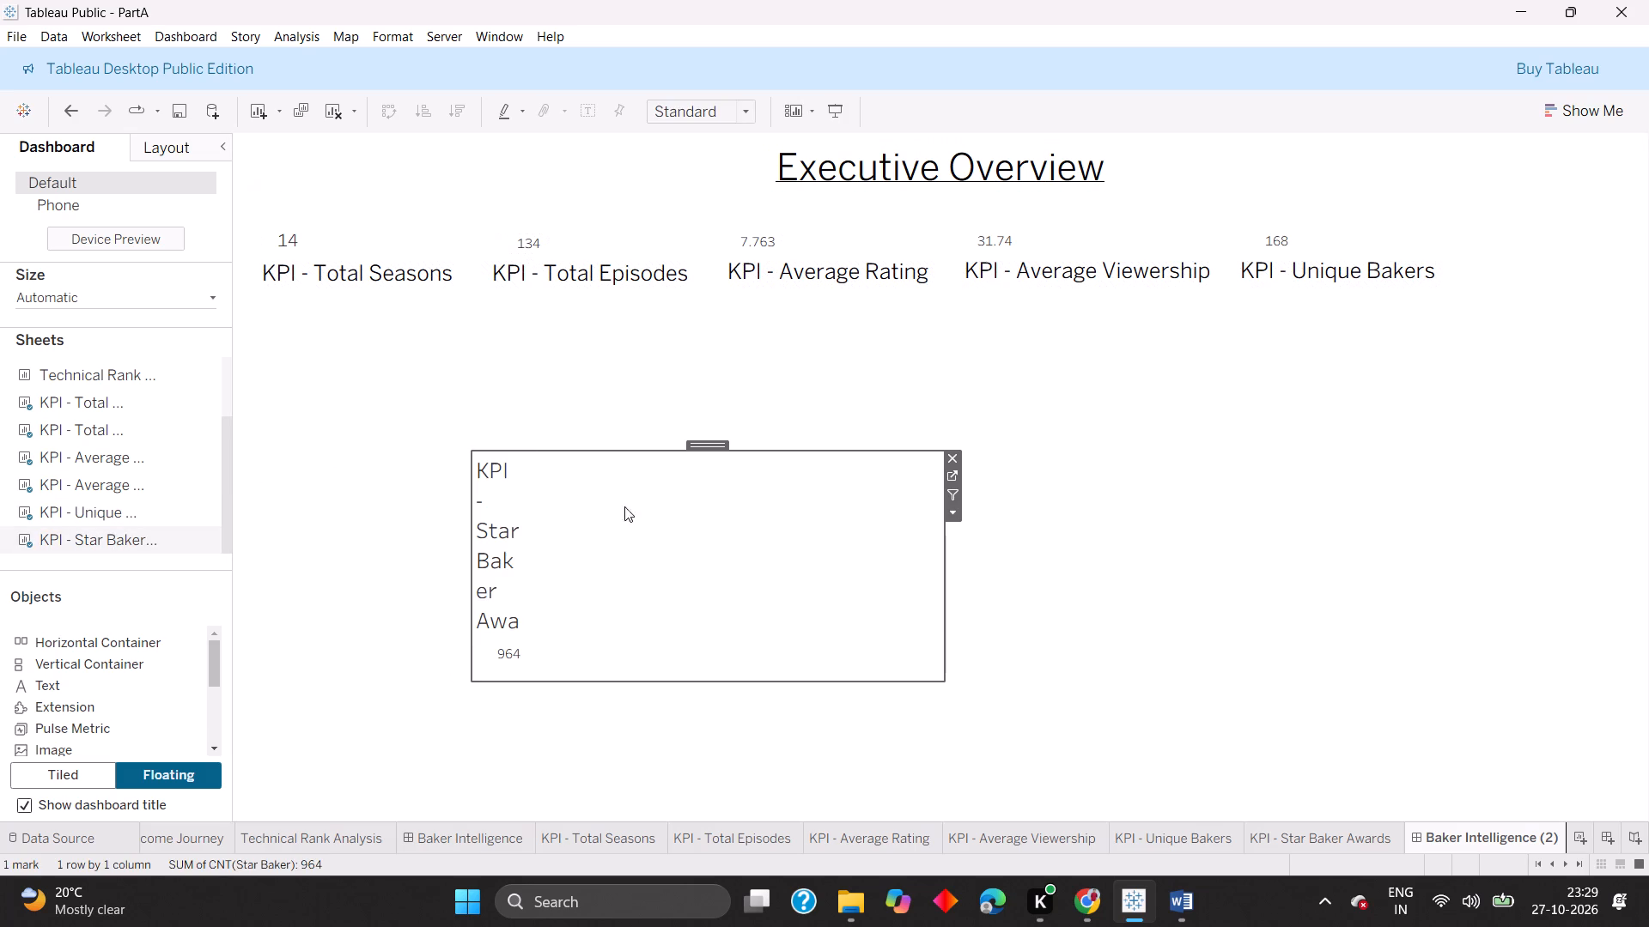
{"action": "right_click", "coordinate": [496, 550]}
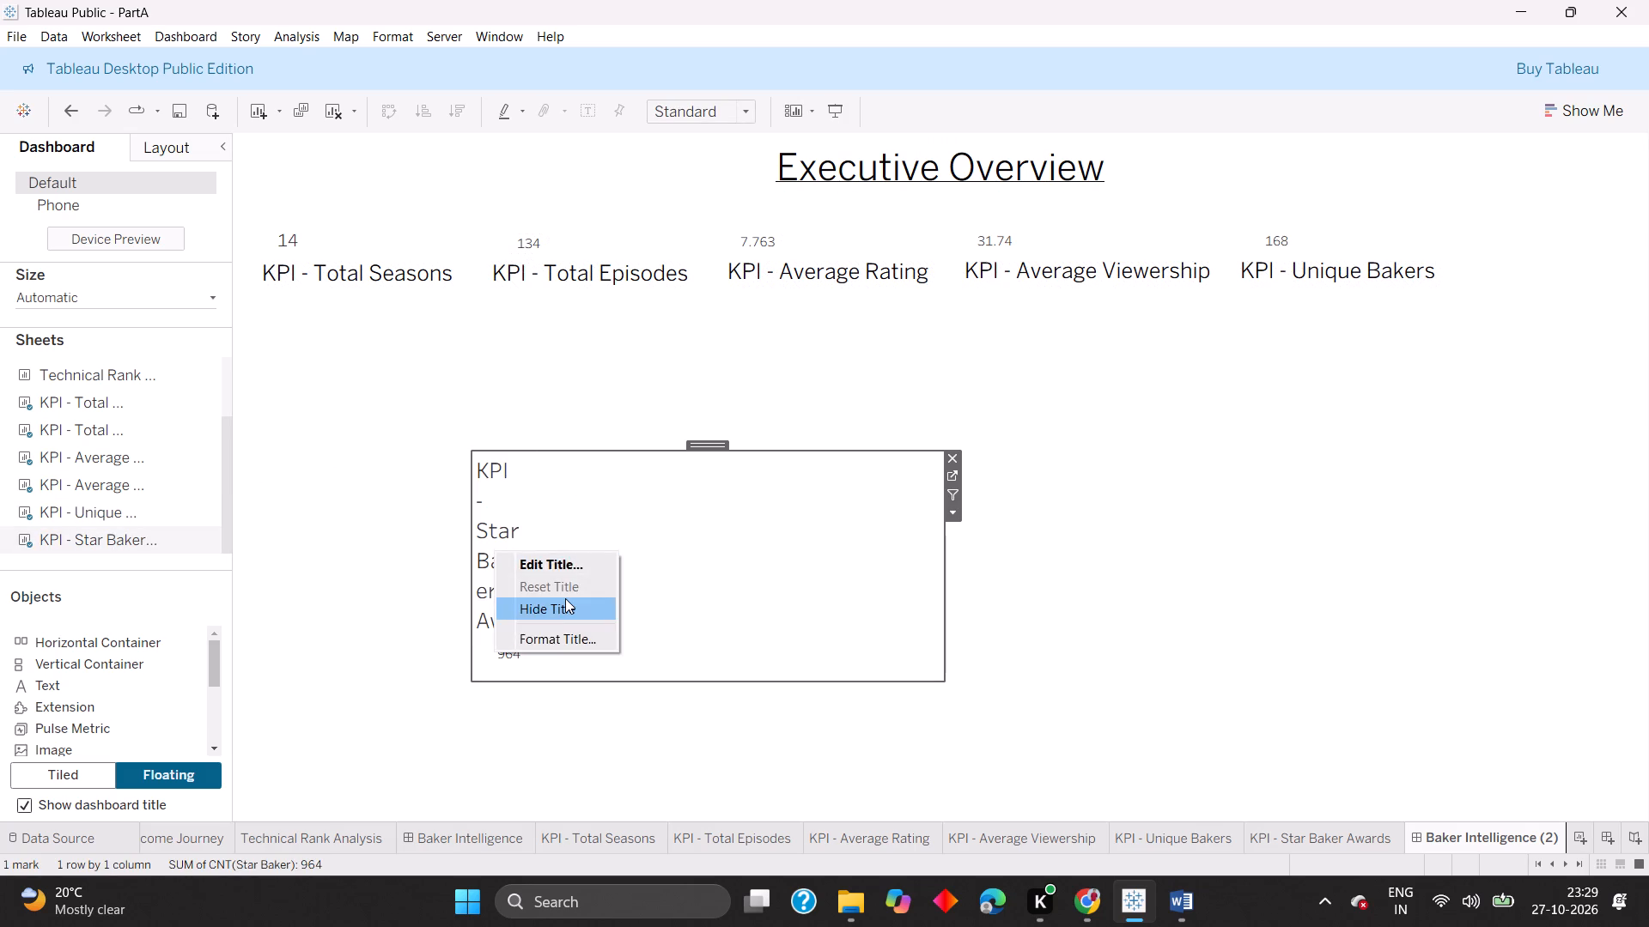
{"action": "left_click", "coordinate": [565, 598]}
Show the KPI - Star Baker Awards sheet's caption and replace its text with "KPI - Star Baker Awards" from the clipboard history.
{"action": "right_click", "coordinate": [562, 537]}
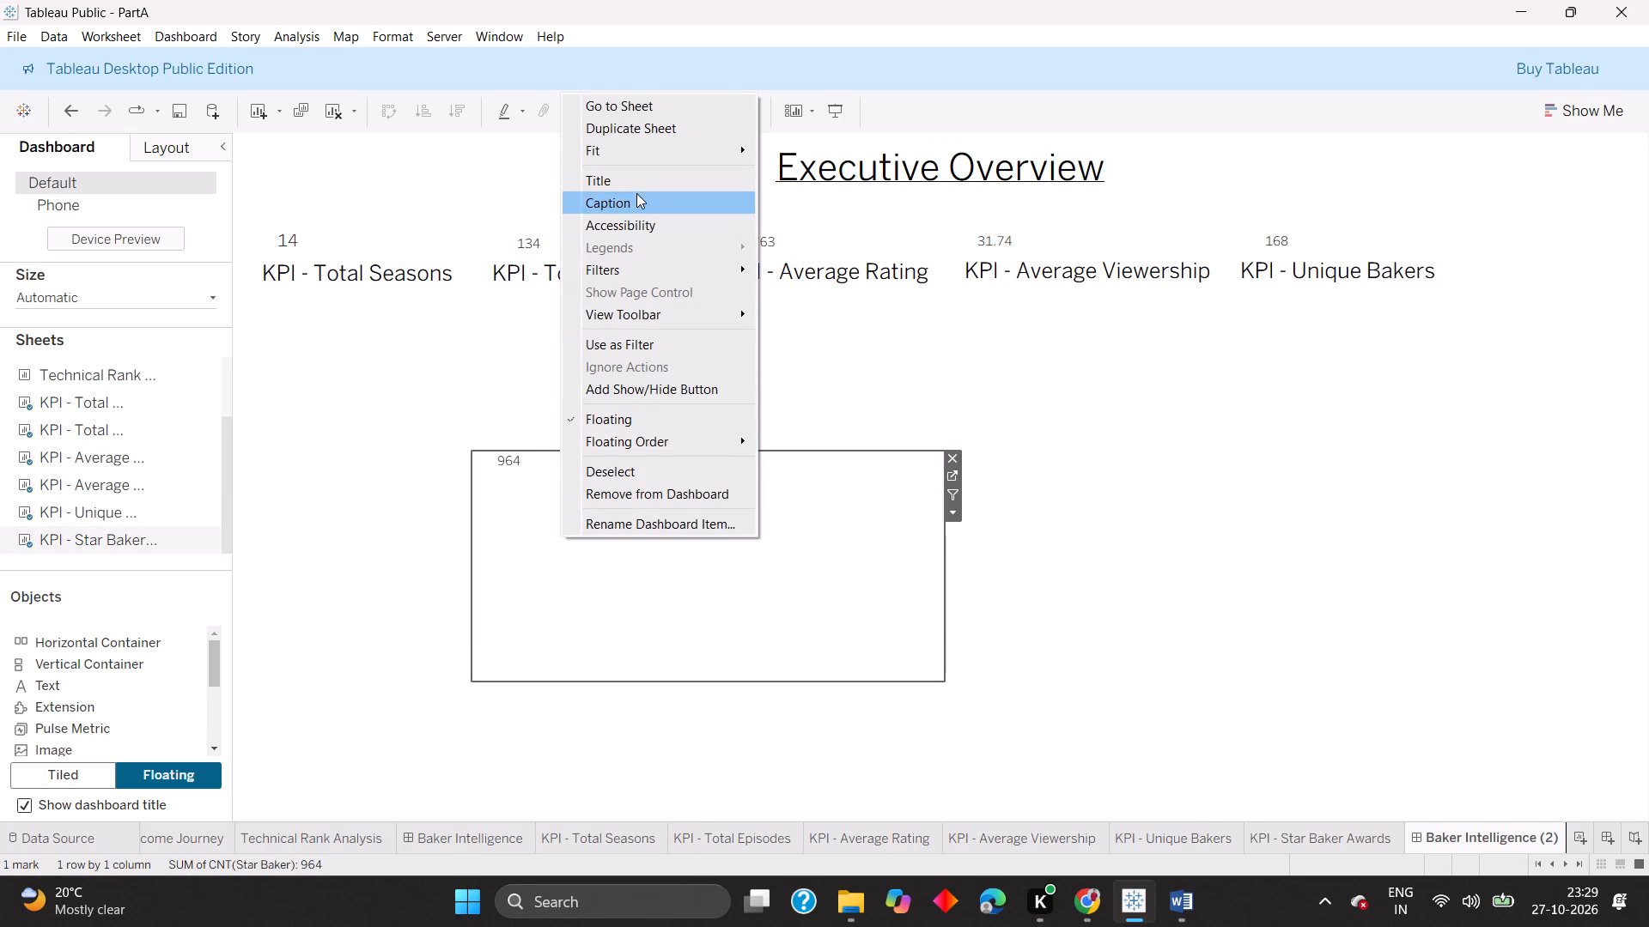
{"action": "left_click", "coordinate": [636, 193]}
{"action": "double_click", "coordinate": [659, 487]}
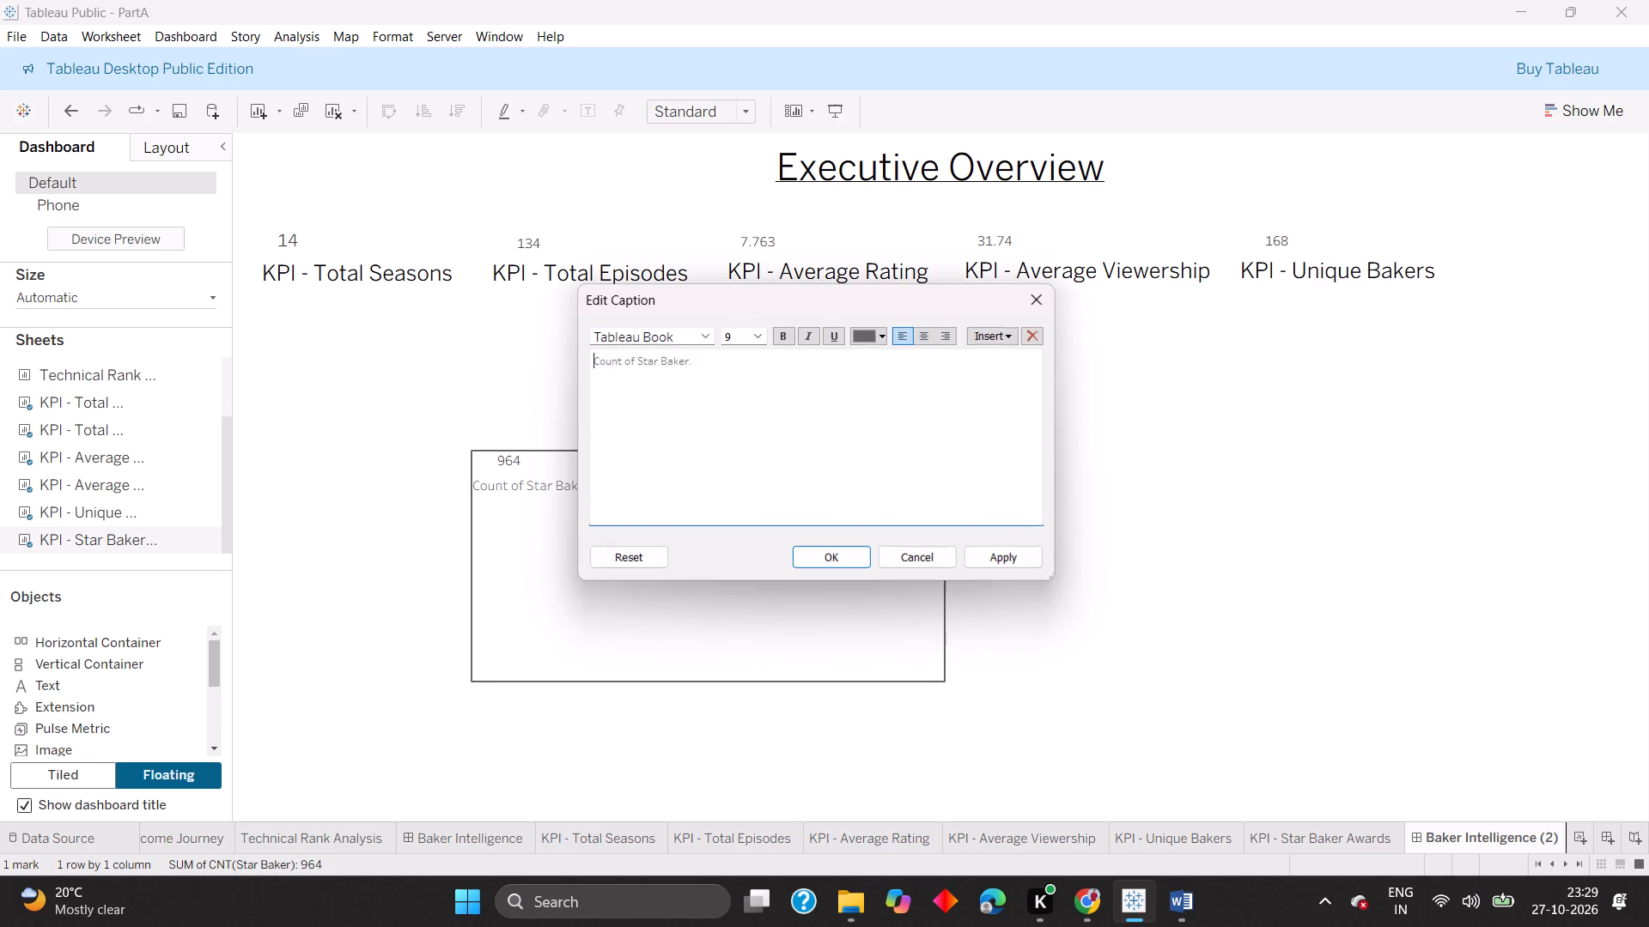
{"action": "double_click", "coordinate": [648, 389]}
{"action": "double_click", "coordinate": [654, 388]}
{"action": "triple_click", "coordinate": [647, 394]}
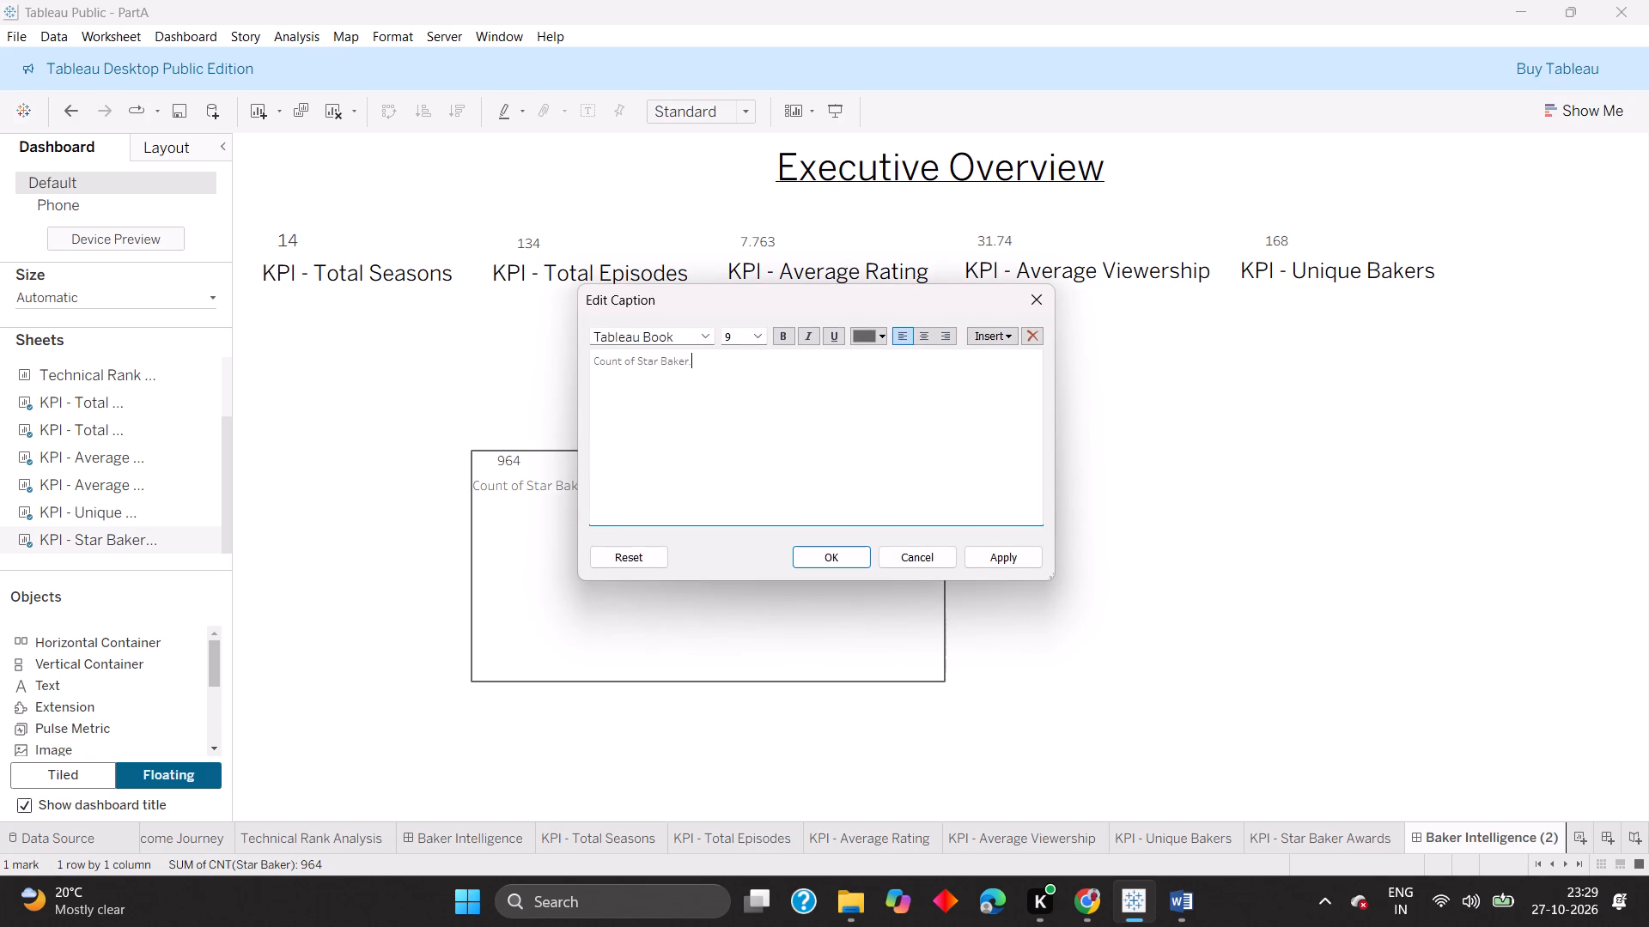
{"action": "key", "text": "super+v"}
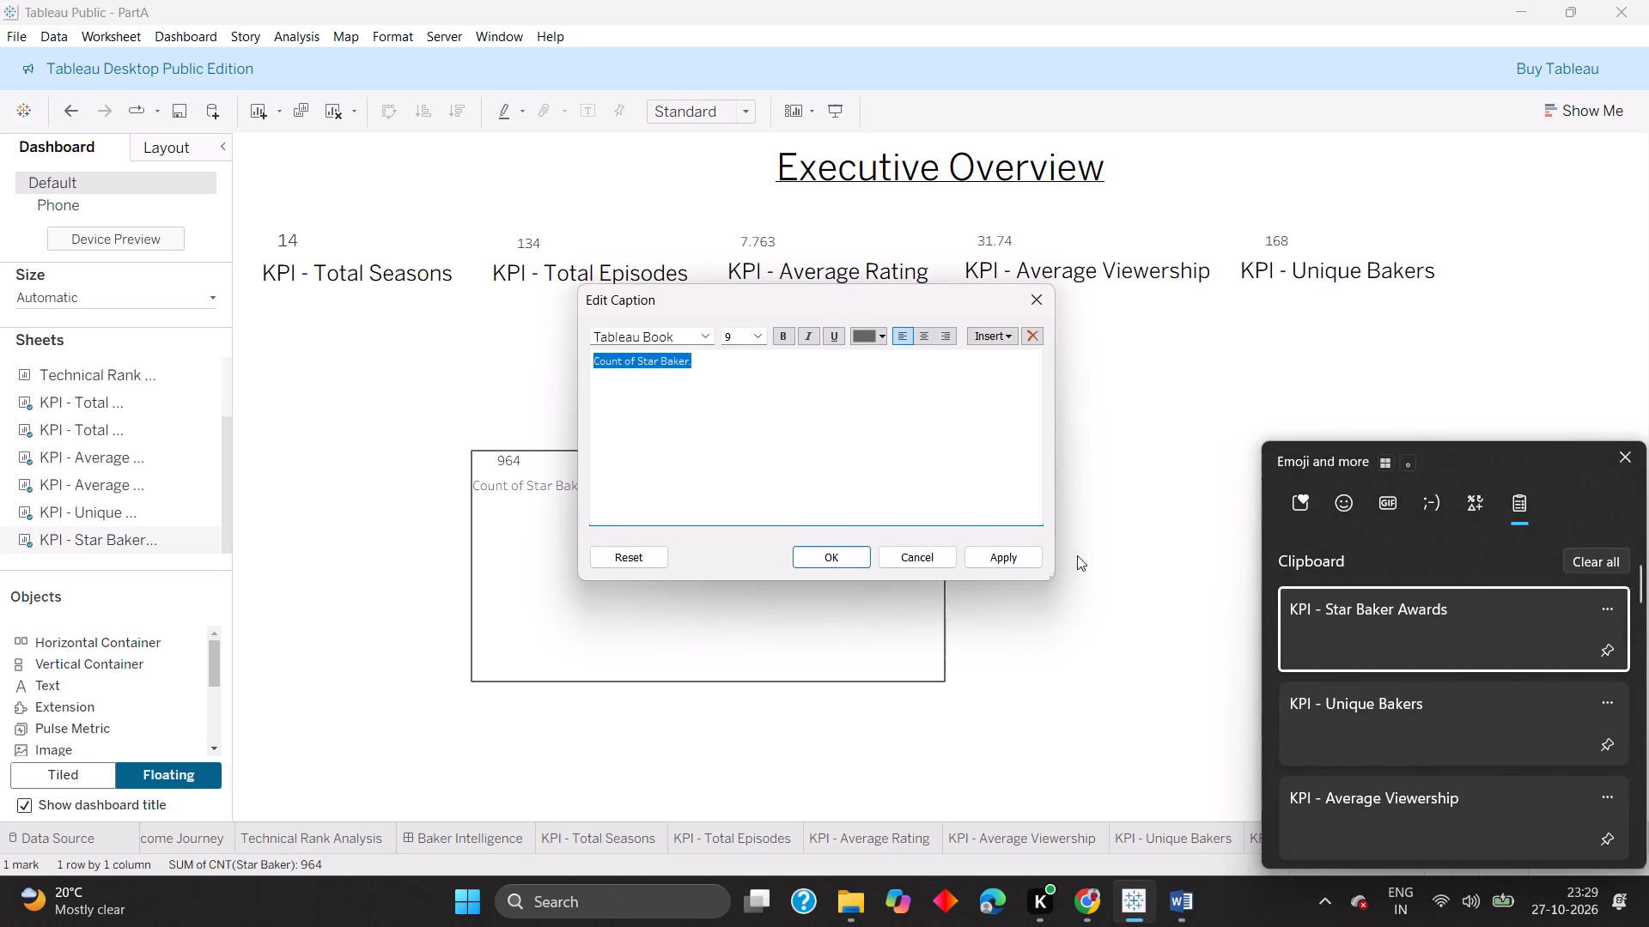
{"action": "left_click", "coordinate": [1330, 615]}
{"action": "key", "text": "ctrl+v"}
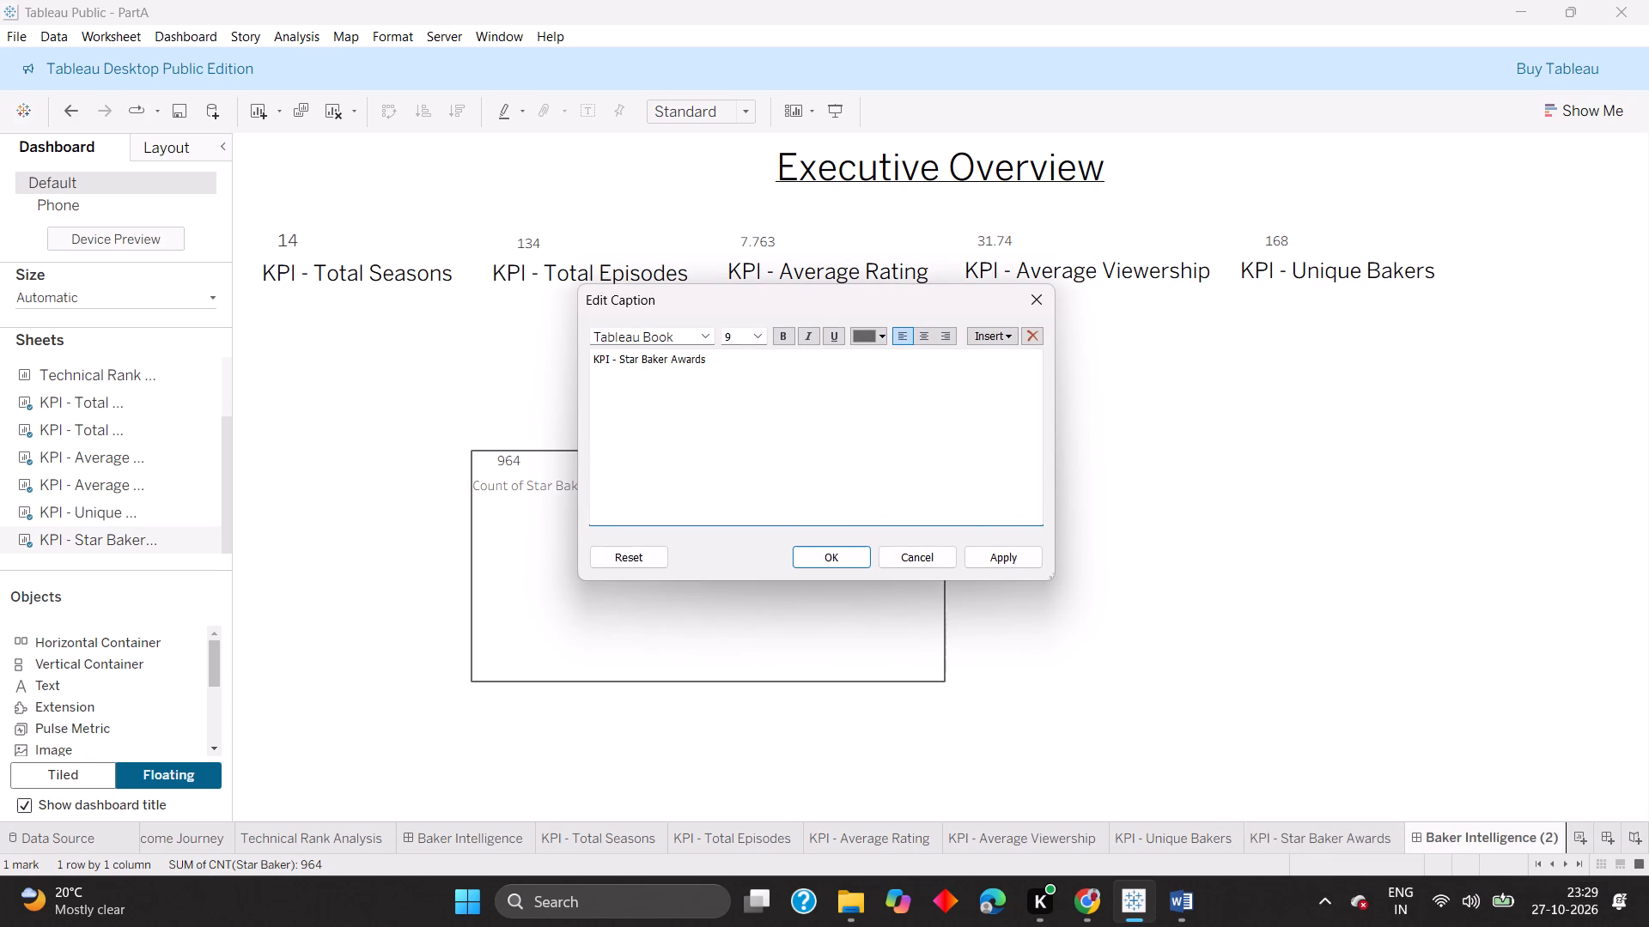
Set the KPI - Star Baker Awards caption text to font size 15.
{"action": "double_click", "coordinate": [716, 369]}
{"action": "left_click", "coordinate": [715, 368]}
{"action": "left_click", "coordinate": [763, 338]}
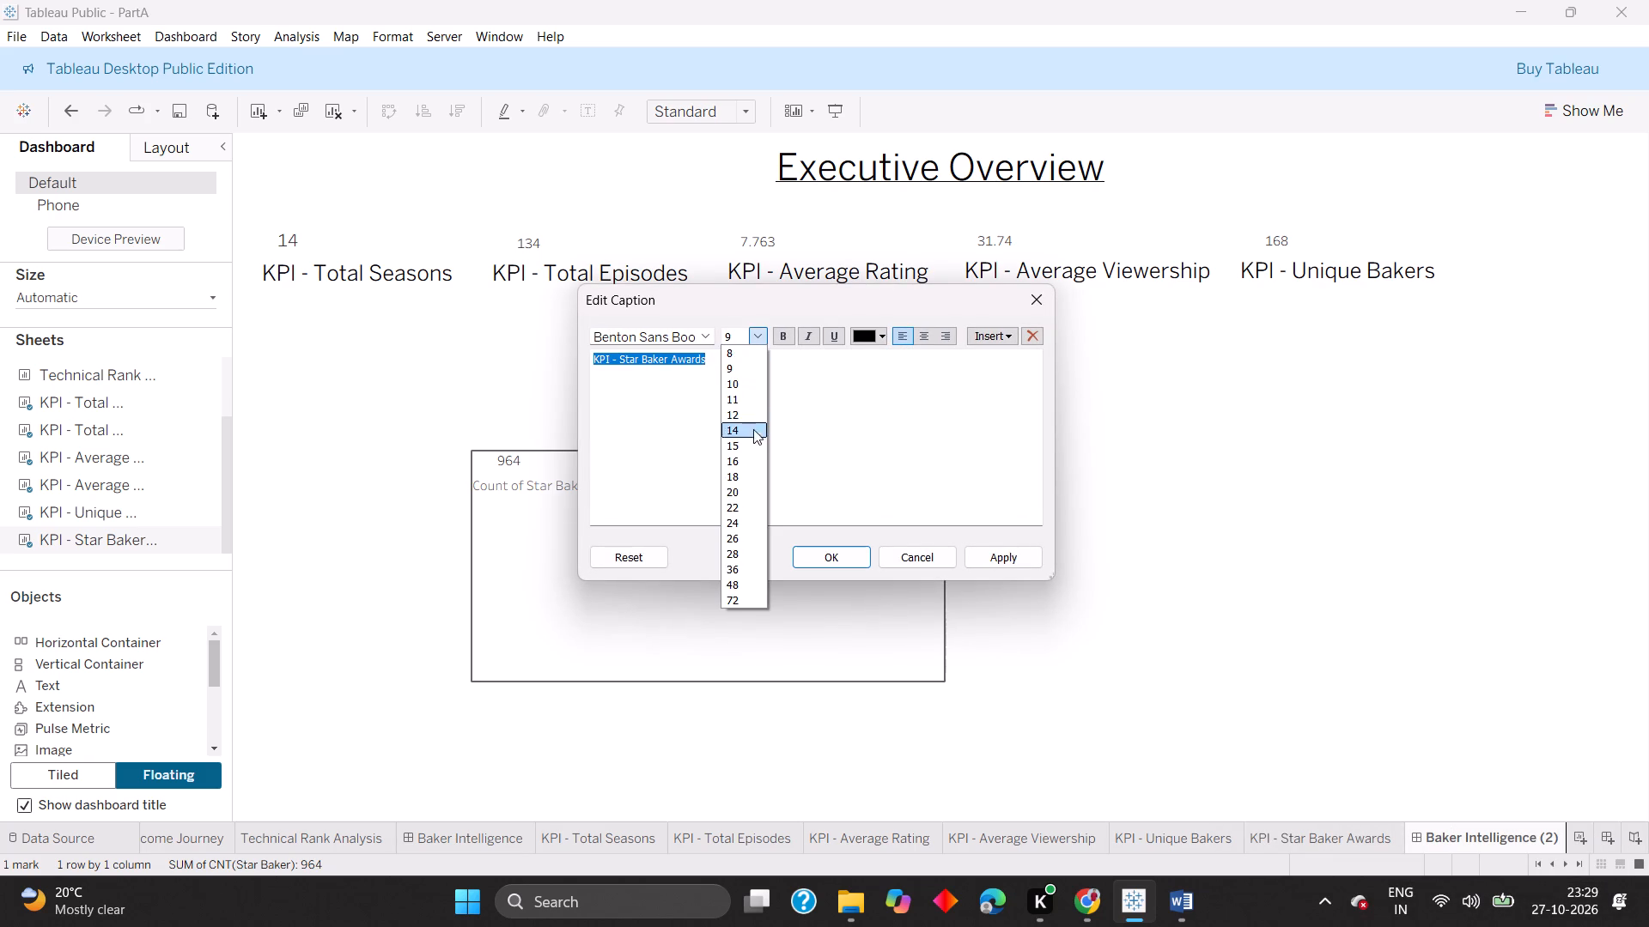
{"action": "left_click", "coordinate": [752, 444]}
{"action": "left_click", "coordinate": [807, 555]}
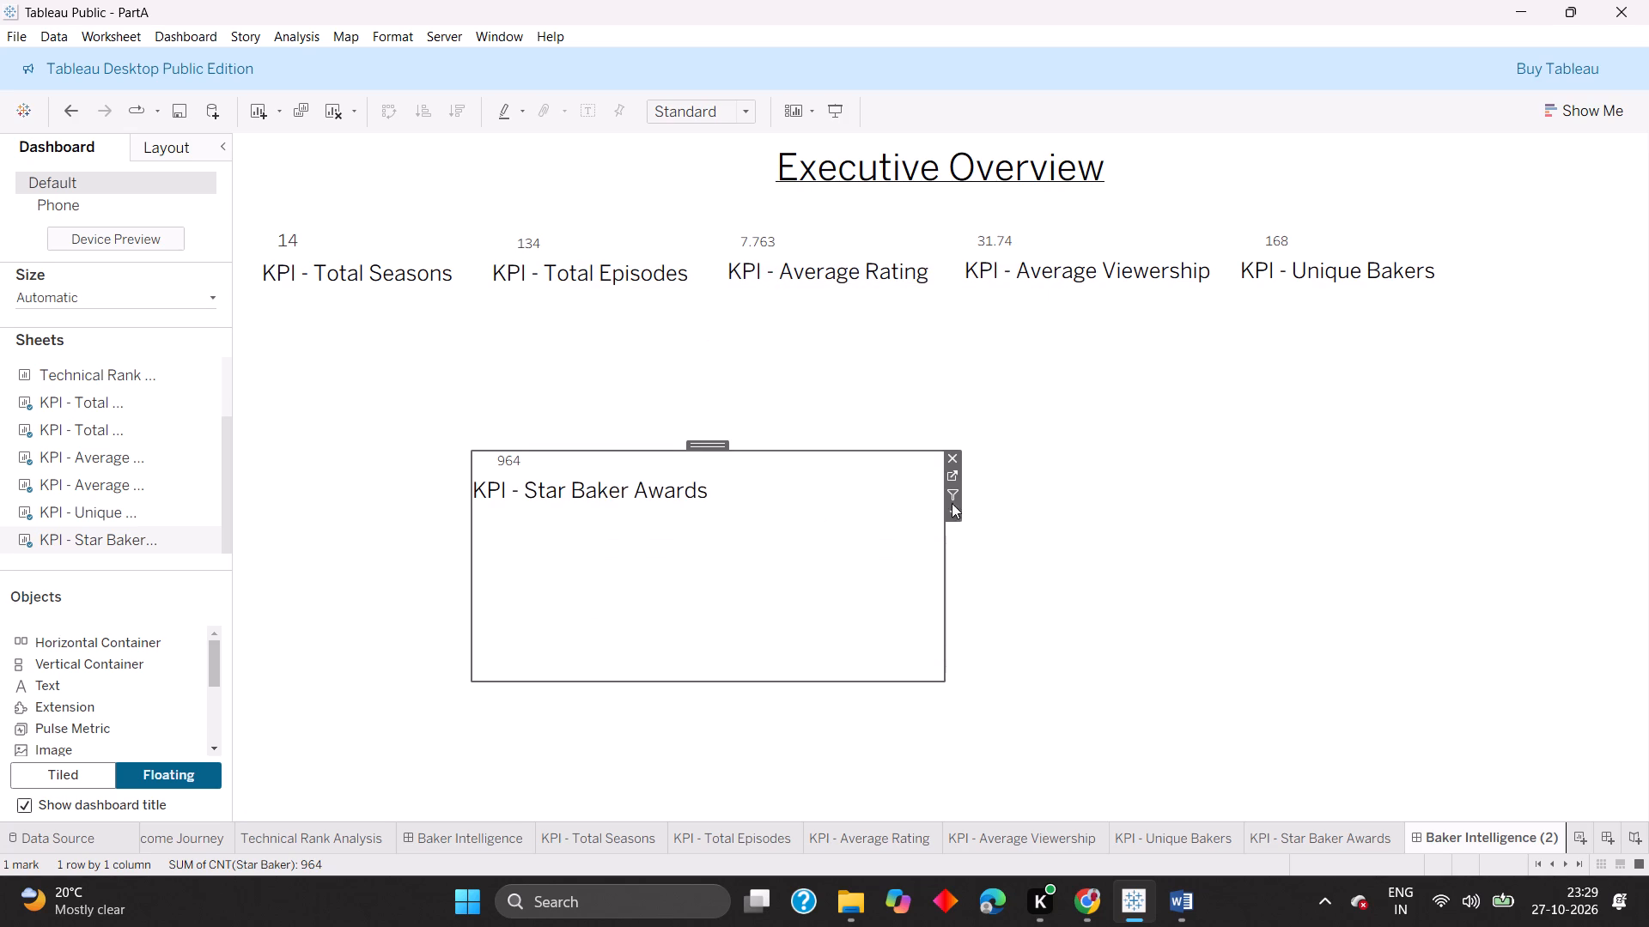
{"action": "left_click", "coordinate": [1018, 494]}
Shrink the KPI - Star Baker Awards sheet and park it just below the KPI - Unique Bakers sheet.
{"action": "left_click", "coordinate": [730, 485]}
{"action": "left_click_drag", "start_coordinate": [944, 678], "coordinate": [790, 600]}
{"action": "left_click", "coordinate": [794, 606]}
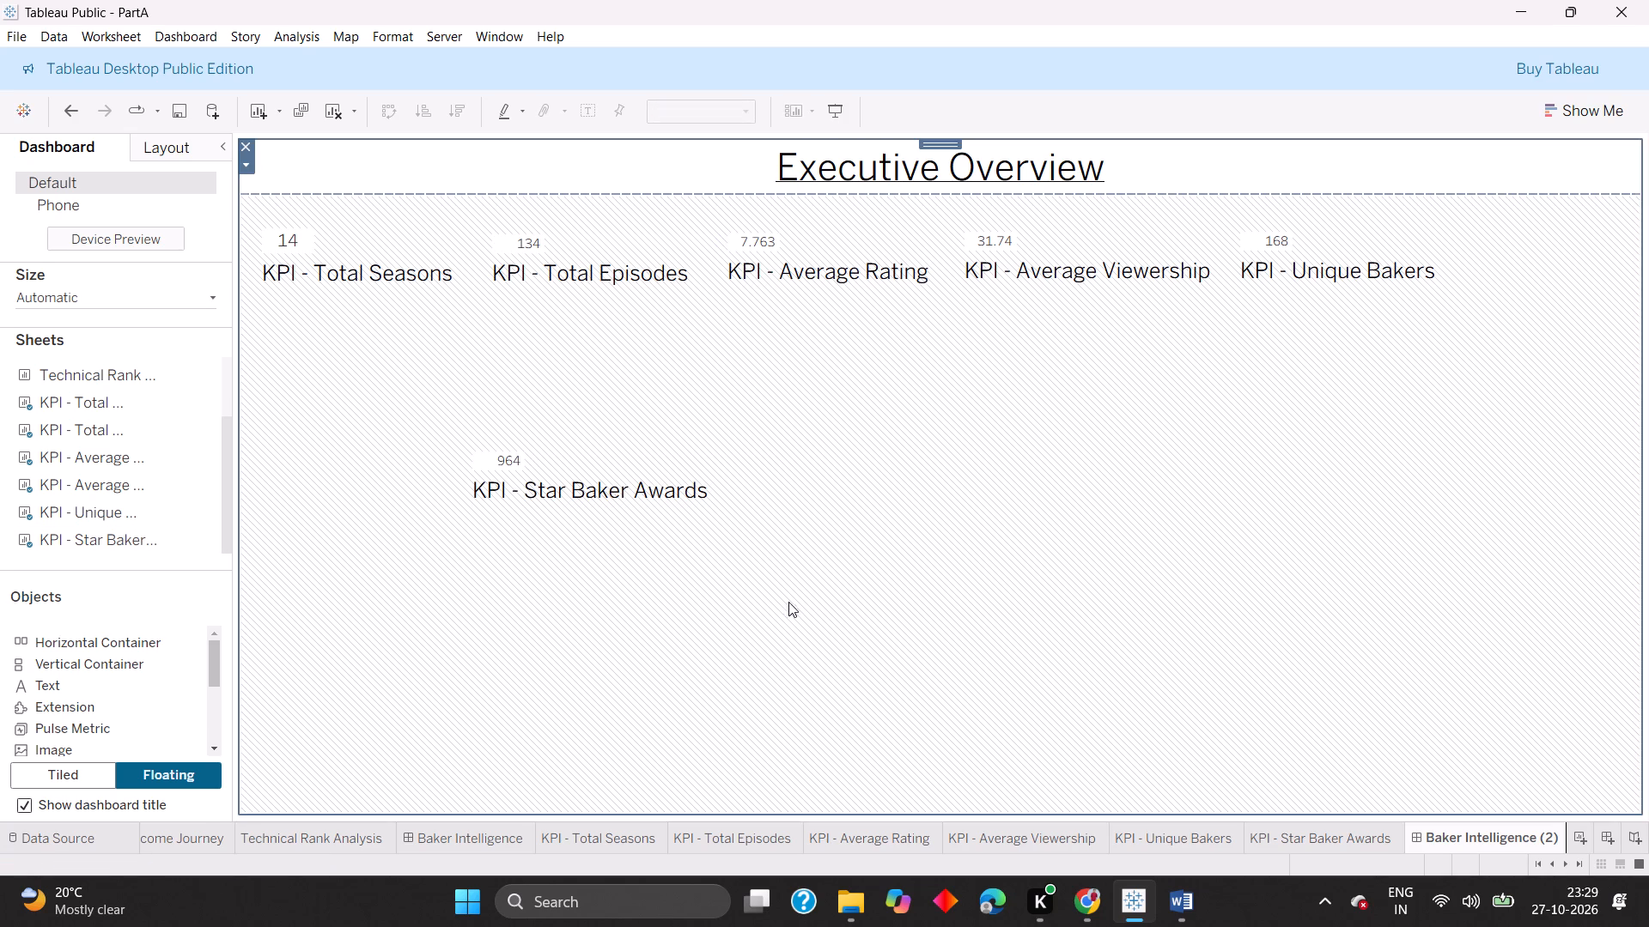
{"action": "left_click", "coordinate": [782, 574]}
{"action": "left_click_drag", "start_coordinate": [789, 595], "coordinate": [744, 593]}
{"action": "left_click_drag", "start_coordinate": [611, 444], "coordinate": [1468, 245]}
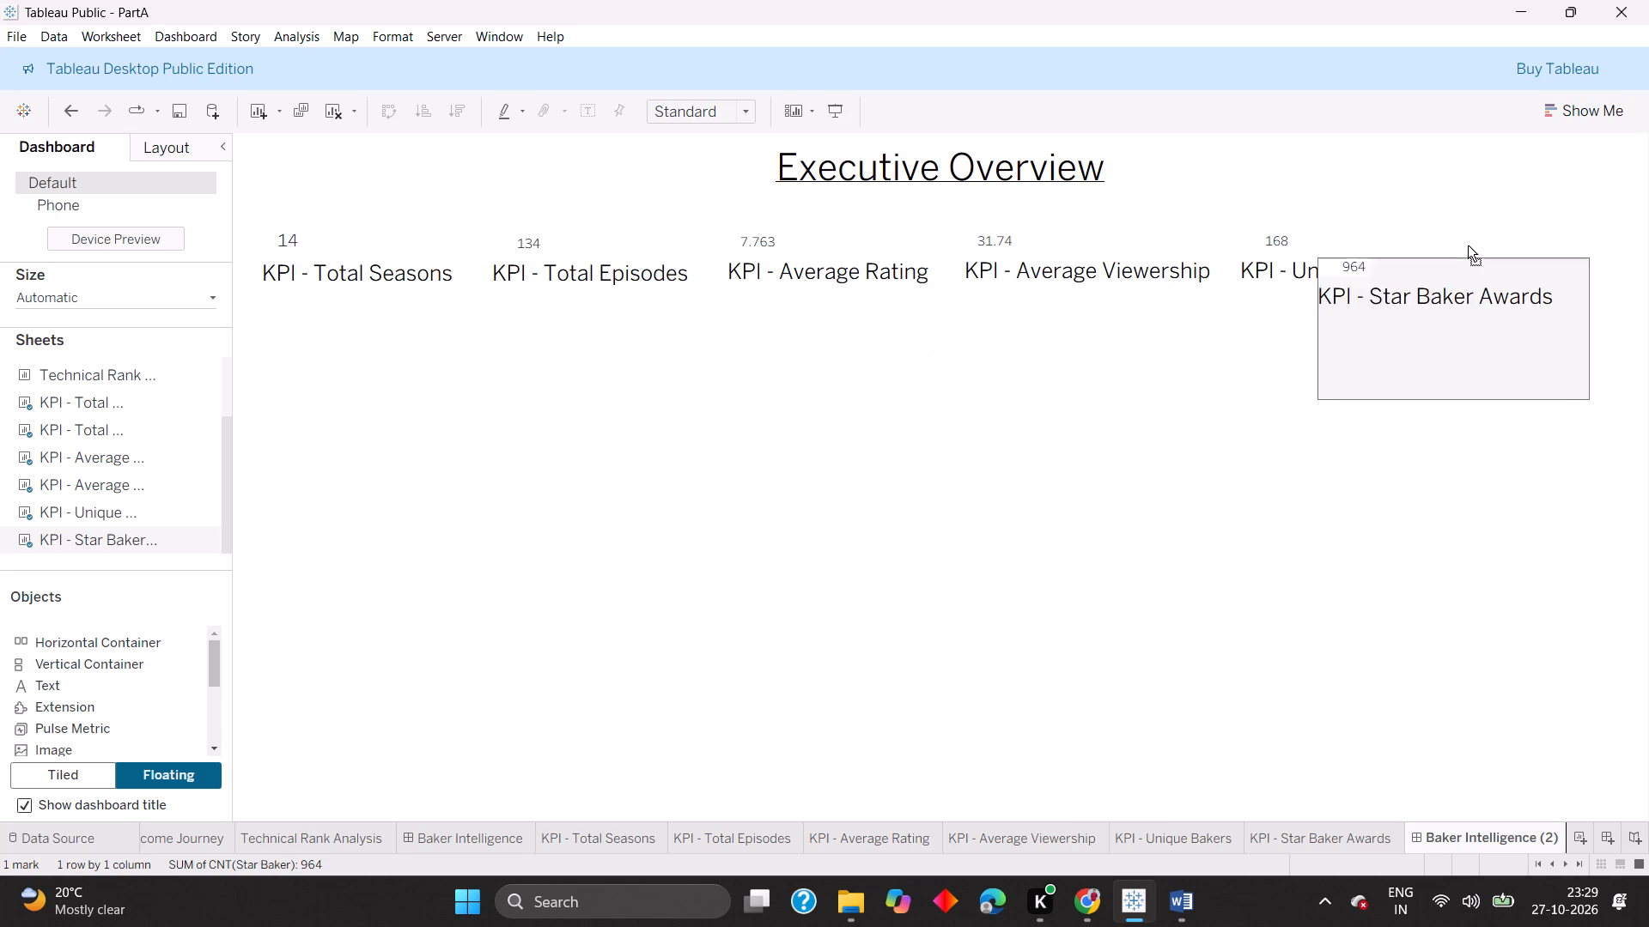
{"action": "left_click_drag", "start_coordinate": [1468, 245], "coordinate": [1441, 358]}
Shift the KPI - Total Seasons sheet to the dashboard's left edge to free space in the KPI row.
{"action": "left_click", "coordinate": [406, 288]}
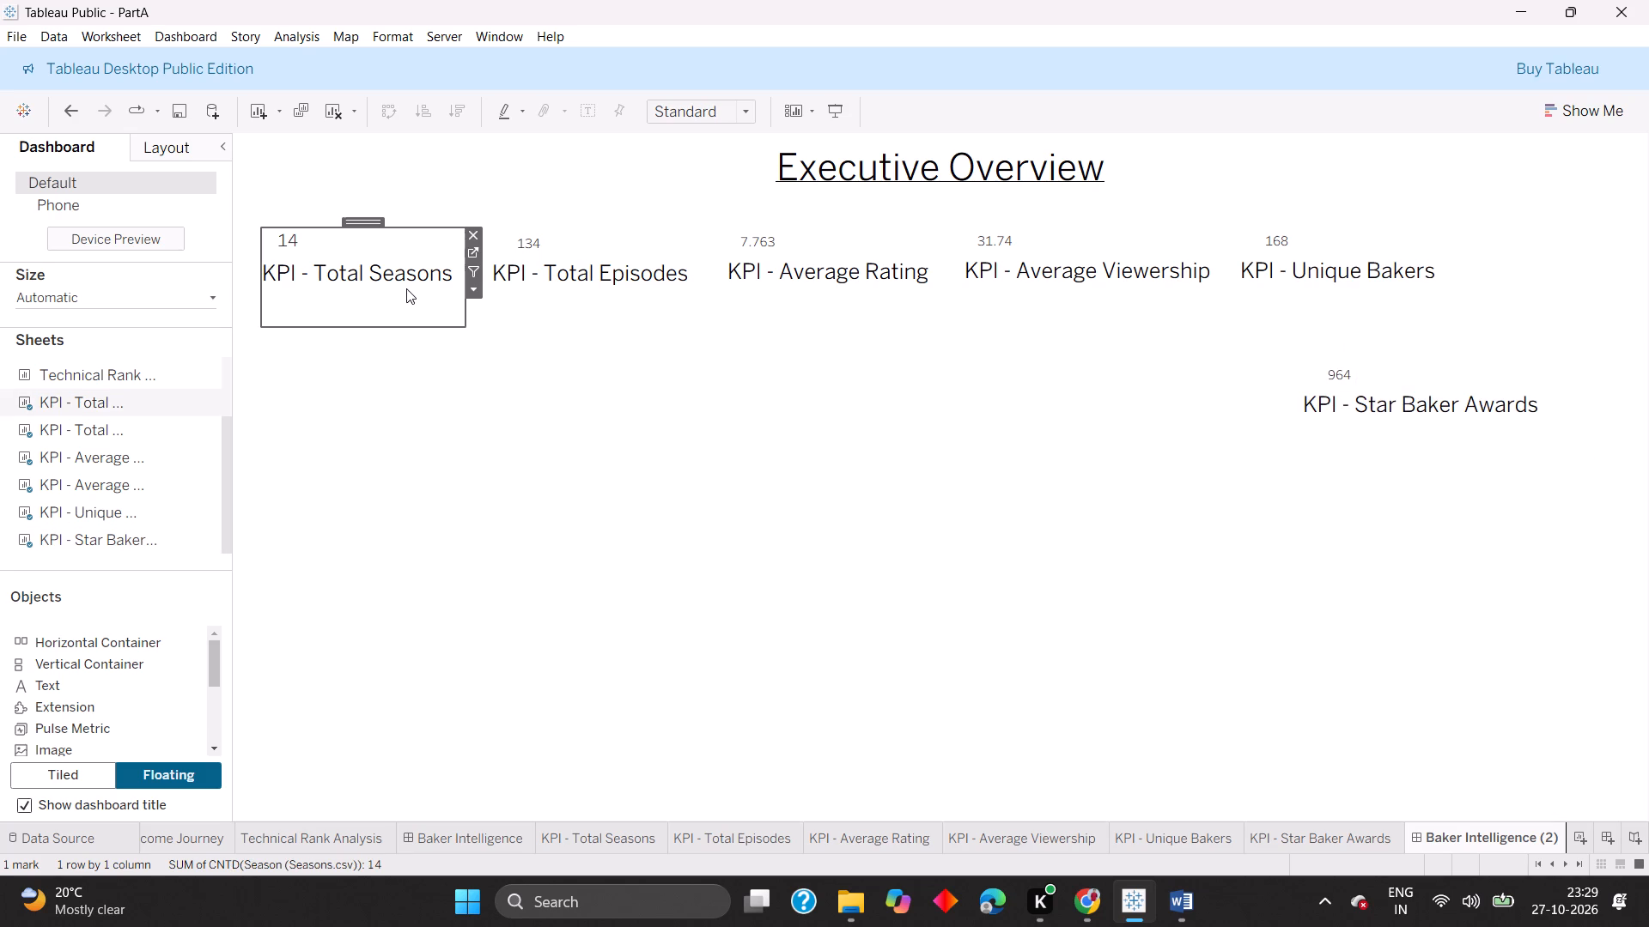
{"action": "left_click_drag", "start_coordinate": [367, 221], "coordinate": [352, 218]}
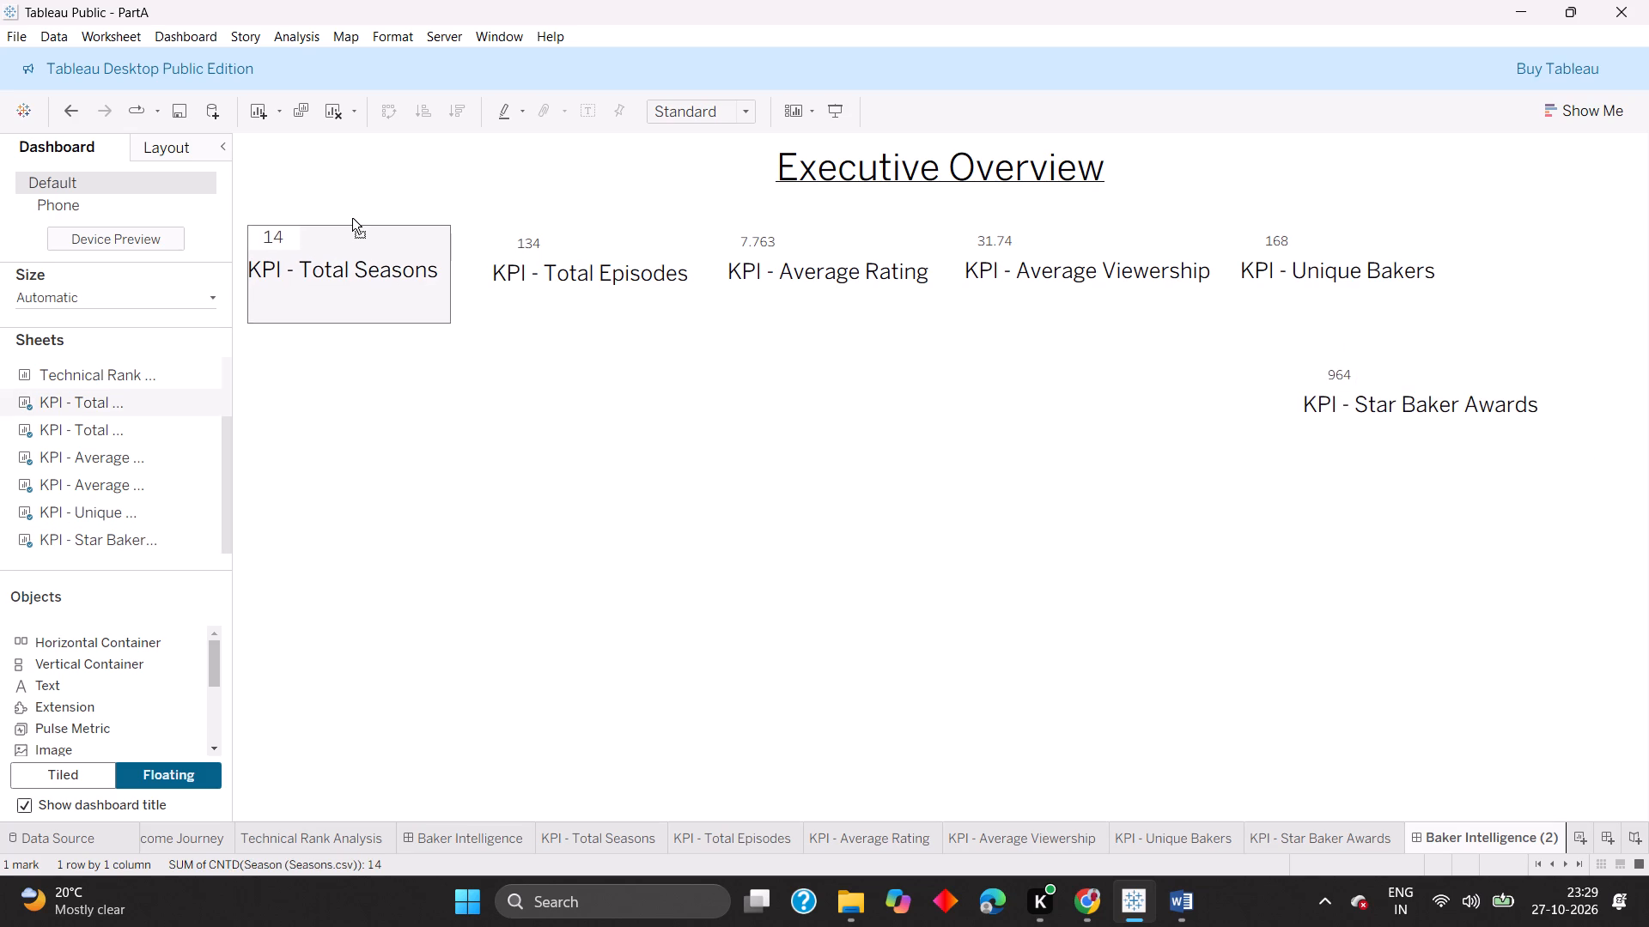
{"action": "left_click_drag", "start_coordinate": [352, 218], "coordinate": [344, 217]}
Move the KPI - Total Episodes sheet left, close to KPI - Total Seasons and level with it.
{"action": "left_click", "coordinate": [610, 249]}
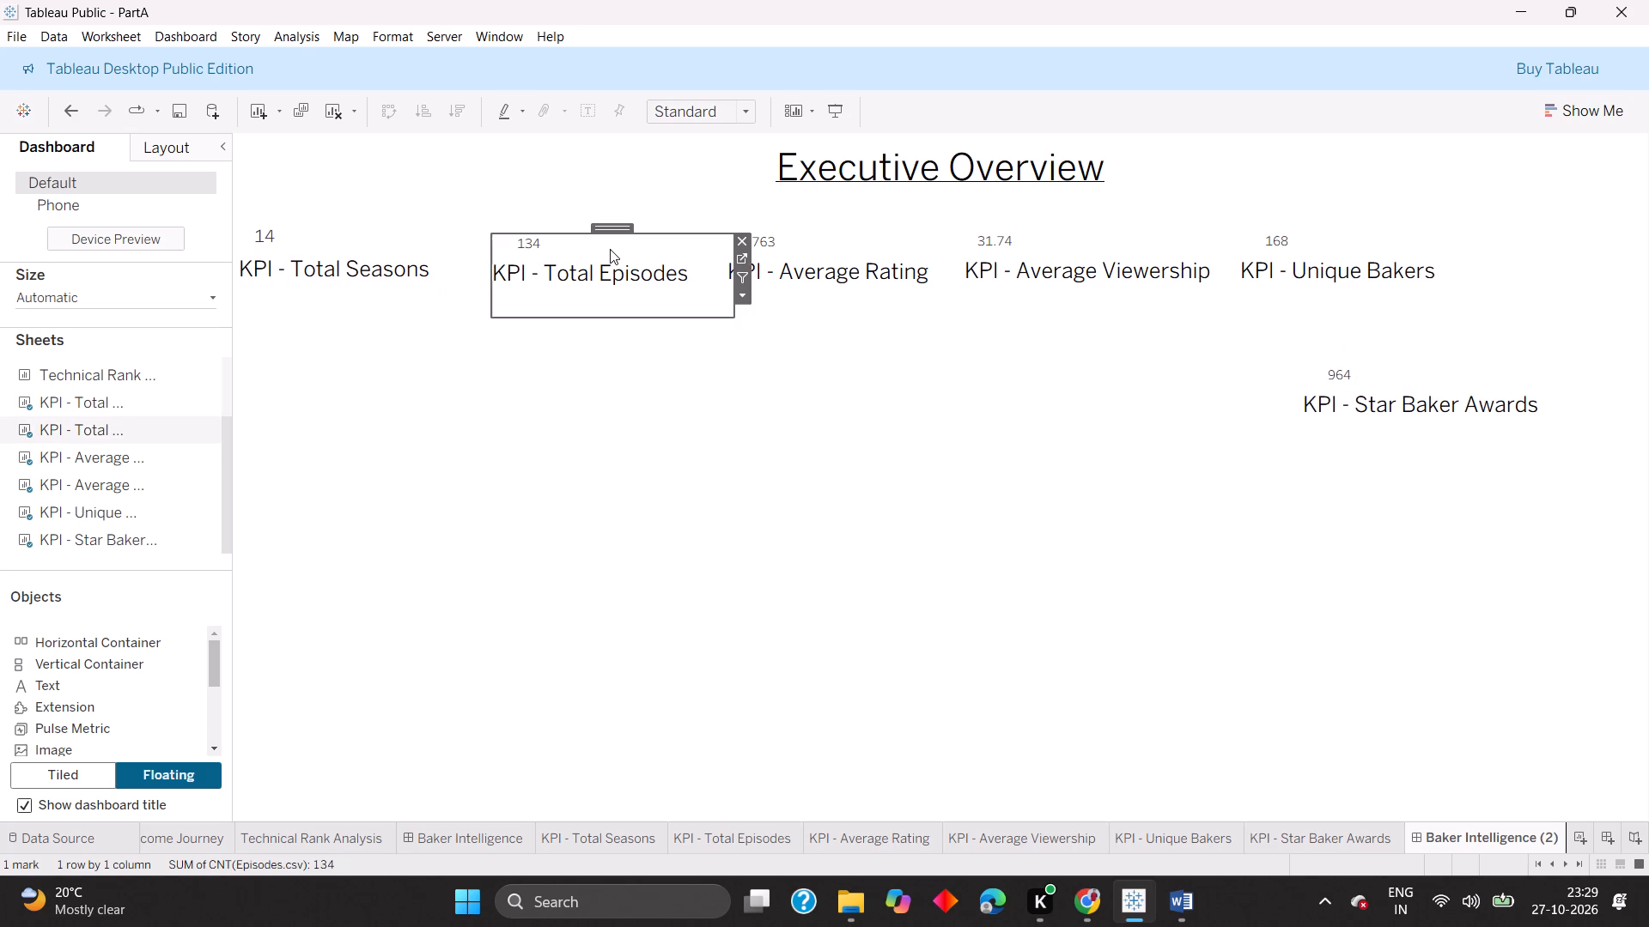
{"action": "left_click_drag", "start_coordinate": [599, 229], "coordinate": [563, 215]}
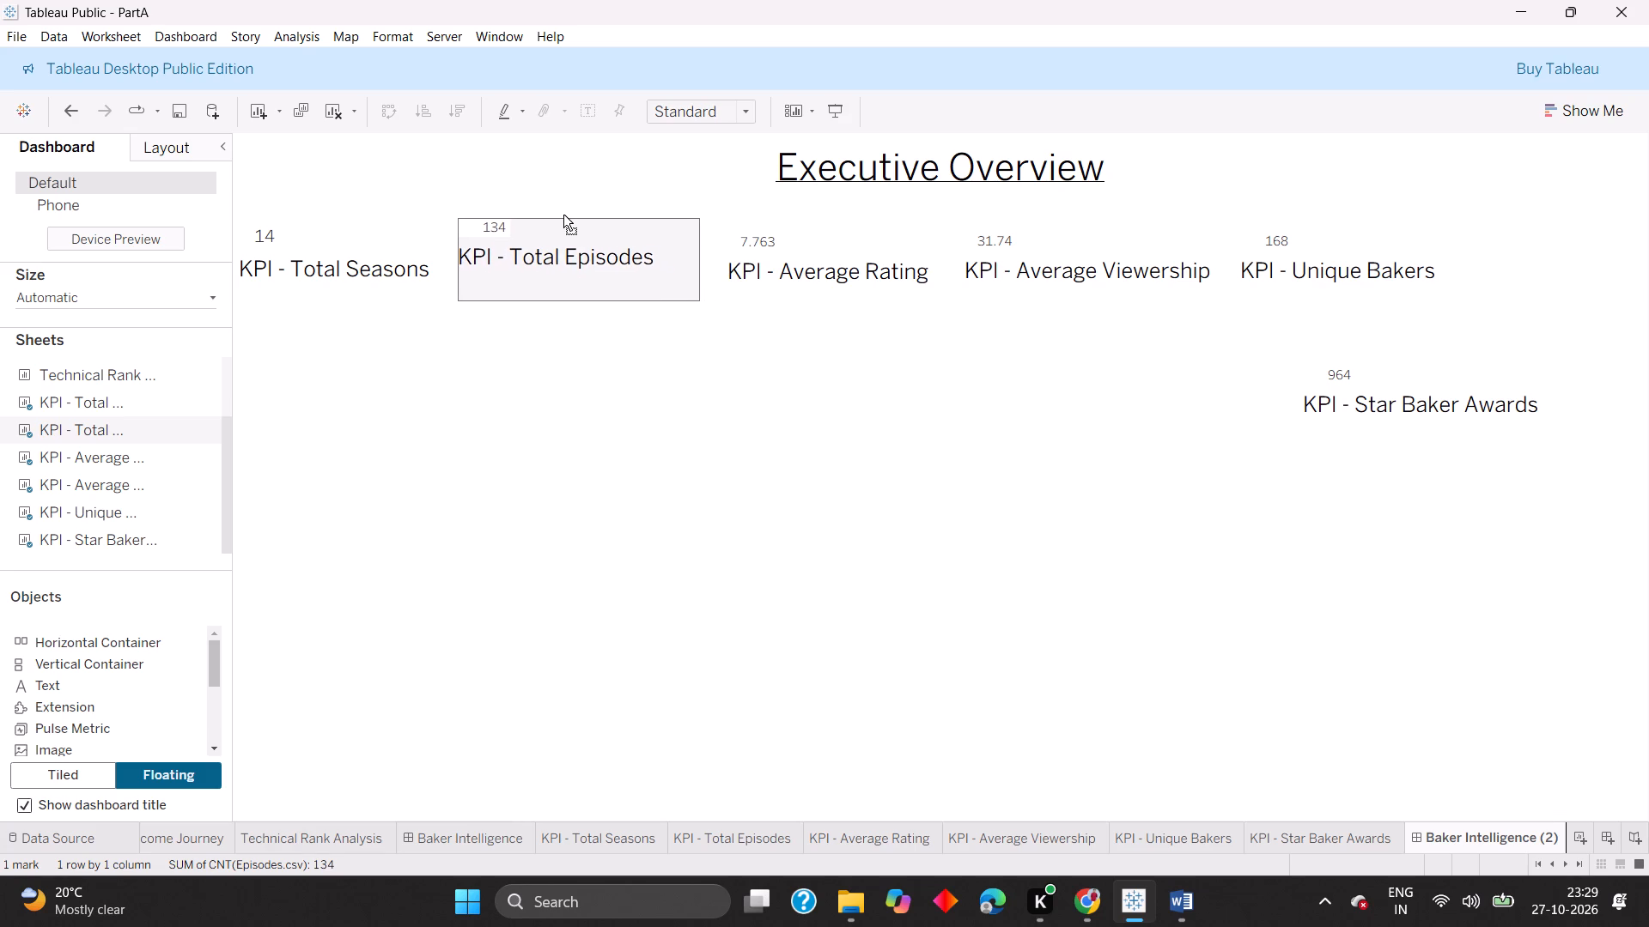
{"action": "left_click_drag", "start_coordinate": [563, 215], "coordinate": [559, 226]}
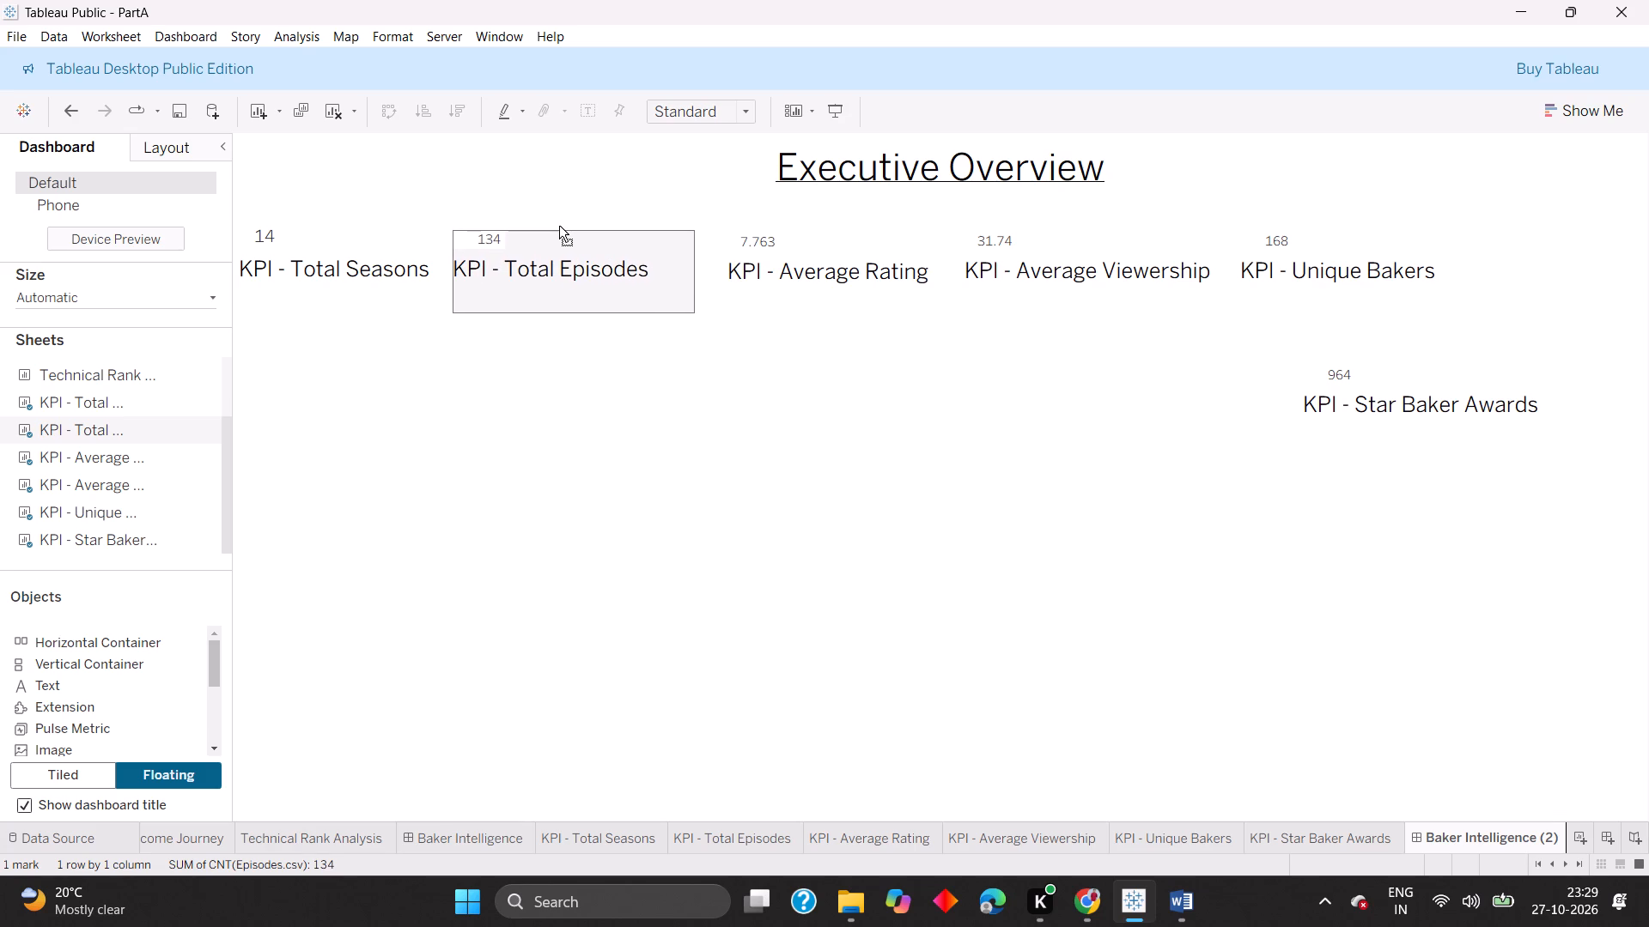
{"action": "left_click_drag", "start_coordinate": [559, 226], "coordinate": [558, 224]}
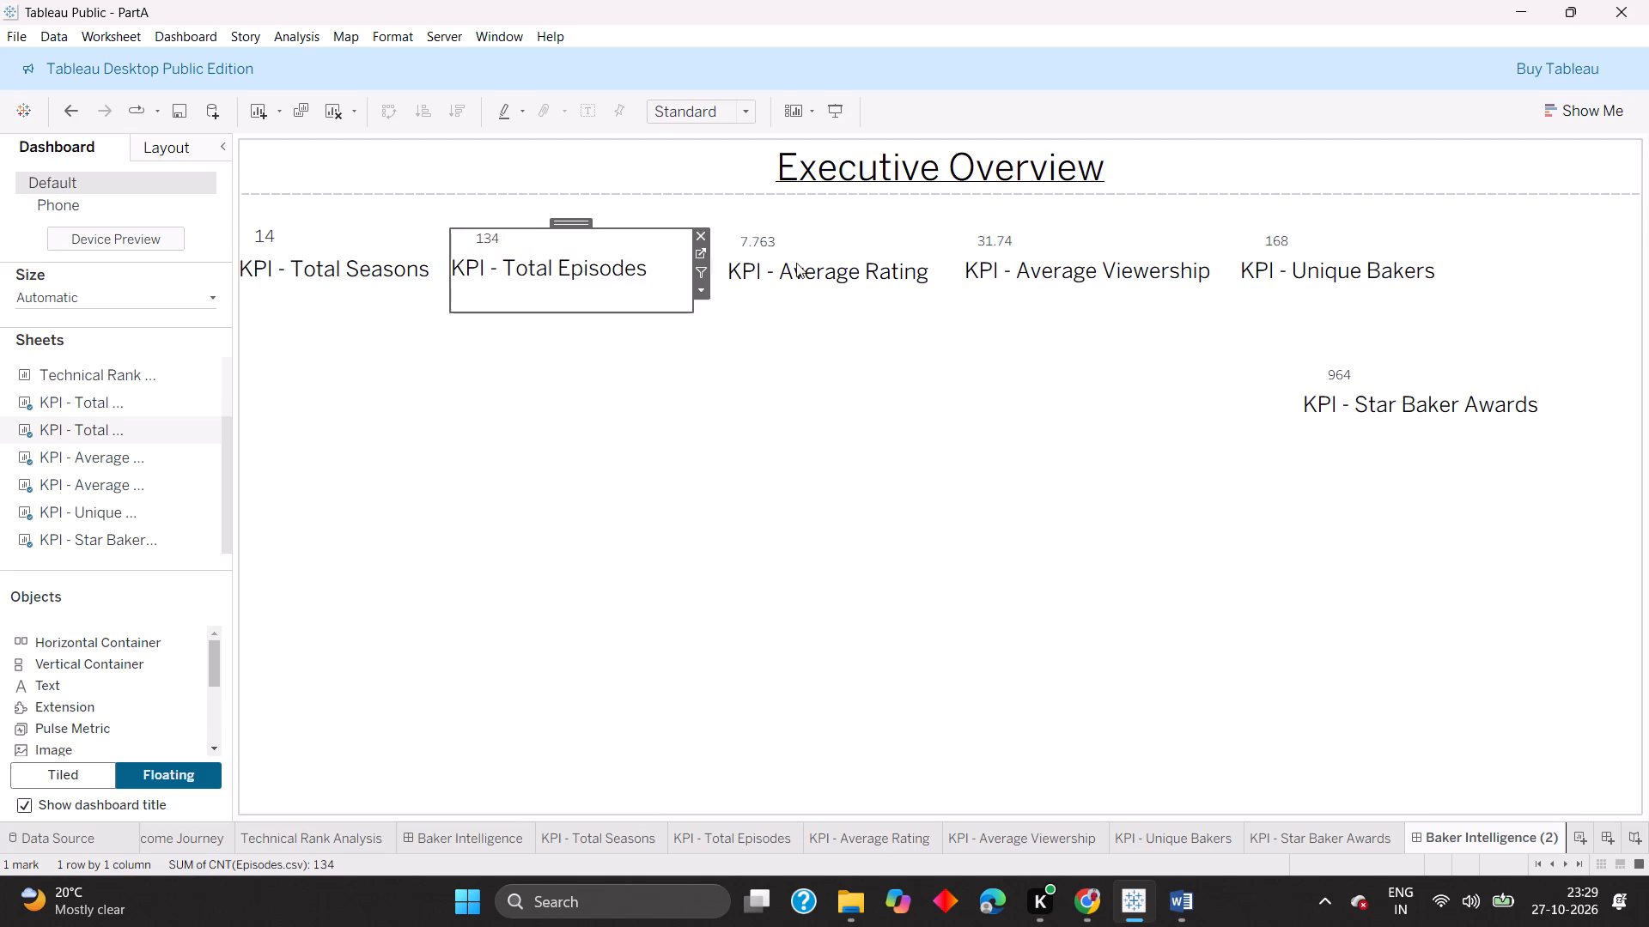
Move the KPI - Average Rating sheet left, closer to KPI - Total Episodes in the KPI row.
{"action": "left_click", "coordinate": [824, 244]}
{"action": "left_click_drag", "start_coordinate": [891, 227], "coordinate": [876, 227]}
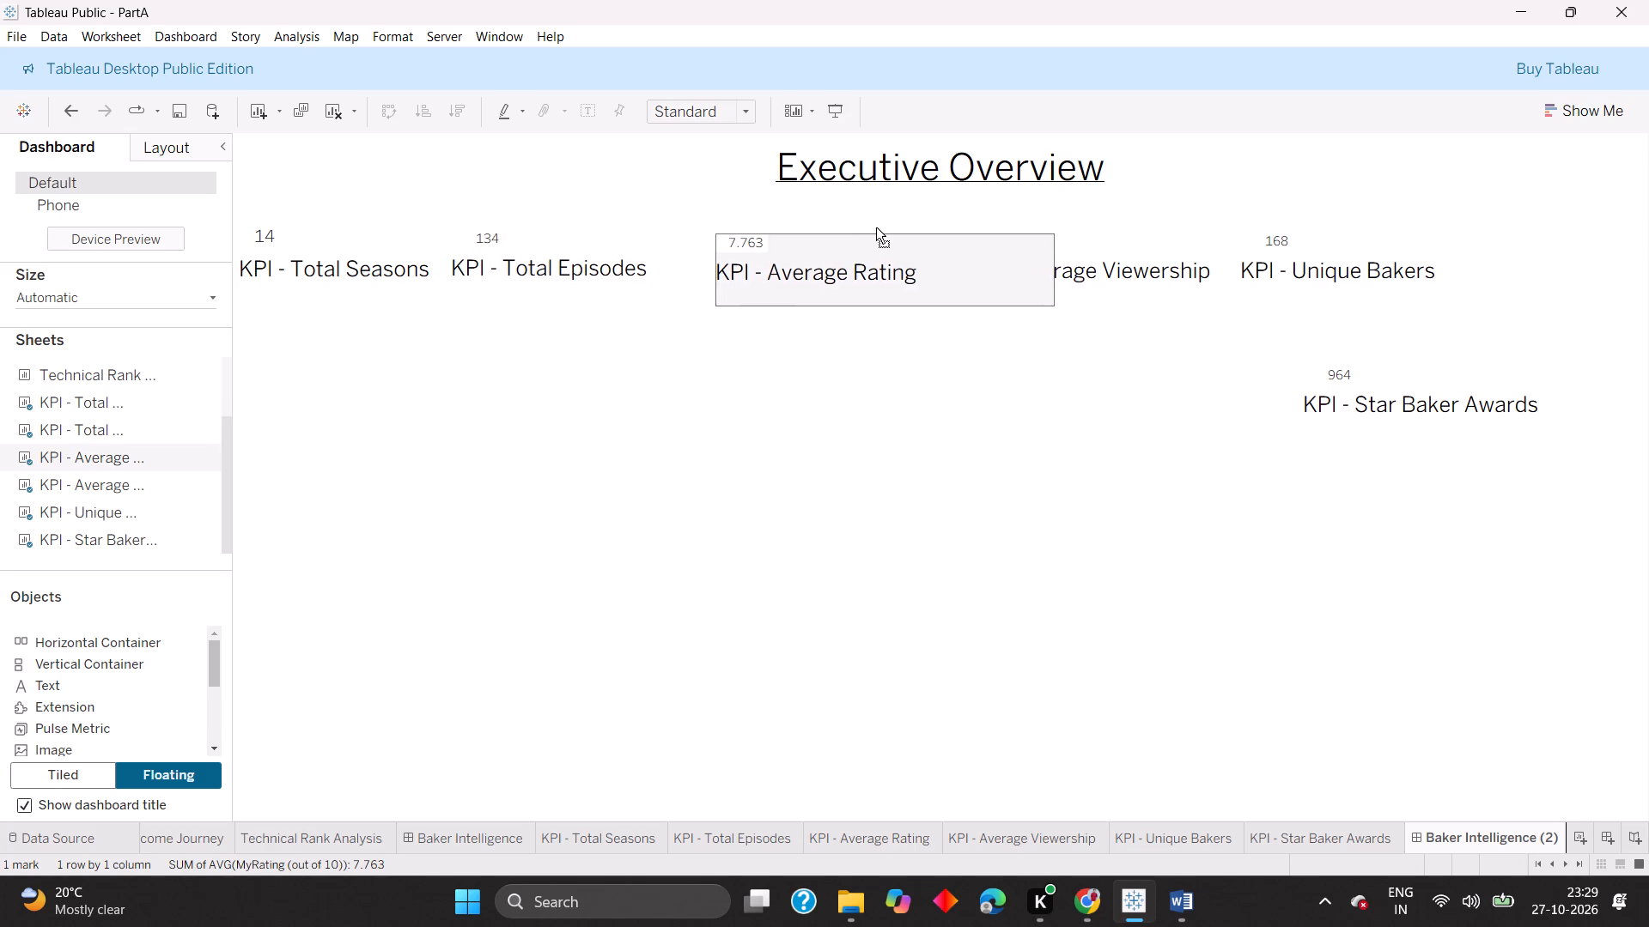
{"action": "left_click_drag", "start_coordinate": [876, 227], "coordinate": [843, 221]}
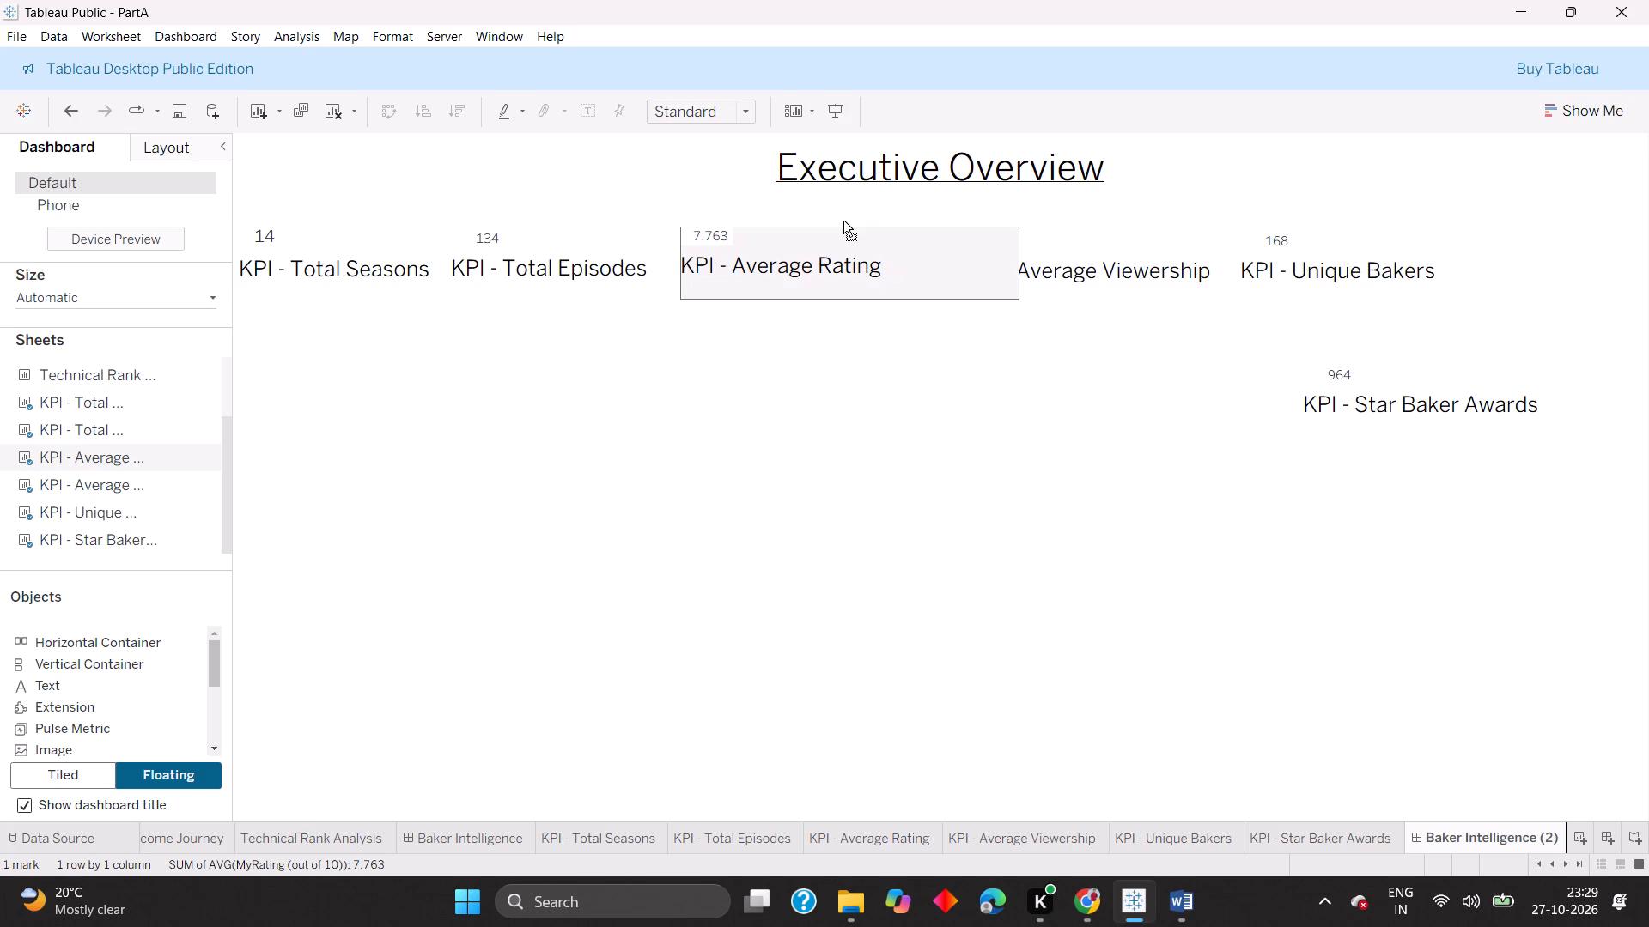
{"action": "left_click_drag", "start_coordinate": [843, 221], "coordinate": [841, 221]}
{"action": "left_click", "coordinate": [904, 360]}
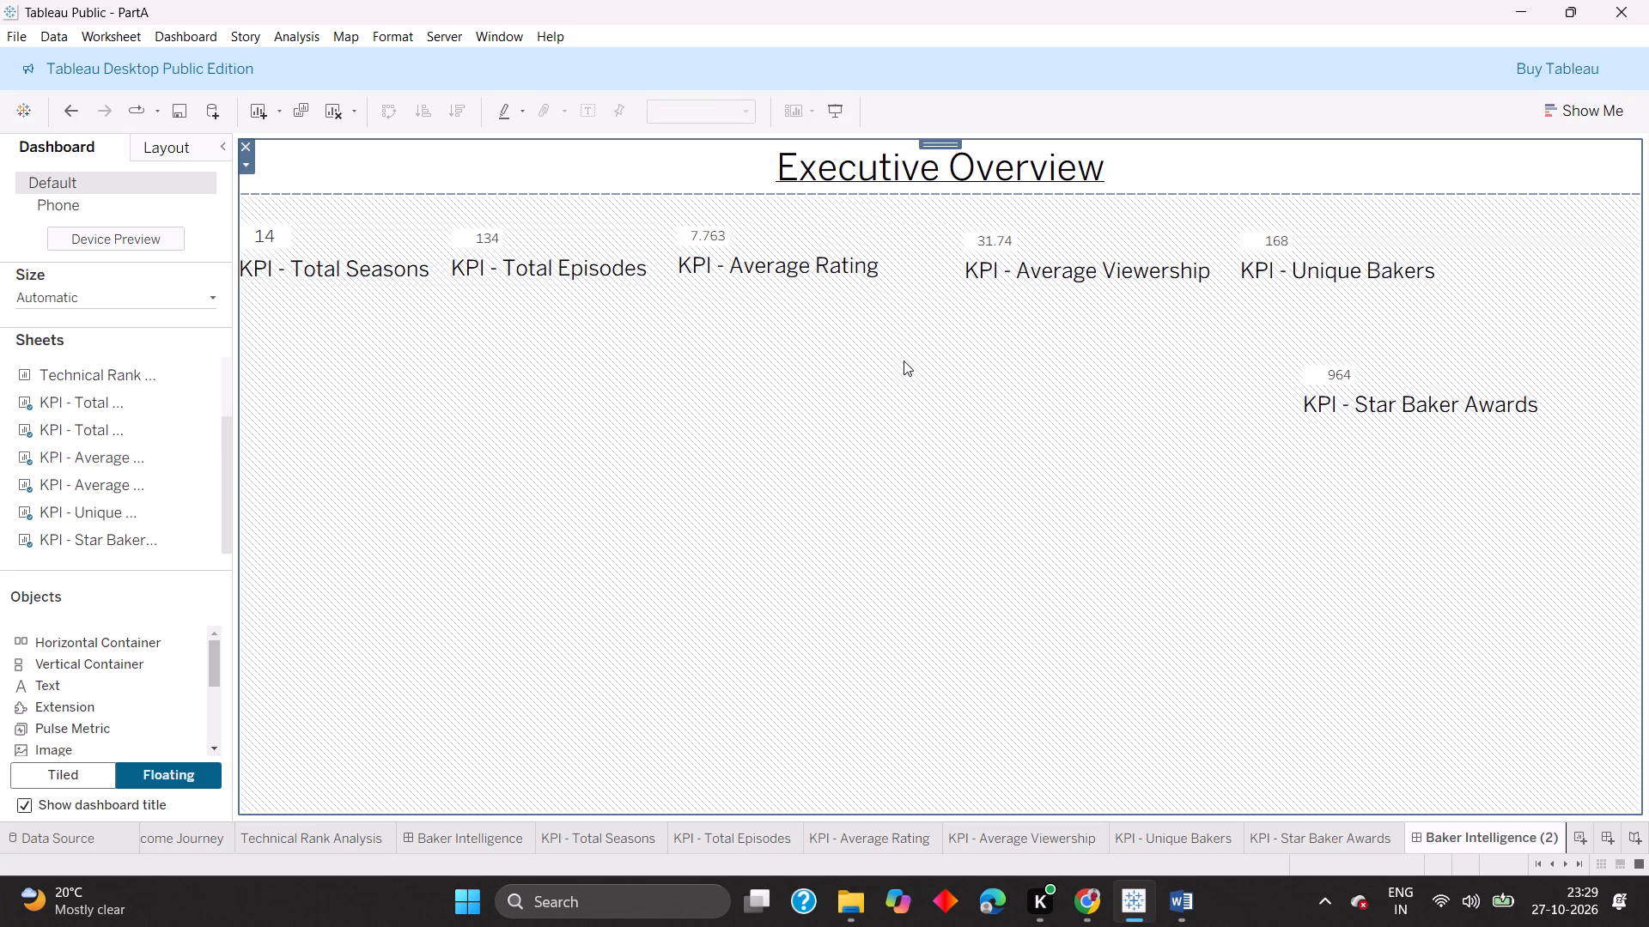
Move the KPI - Average Viewership sheet left, closer to KPI - Average Rating in the KPI row.
{"action": "left_click", "coordinate": [1034, 264]}
{"action": "left_click_drag", "start_coordinate": [1102, 225], "coordinate": [1045, 219]}
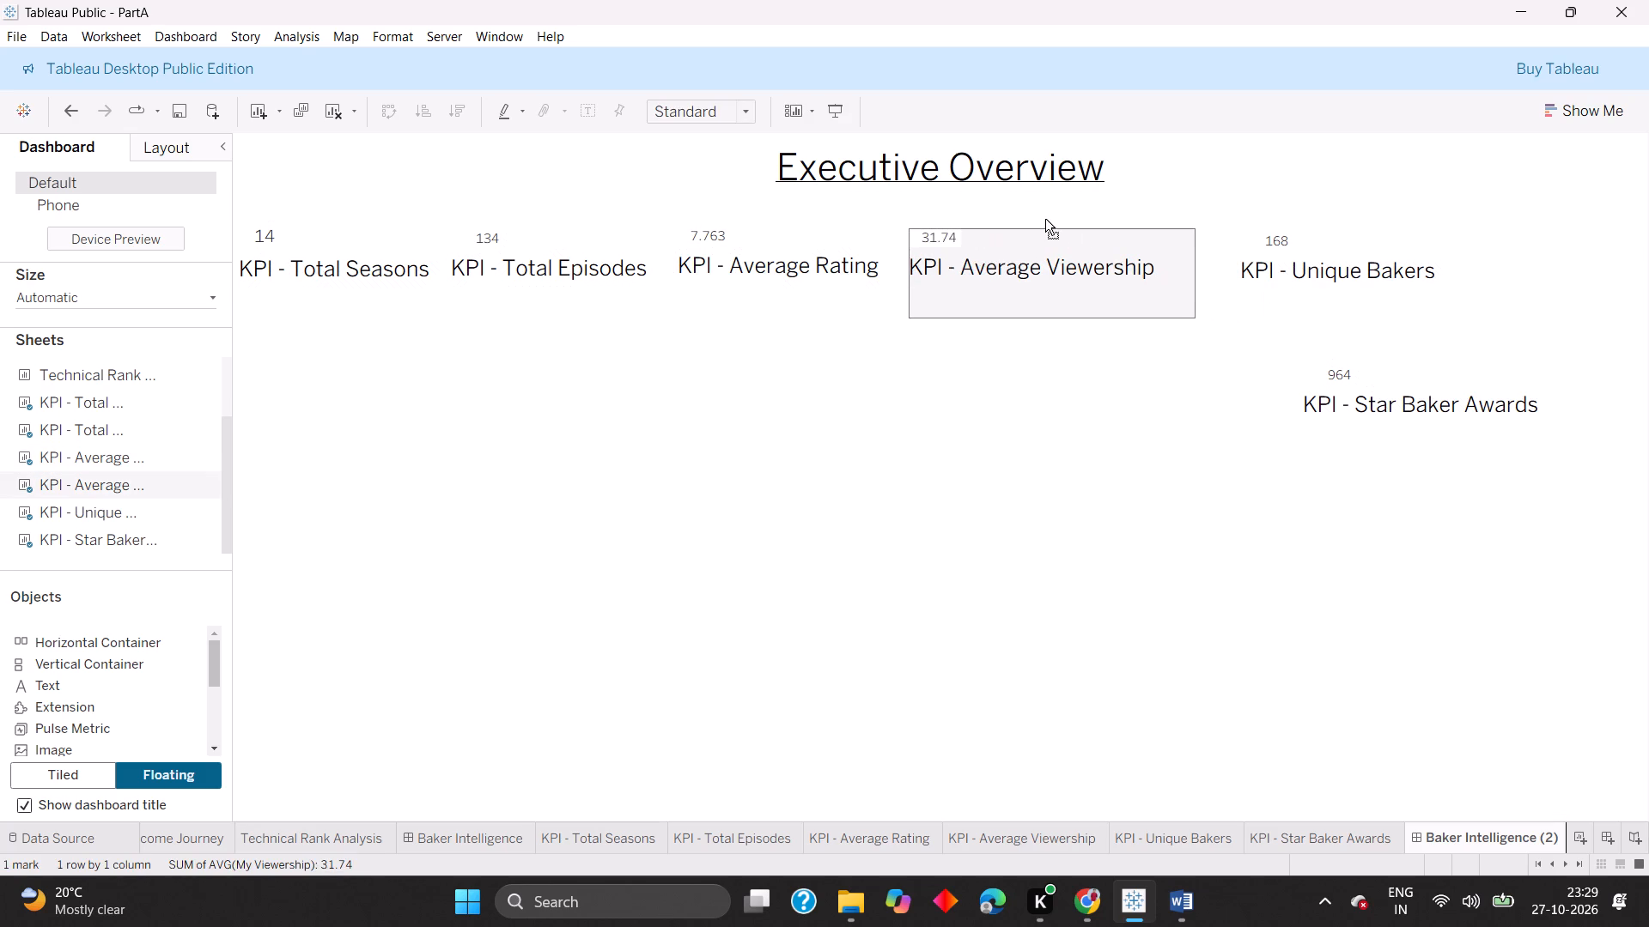
{"action": "left_click_drag", "start_coordinate": [1045, 219], "coordinate": [1048, 217]}
Move the KPI - Unique Bakers sheet left and slightly up, close to KPI - Average Viewership.
{"action": "left_click", "coordinate": [1334, 230]}
{"action": "left_click", "coordinate": [1333, 240]}
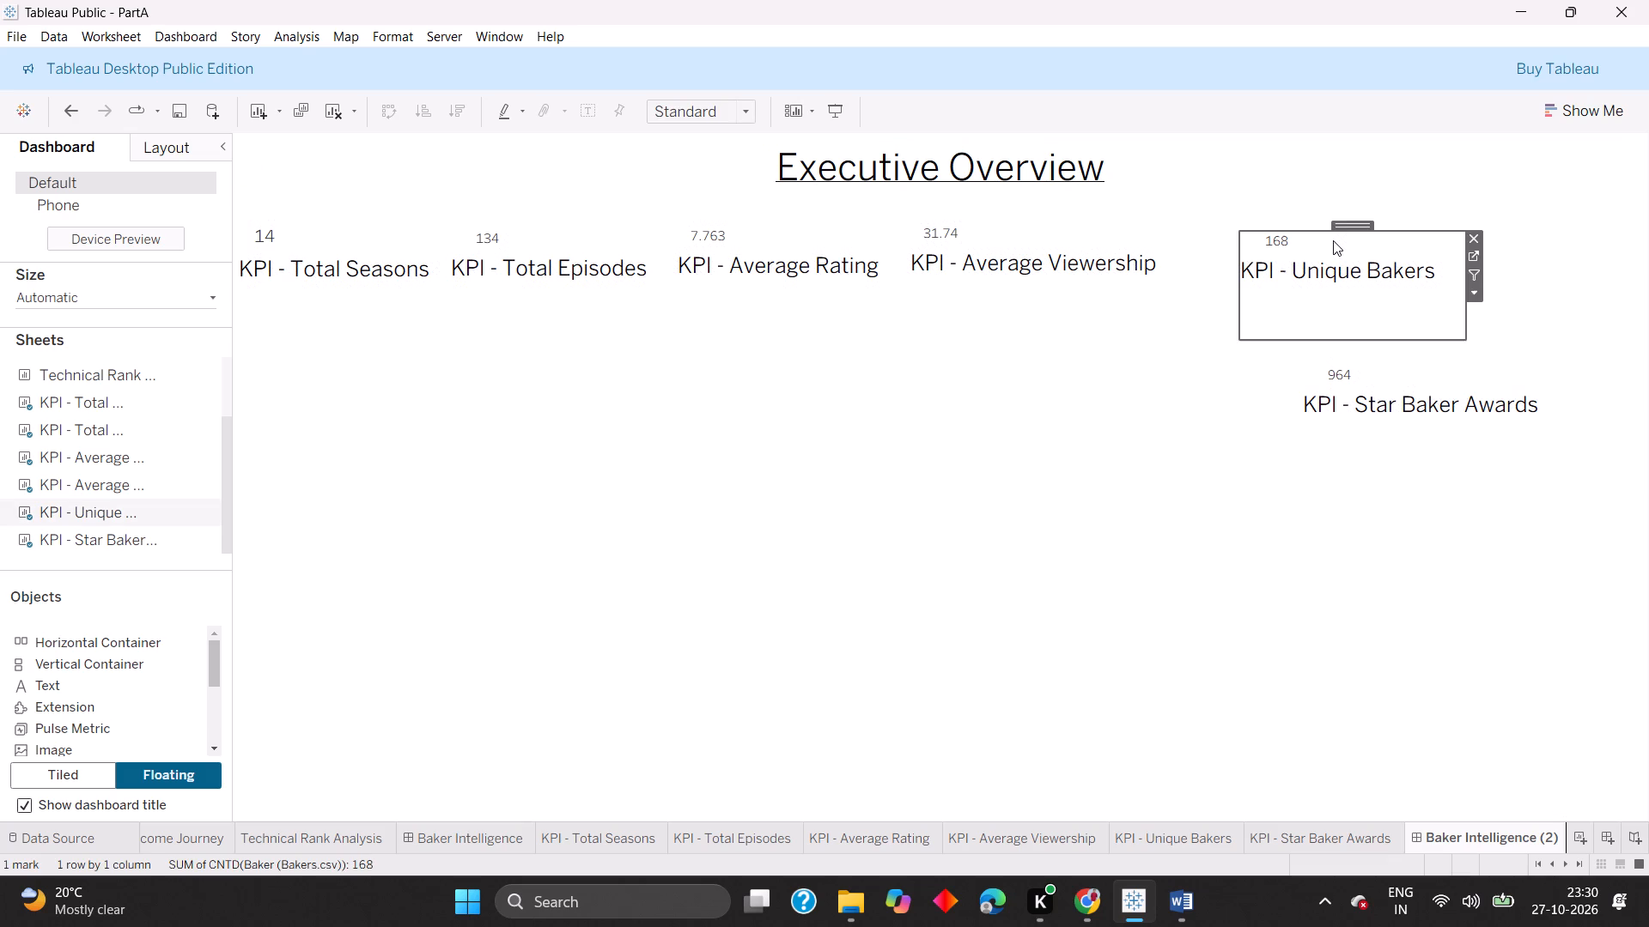
{"action": "left_click_drag", "start_coordinate": [1342, 227], "coordinate": [1288, 213]}
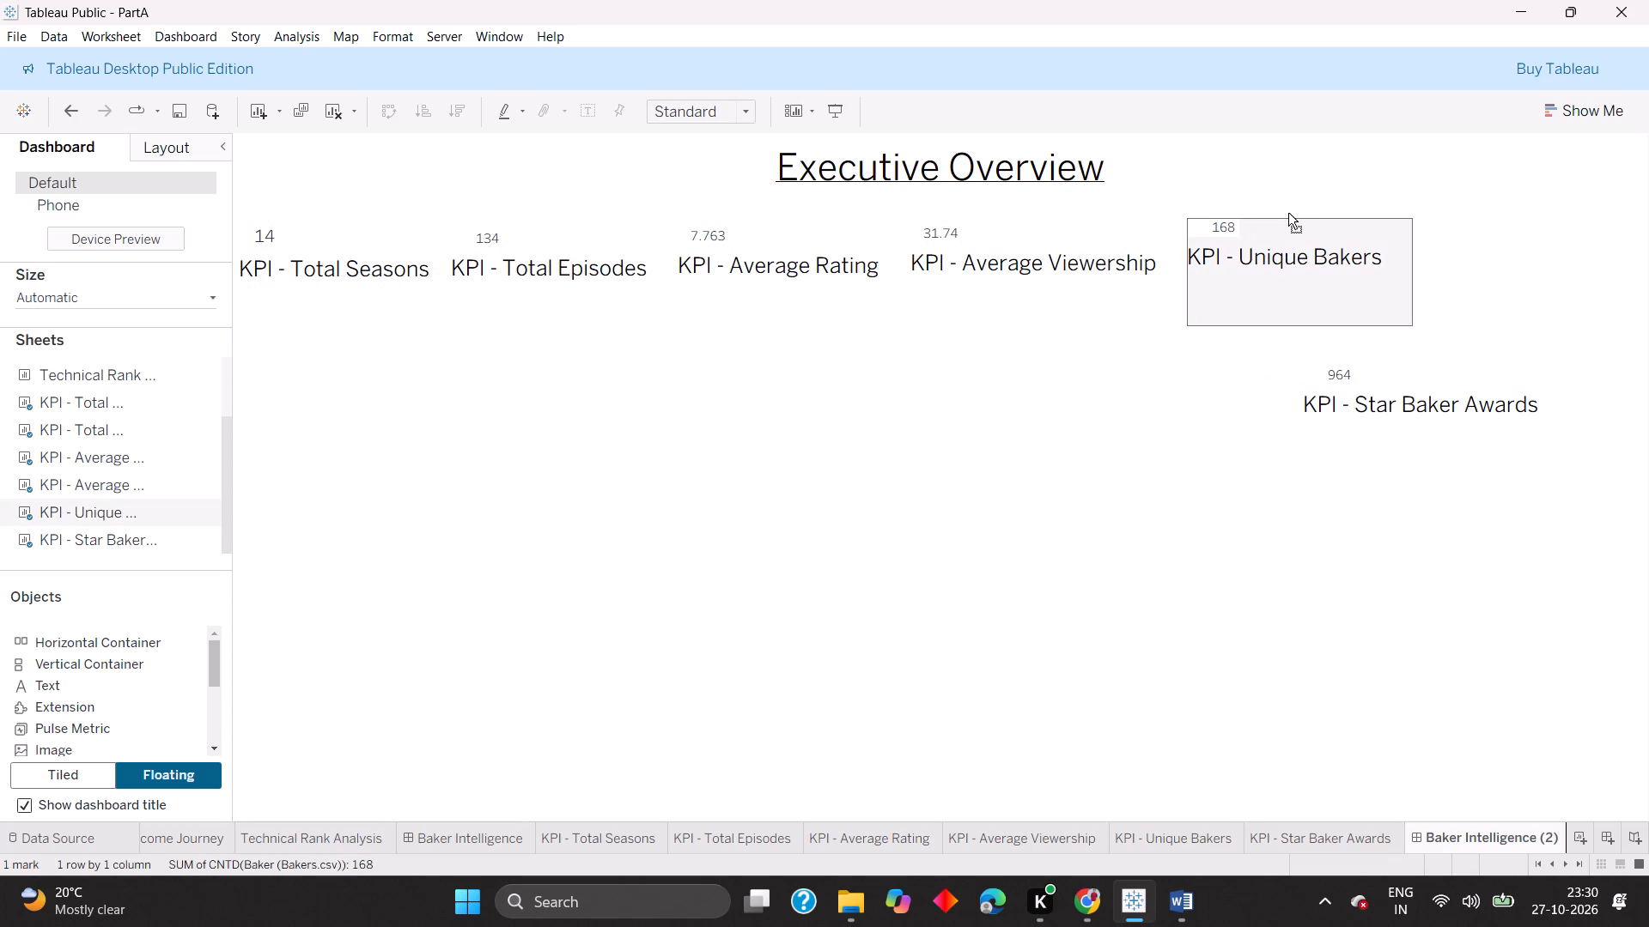
{"action": "left_click_drag", "start_coordinate": [1288, 213], "coordinate": [1287, 217]}
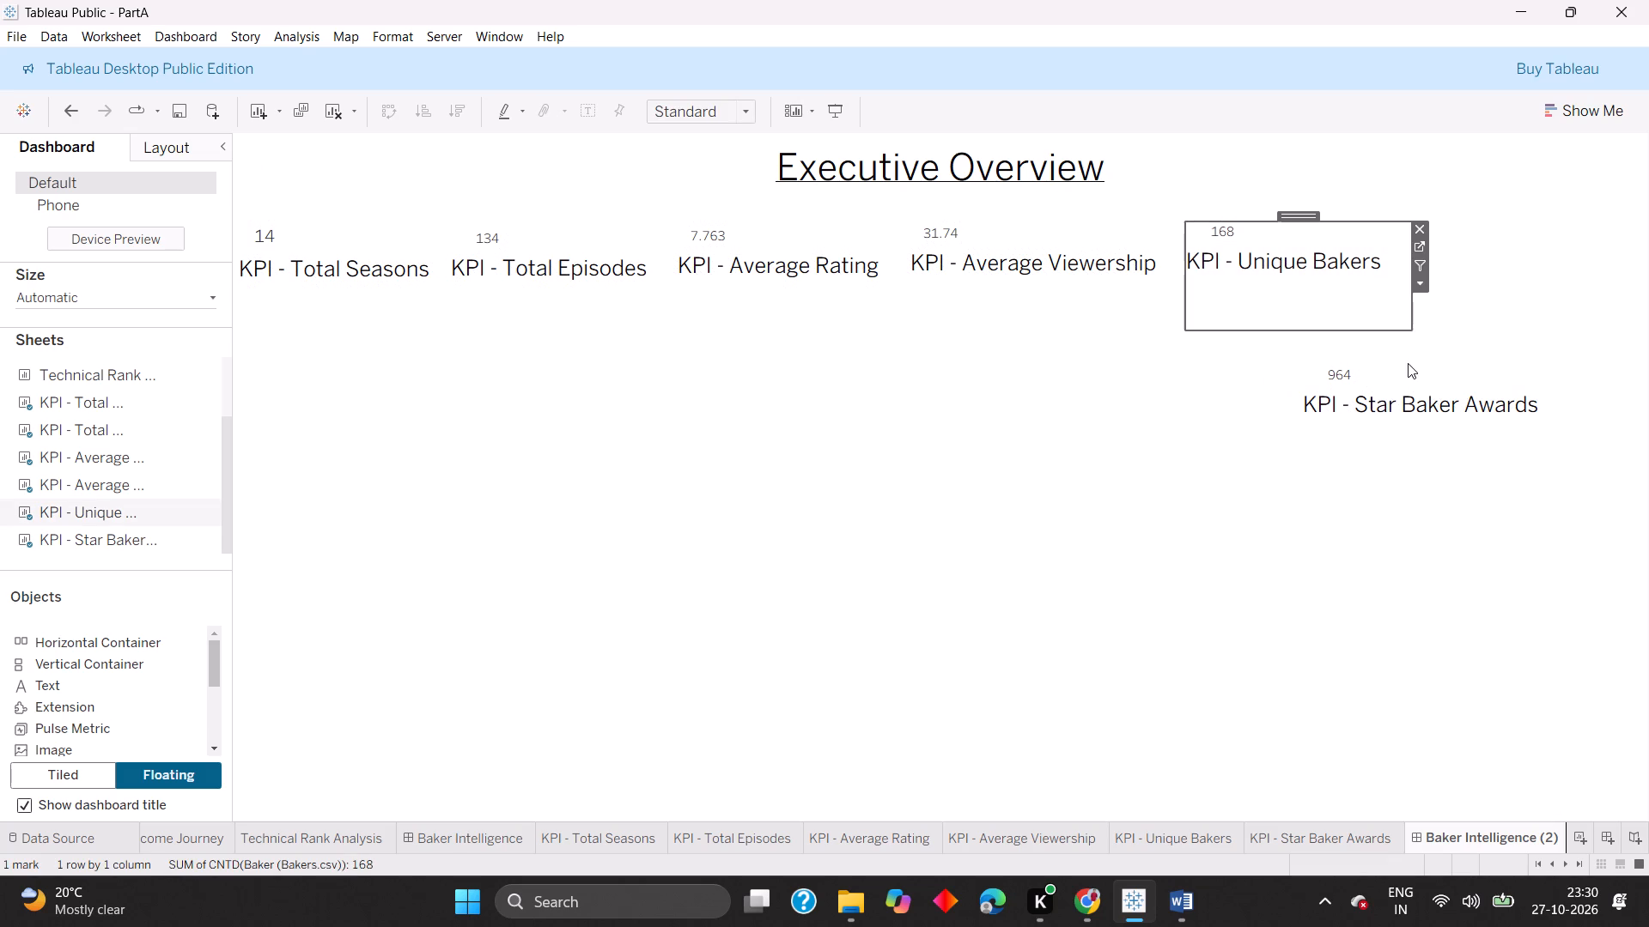
Place the KPI - Star Baker Awards sheet at the end of the KPI row, level with KPI - Unique Bakers.
{"action": "left_click", "coordinate": [1408, 369]}
{"action": "left_click_drag", "start_coordinate": [1419, 357], "coordinate": [1544, 210]}
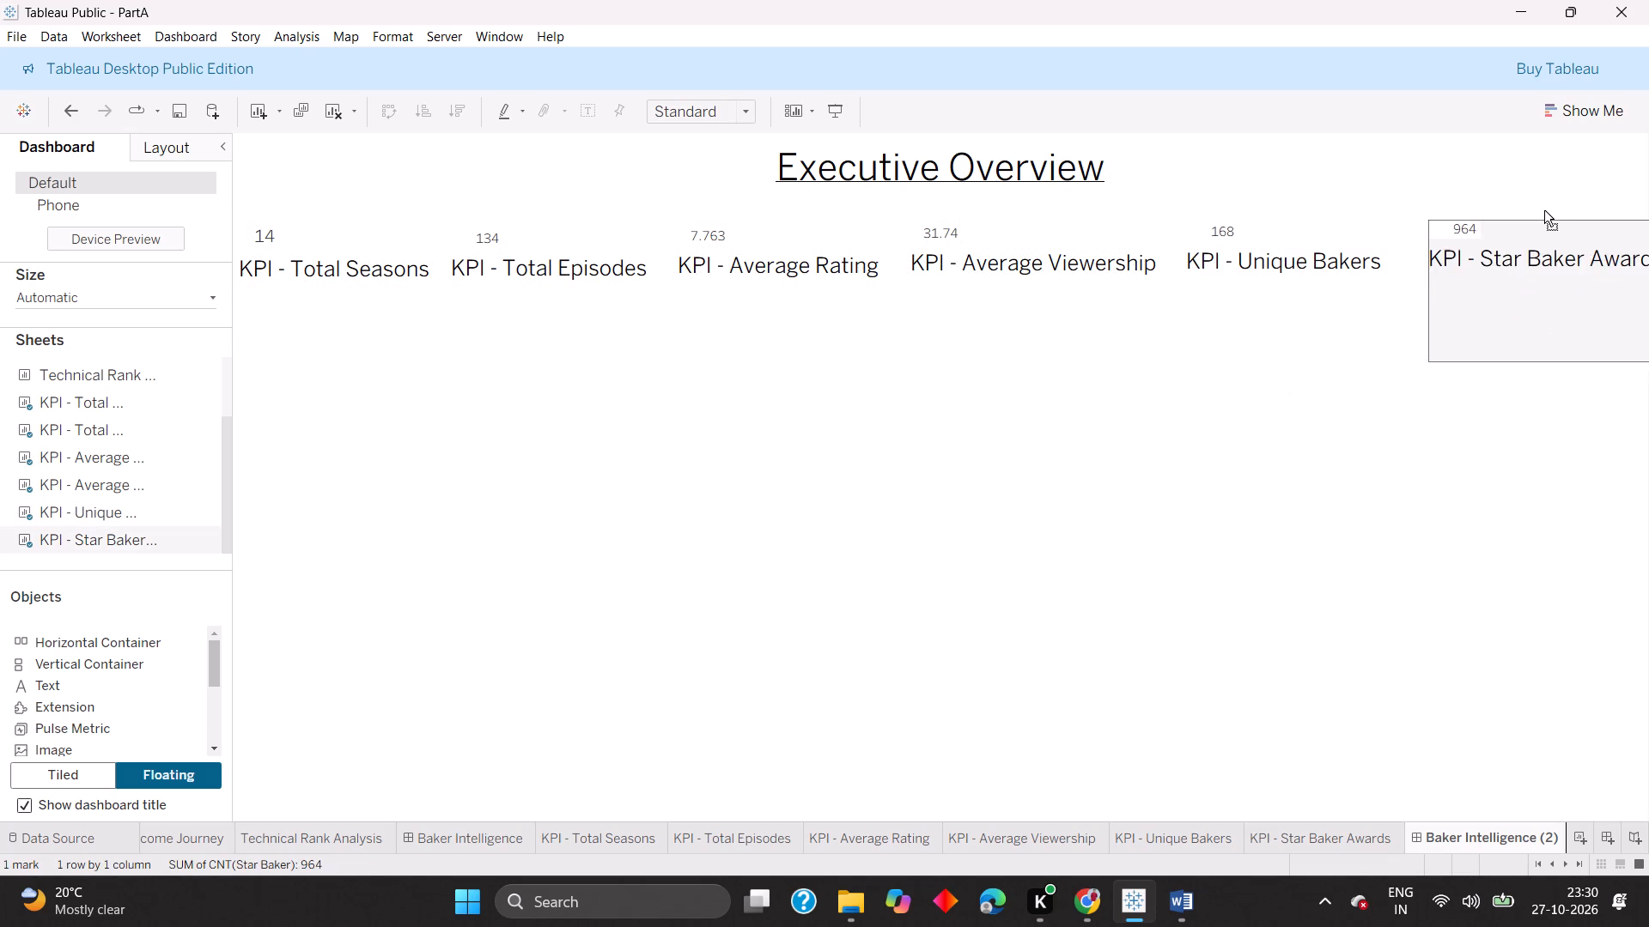
{"action": "left_click_drag", "start_coordinate": [1544, 210], "coordinate": [1527, 209]}
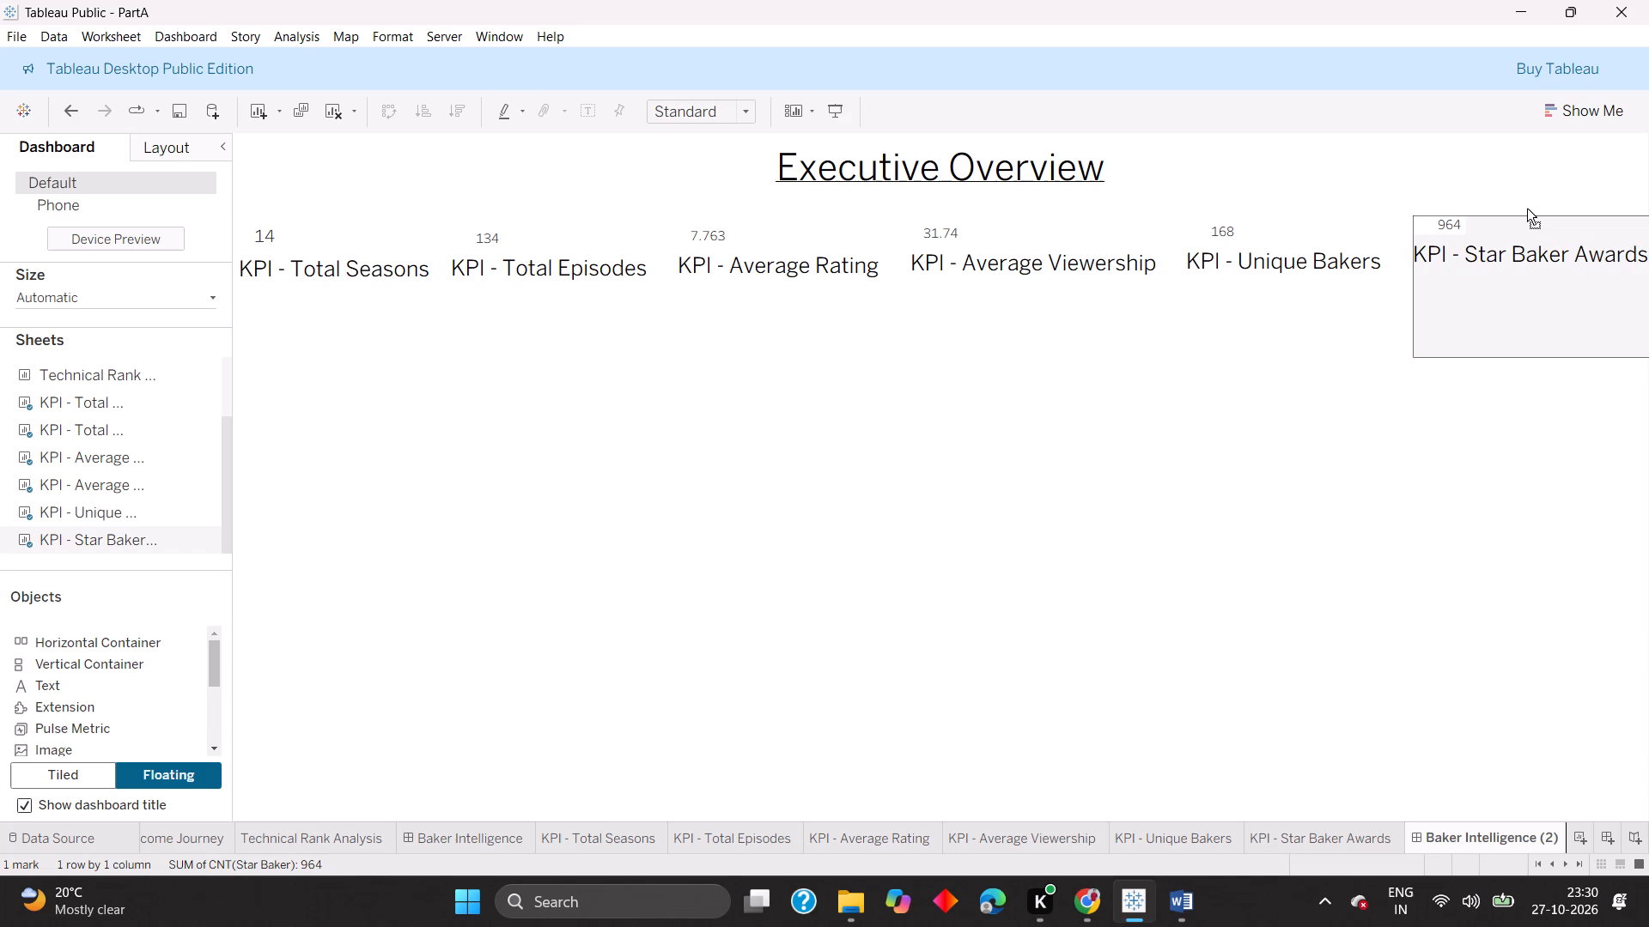
{"action": "left_click_drag", "start_coordinate": [1527, 209], "coordinate": [1525, 213]}
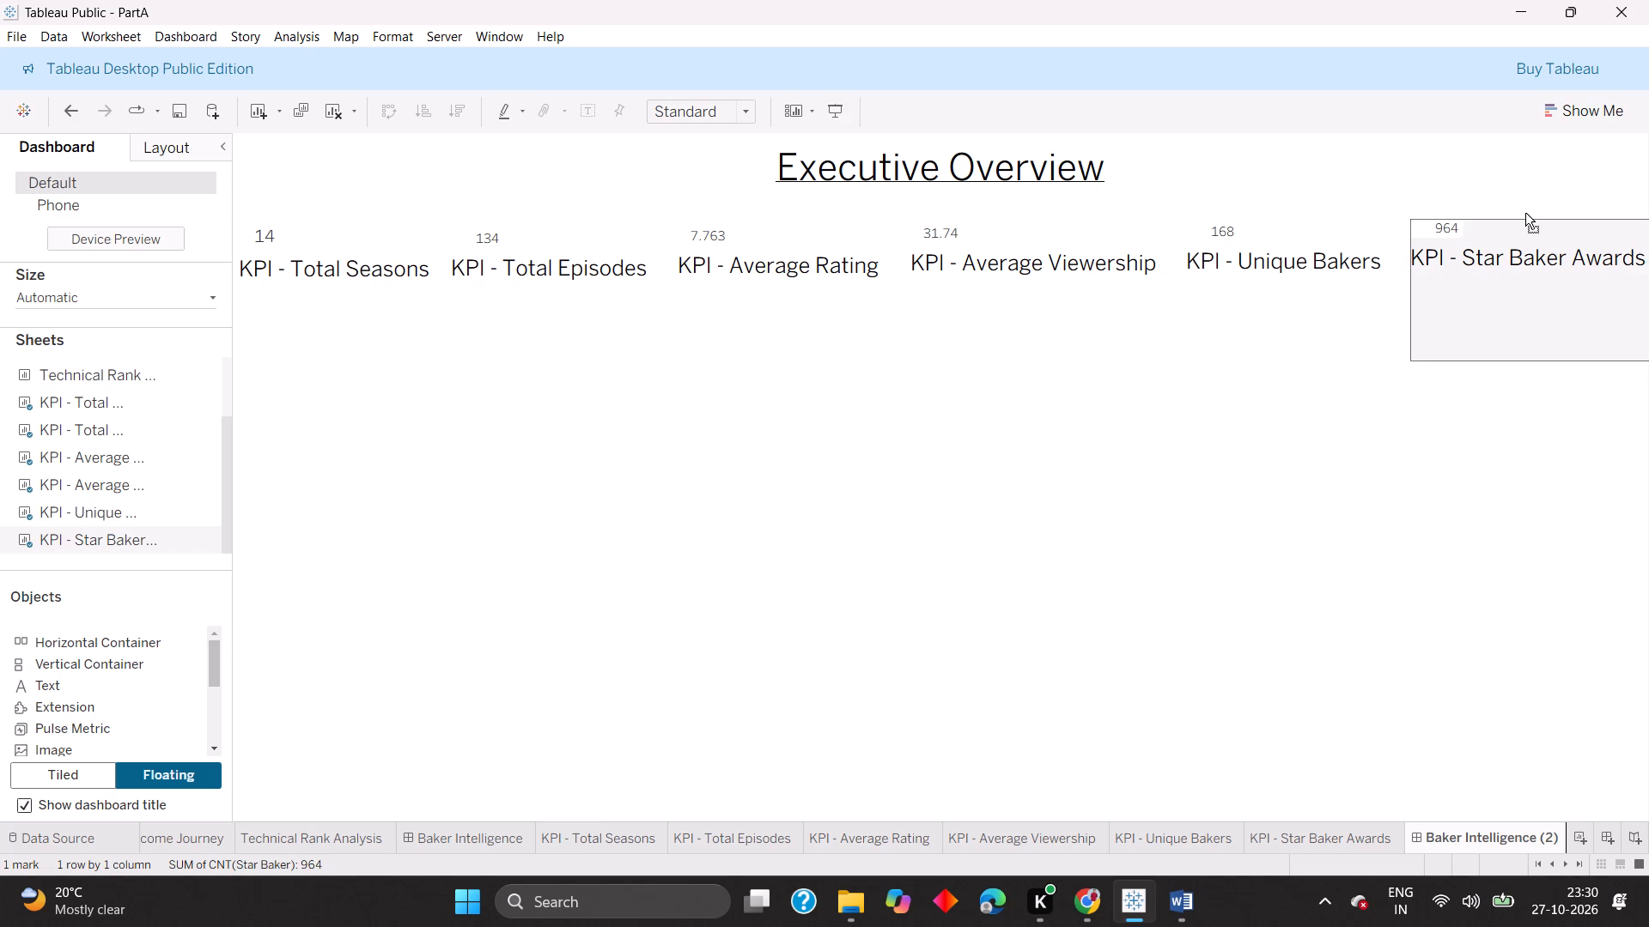
{"action": "left_click_drag", "start_coordinate": [1525, 213], "coordinate": [1524, 213]}
{"action": "left_click", "coordinate": [1523, 473]}
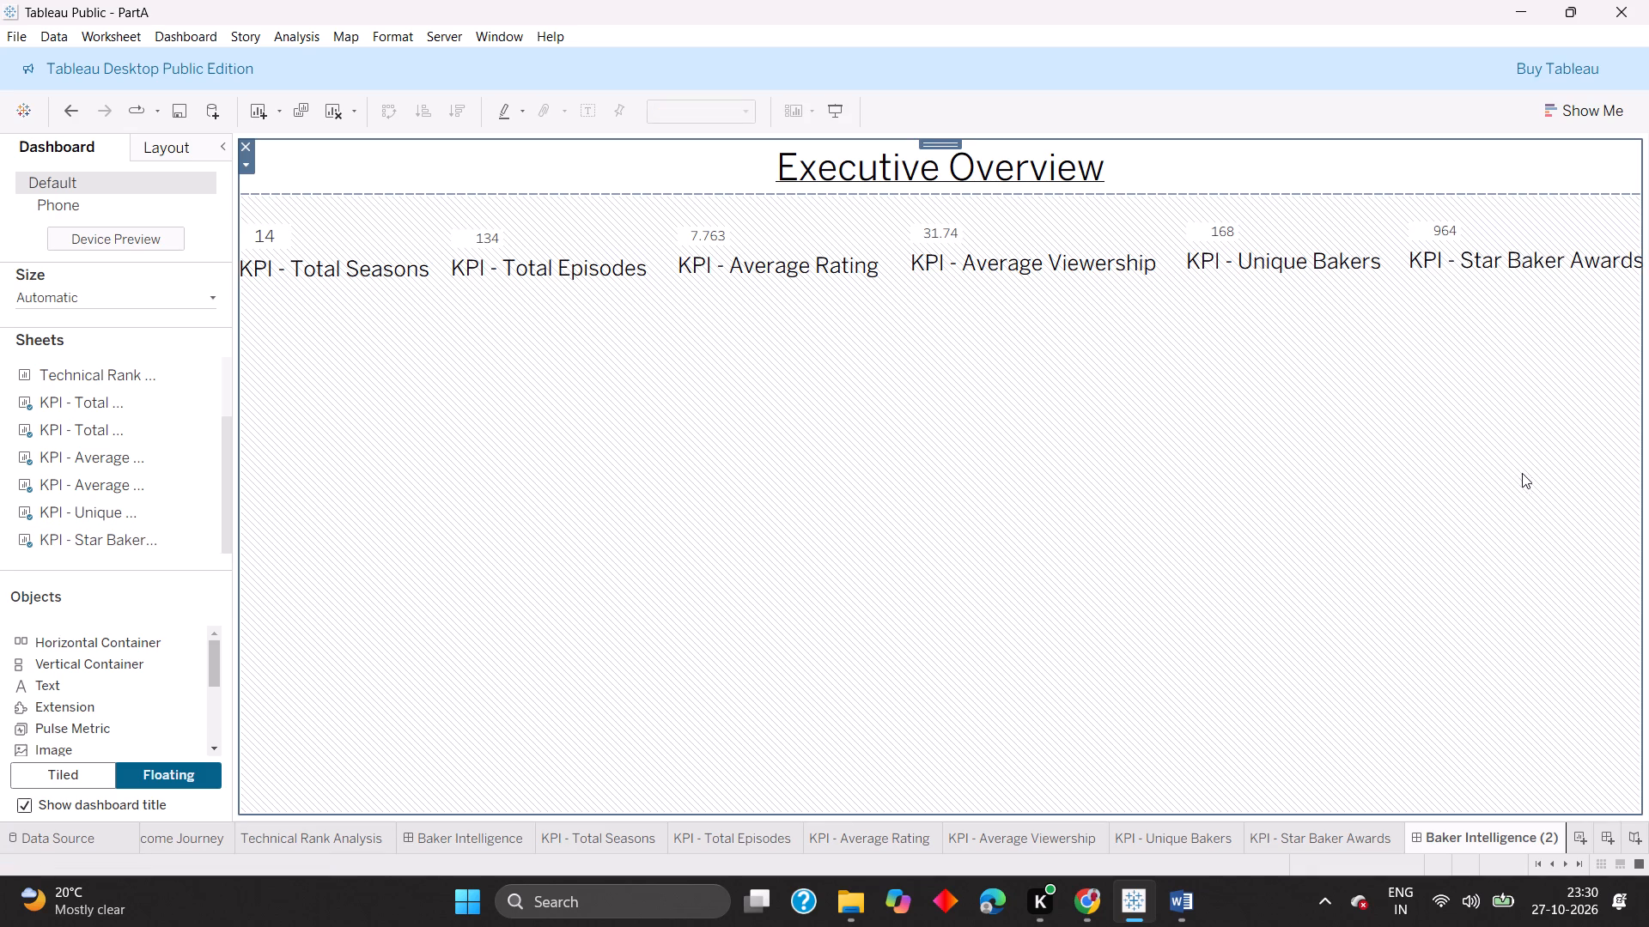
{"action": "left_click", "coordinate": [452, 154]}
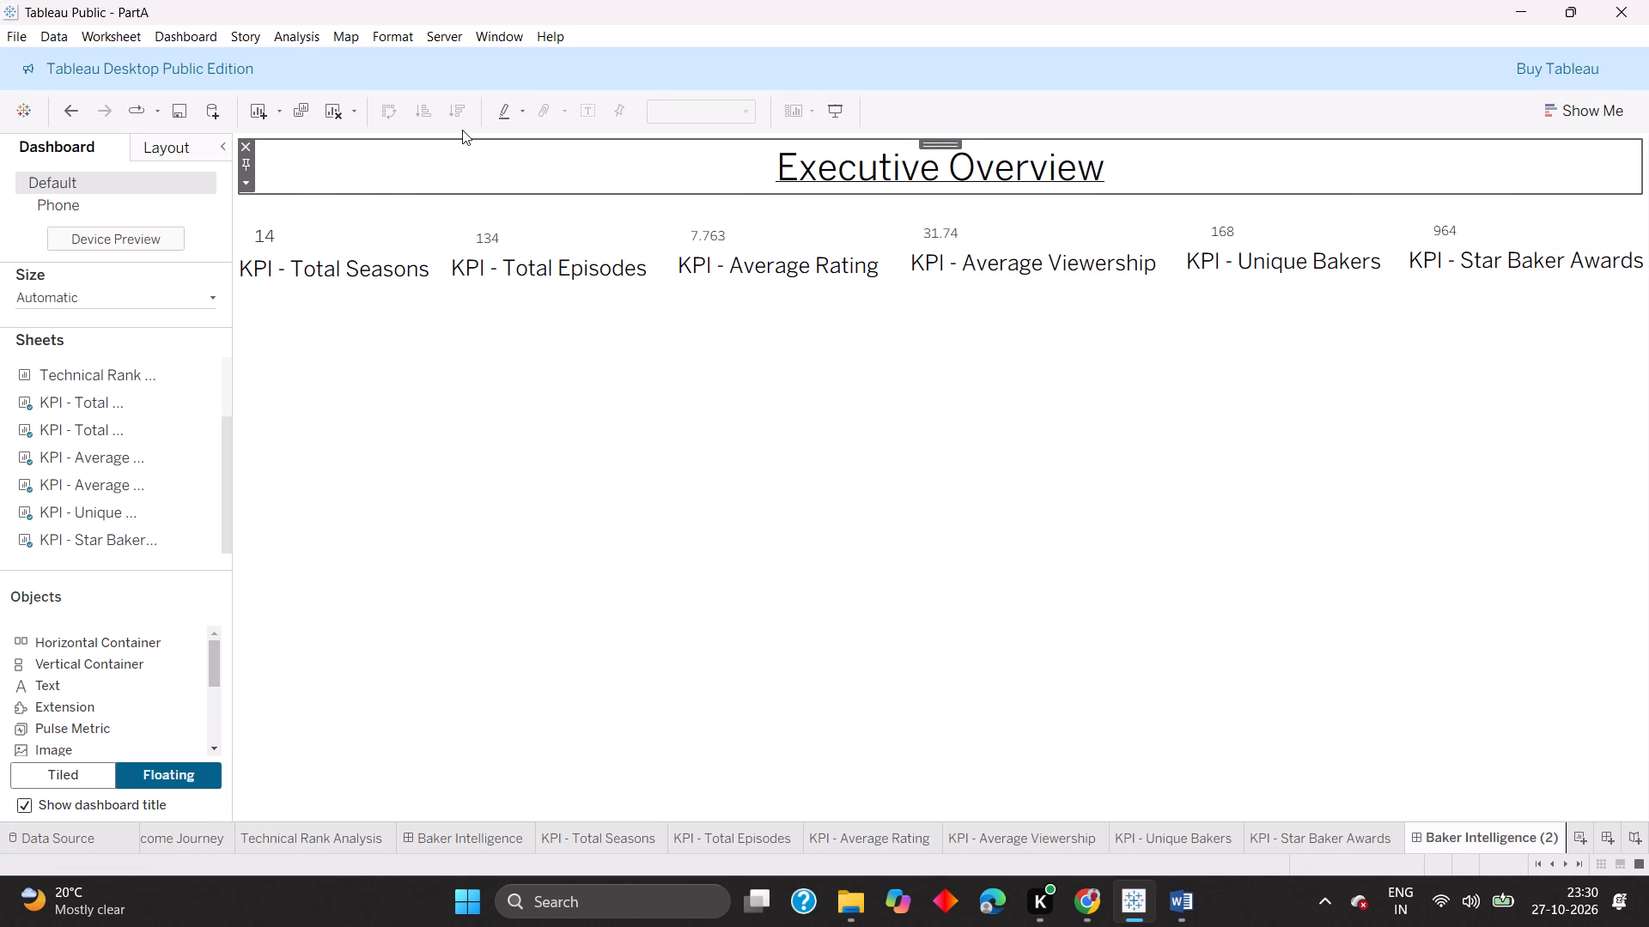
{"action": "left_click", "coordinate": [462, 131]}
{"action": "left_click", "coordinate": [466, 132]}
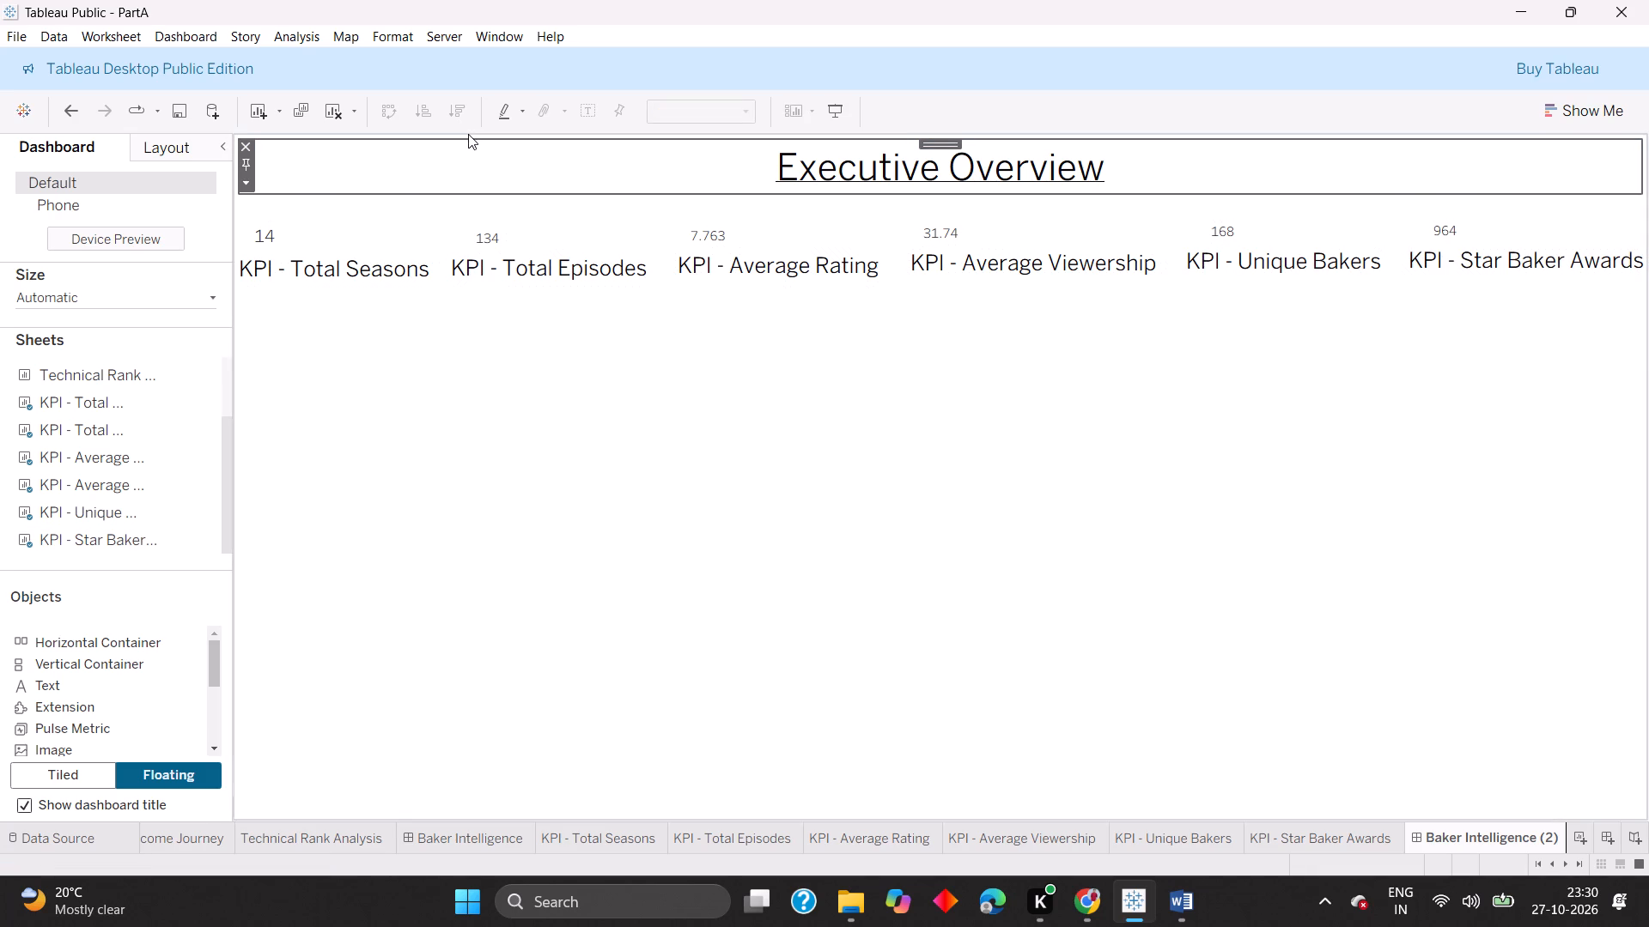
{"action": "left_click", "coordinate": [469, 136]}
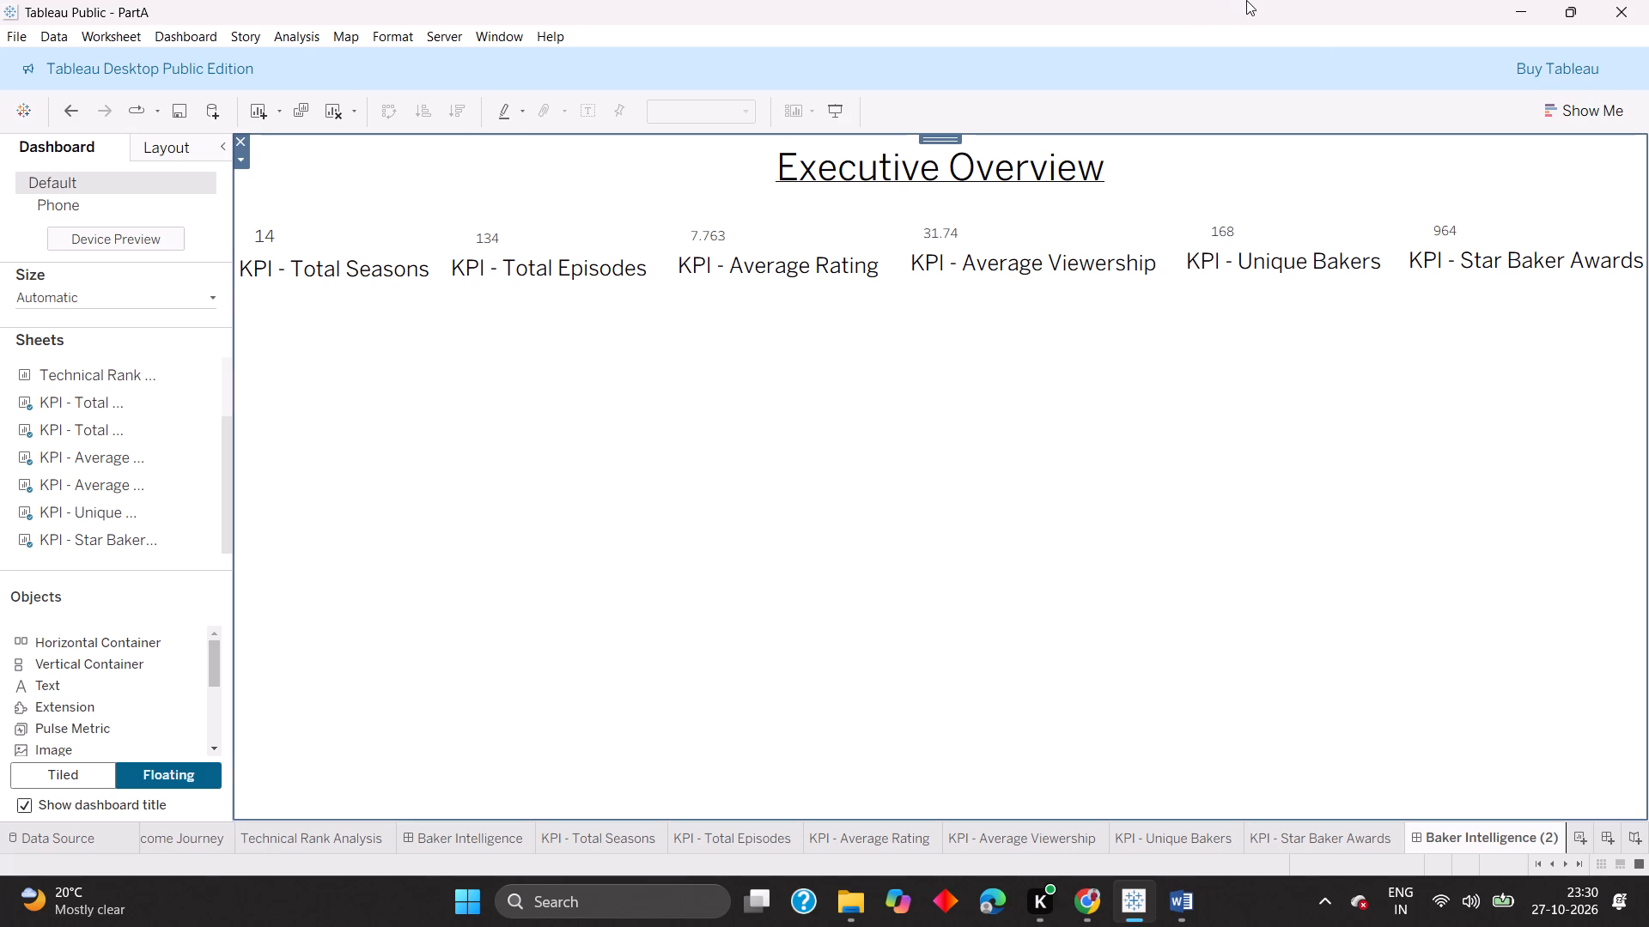